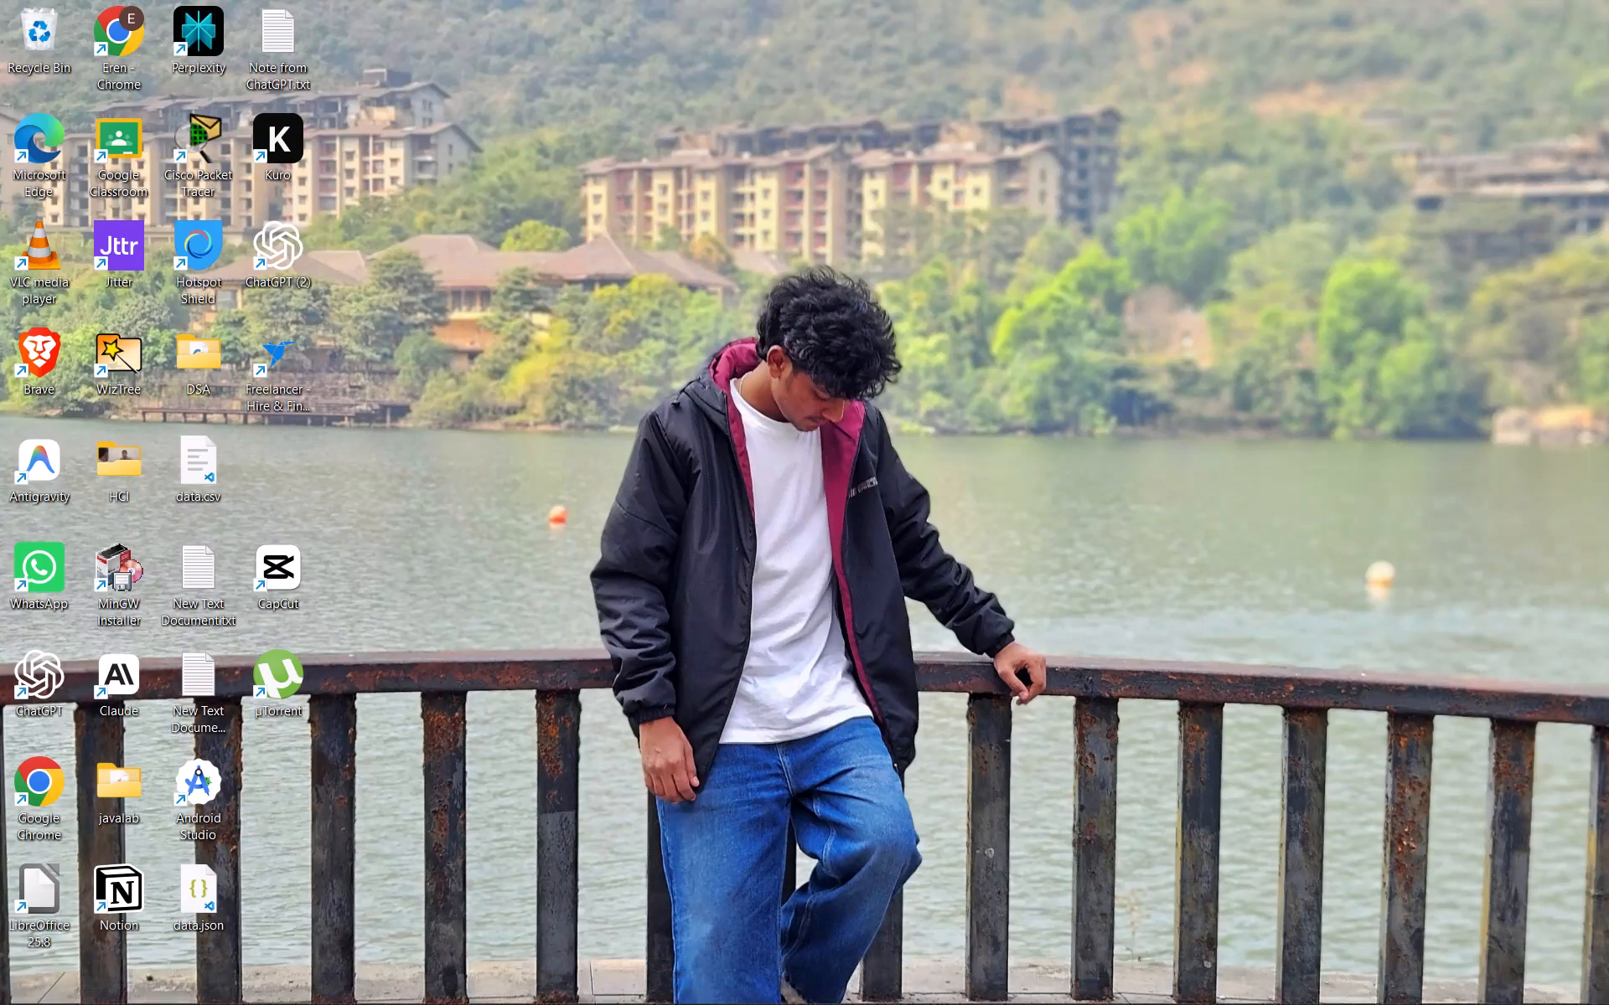
Bring up the Rajasthan vid folder in File Explorer, clear the file selection and minimize the window.
click(1284, 795)
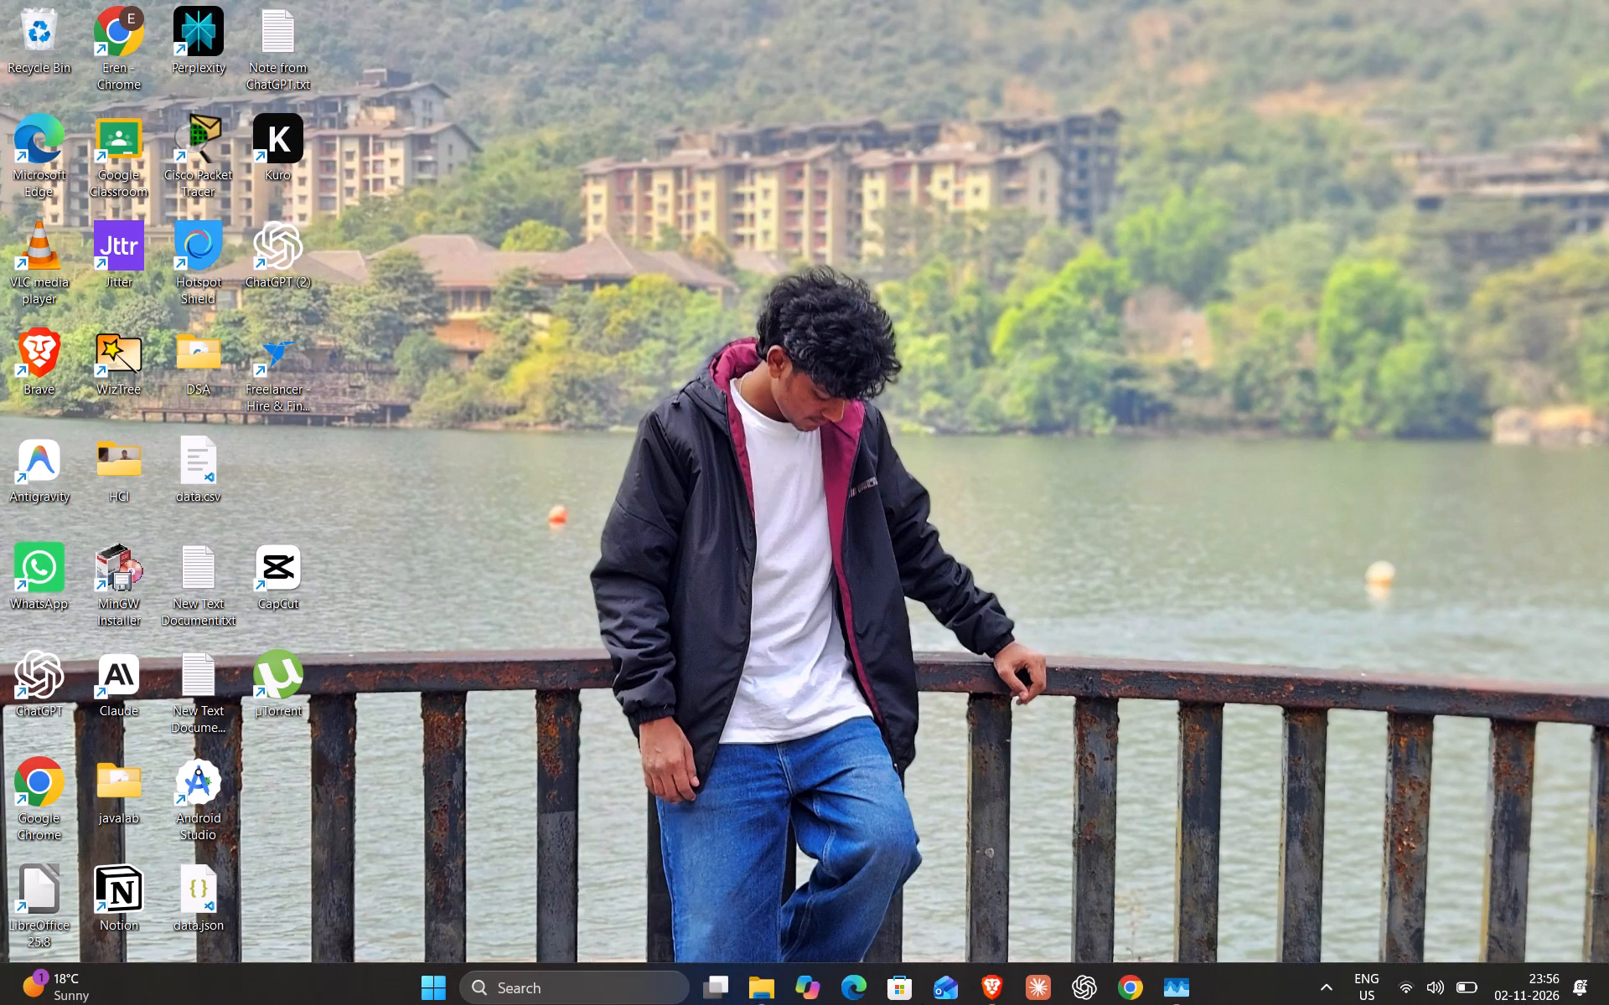
click(769, 982)
click(565, 656)
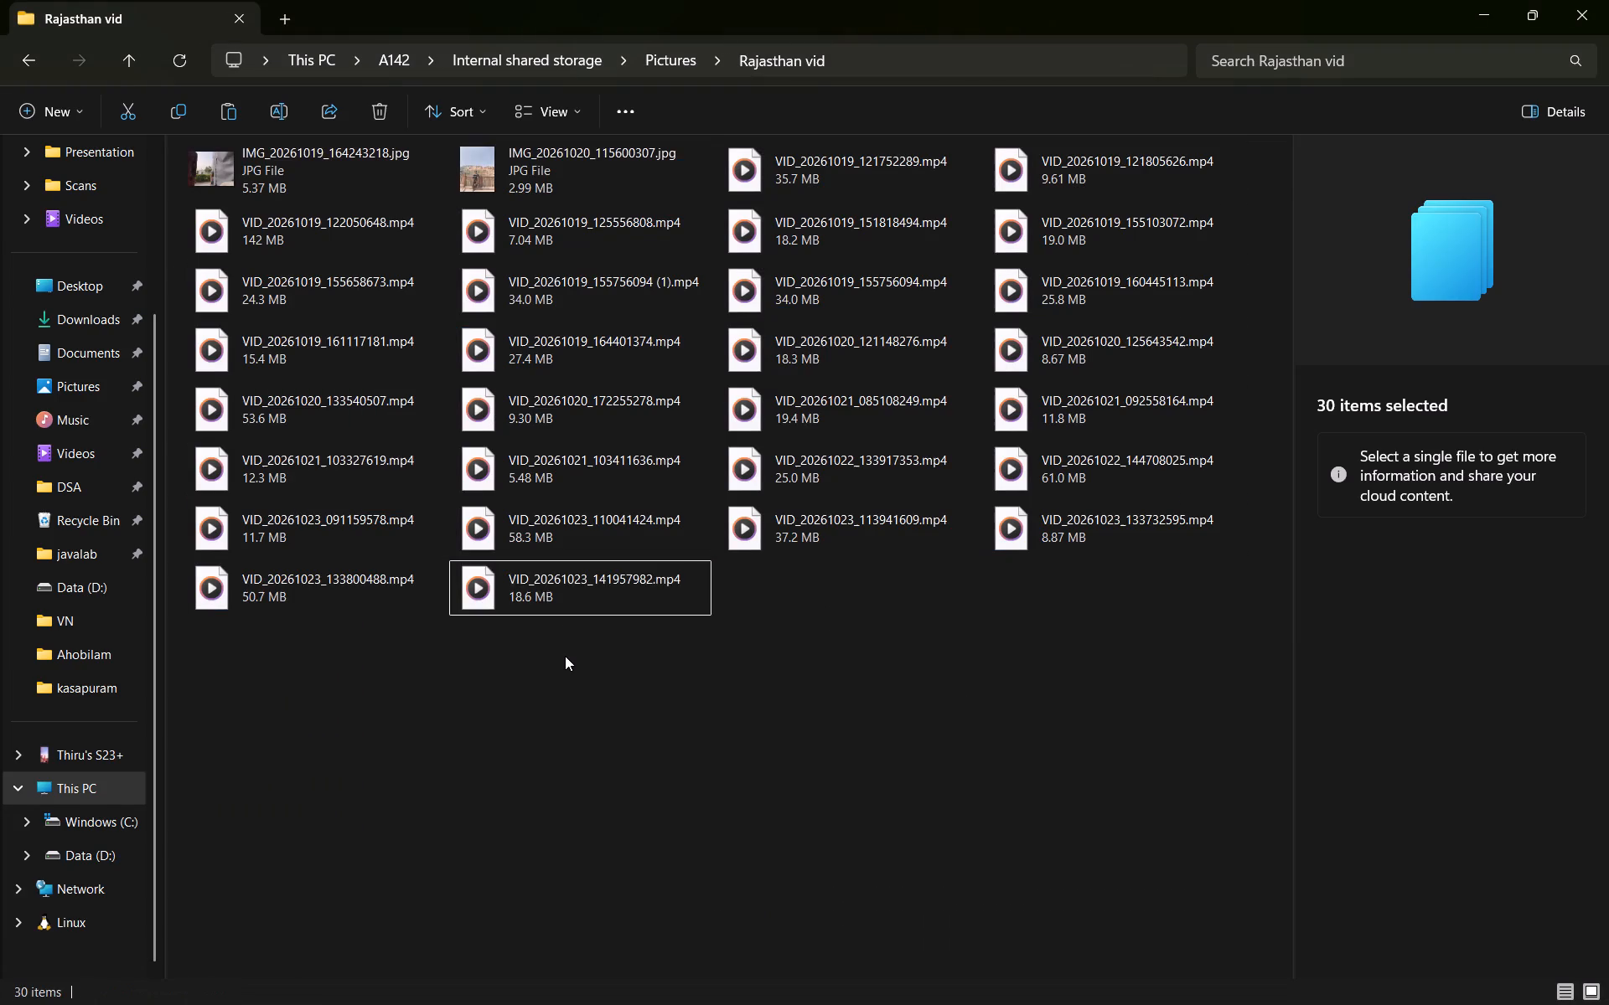
click(1480, 8)
Start the capcut VPN connection from the quick settings.
click(1446, 975)
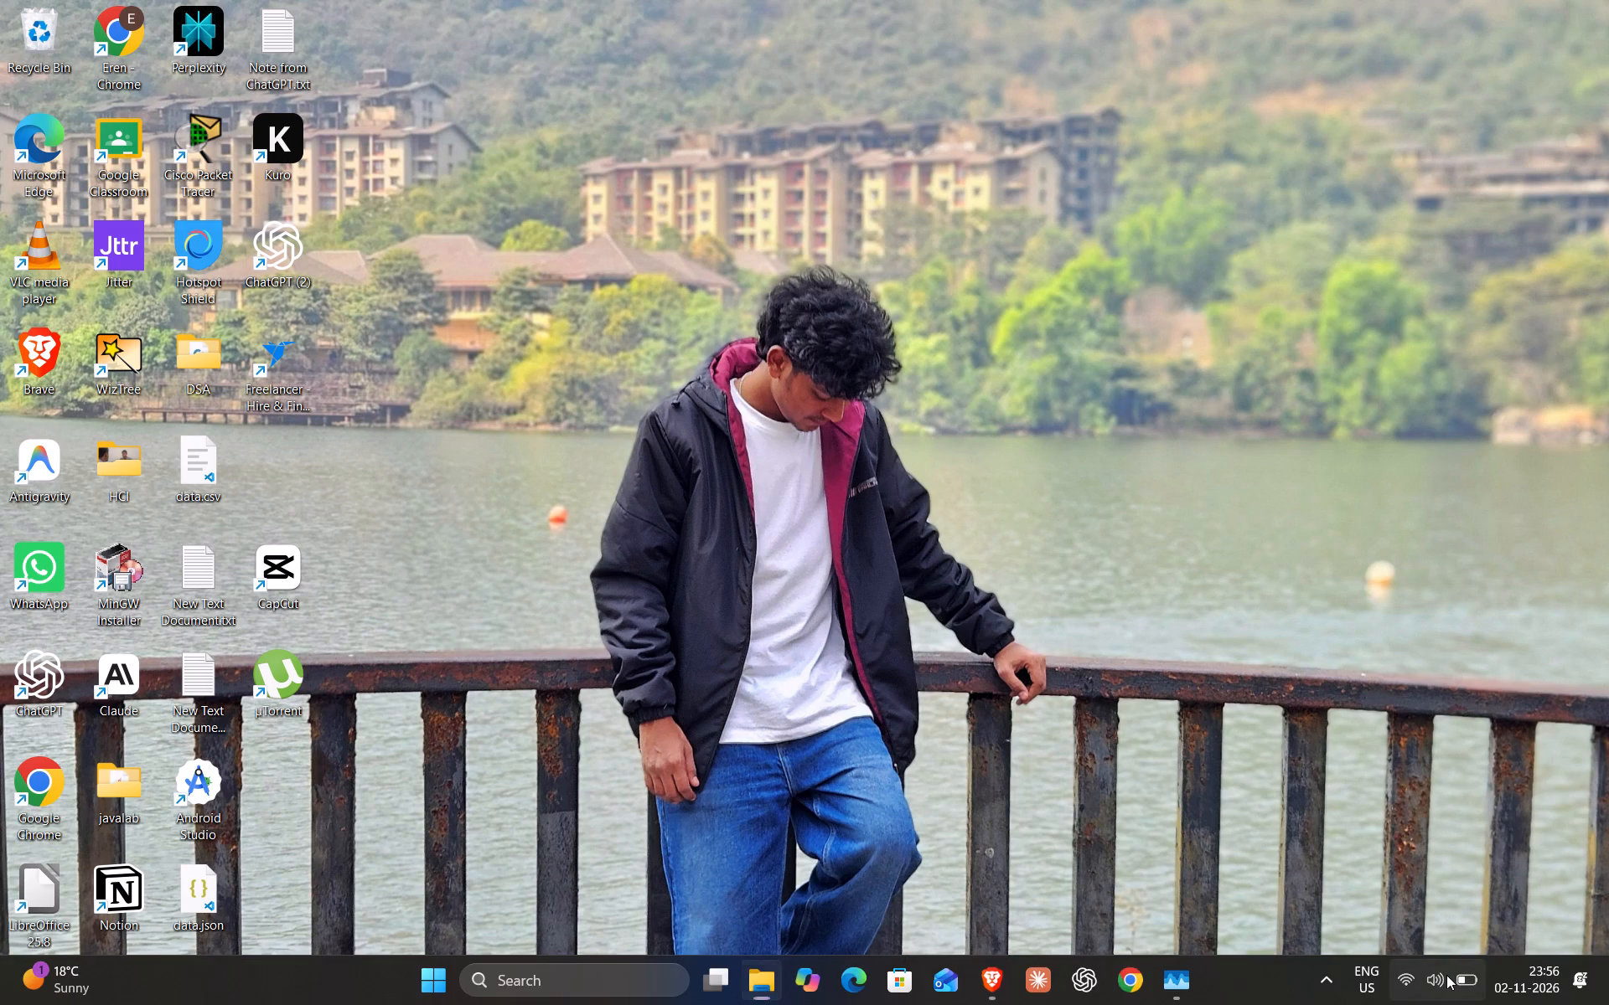
click(1390, 694)
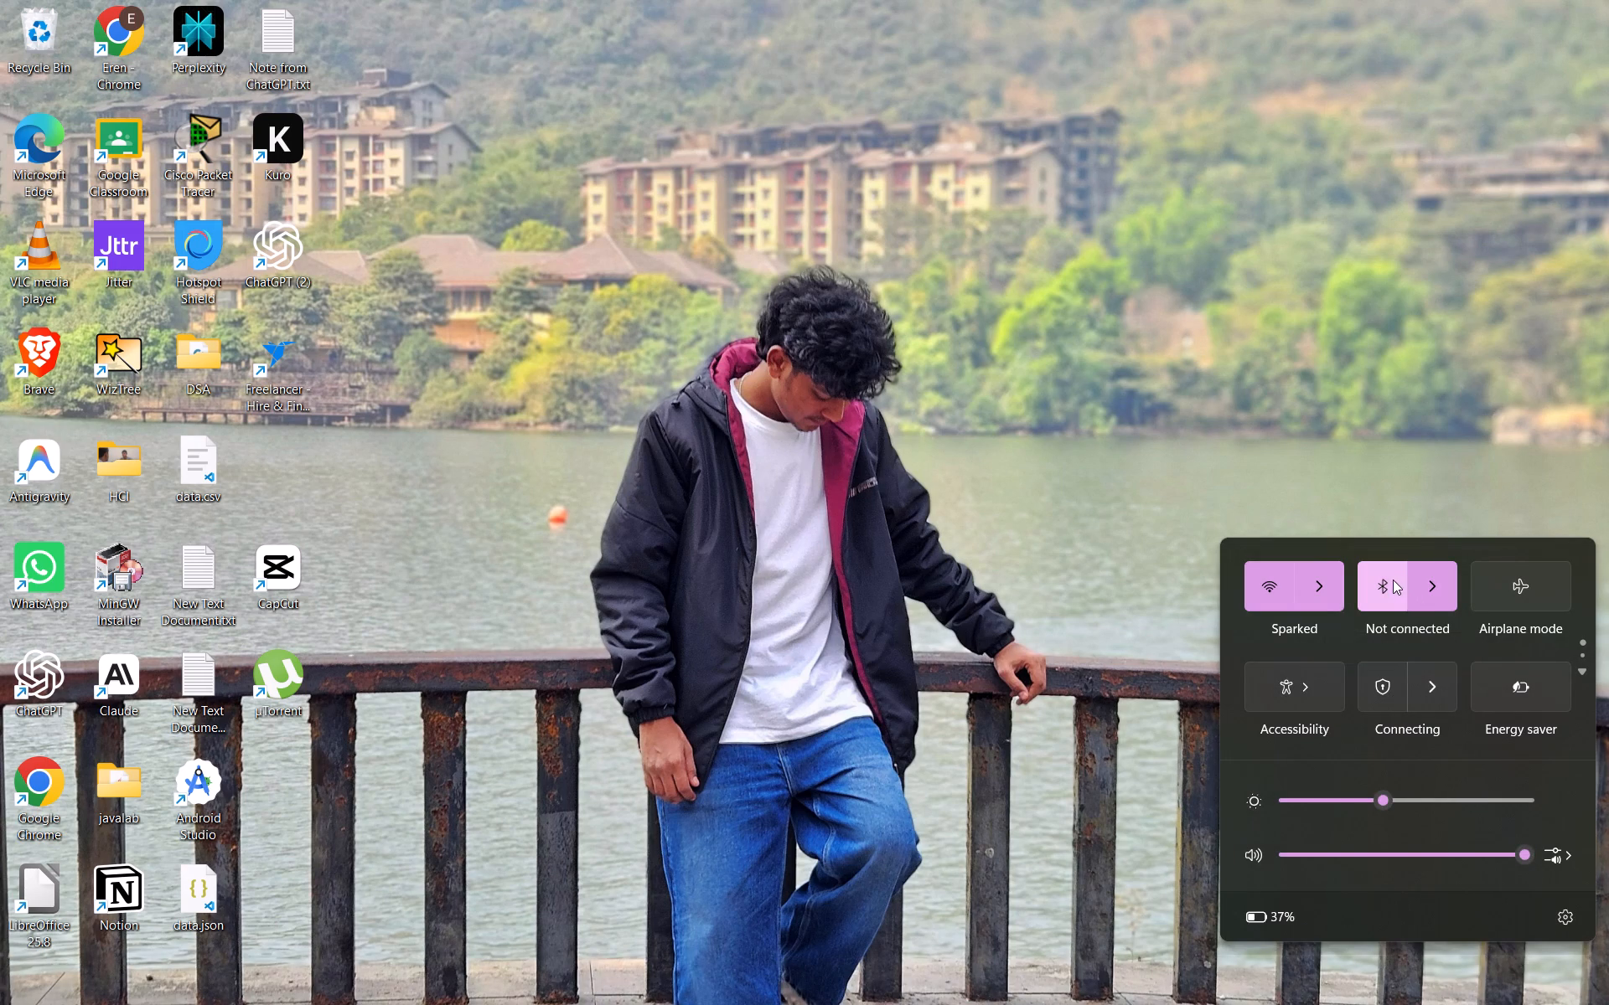
Turn off Bluetooth.
click(1382, 585)
Check the status of the capcut VPN connection and close the quick settings.
click(1424, 691)
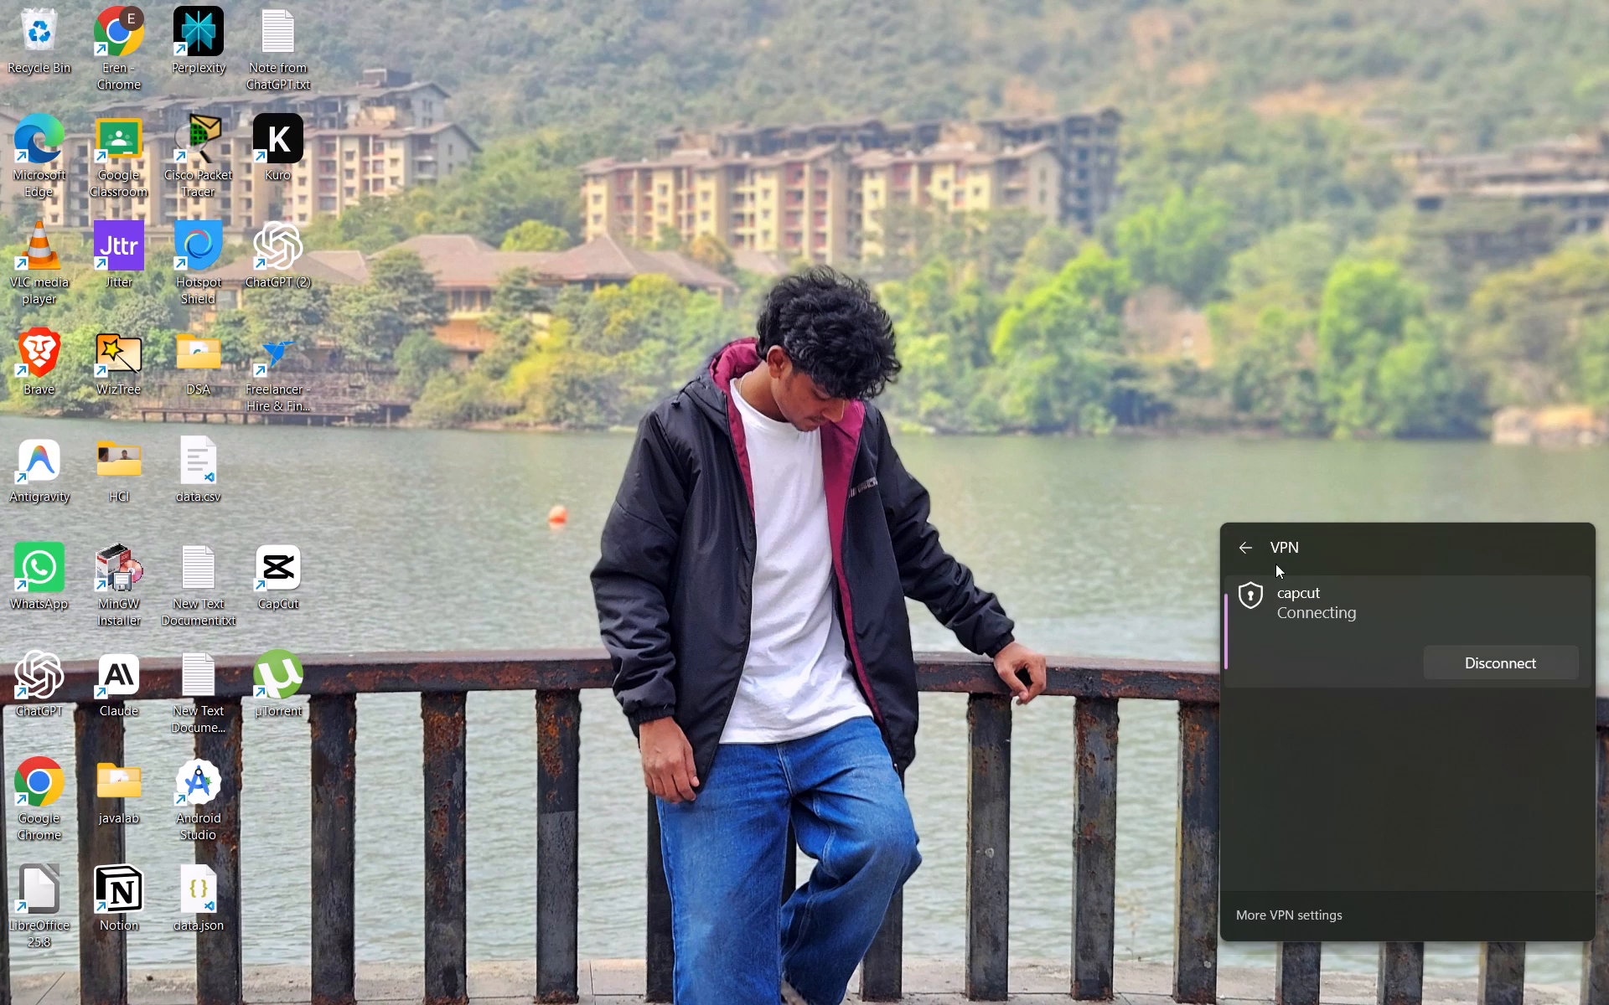
click(1253, 549)
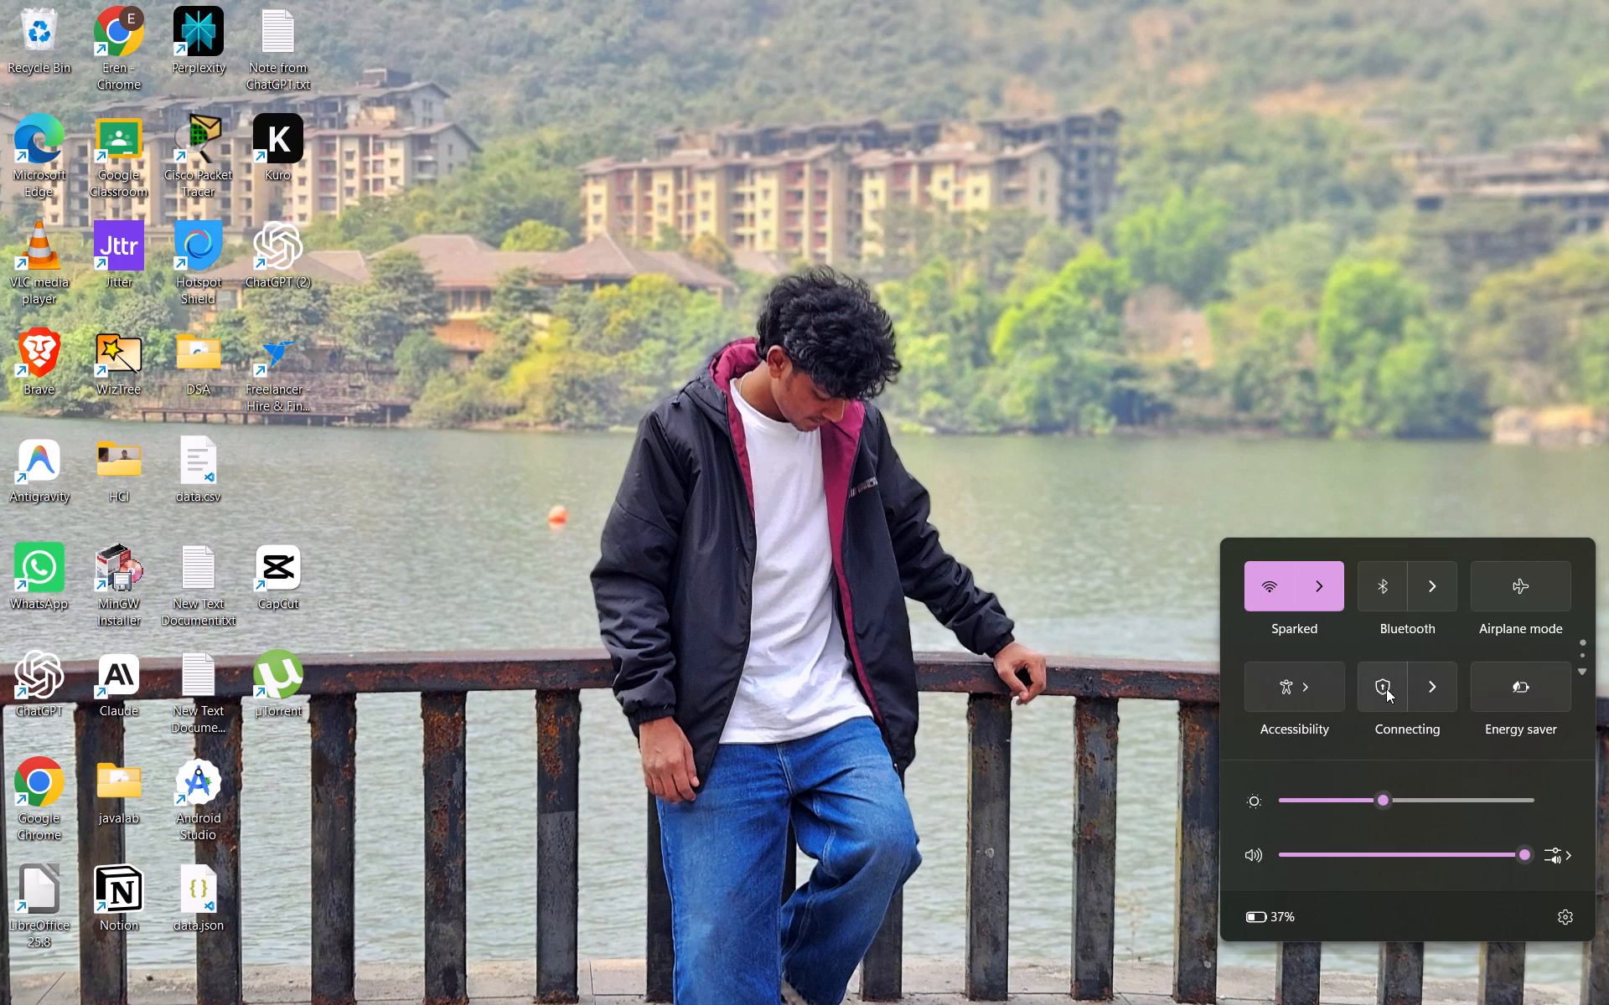
click(966, 667)
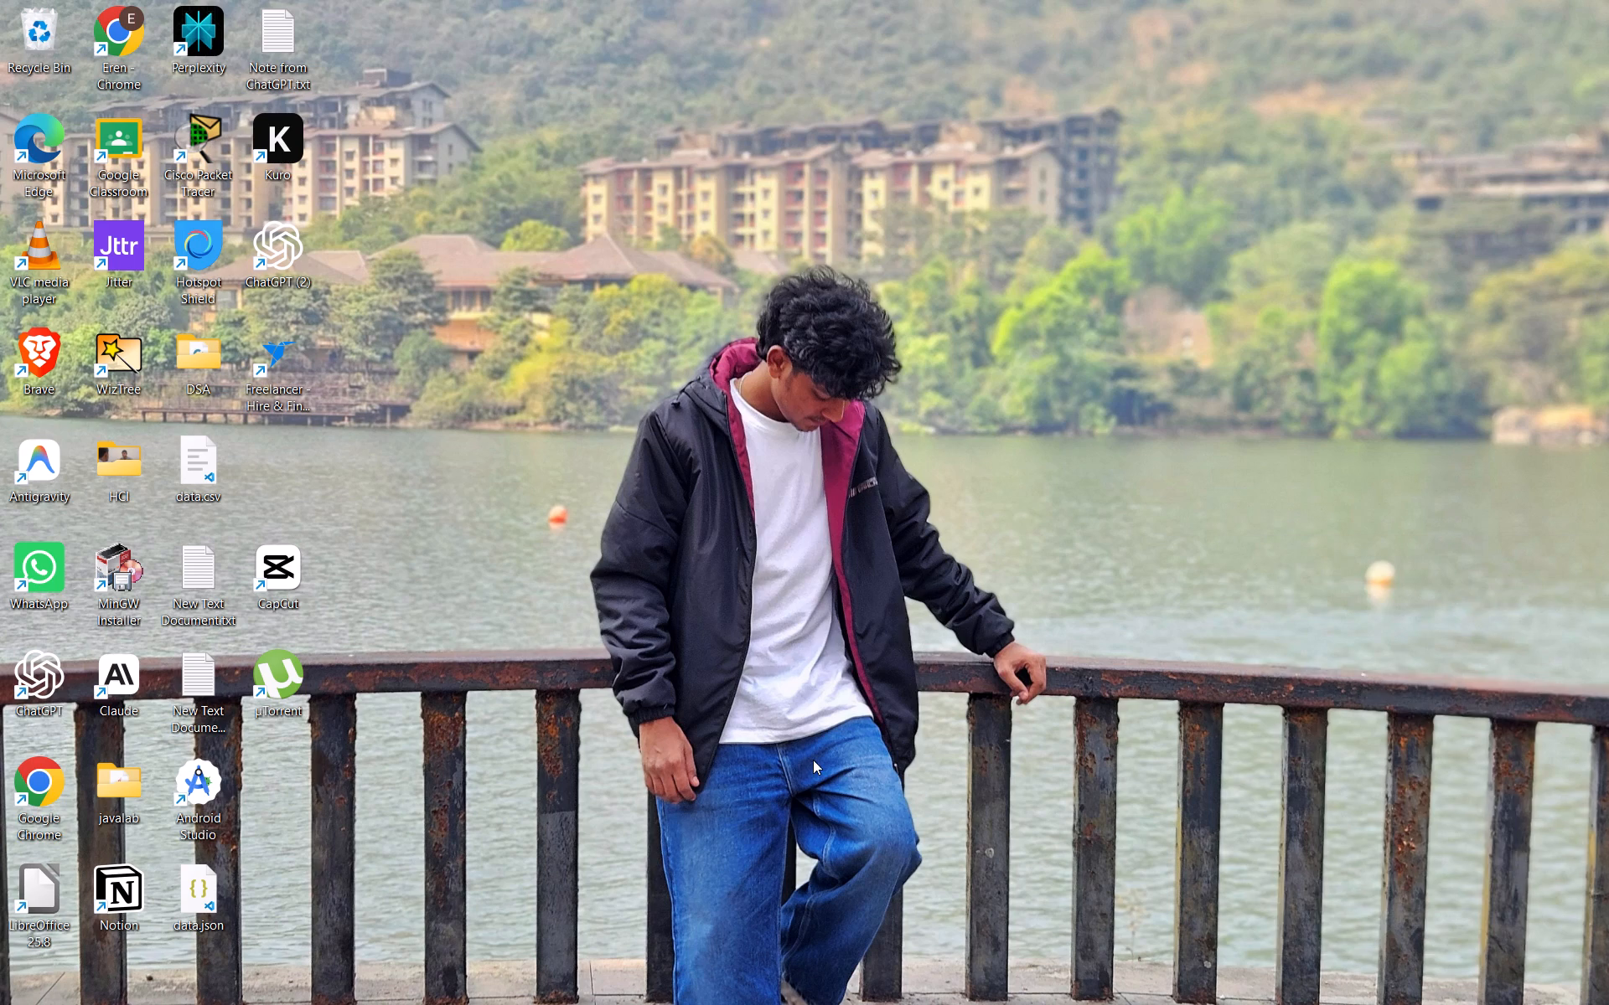
Dismiss the Start menu and open Task Manager.
click(1368, 744)
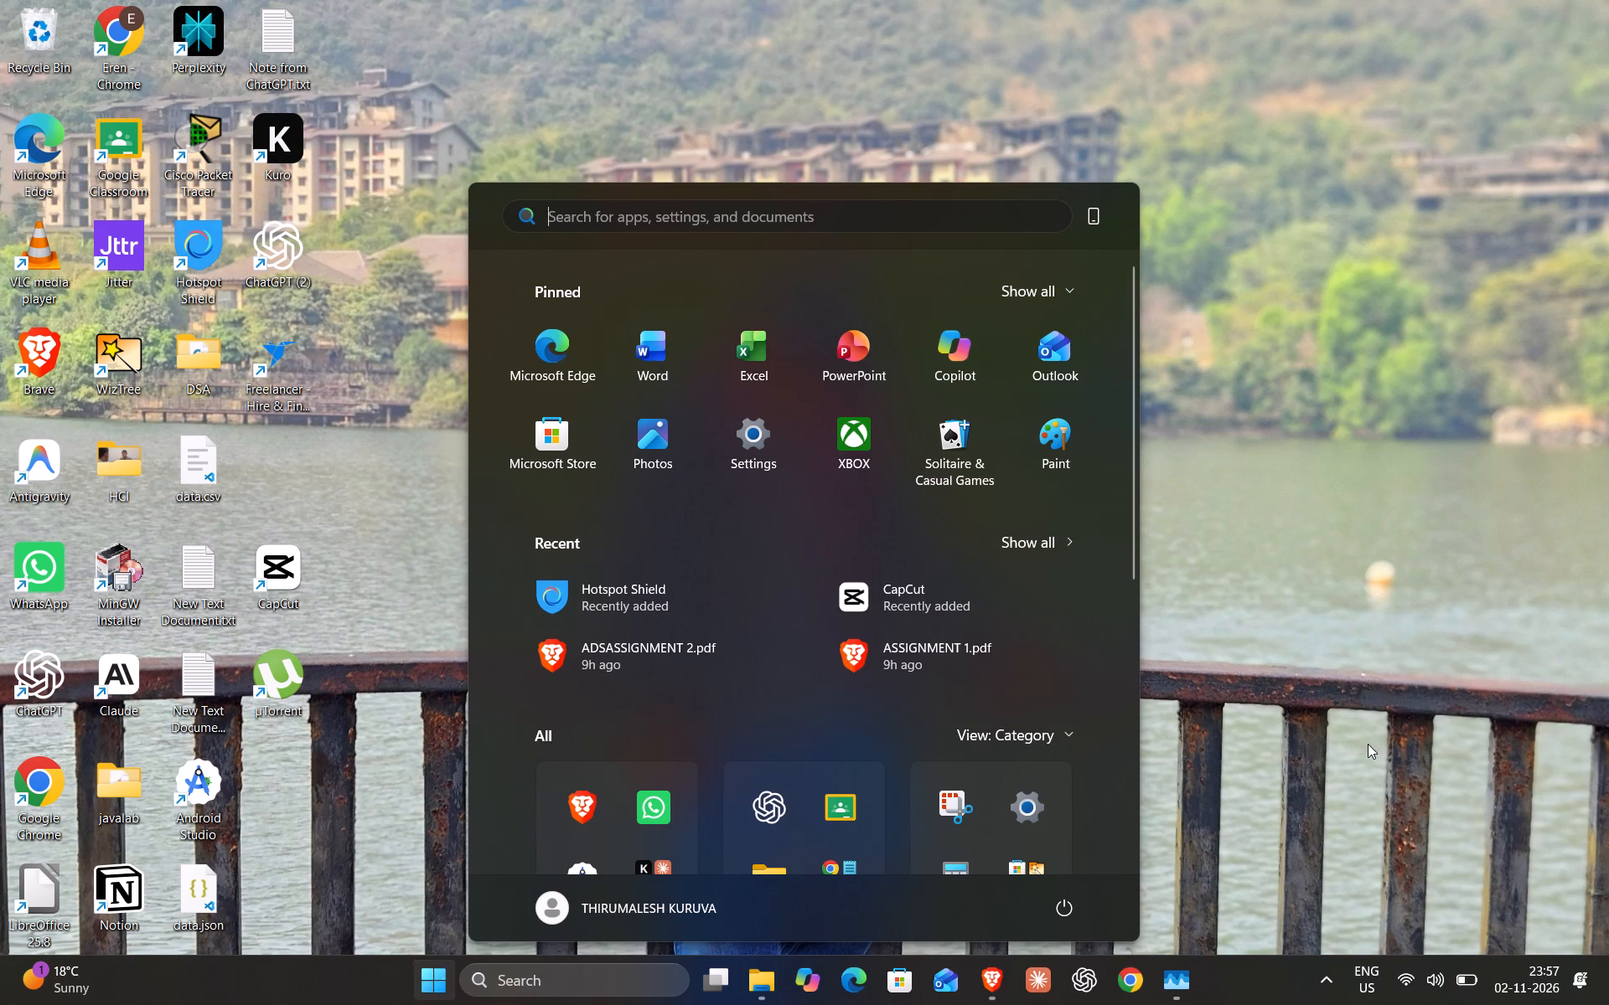
key(ctrl+shift+Escape)
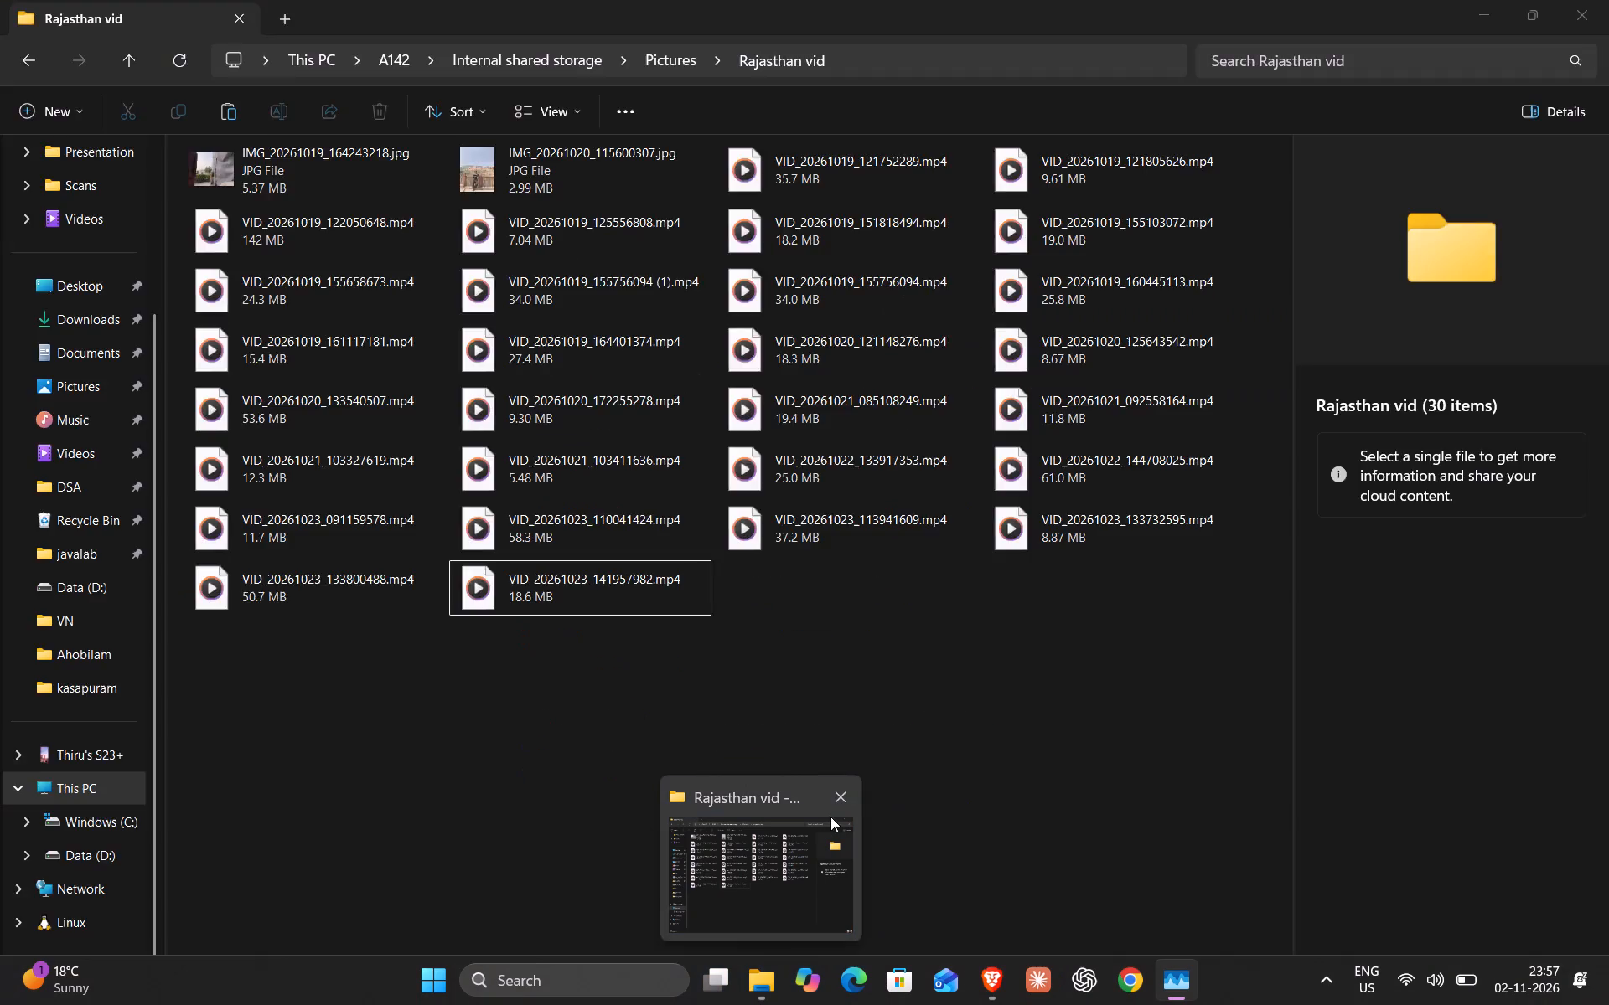
Close the Rajasthan vid folder window.
click(848, 793)
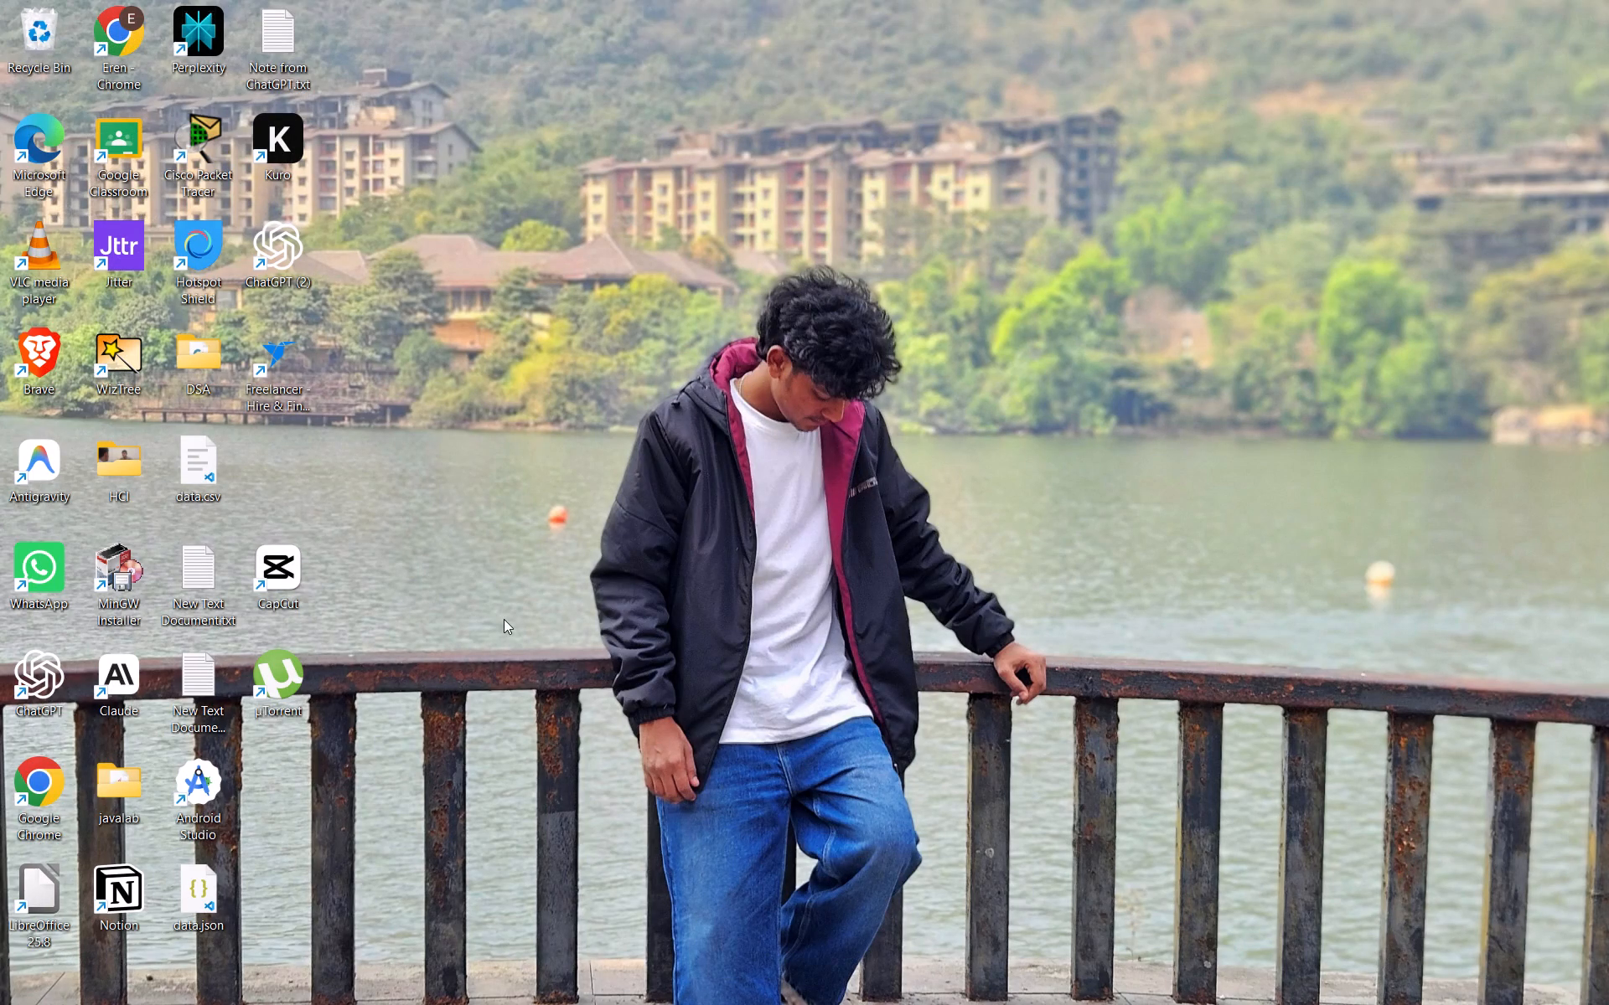
Open Task Manager.
key(ctrl+shift+Escape)
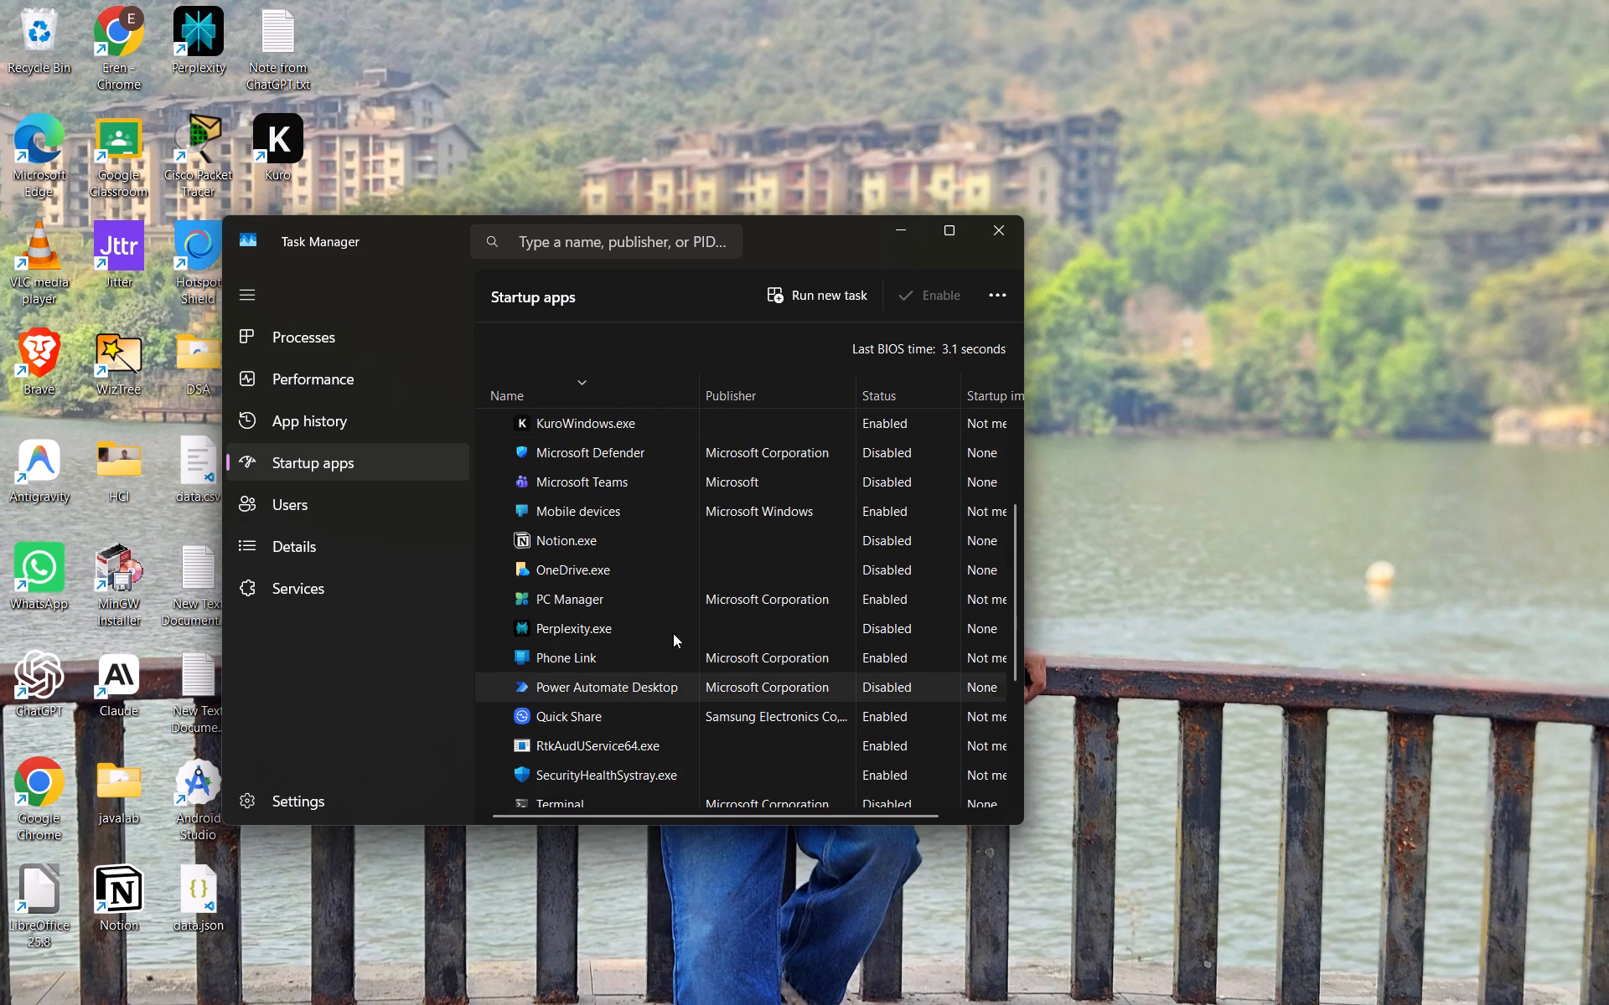
Launch Hotspot Shield, declining the optional Yahoo! search engine offer, and minimize its window.
double_click(187, 254)
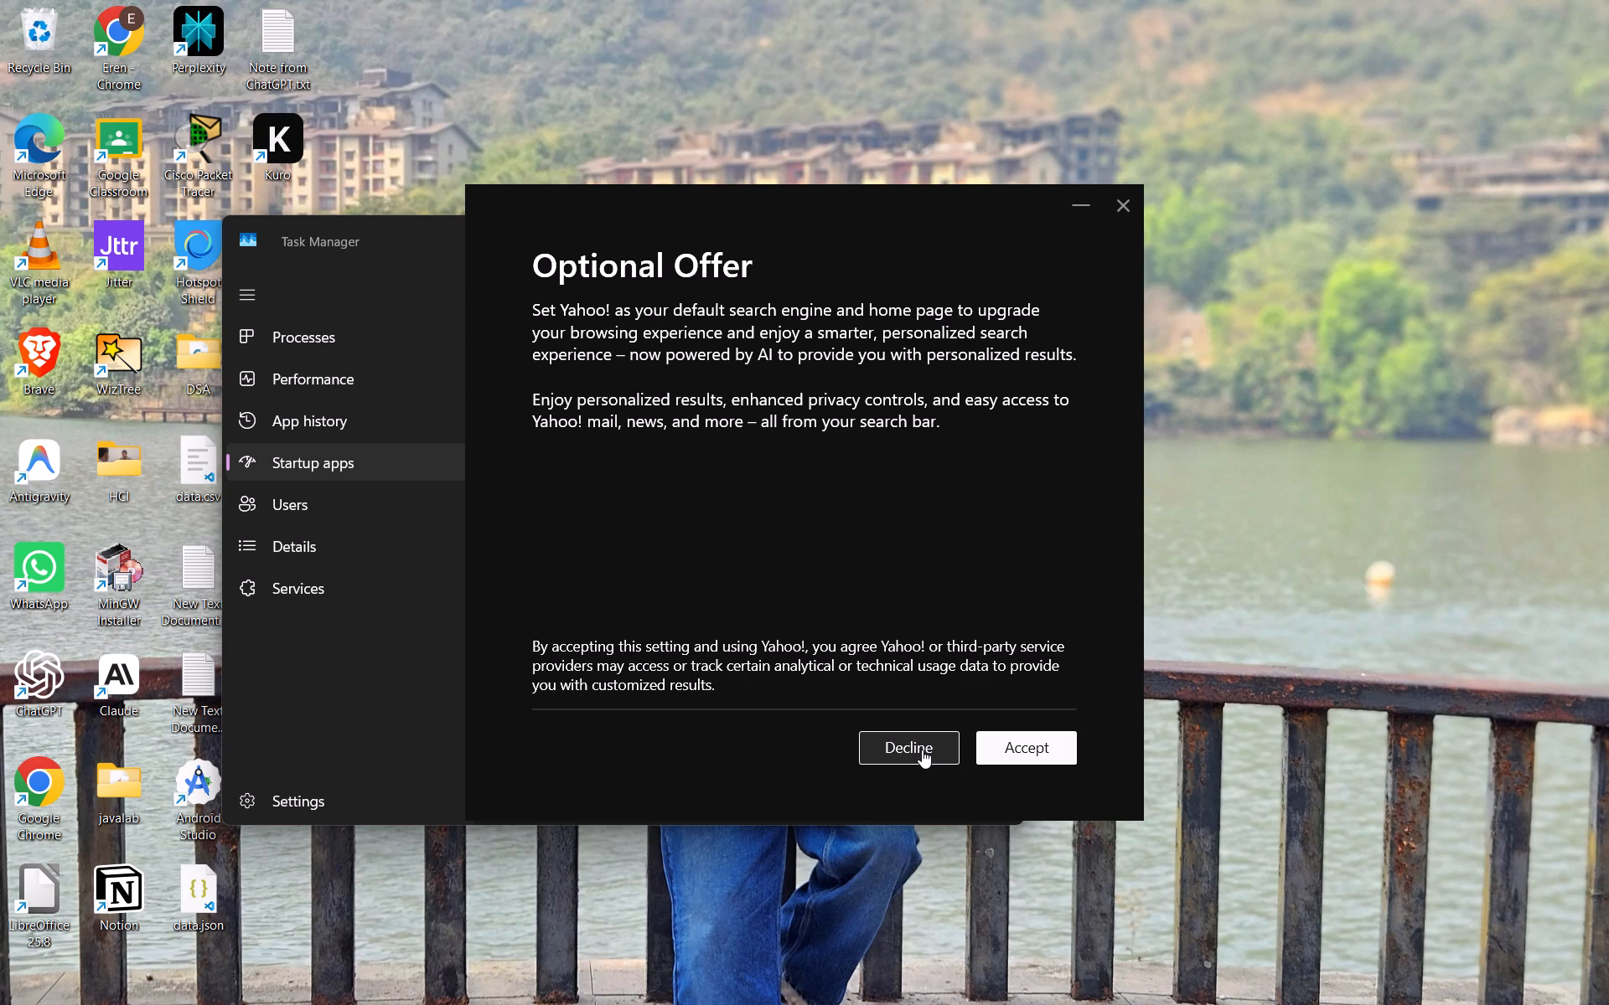
click(922, 750)
click(922, 750)
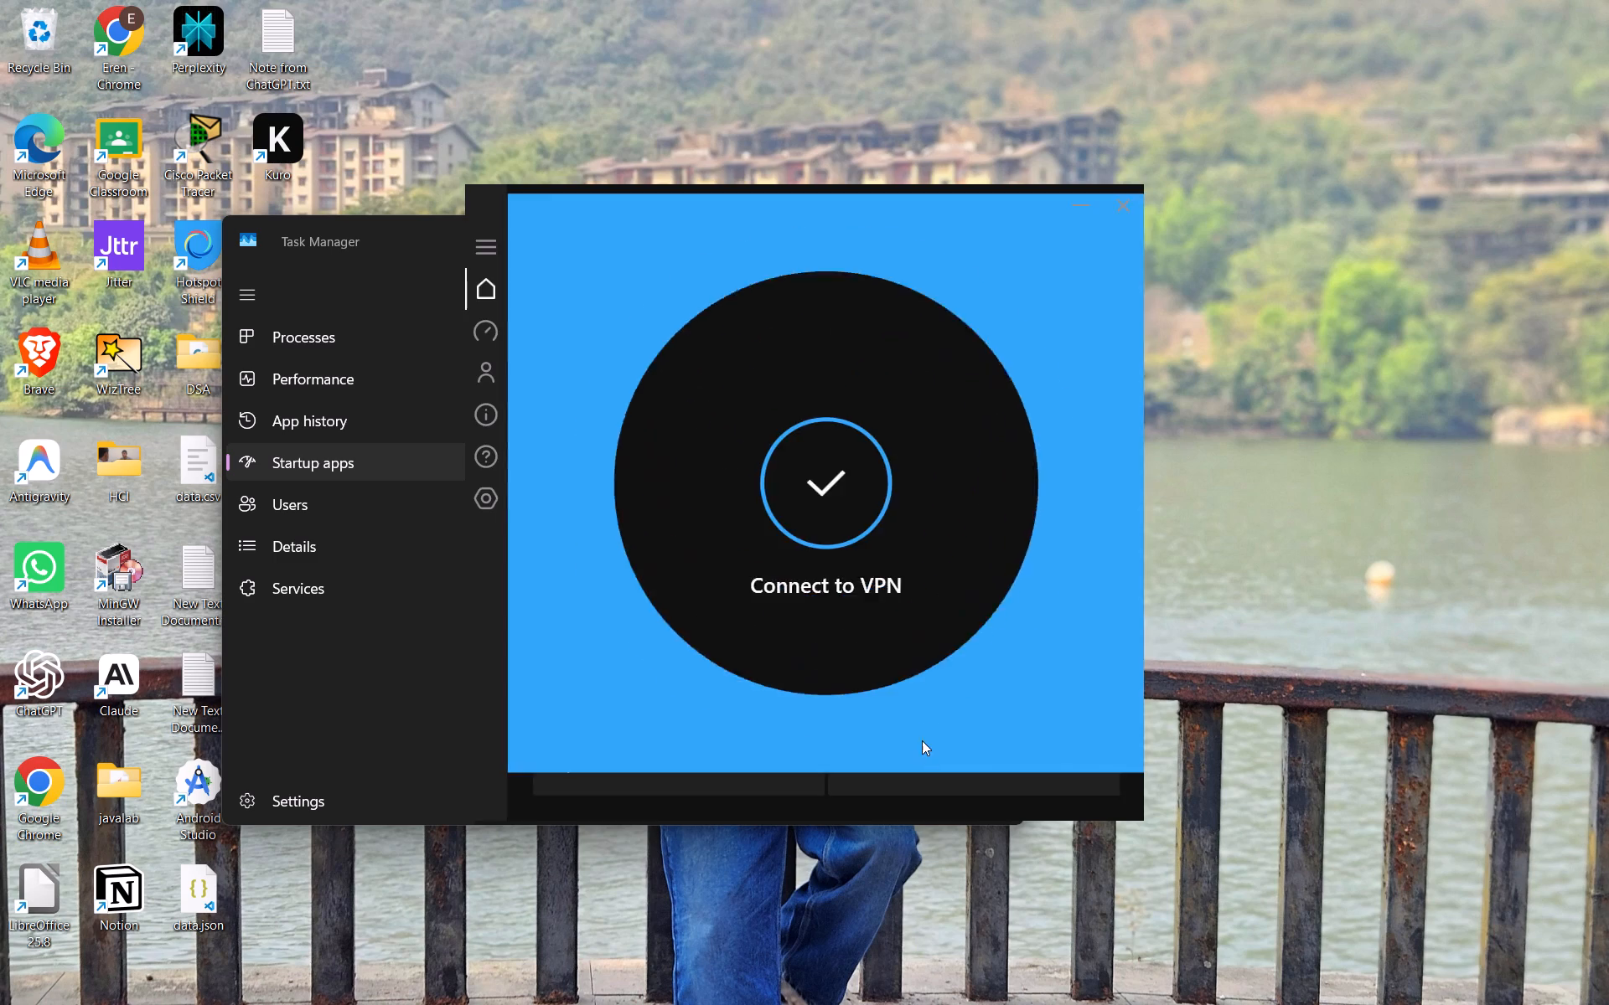
click(1089, 204)
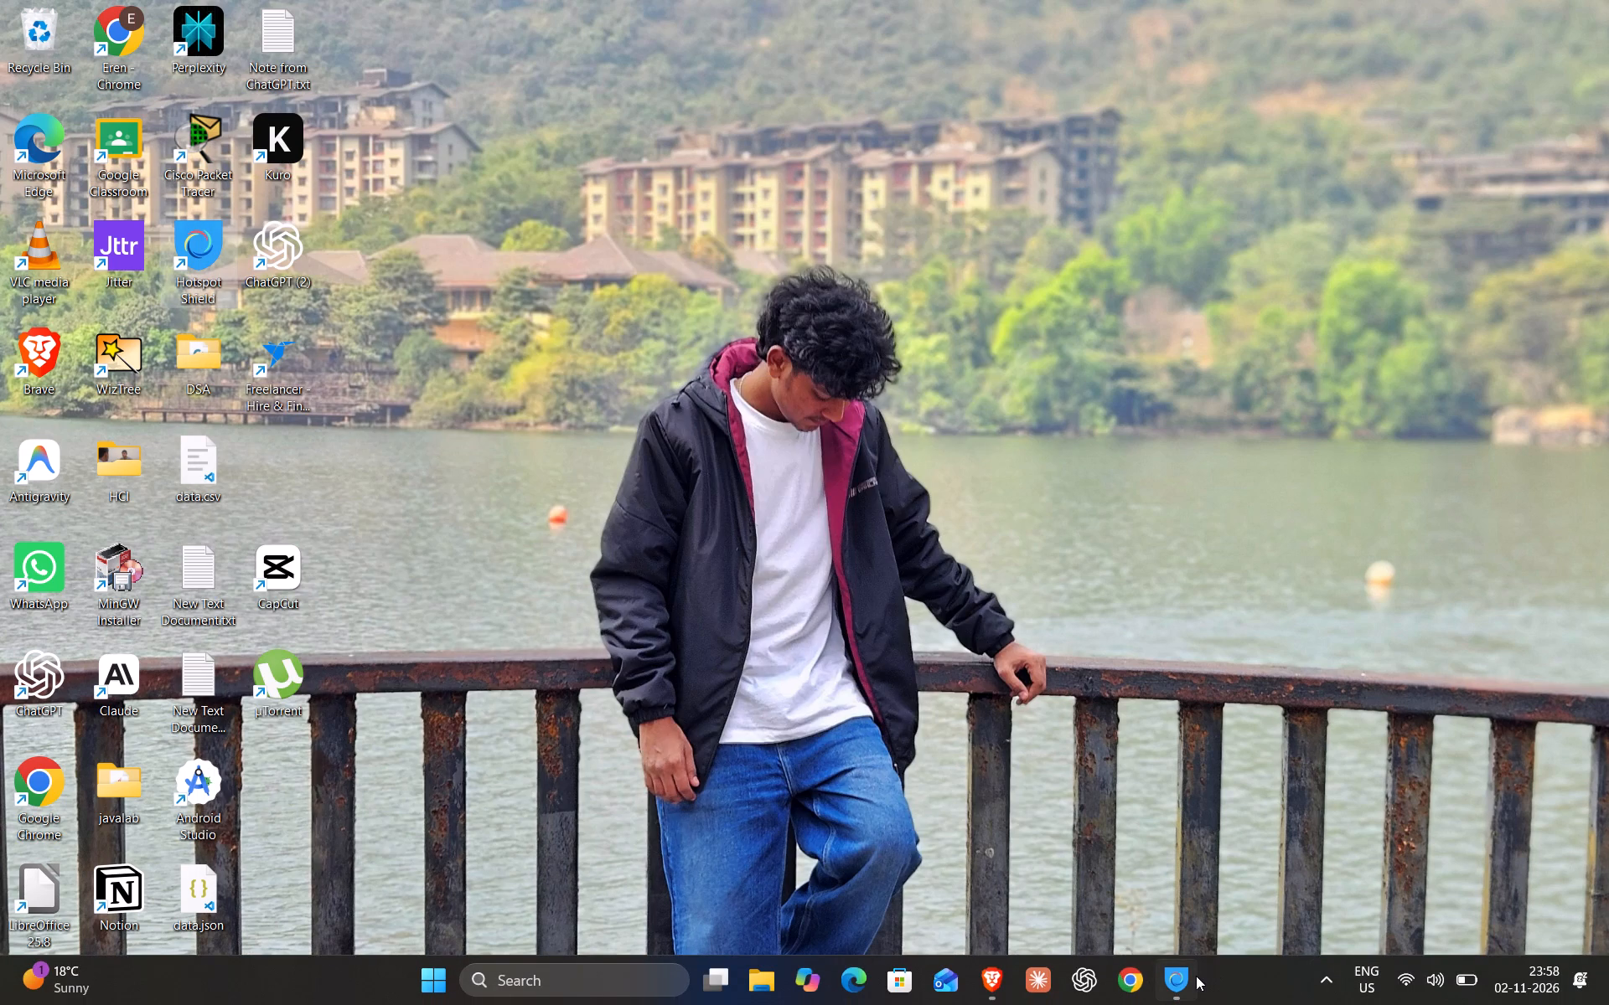
Bring up the Hotspot Shield window to check the VPN connection details, and minimize it again.
click(1203, 898)
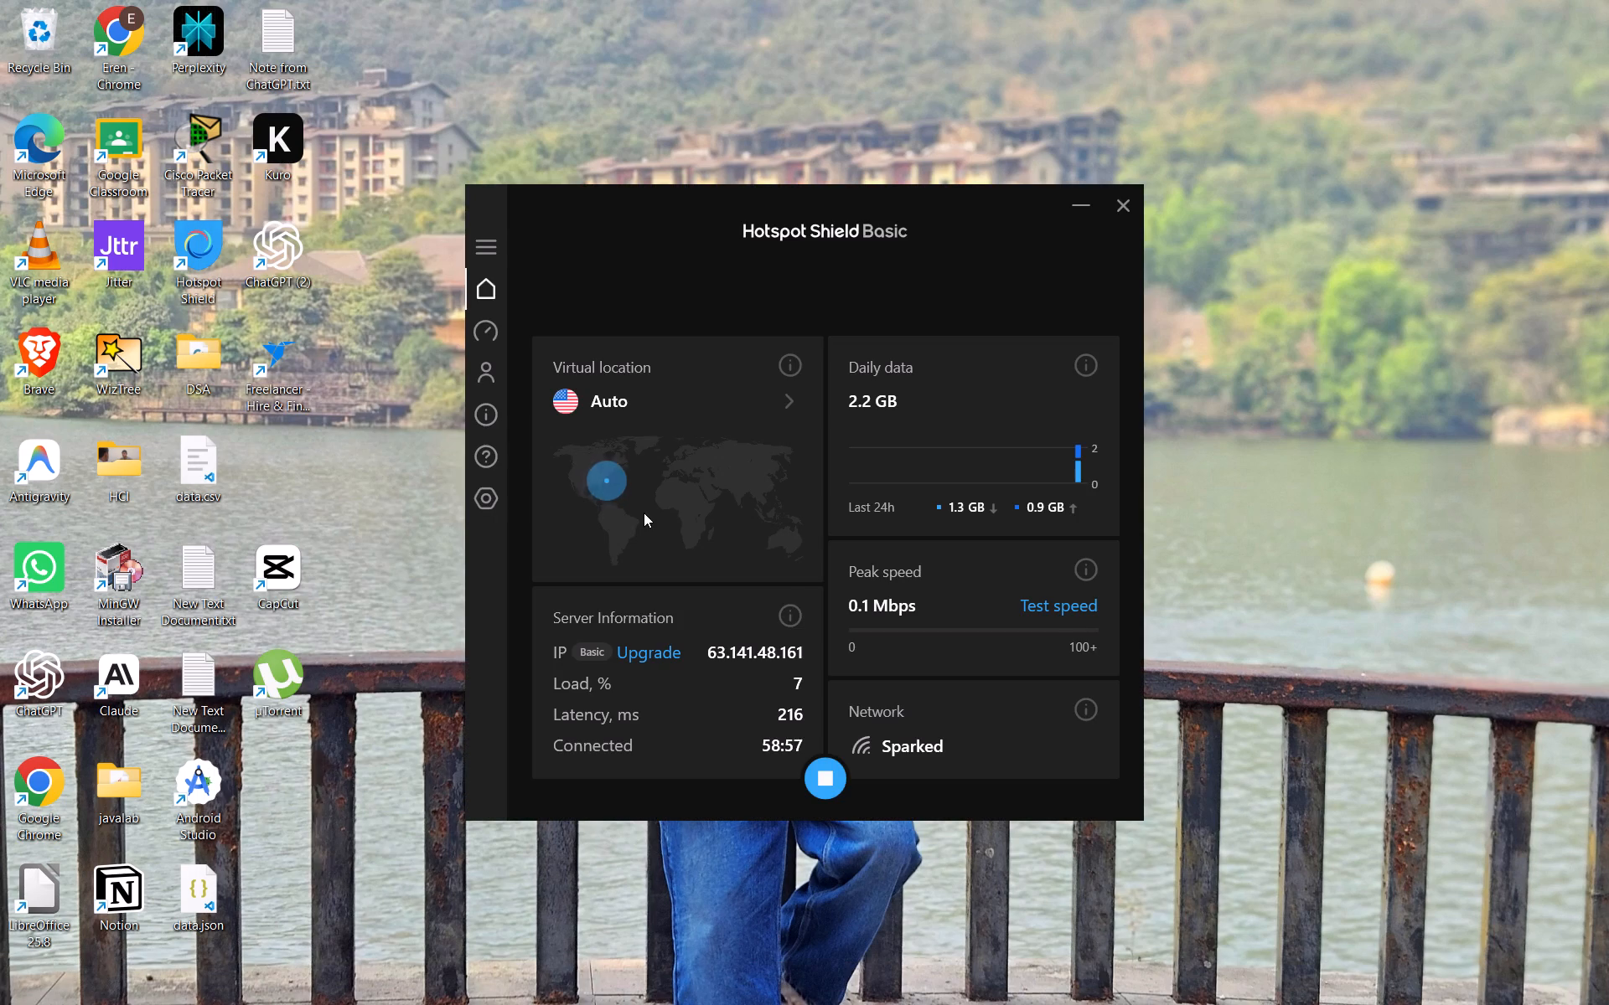
scroll(717, 500, down, 2)
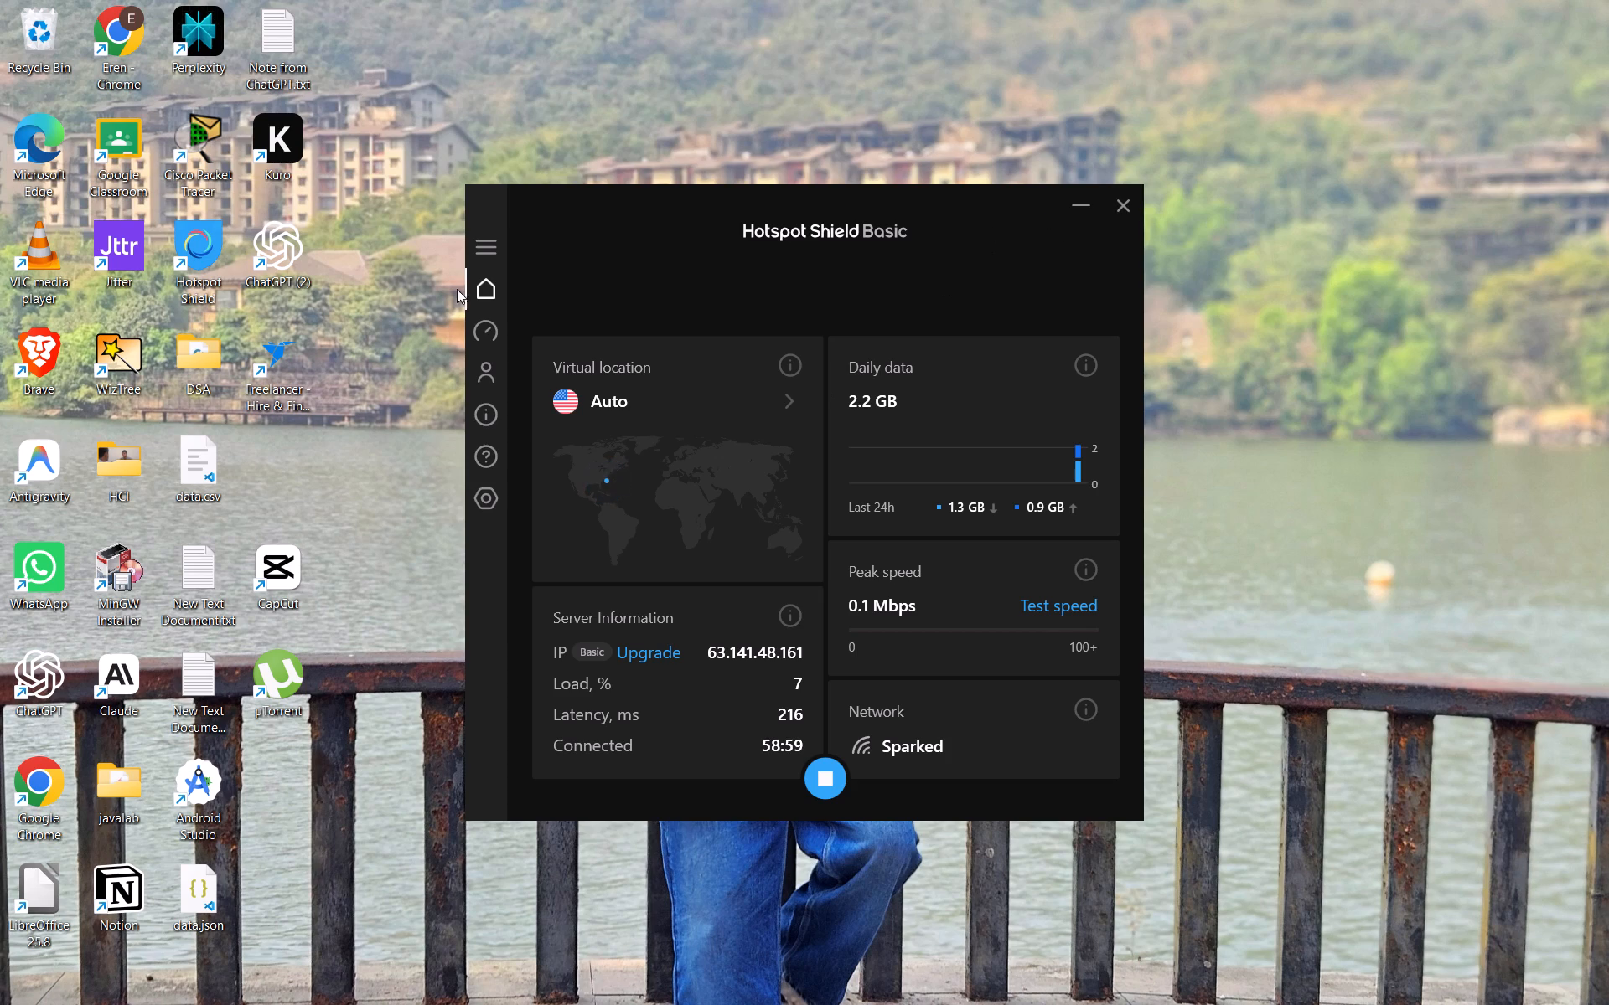
scroll(686, 634, down, 2)
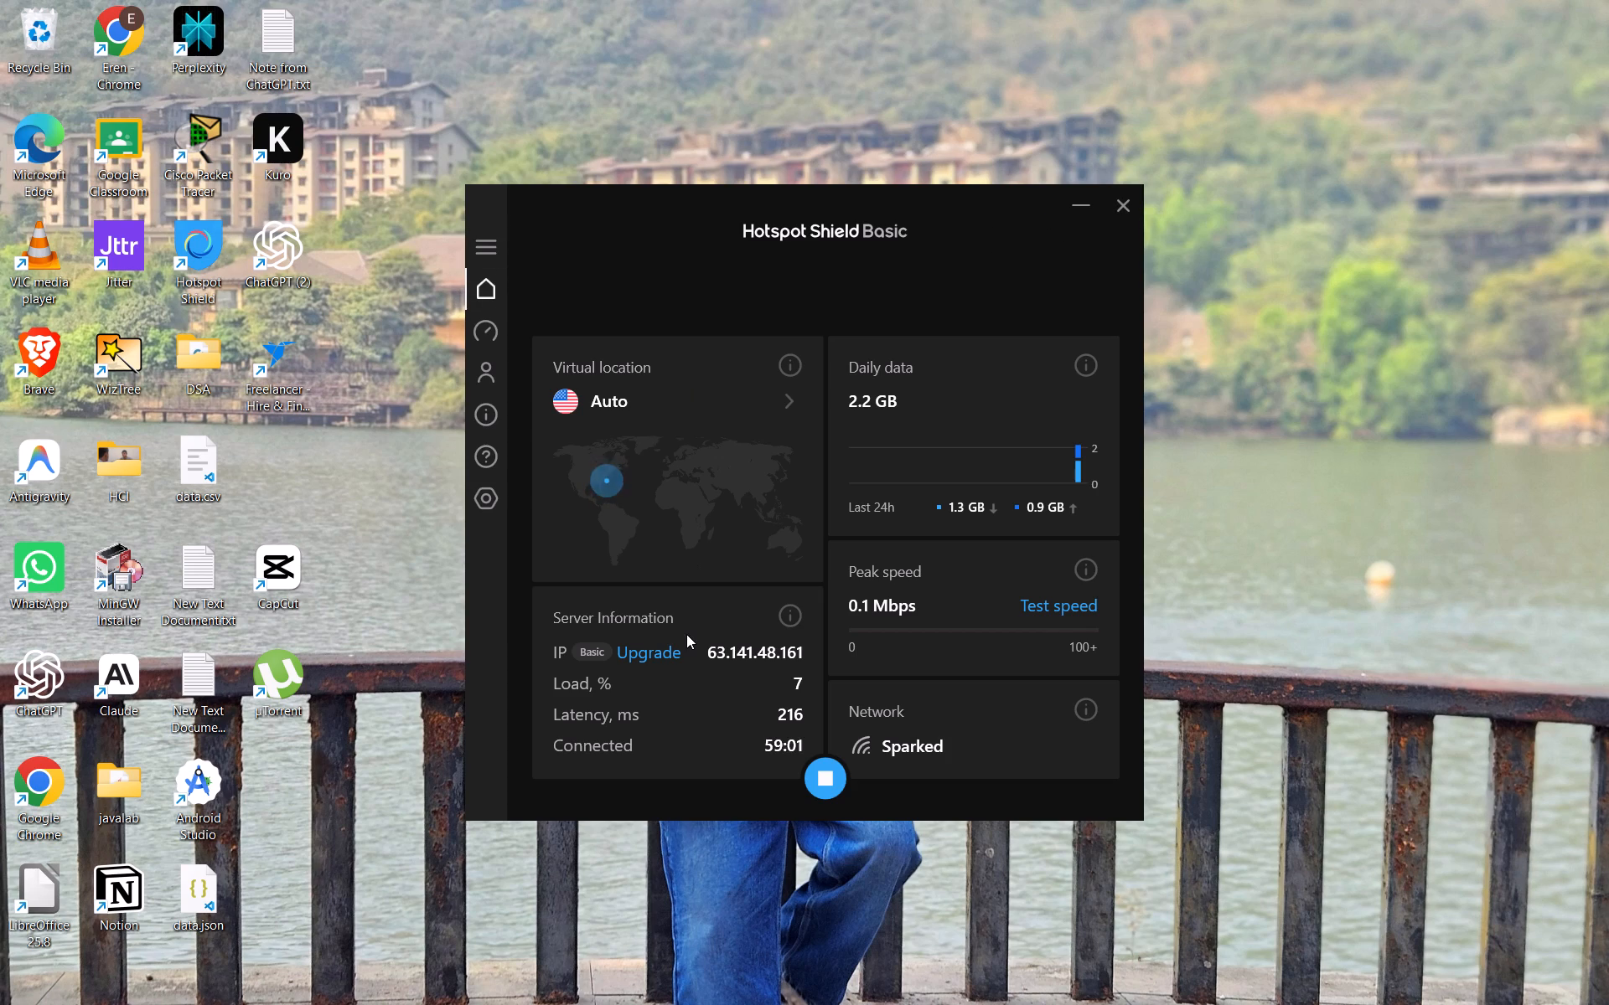
scroll(686, 634, up, 3)
click(1378, 690)
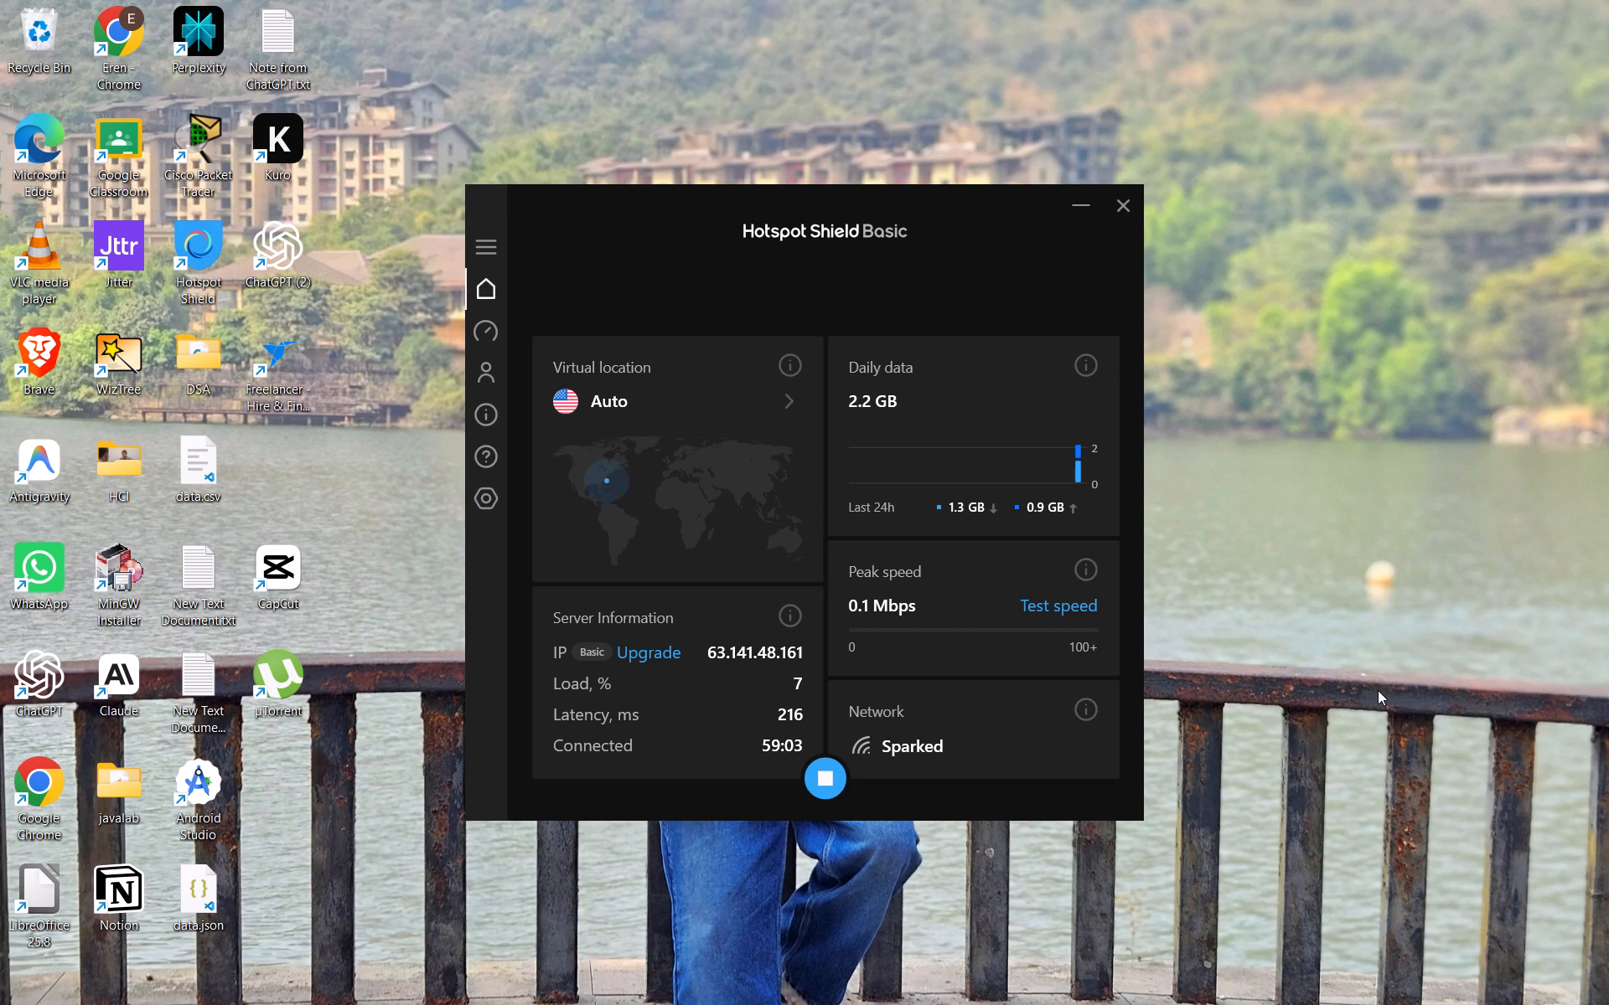
click(1077, 193)
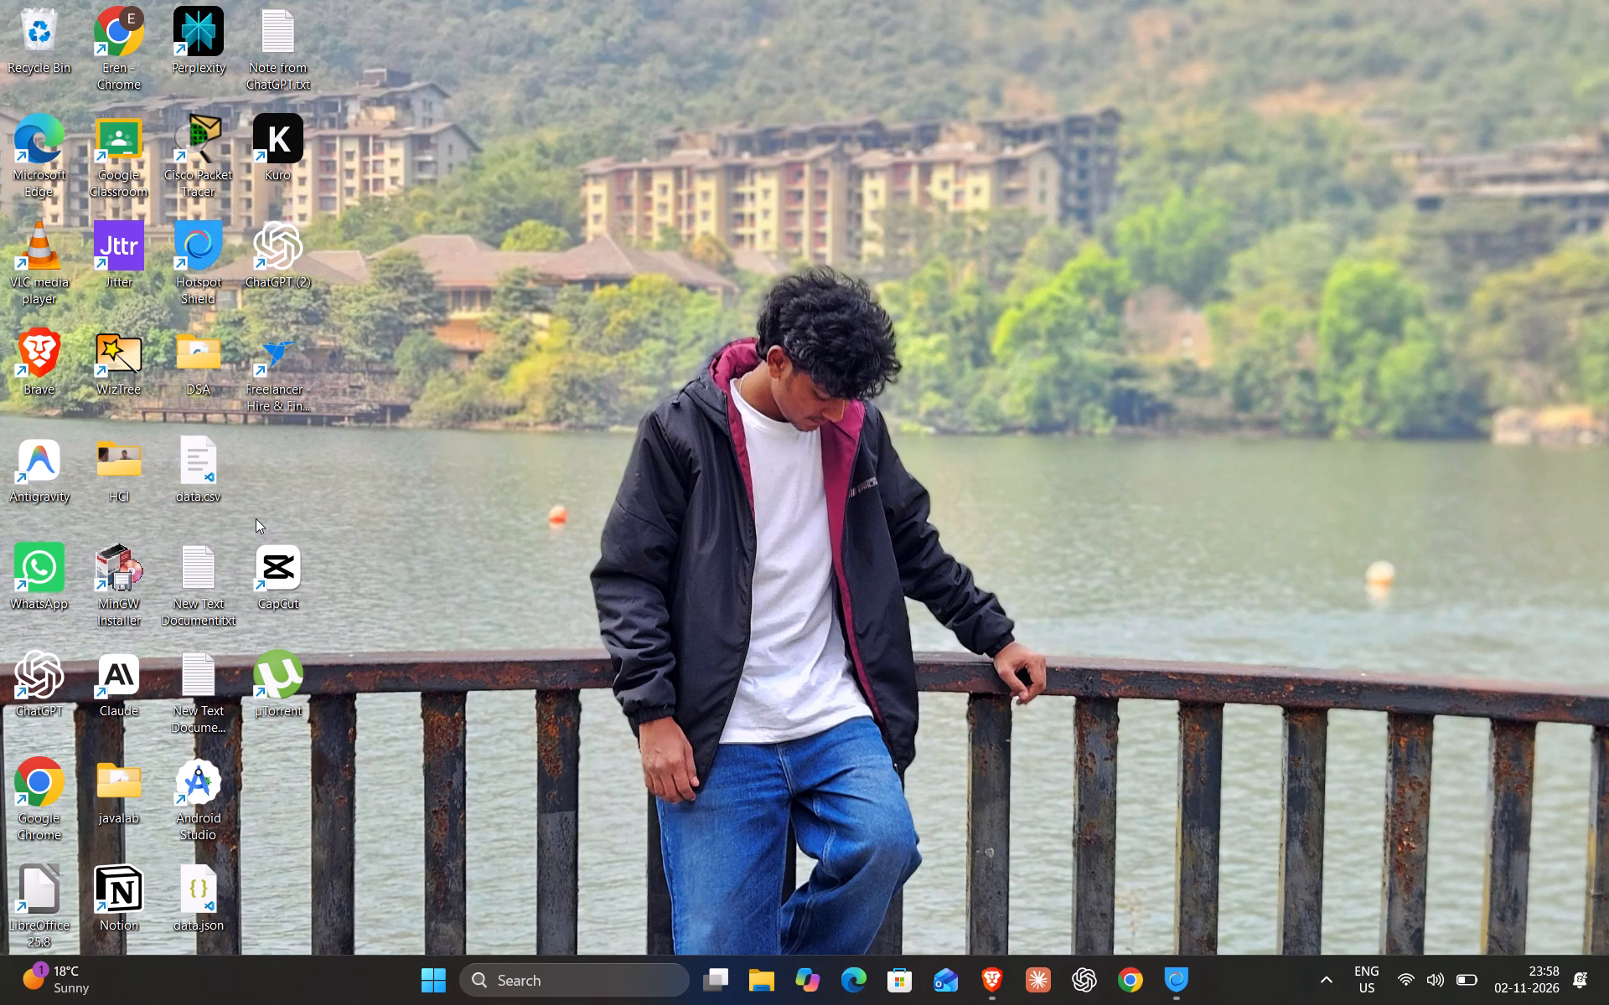
Launch CapCut from the desktop.
double_click(273, 569)
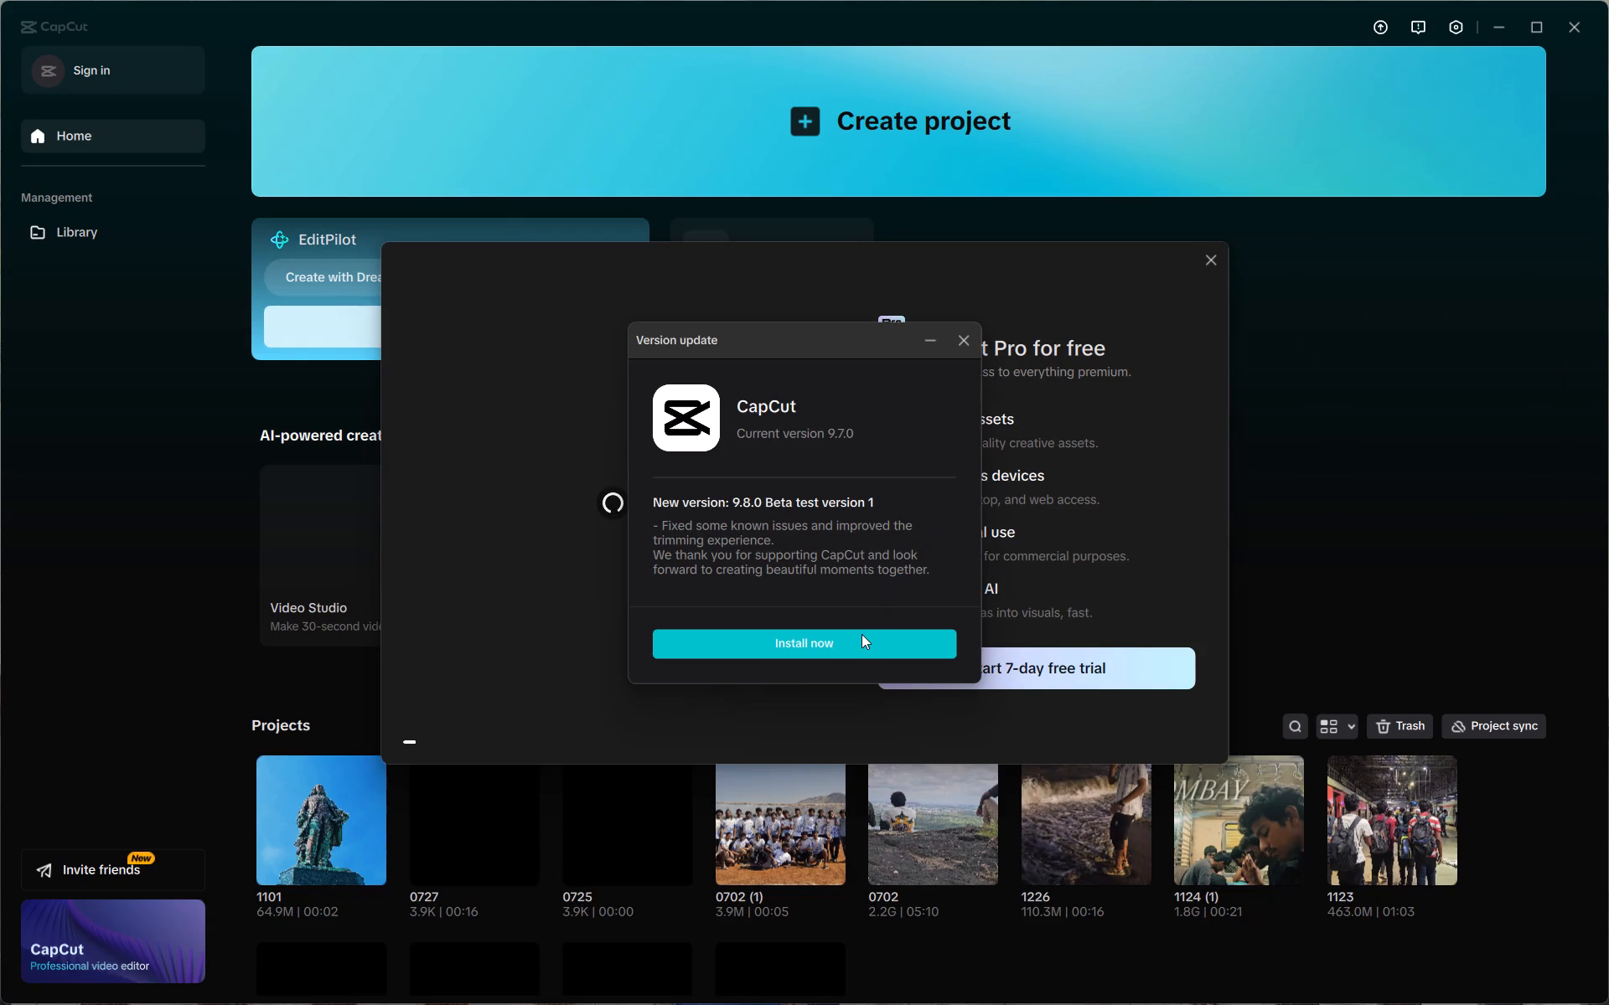
Switch to CapCut and dismiss the version update window without installing the update.
click(967, 338)
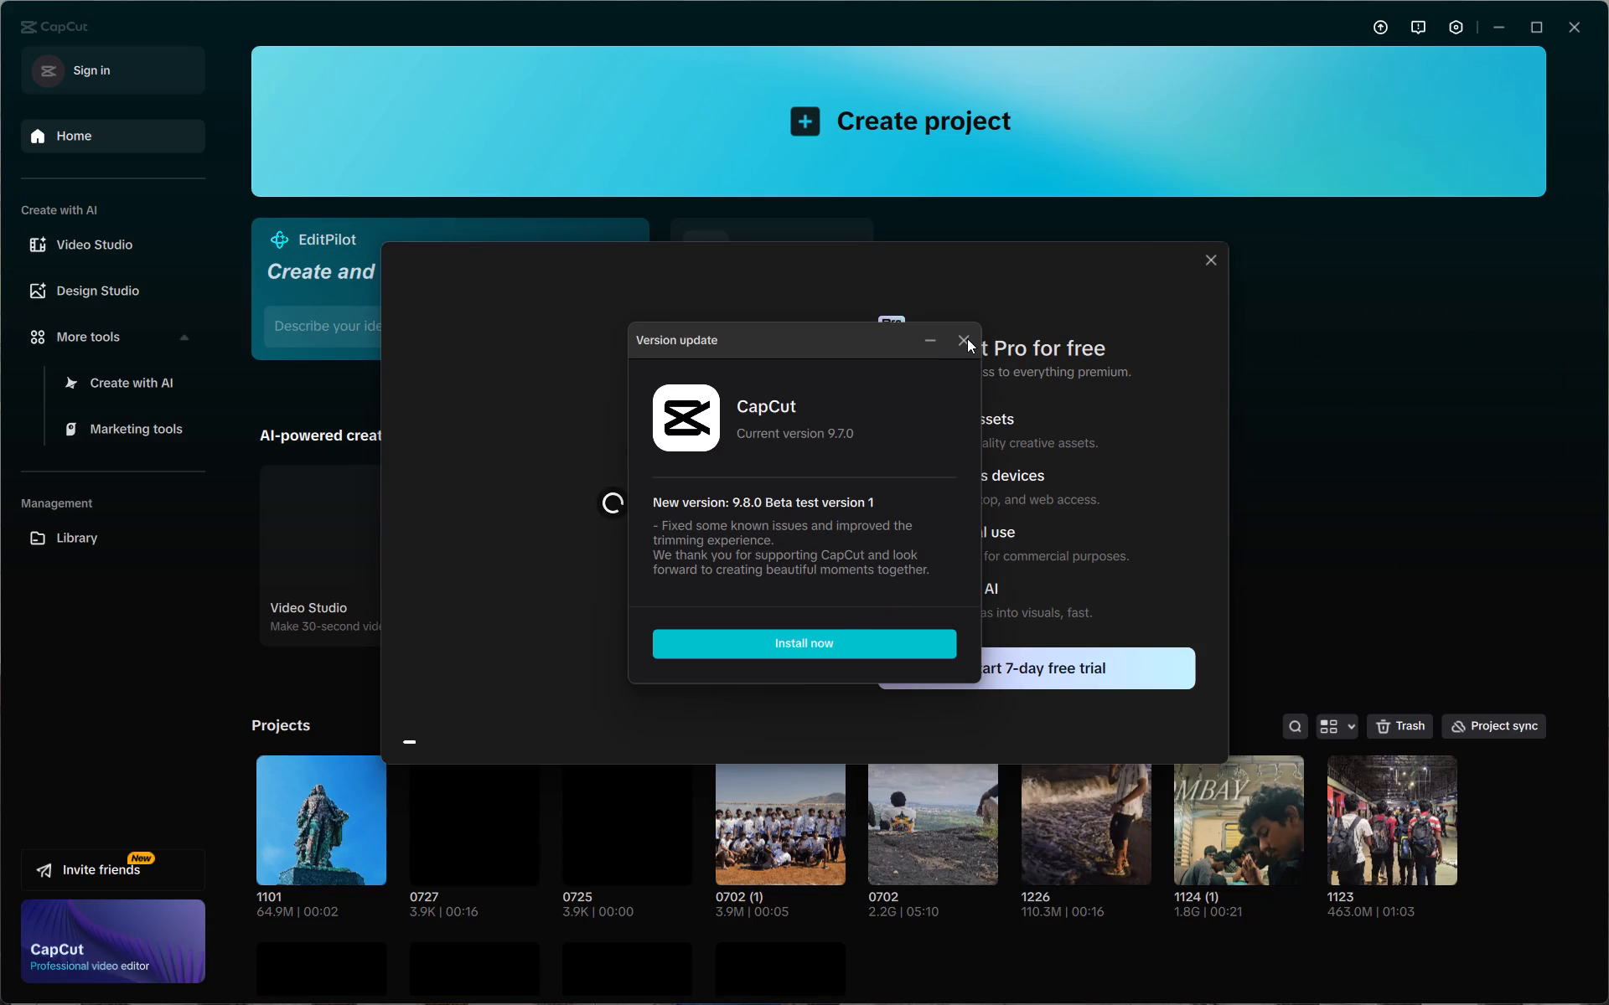
click(965, 338)
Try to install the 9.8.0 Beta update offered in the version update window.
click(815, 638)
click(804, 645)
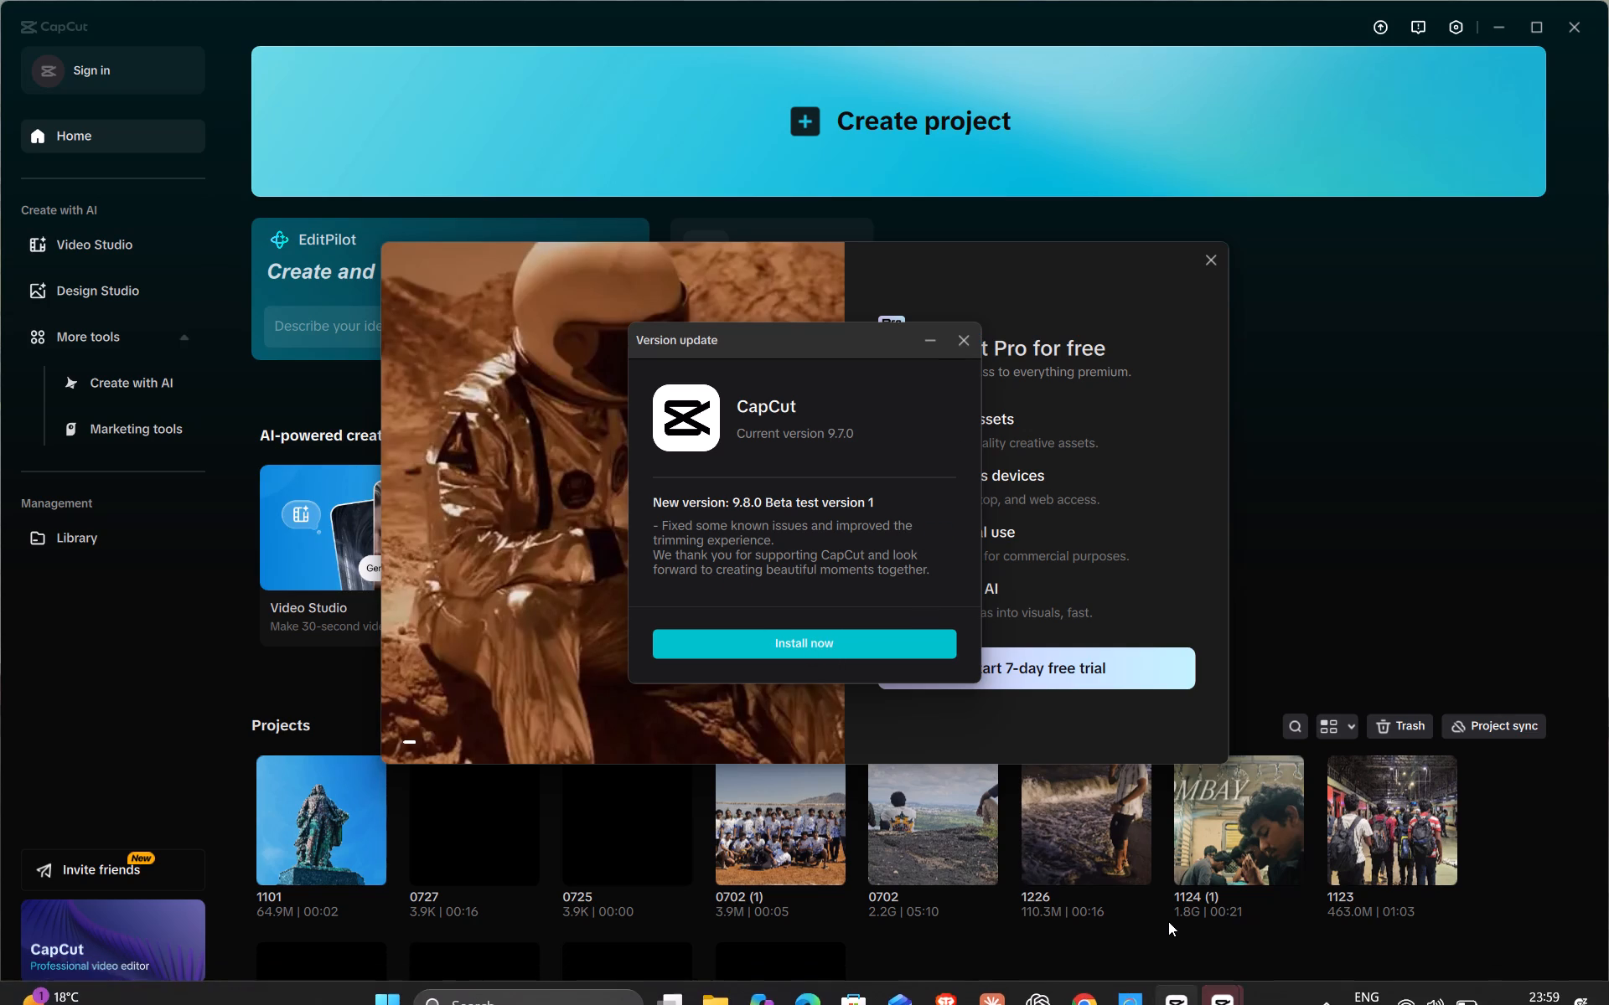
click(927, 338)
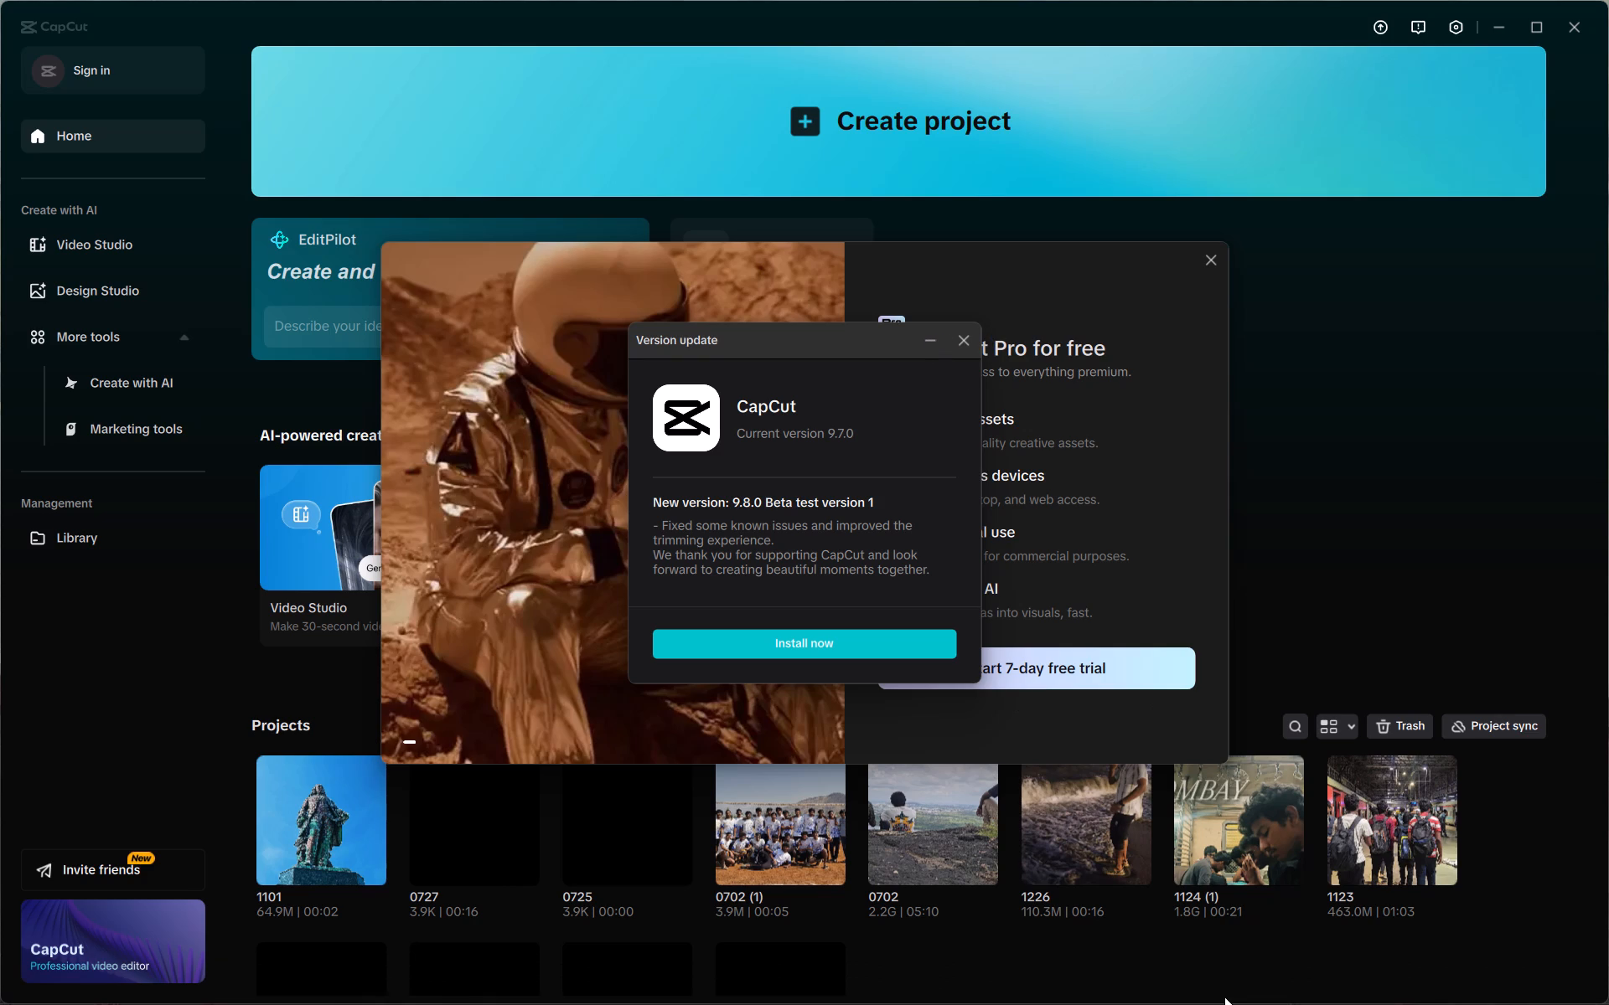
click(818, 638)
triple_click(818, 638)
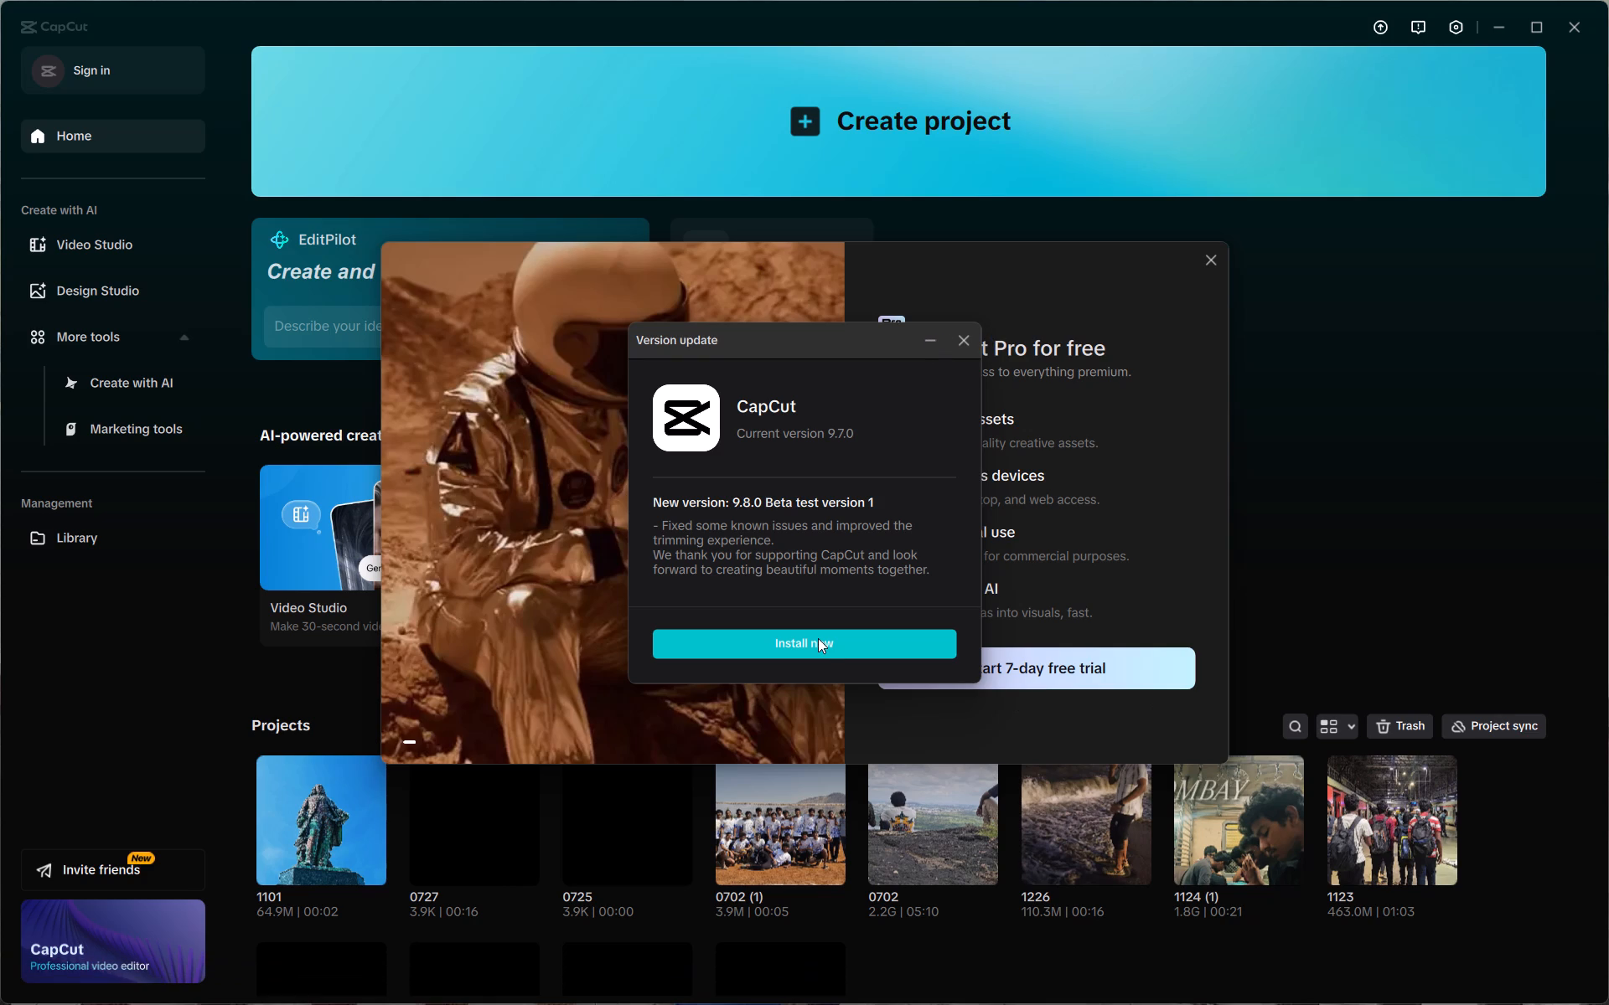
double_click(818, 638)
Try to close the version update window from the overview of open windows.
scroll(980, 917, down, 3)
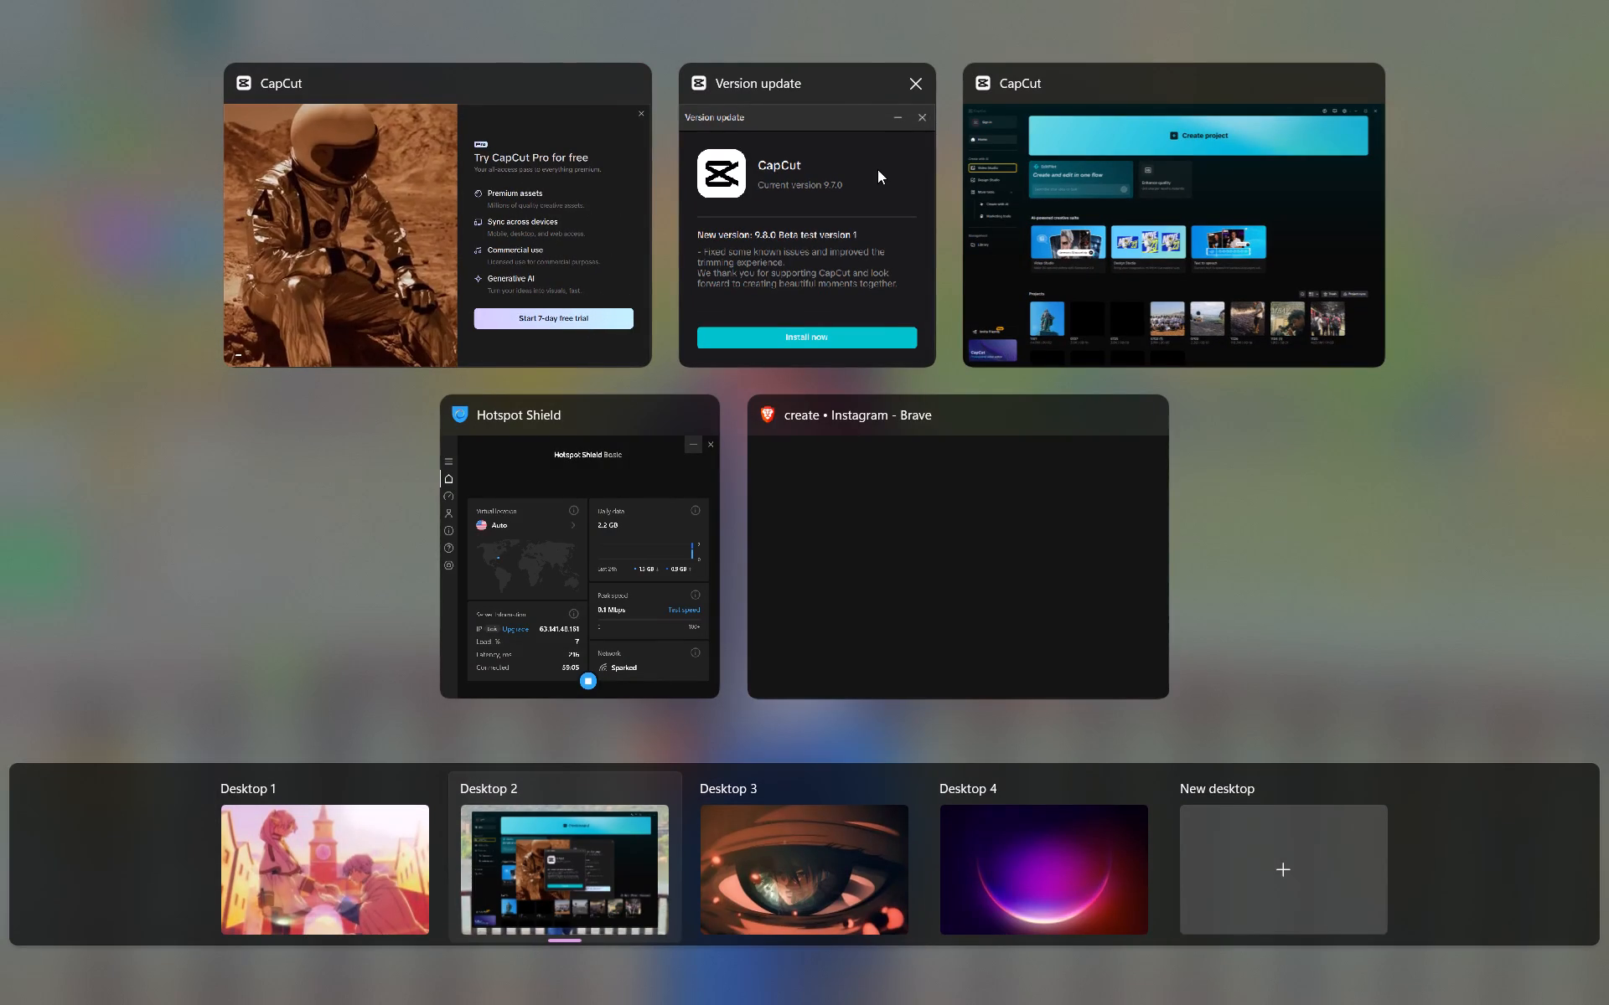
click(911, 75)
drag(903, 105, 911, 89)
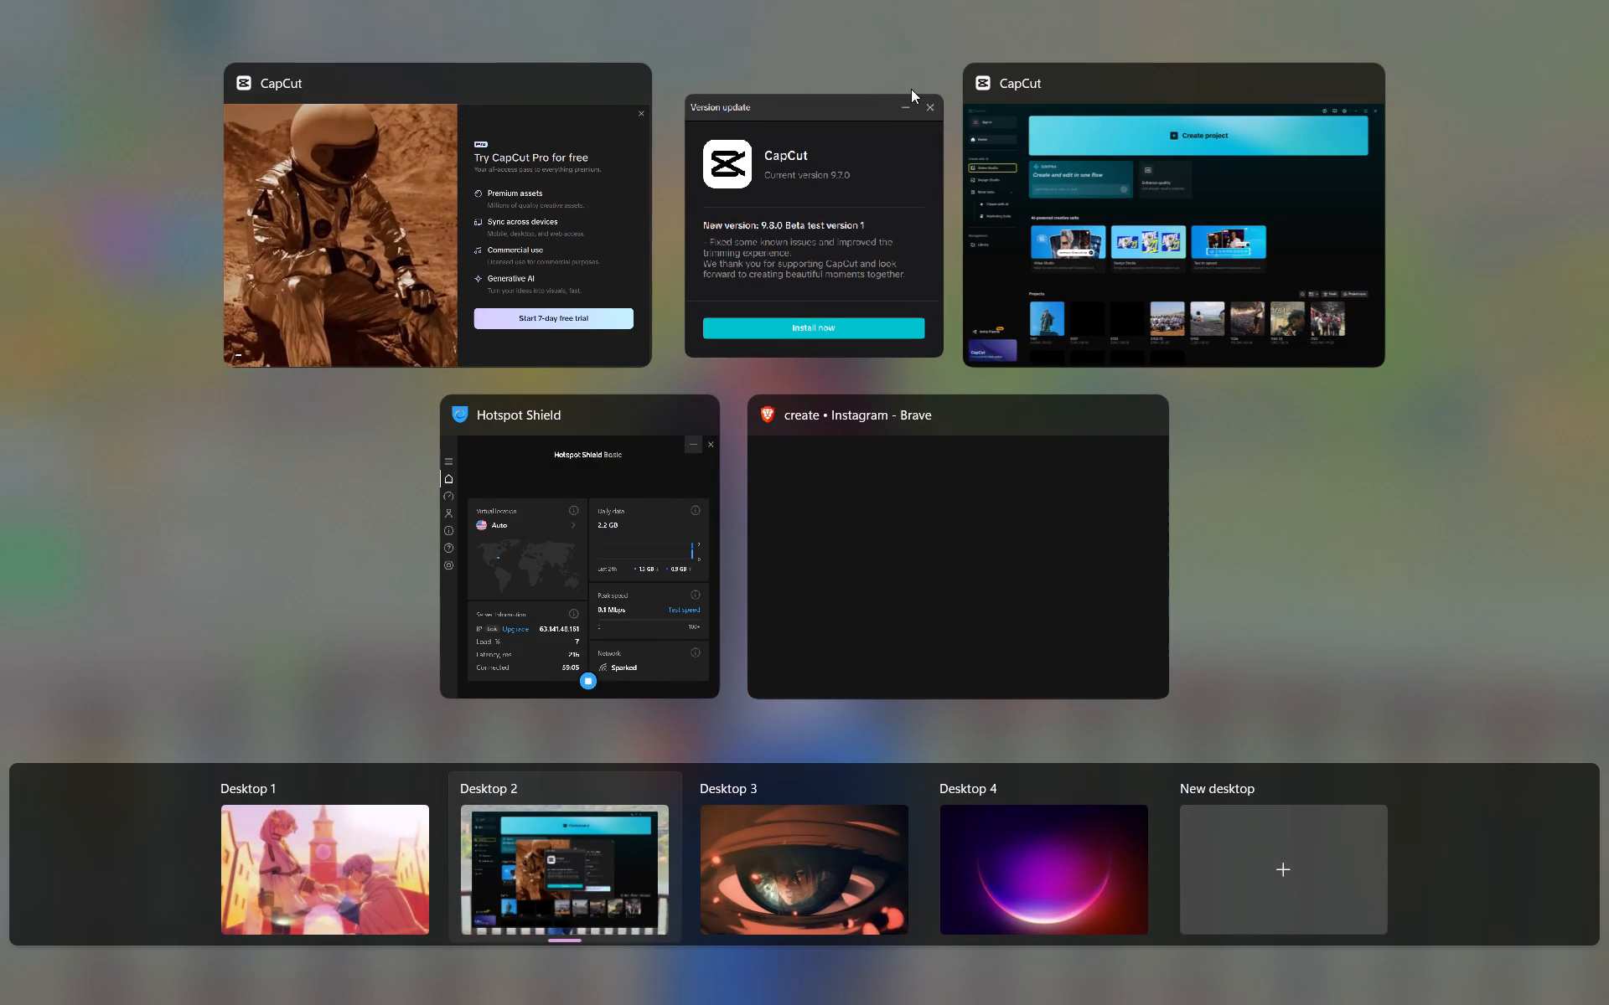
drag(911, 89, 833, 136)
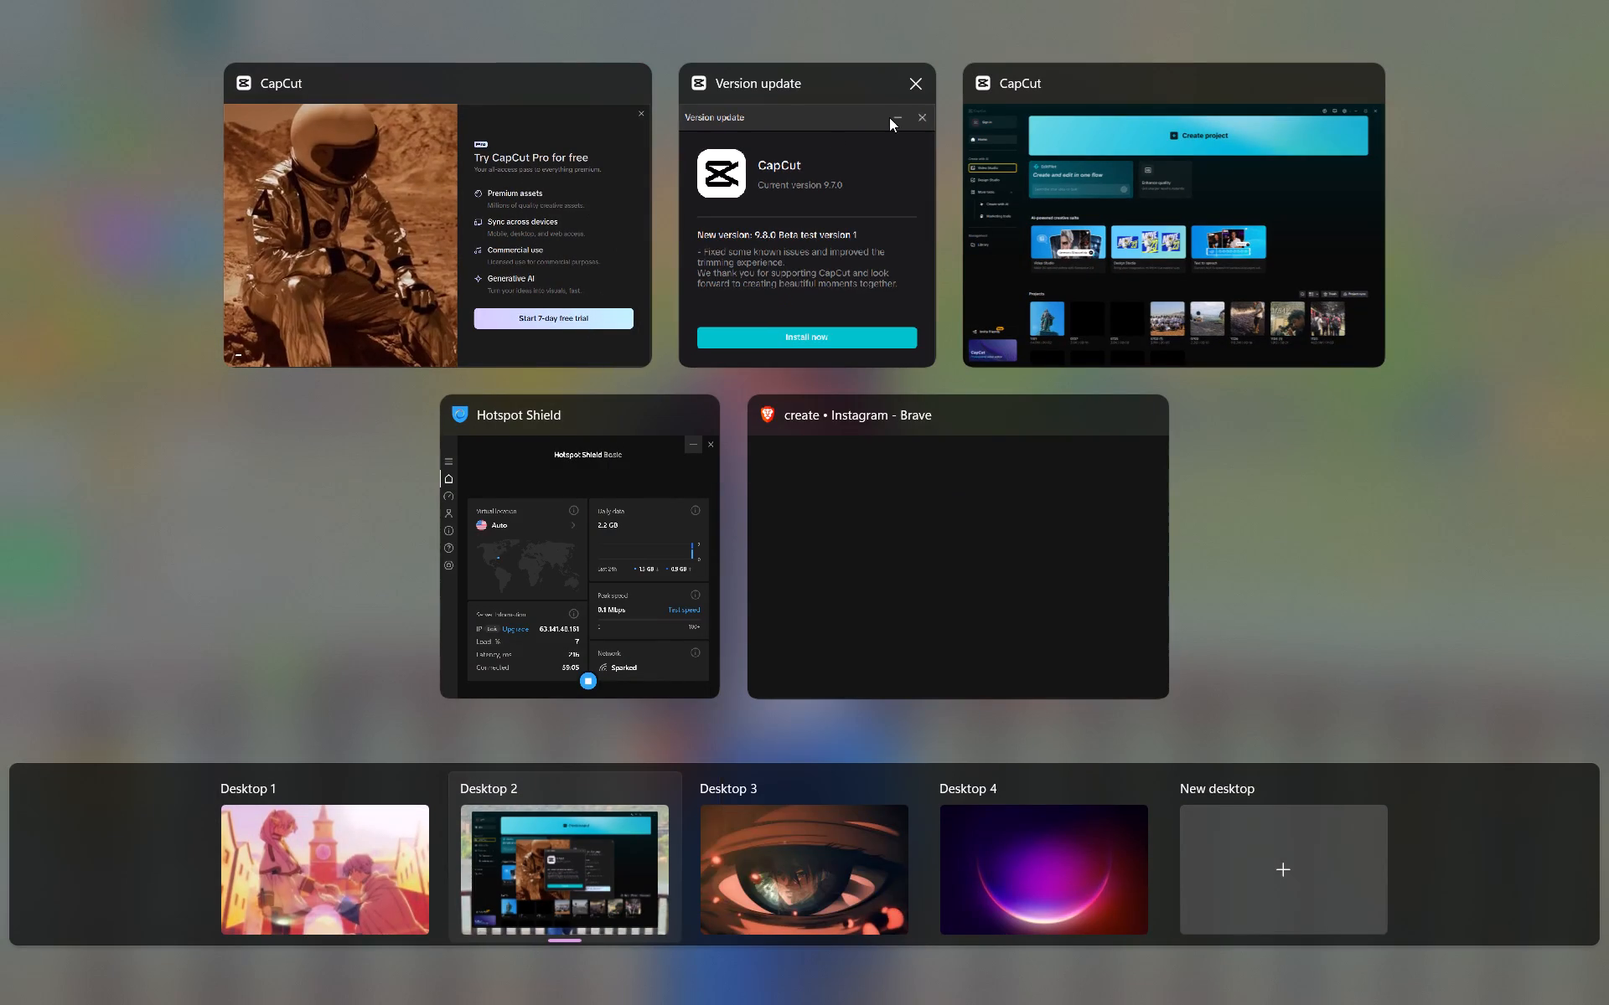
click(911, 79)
Bring the main CapCut window to the front and dismiss the CapCut Pro free trial offer.
click(1070, 178)
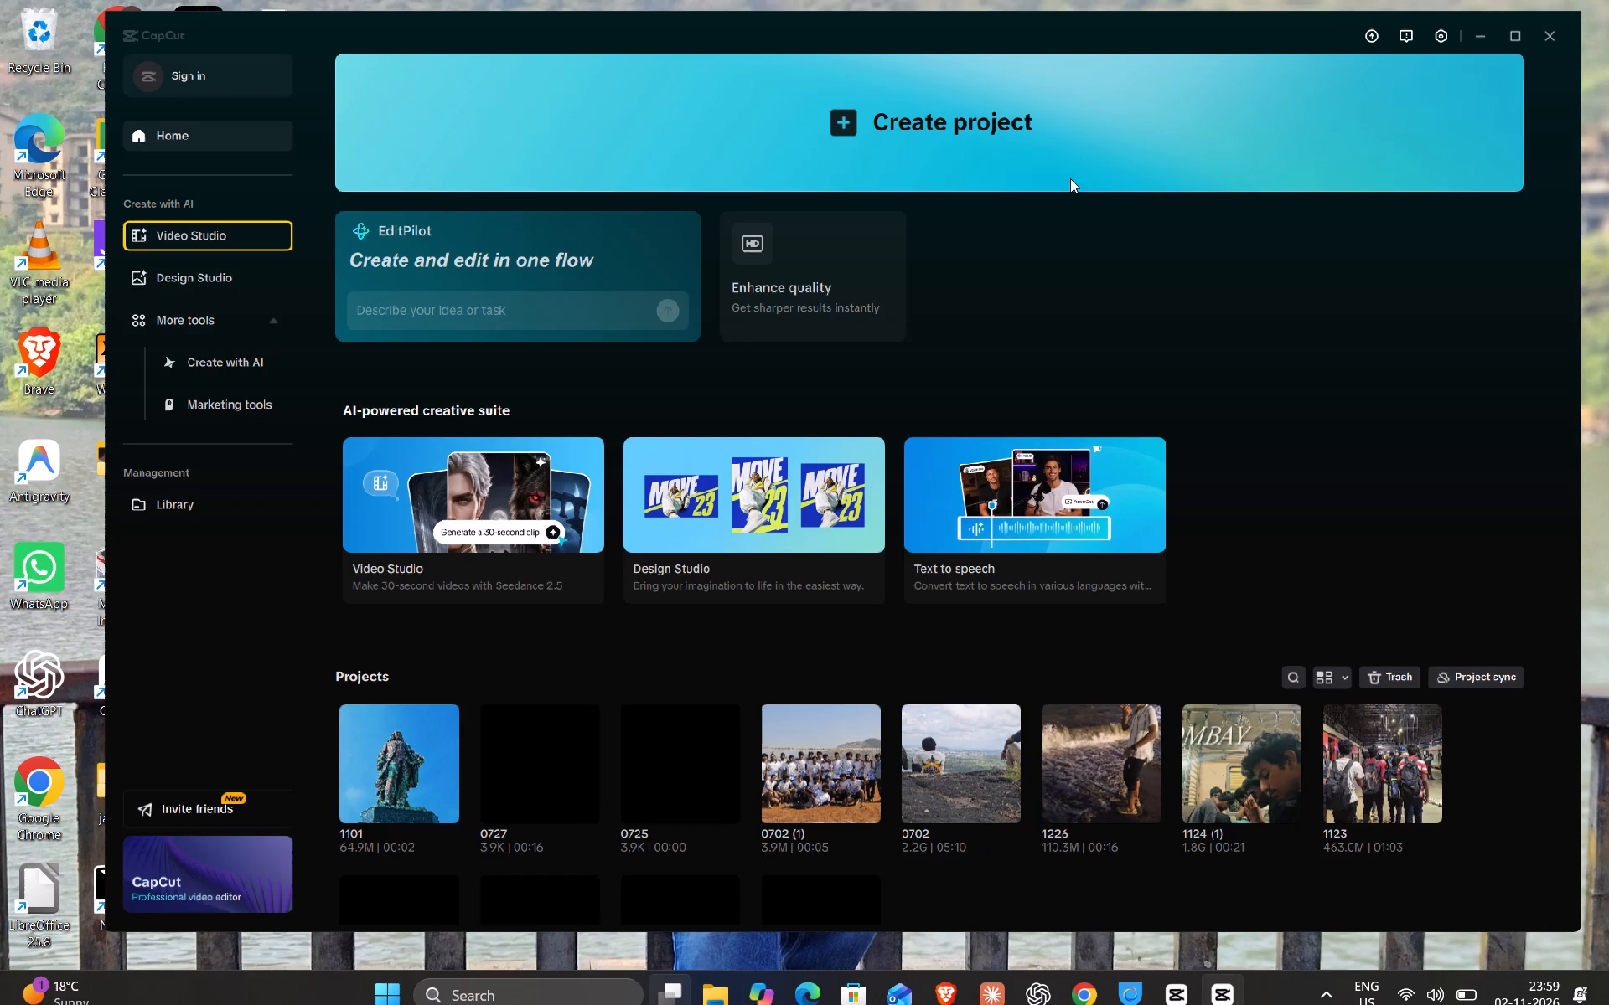
click(1219, 259)
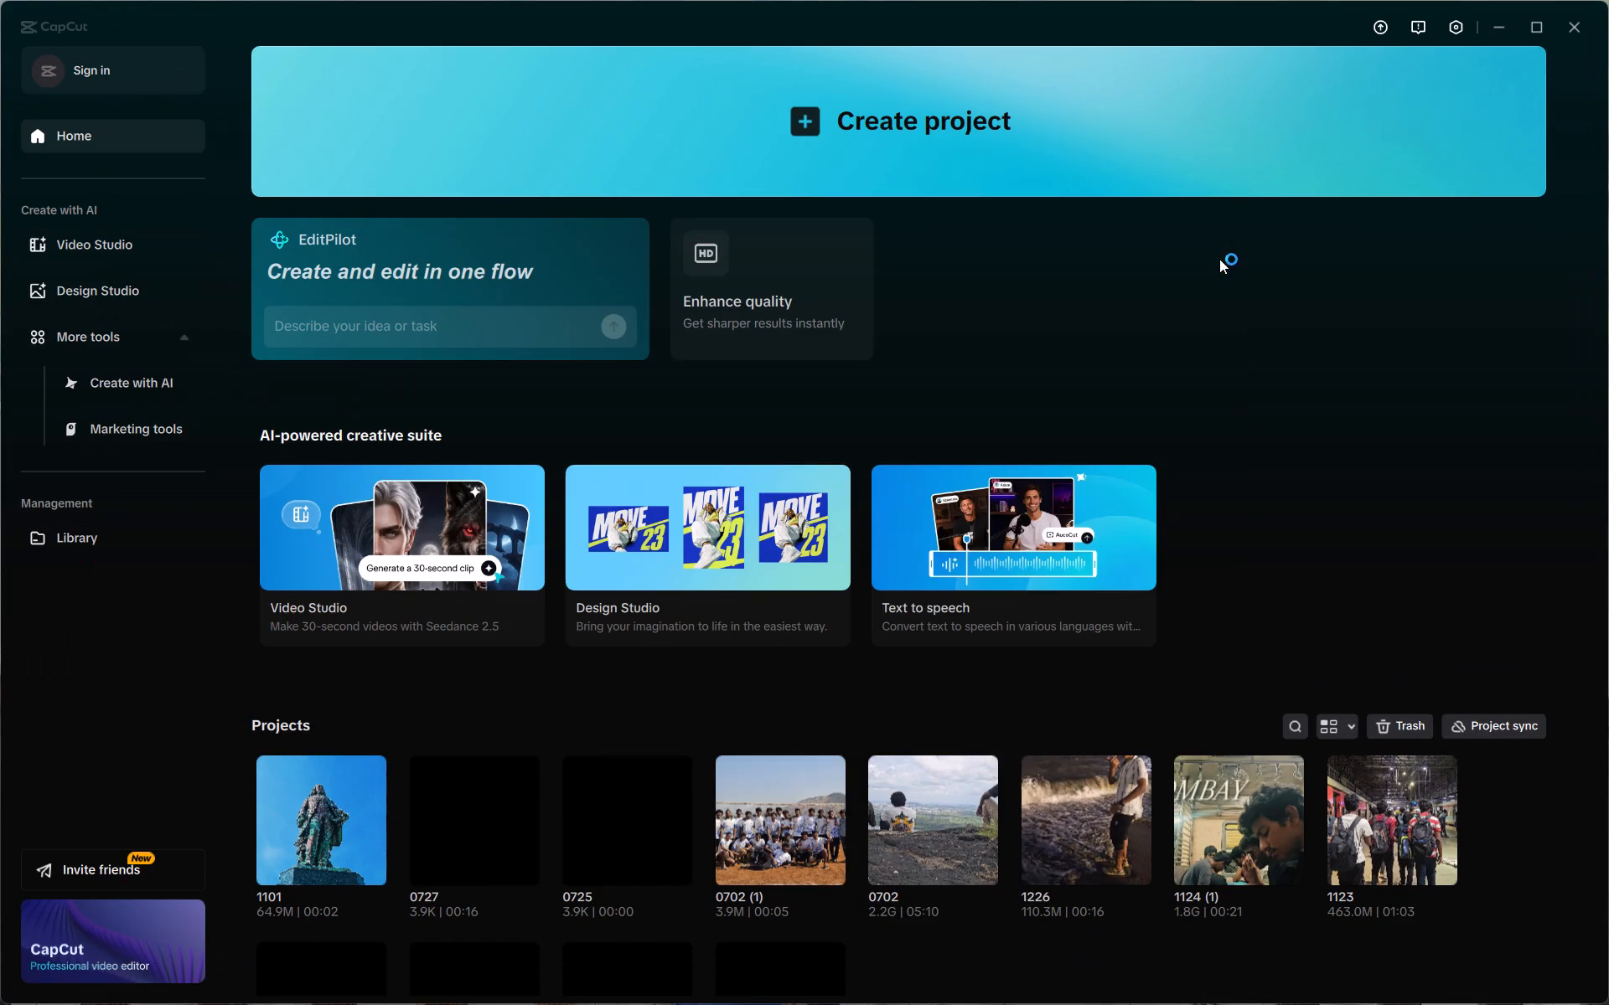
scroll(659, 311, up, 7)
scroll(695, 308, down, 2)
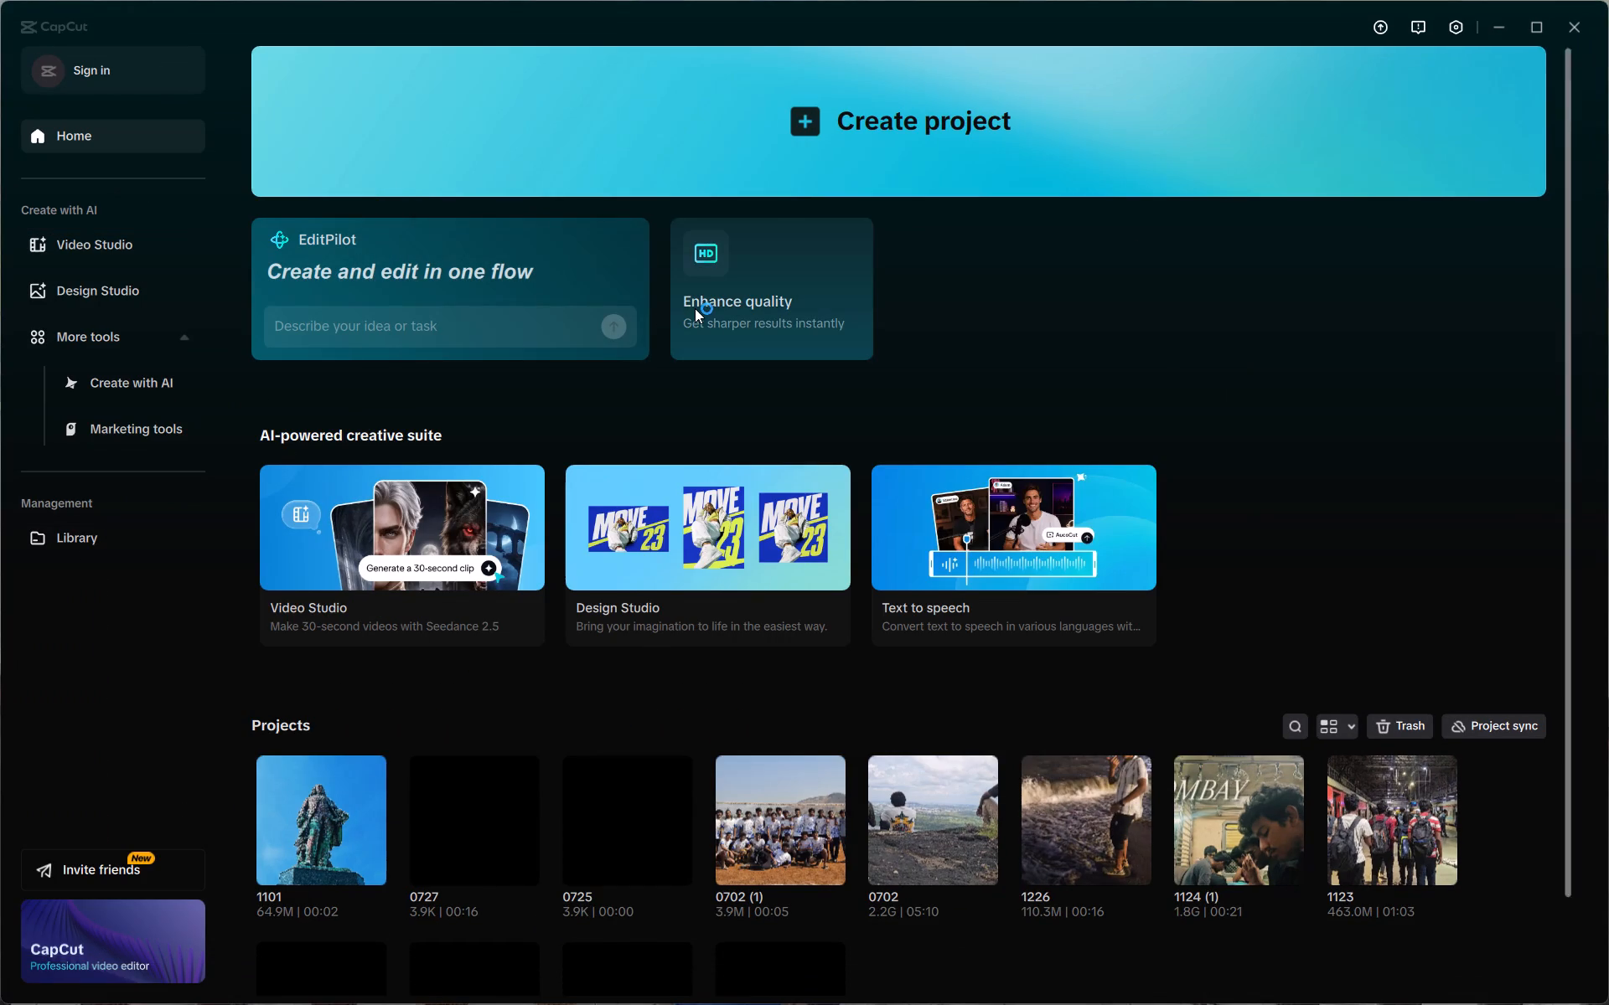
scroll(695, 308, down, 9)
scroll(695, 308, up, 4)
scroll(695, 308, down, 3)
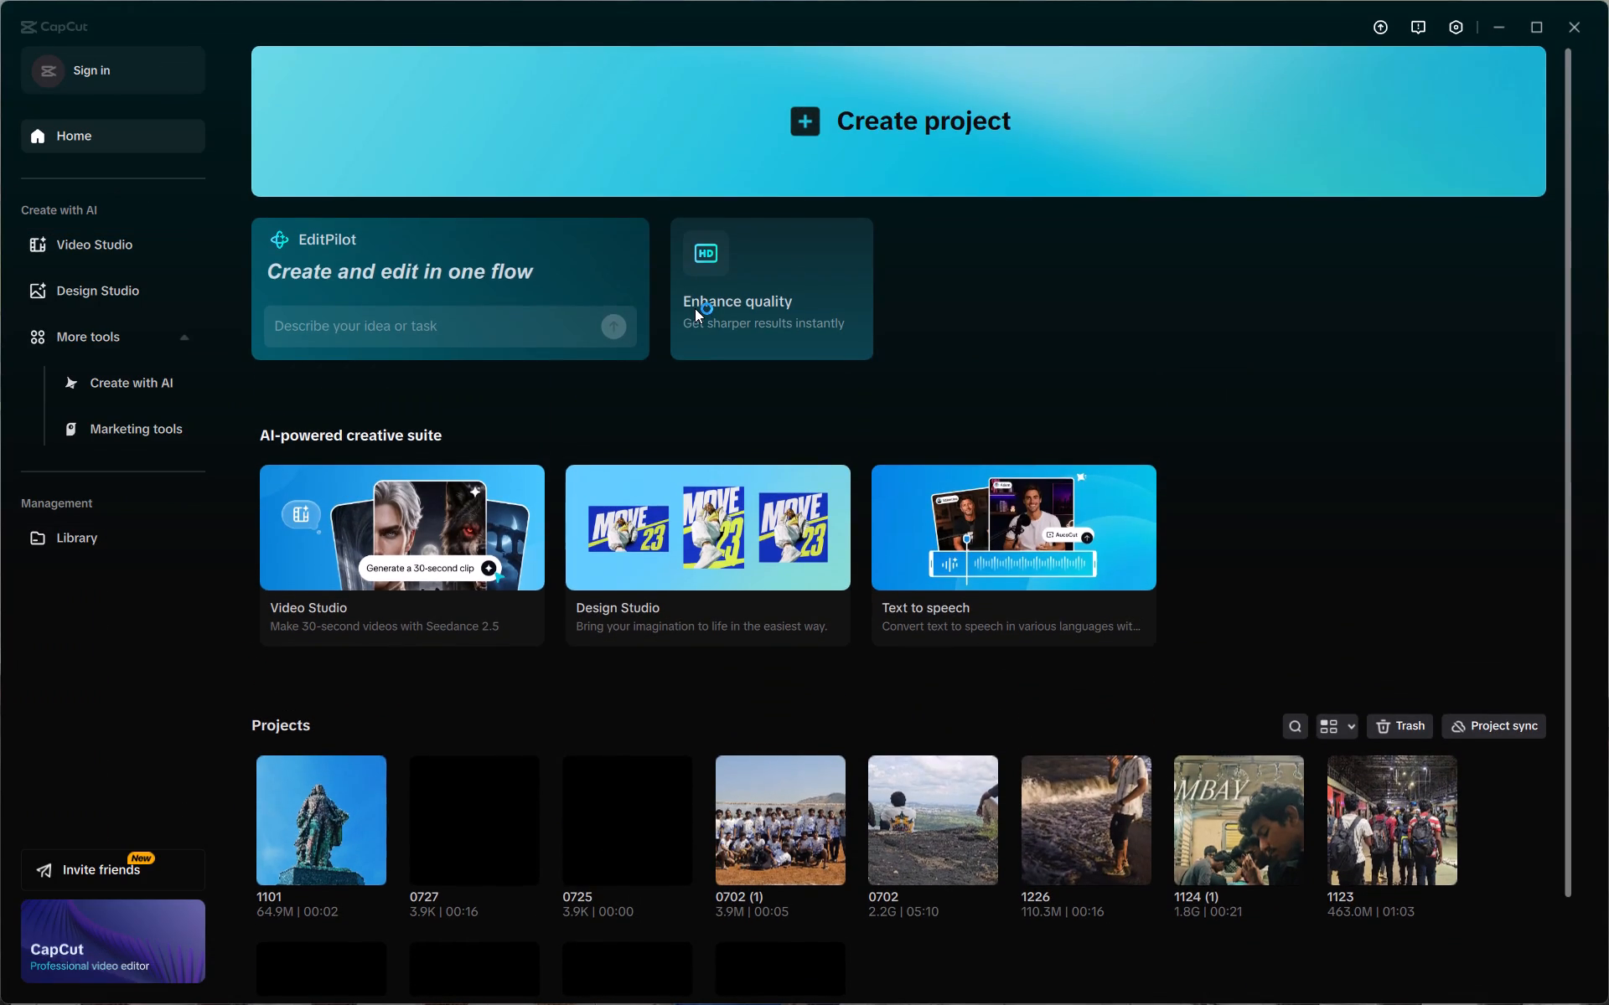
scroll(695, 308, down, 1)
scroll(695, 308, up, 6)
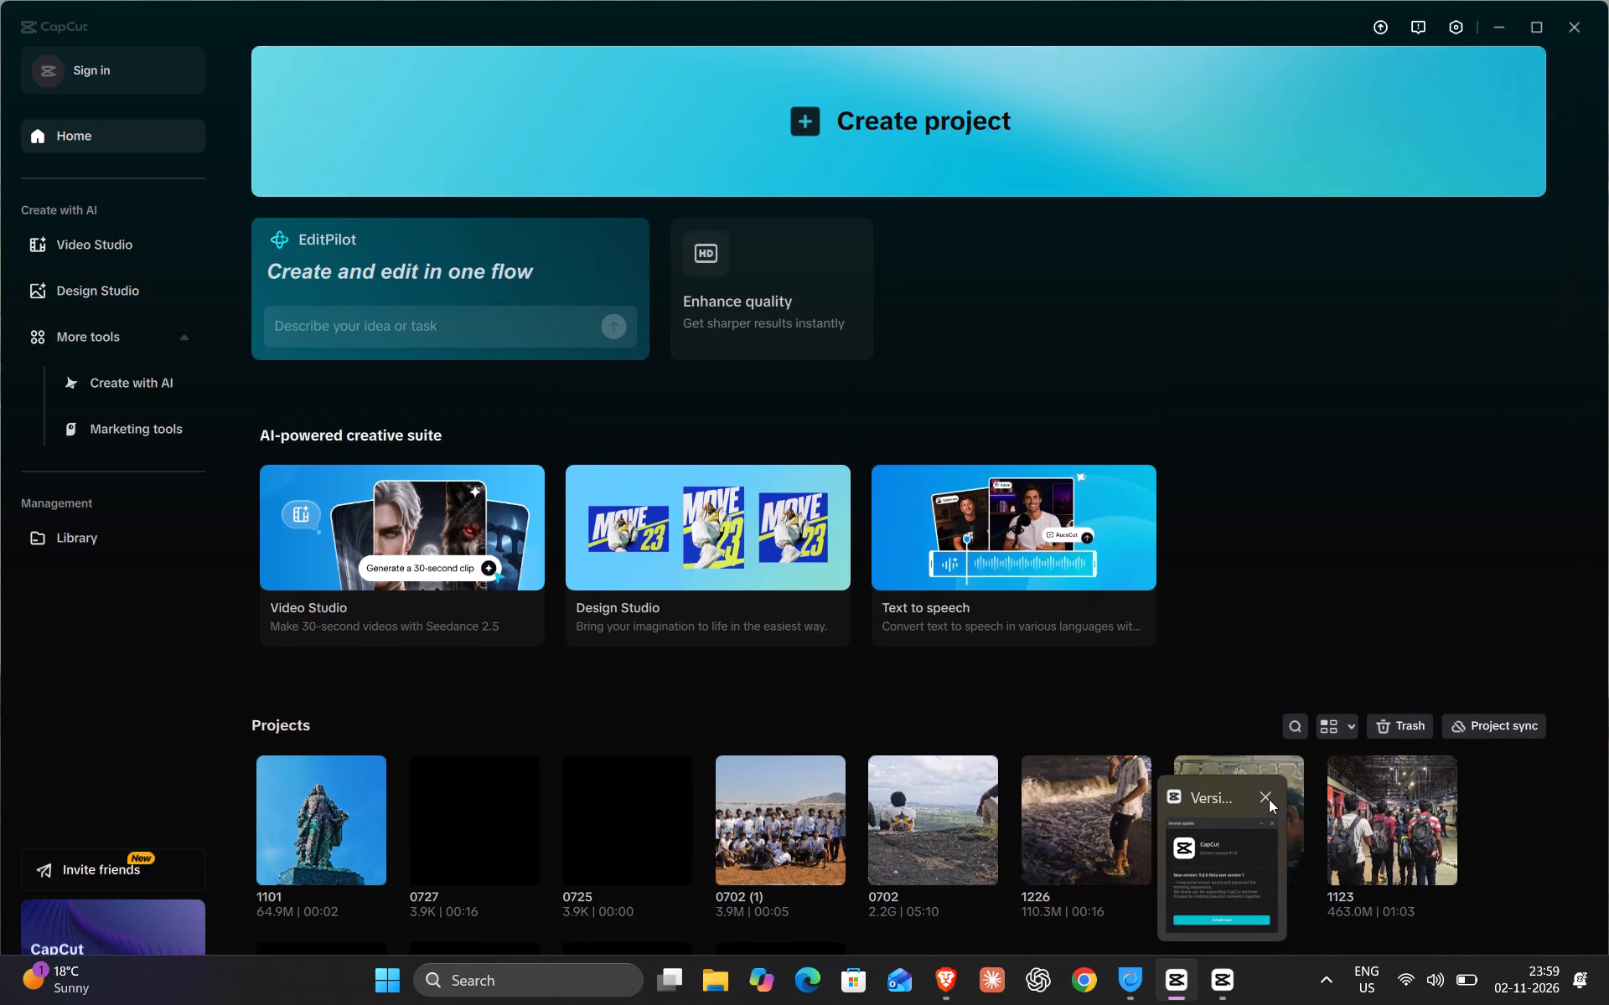
Close the version update window from its taskbar preview.
click(1269, 797)
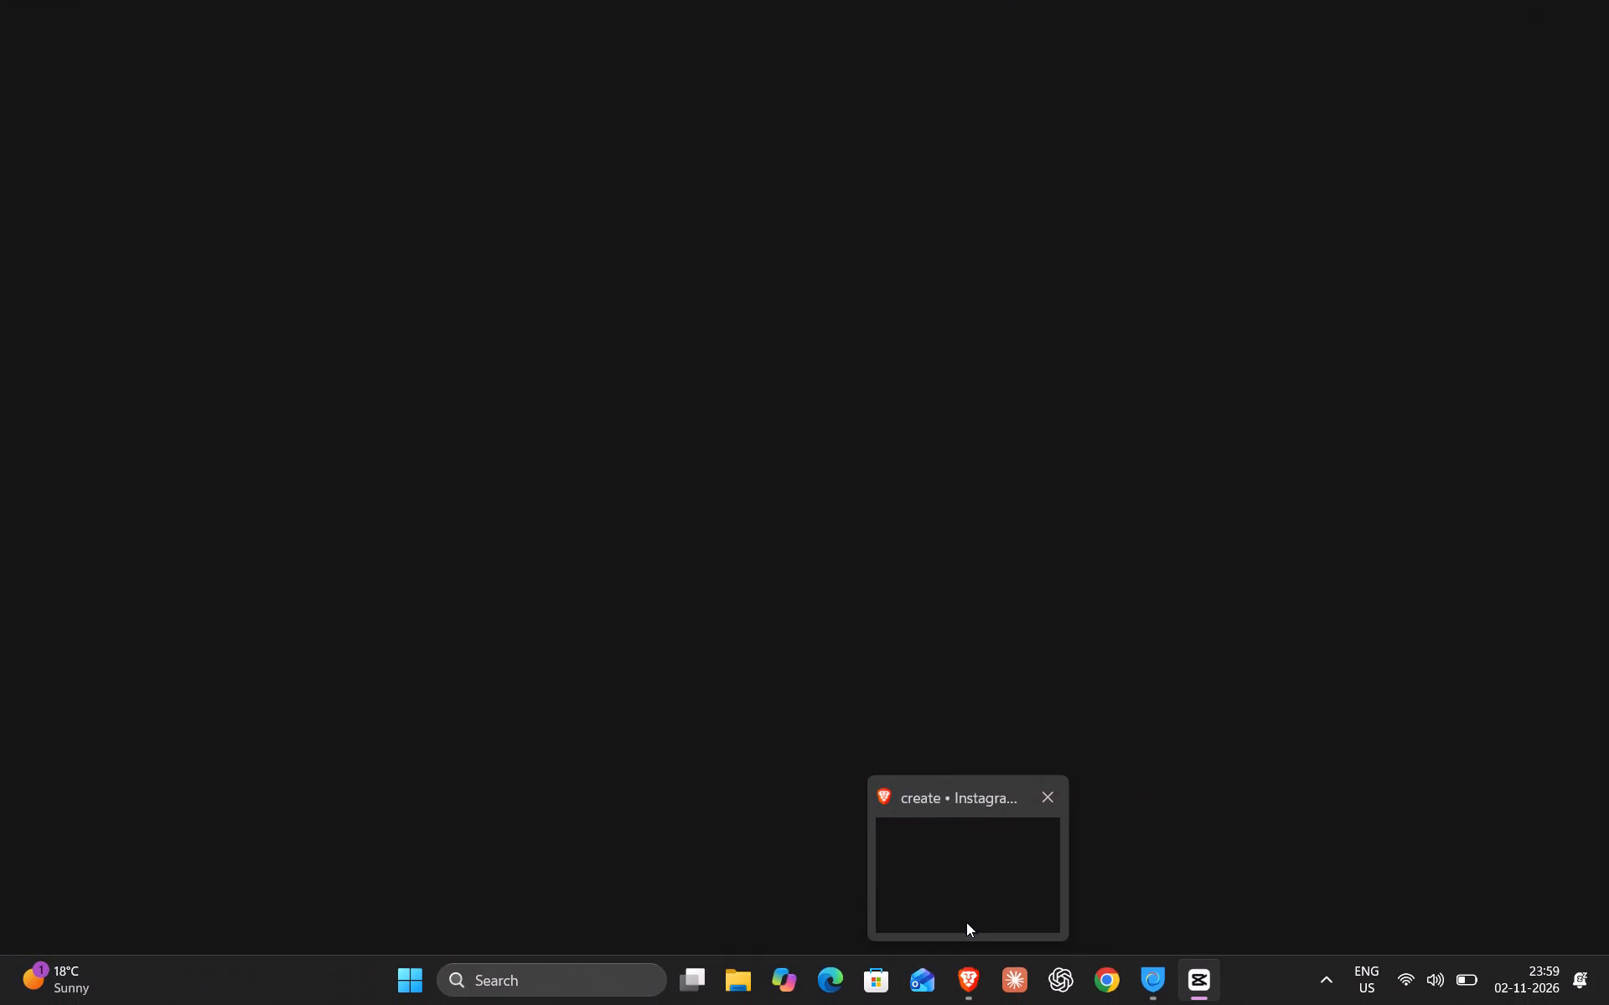
Close the Brave browser window showing the Instagram create page.
click(1052, 786)
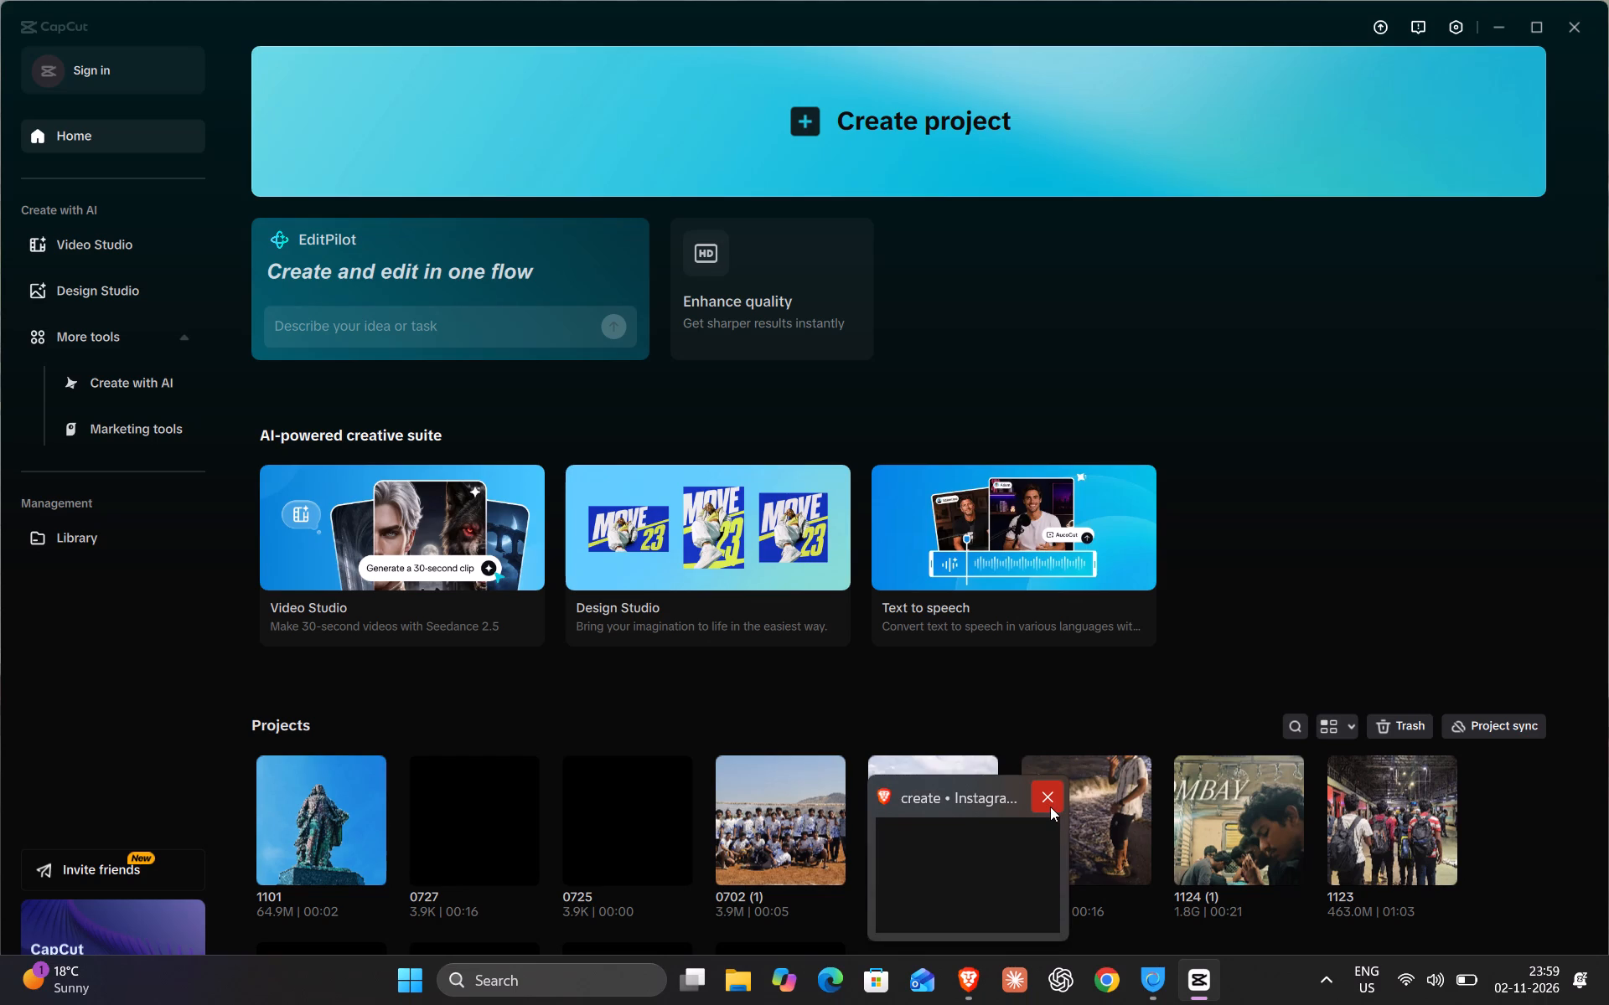
click(1050, 807)
Open the existing project 1226 in the editor.
click(1042, 787)
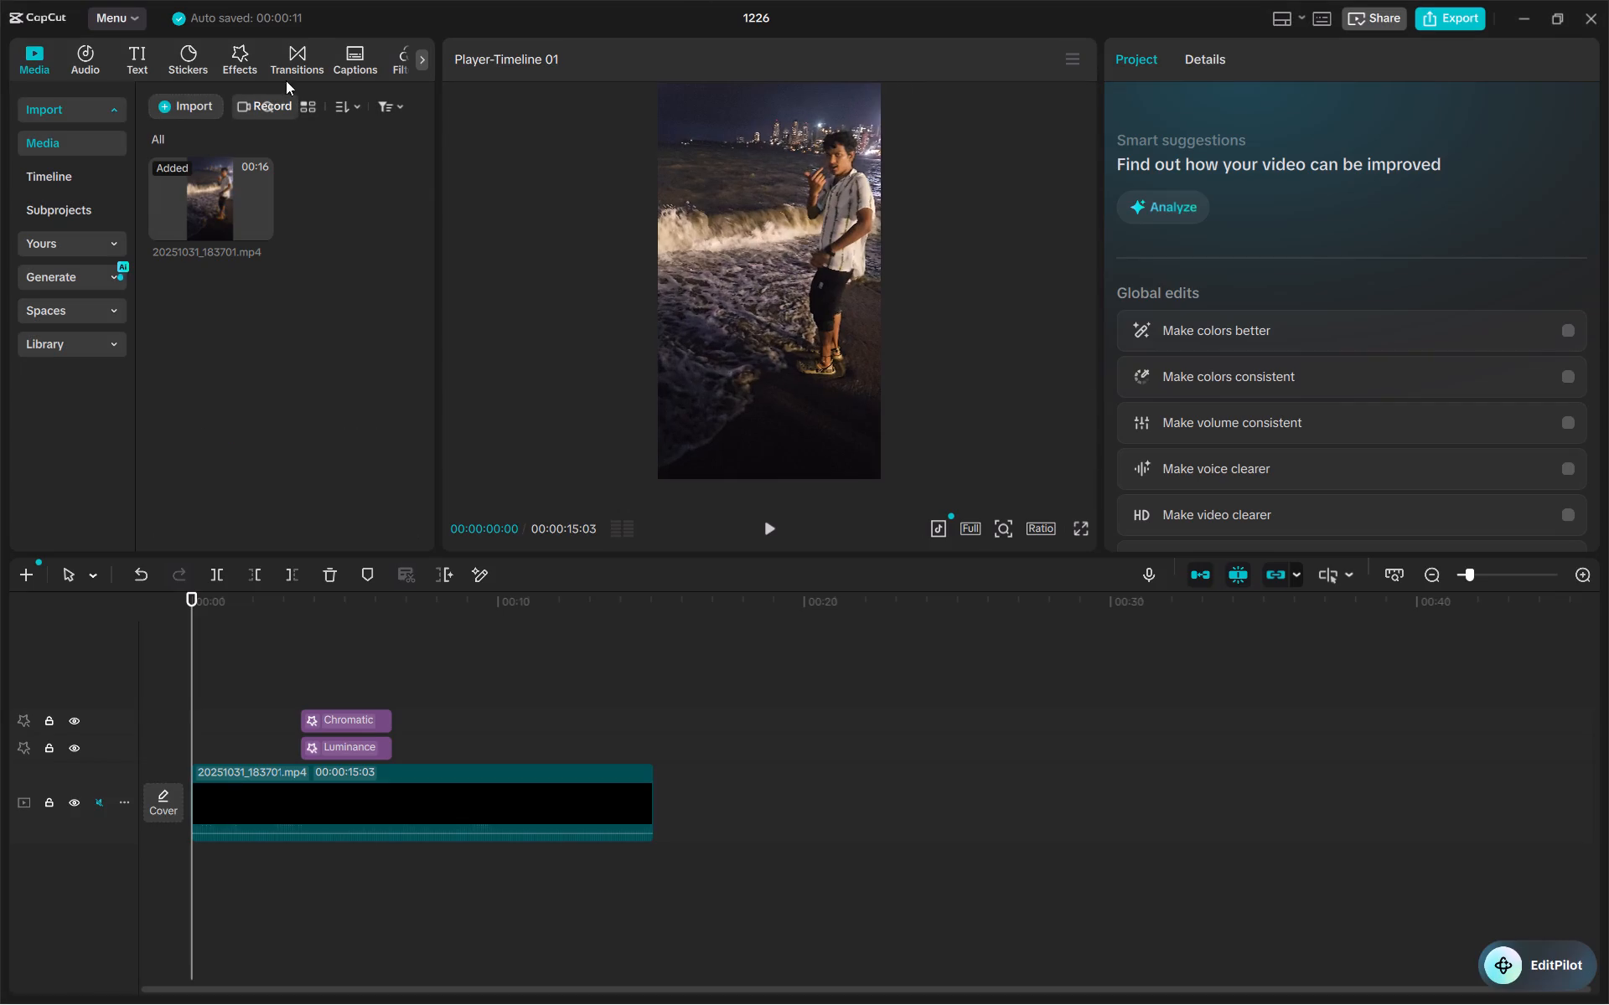
Preview the existing source clip 20251031_183701.mp4 in the 1226 project and pause it.
click(200, 196)
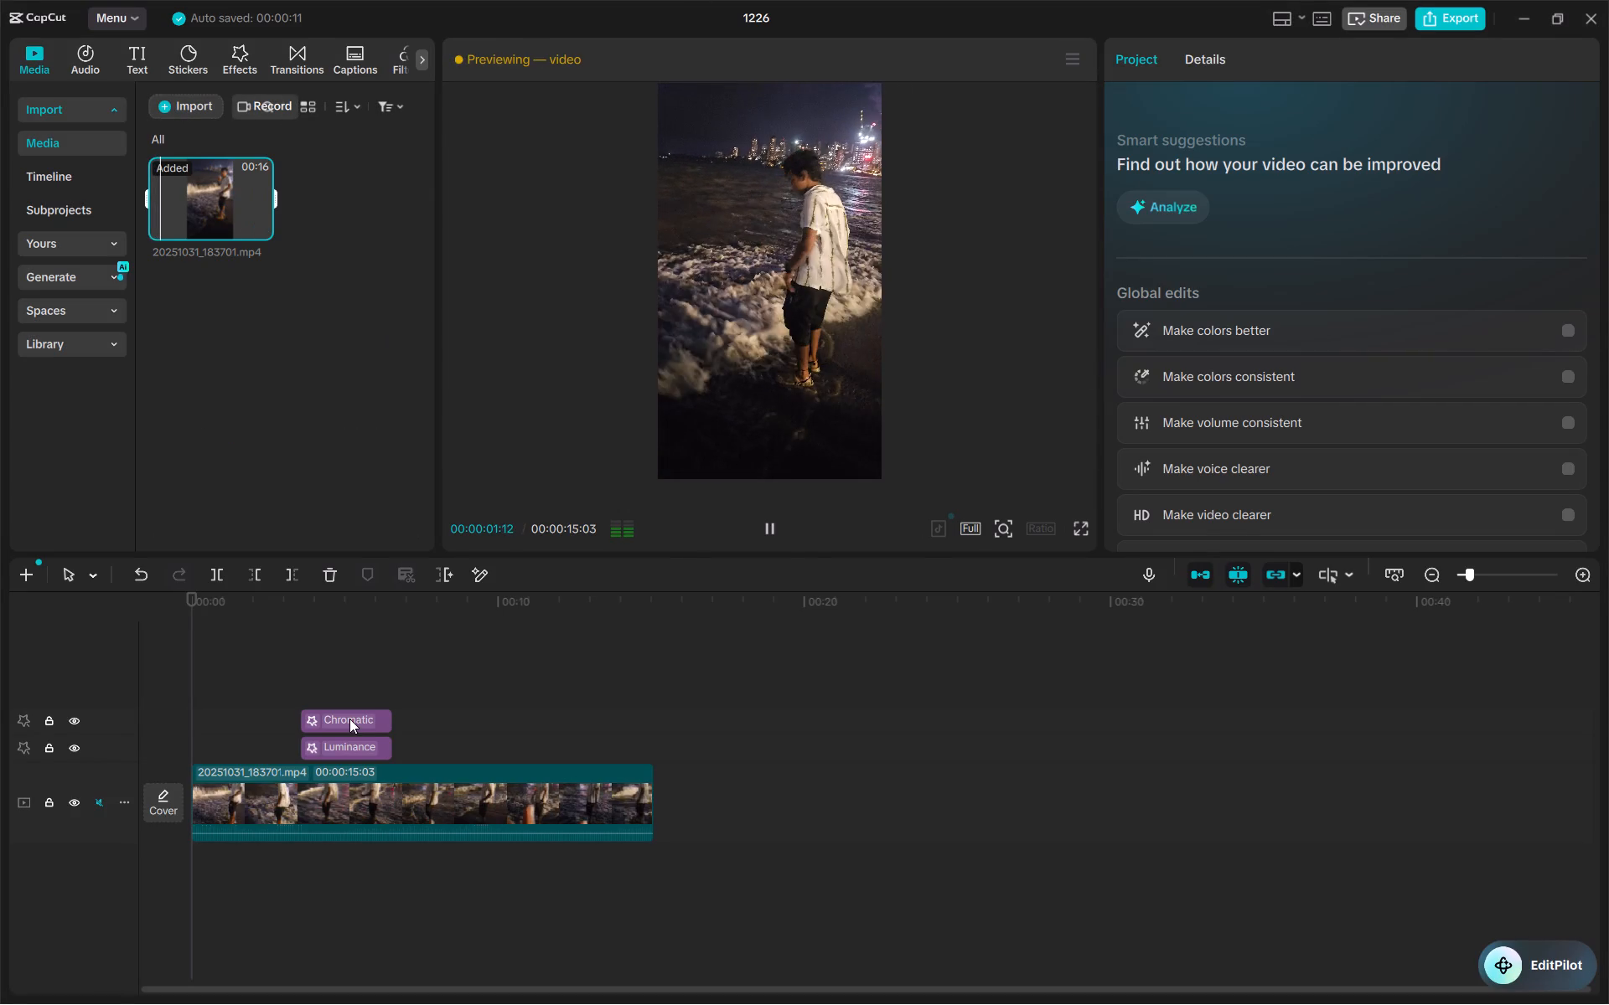
key(space)
key(space)
drag(187, 599, 314, 606)
key(space)
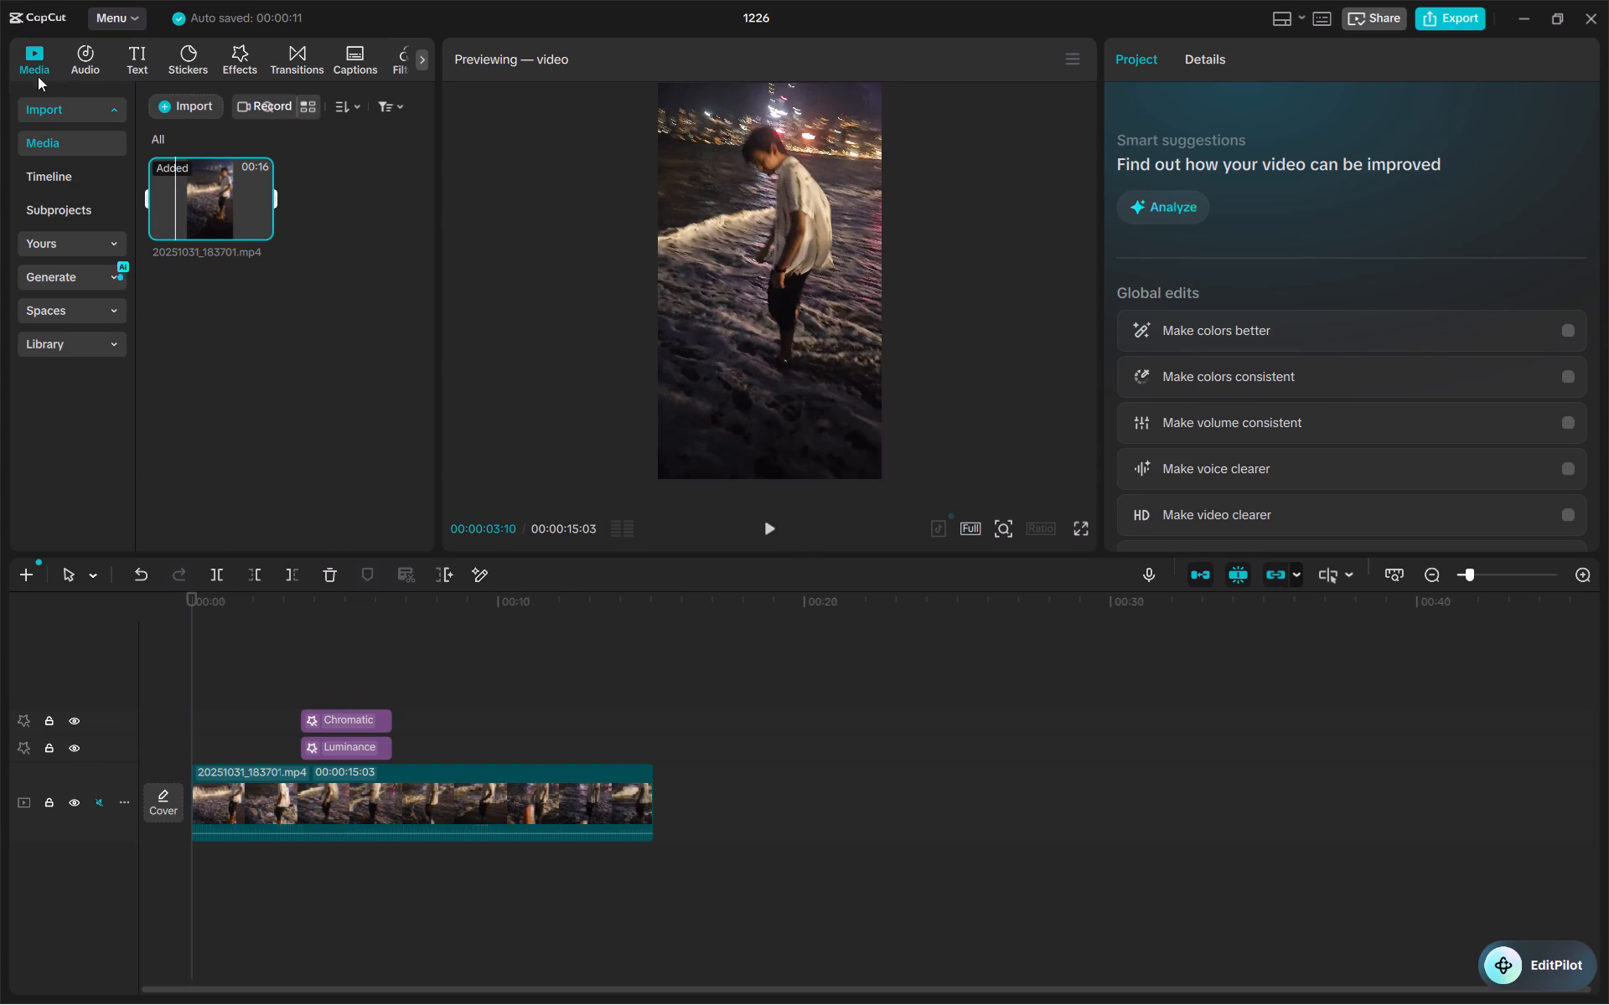
Import all media files from the mks folder on Data (D:) into the project's media.
click(192, 106)
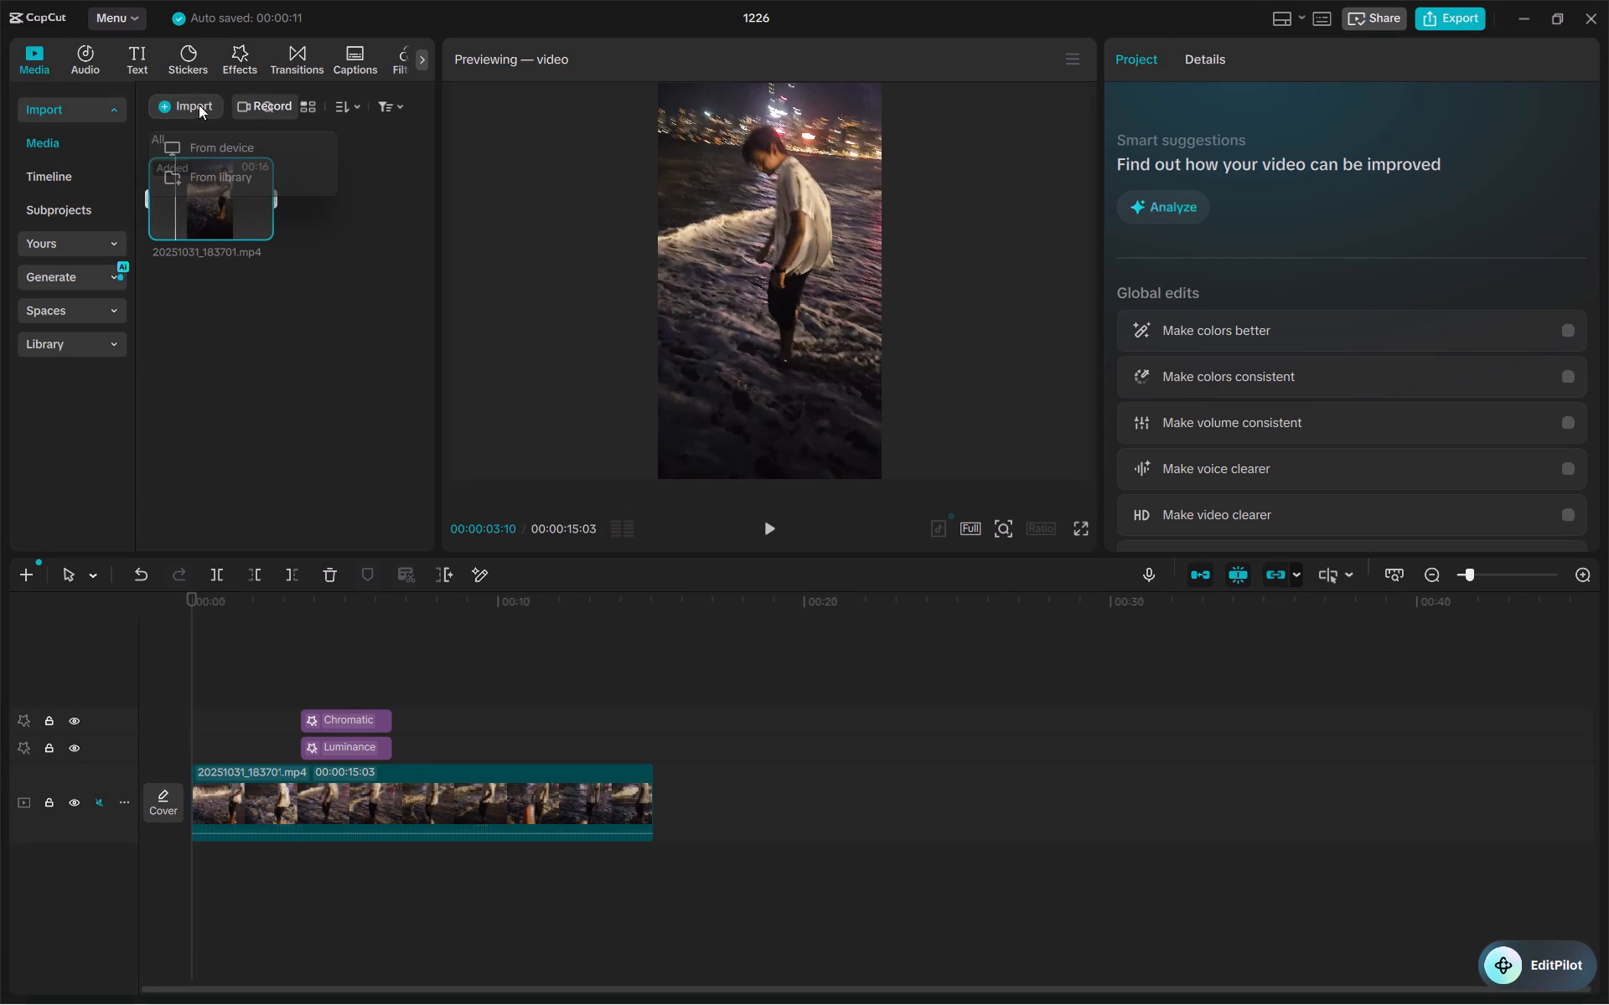
click(251, 148)
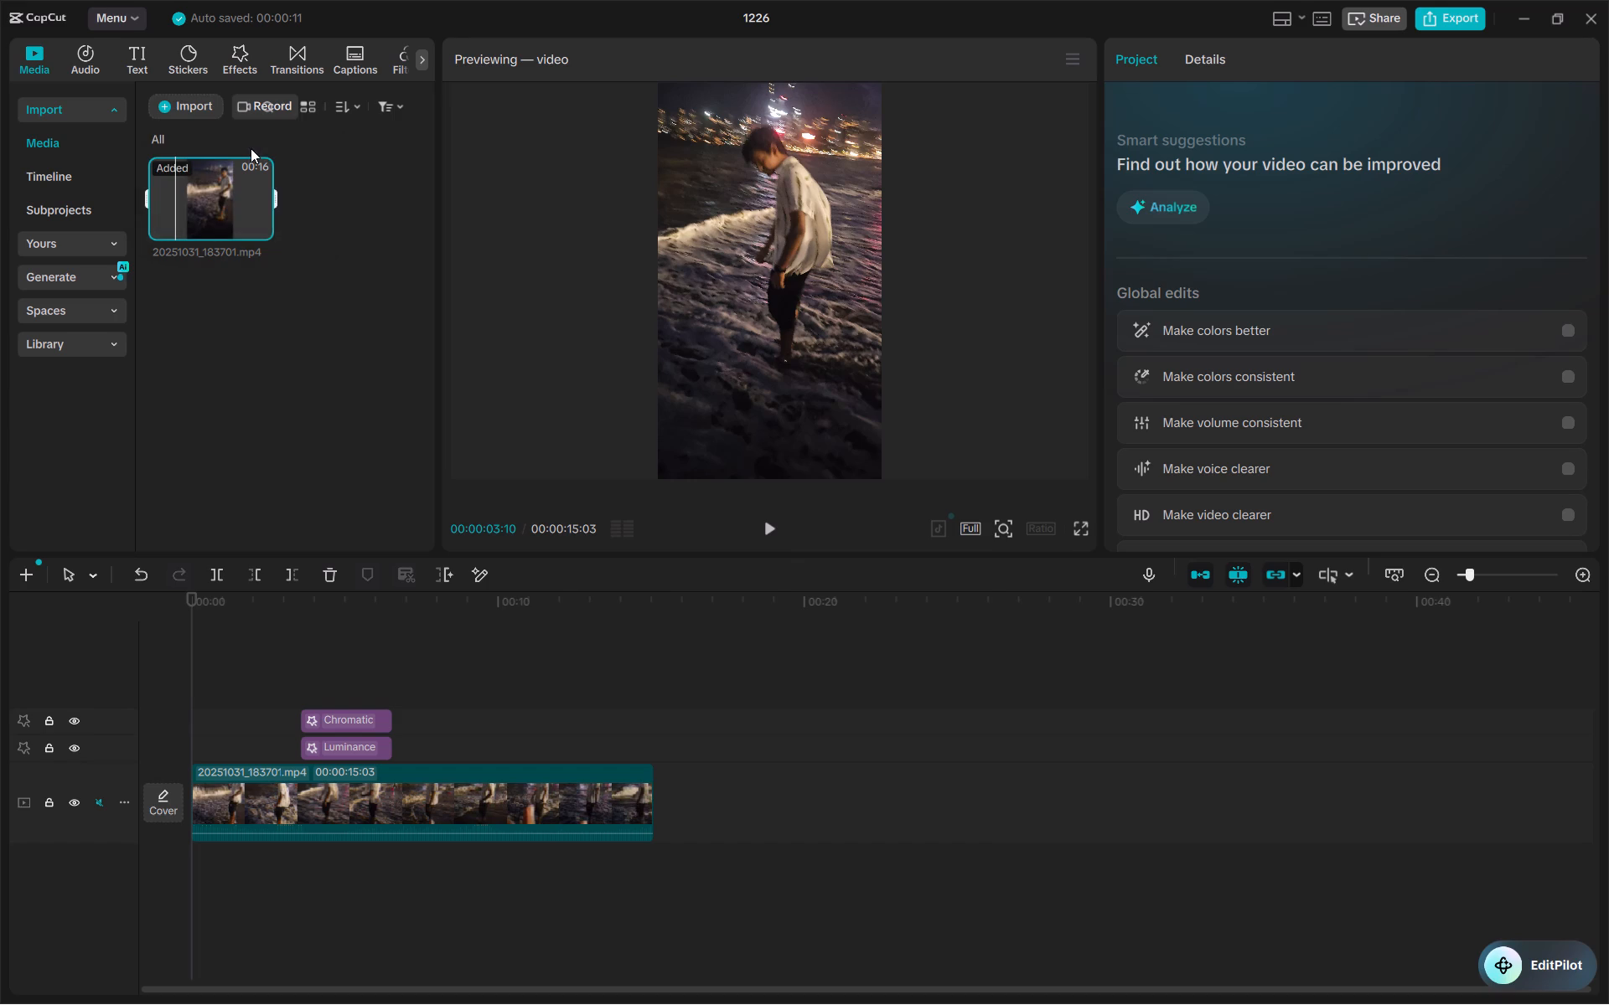
scroll(249, 276, down, 1)
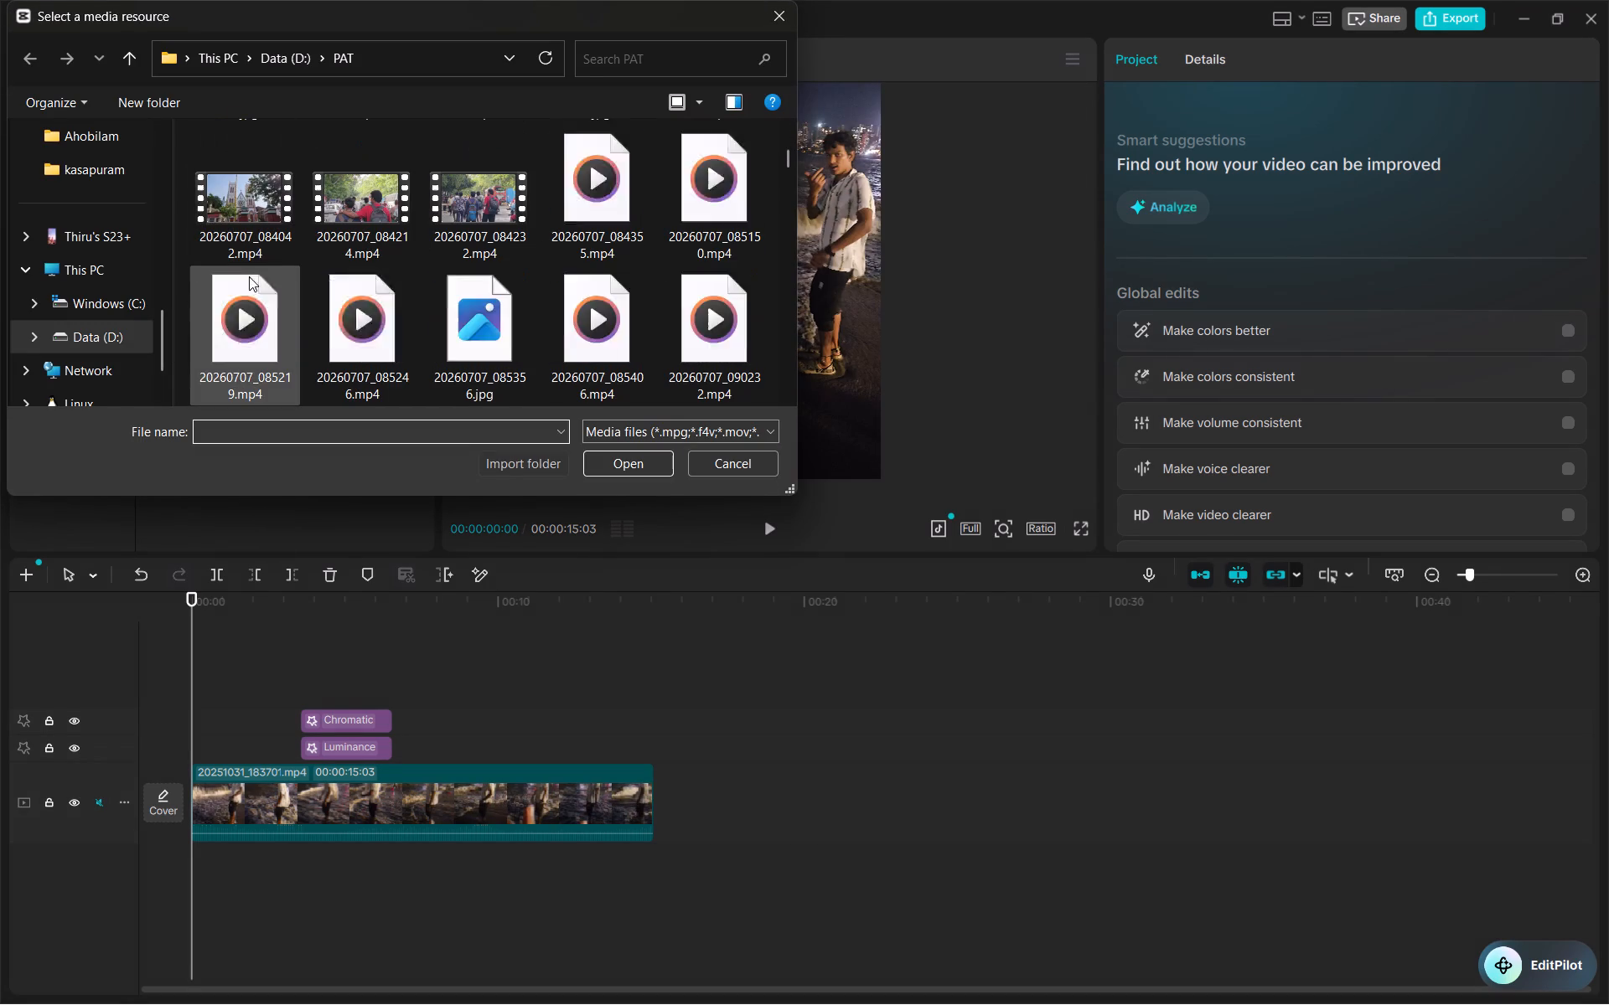
scroll(249, 276, down, 1)
scroll(110, 350, down, 1)
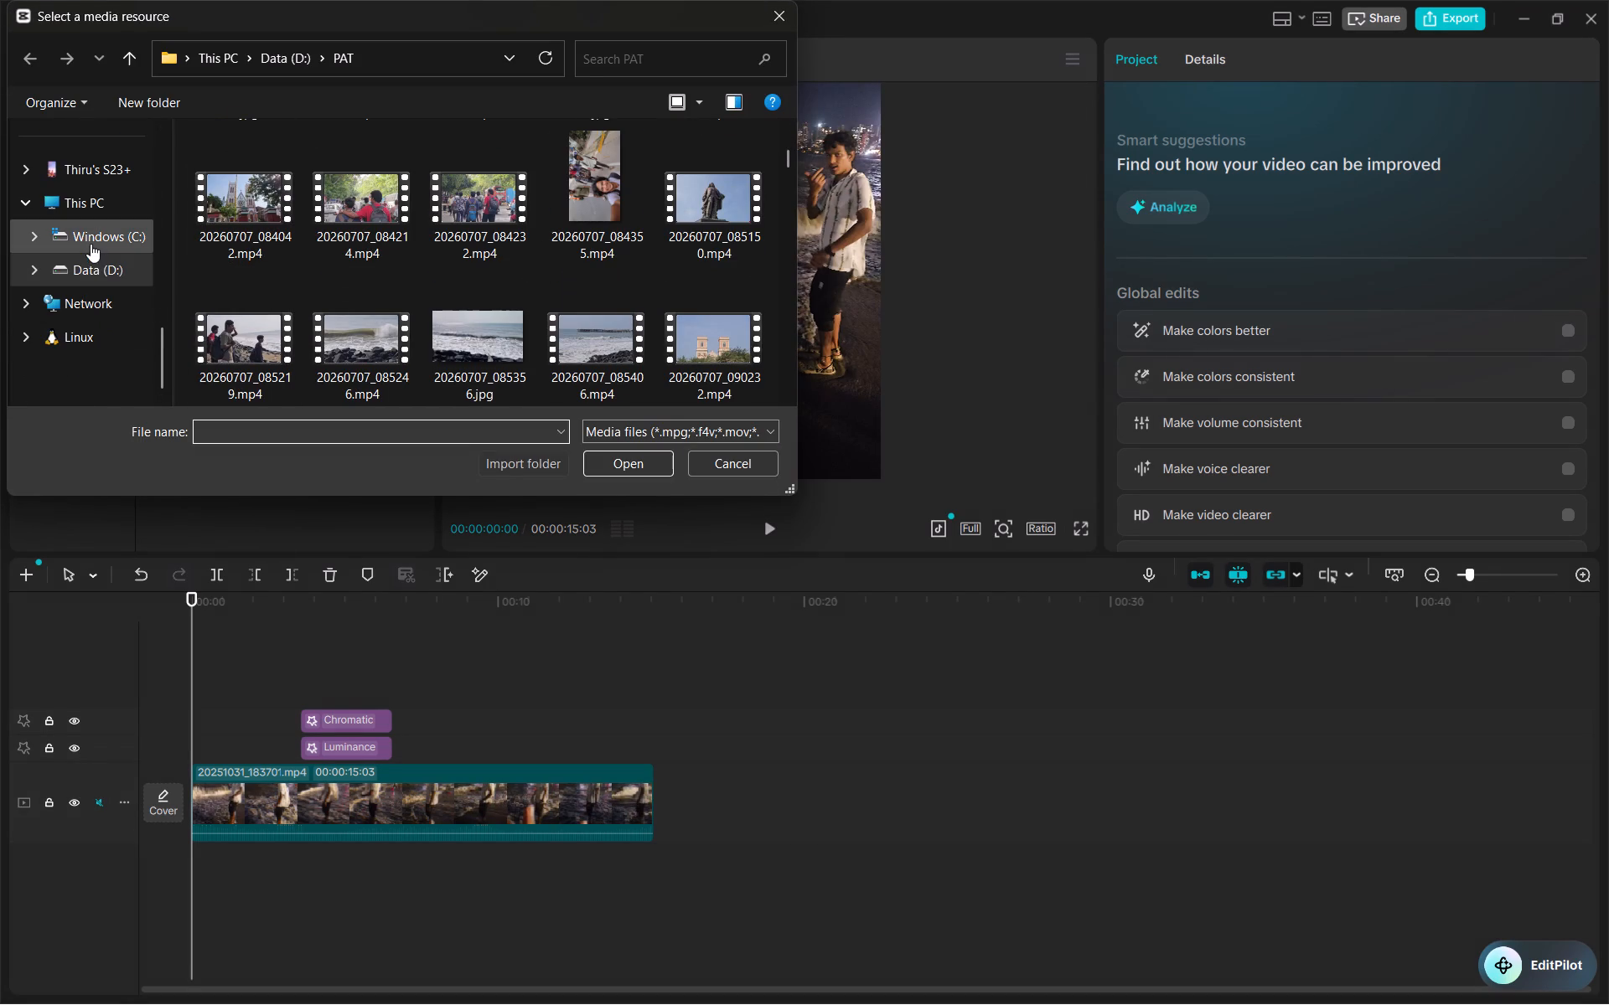
click(272, 53)
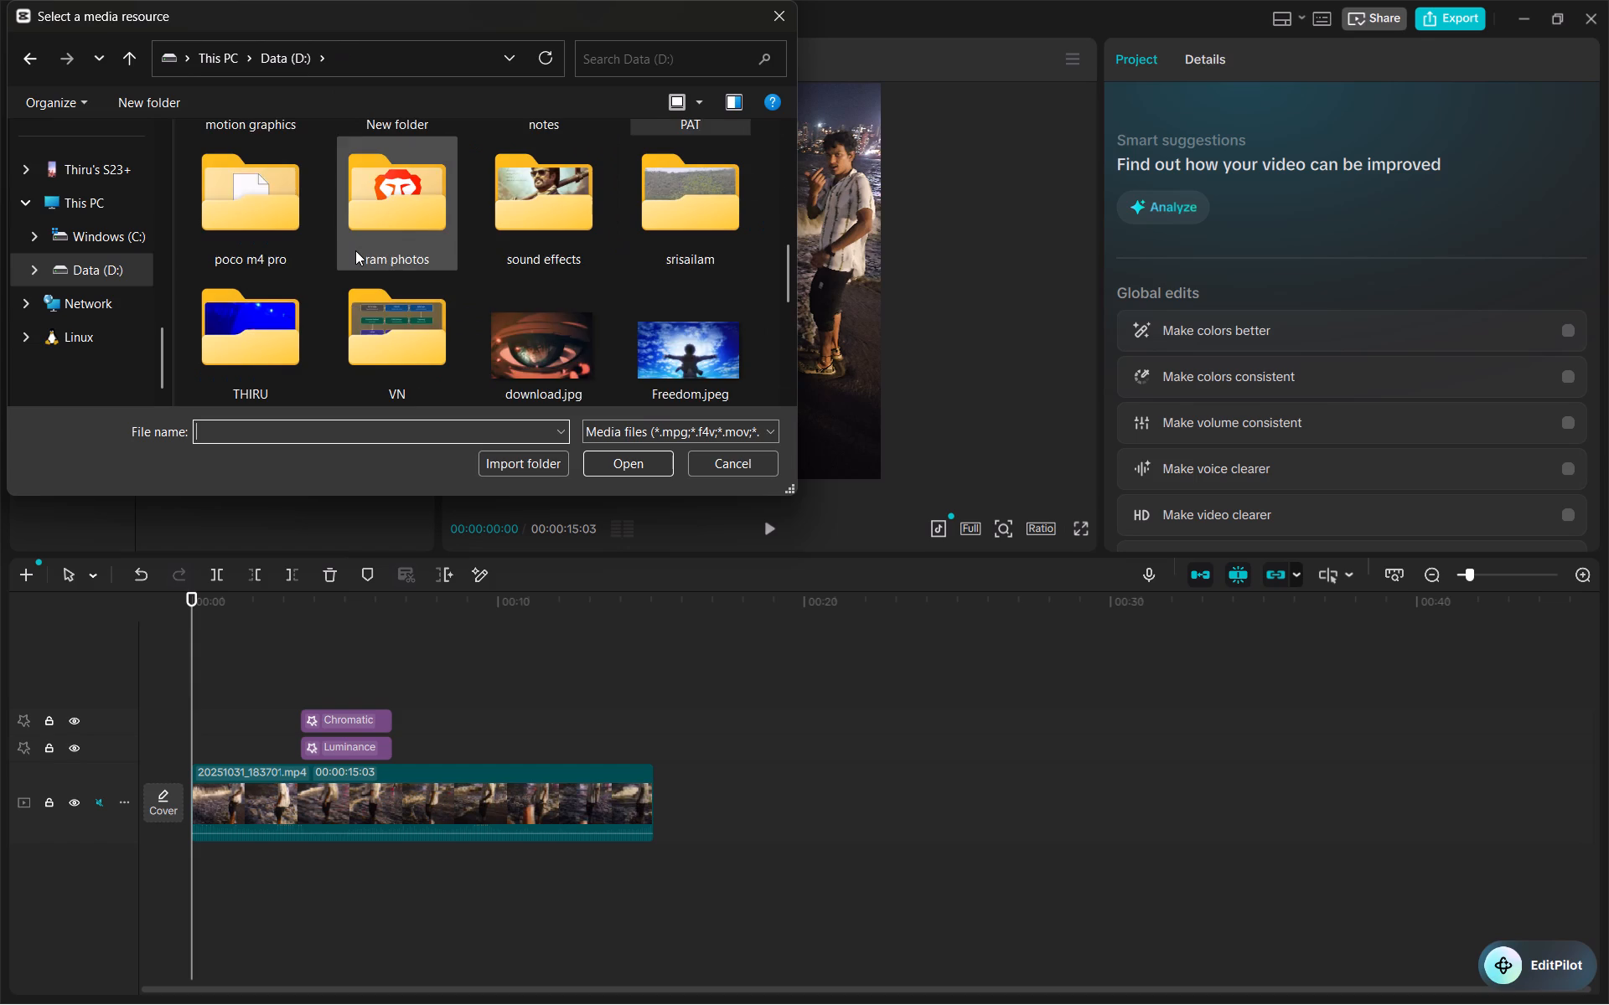
scroll(632, 324, down, 1)
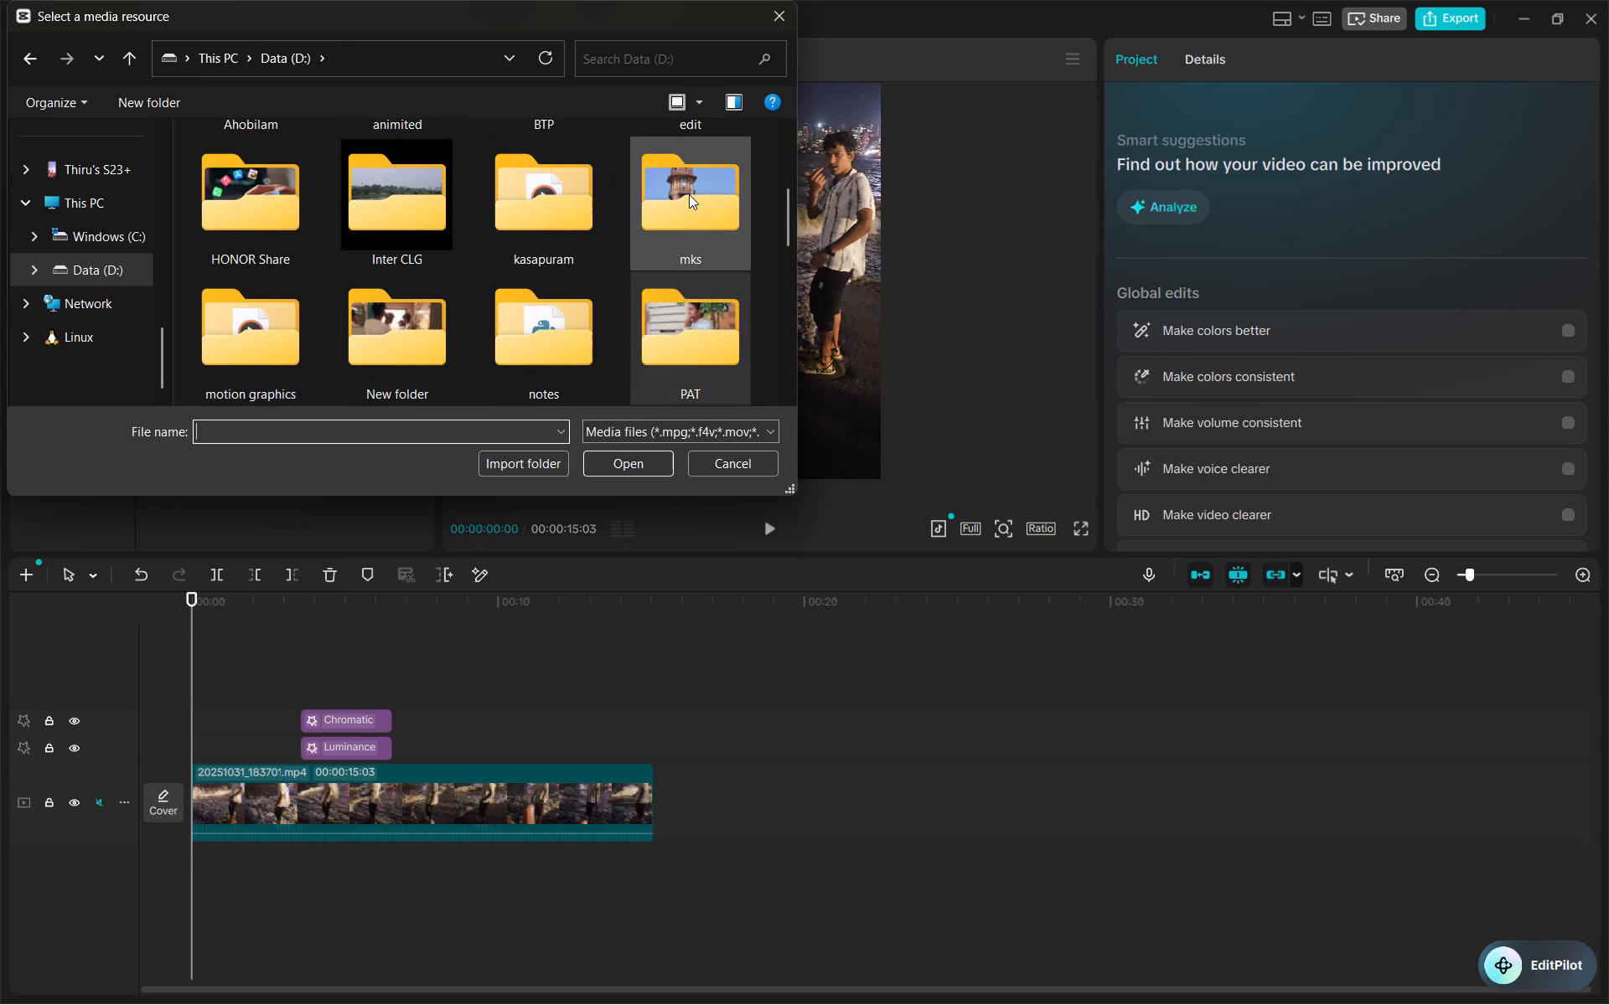
click(689, 194)
click(609, 461)
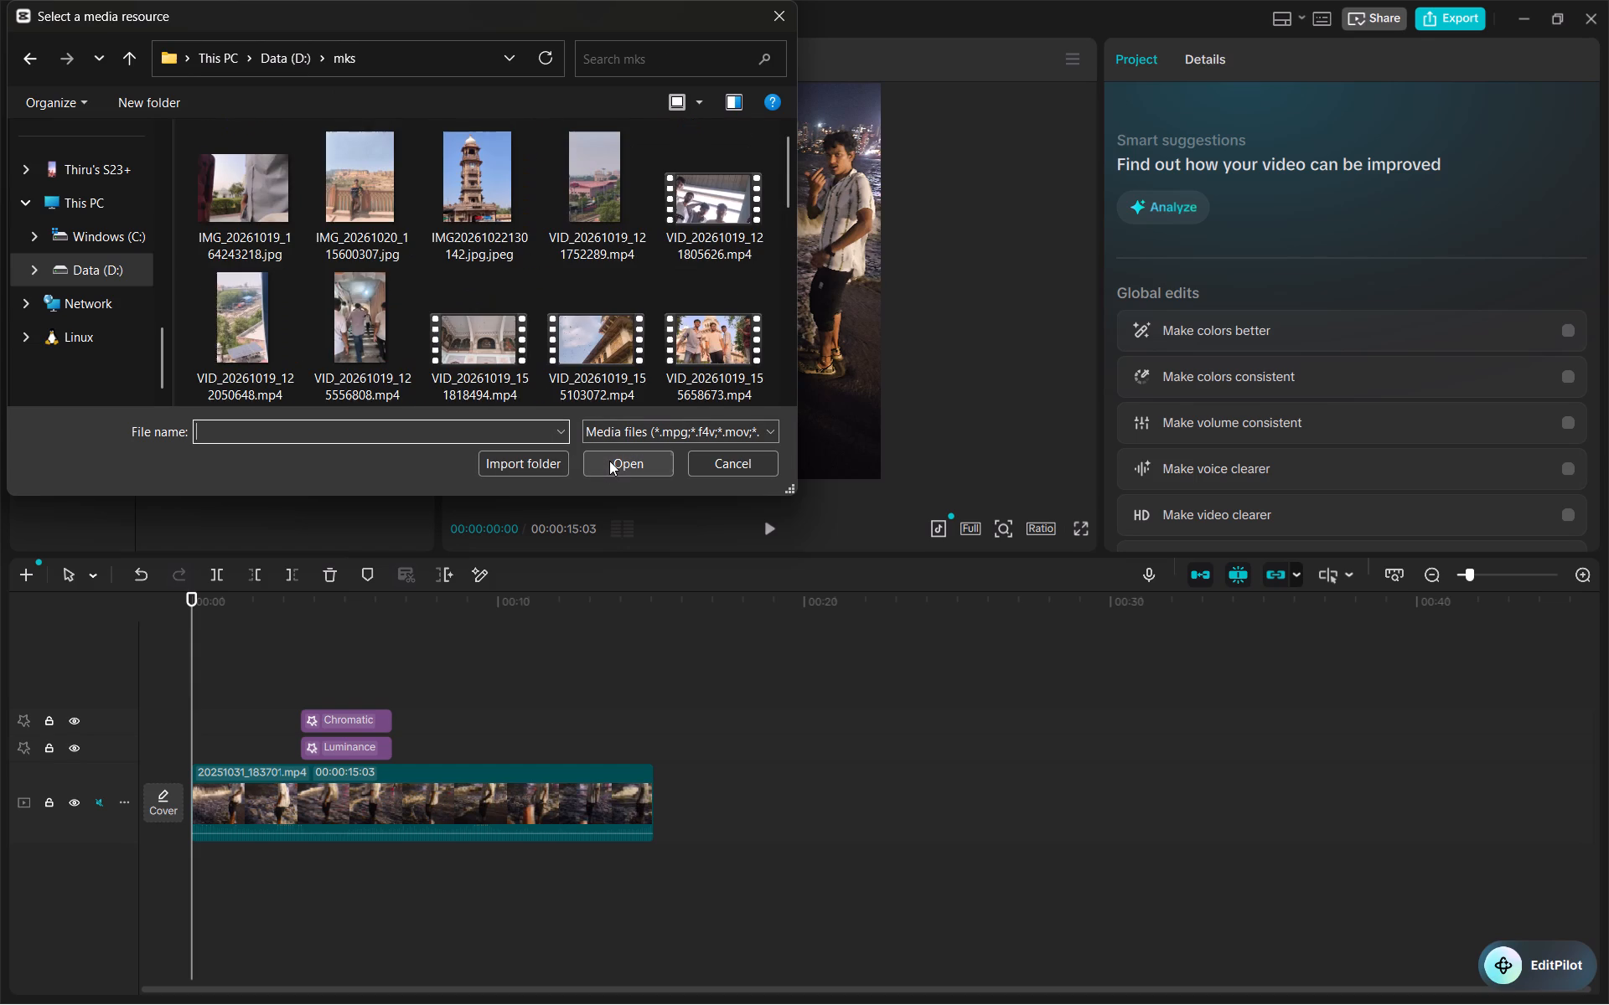
click(484, 278)
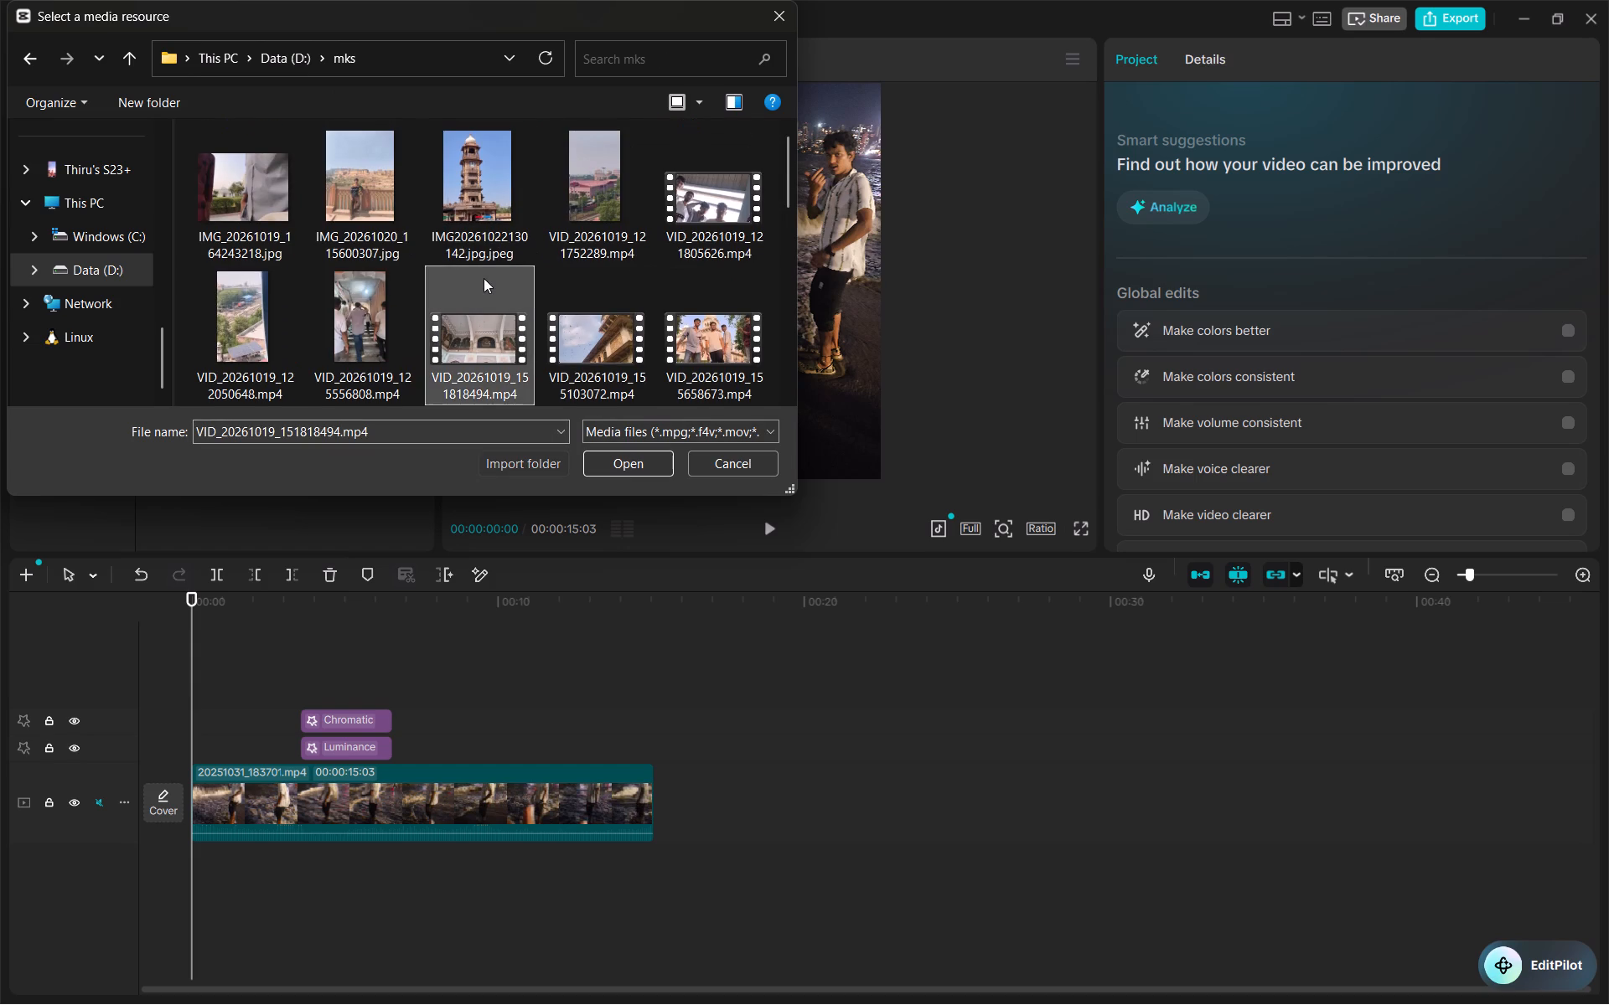
key(ctrl+a)
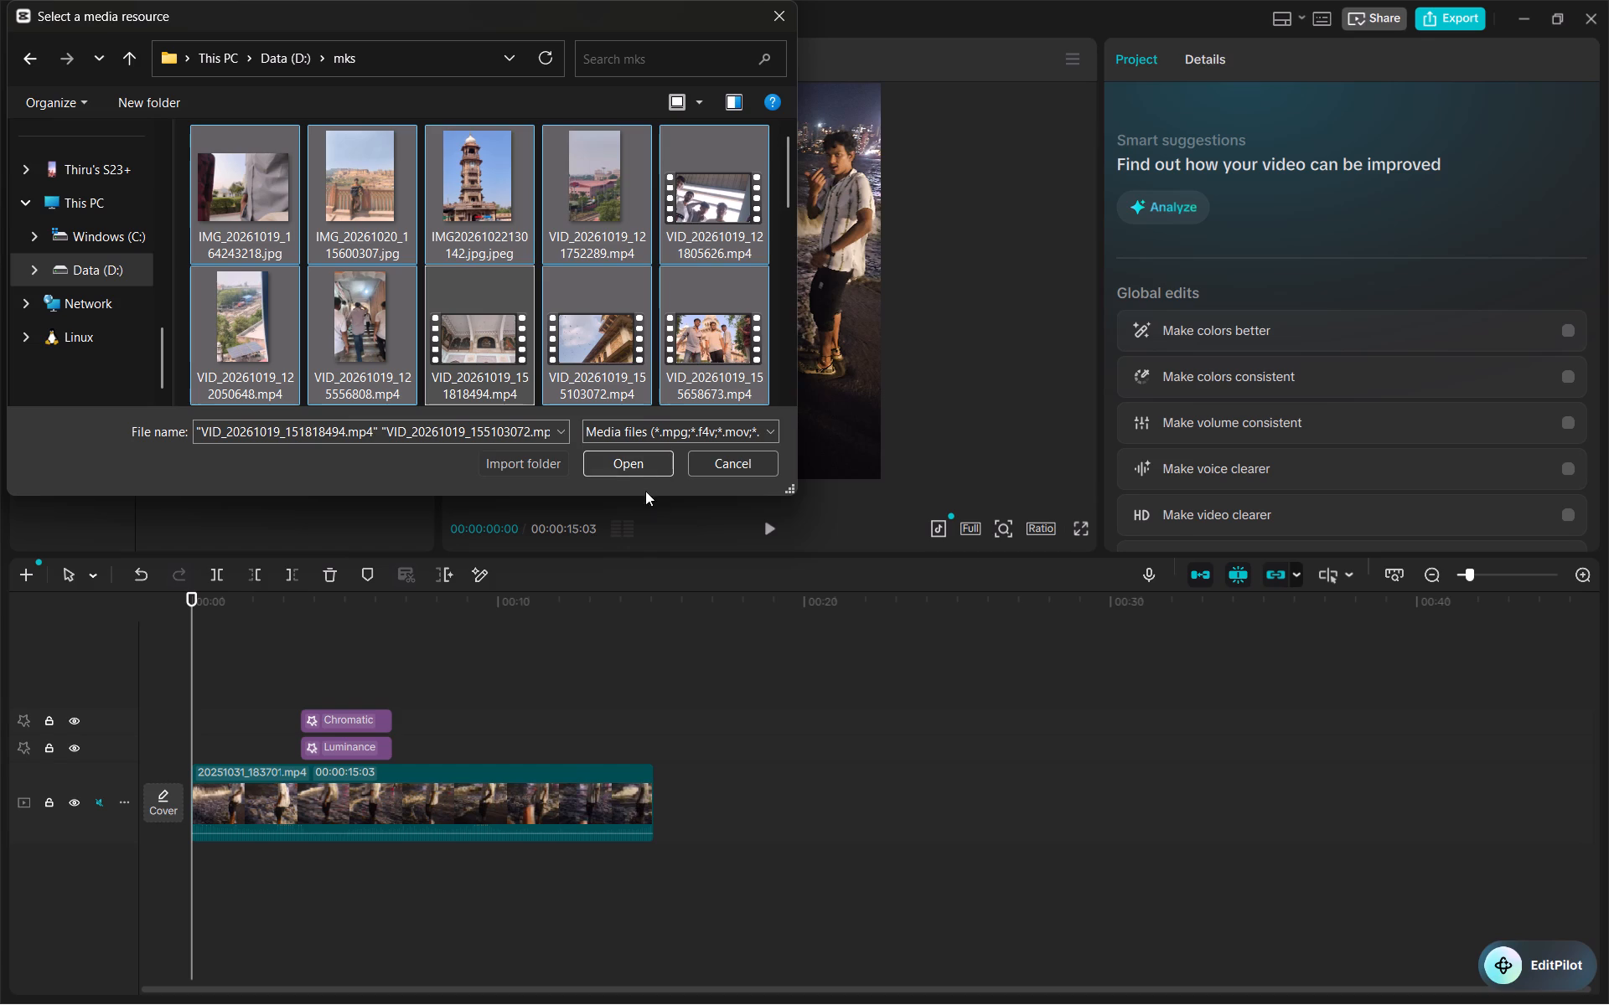
click(633, 461)
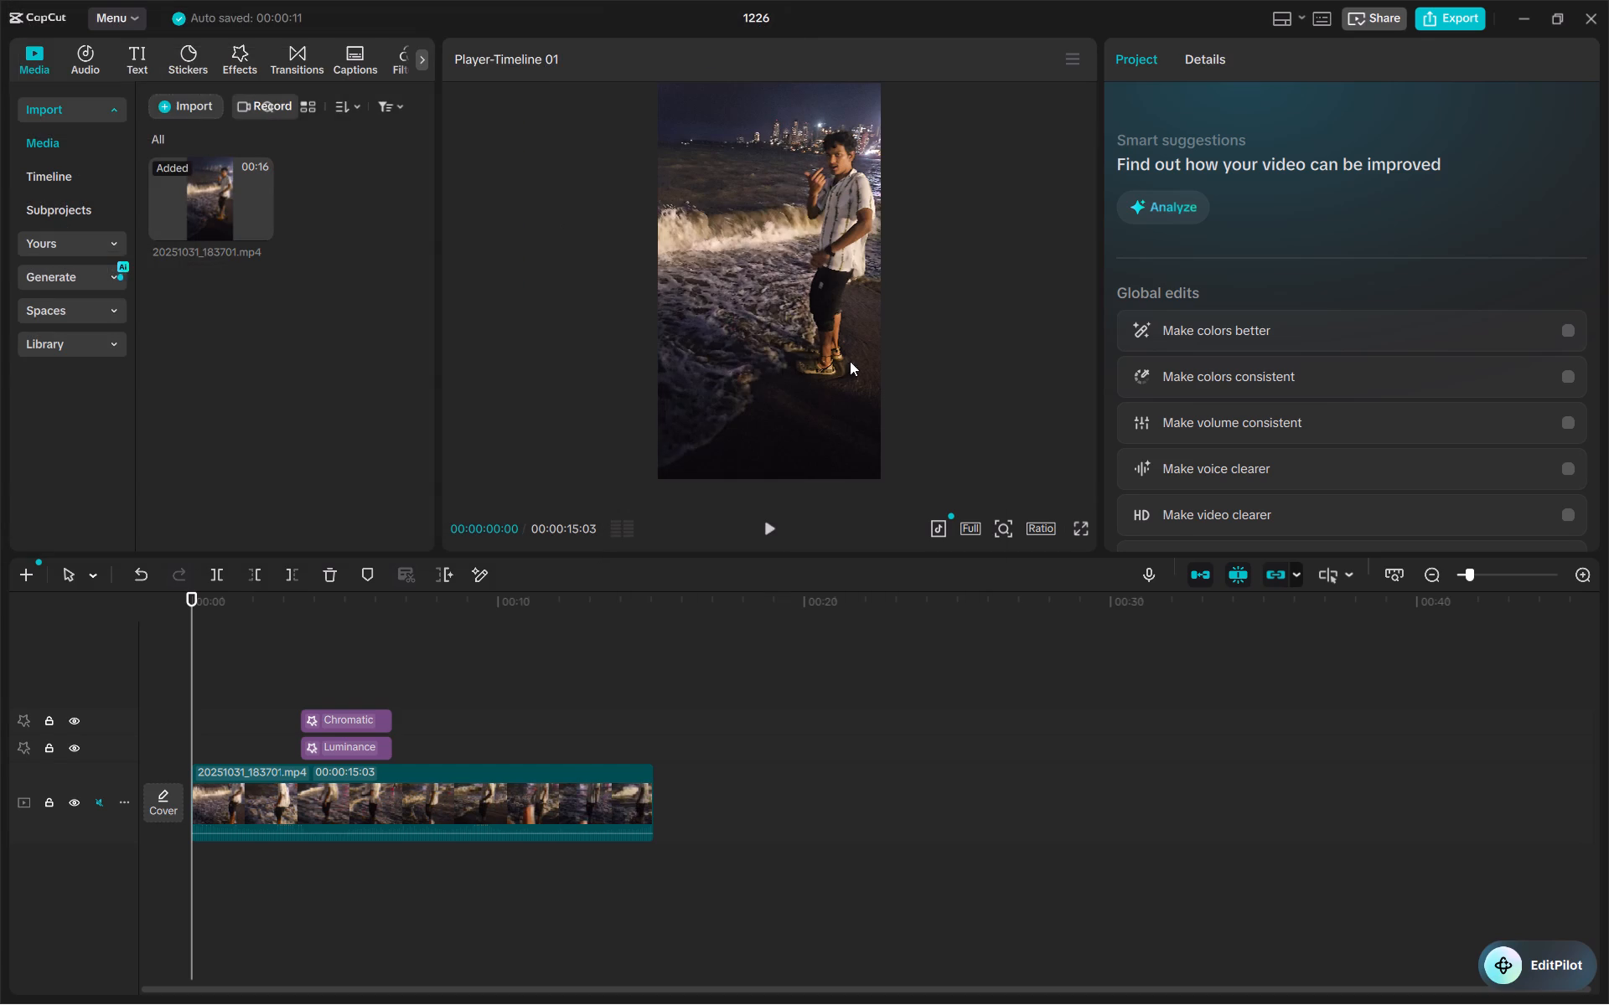
scroll(370, 331, up, 1)
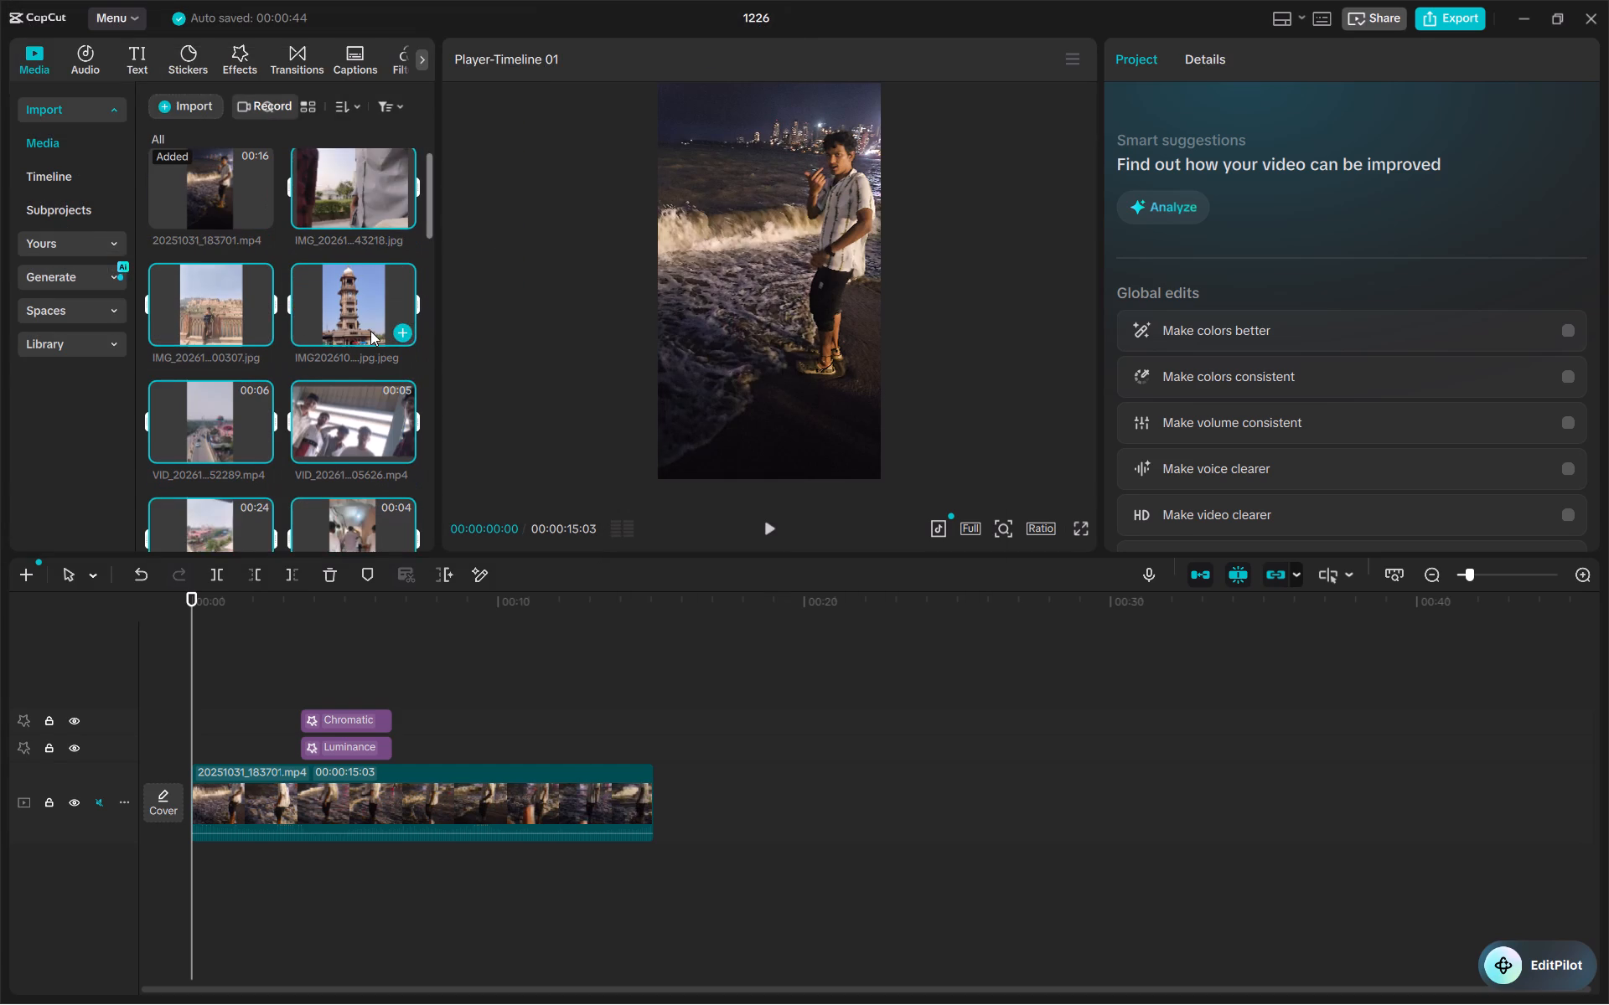
Set the project's aspect ratio to 9:16.
click(975, 528)
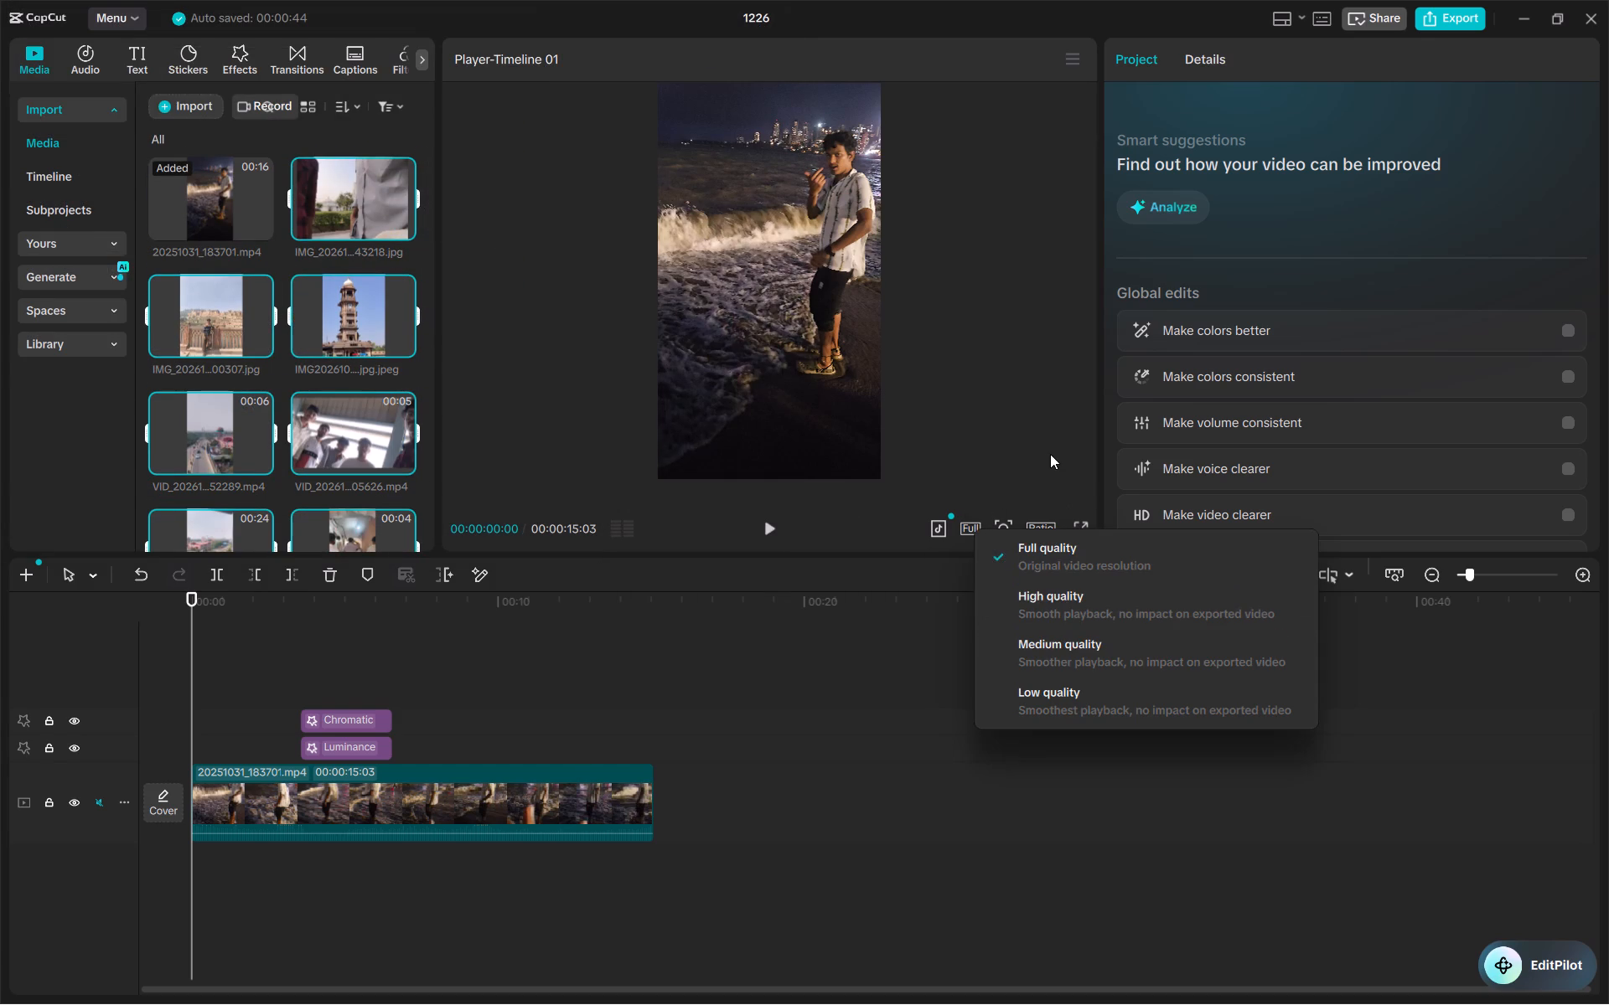
click(1041, 514)
click(1041, 527)
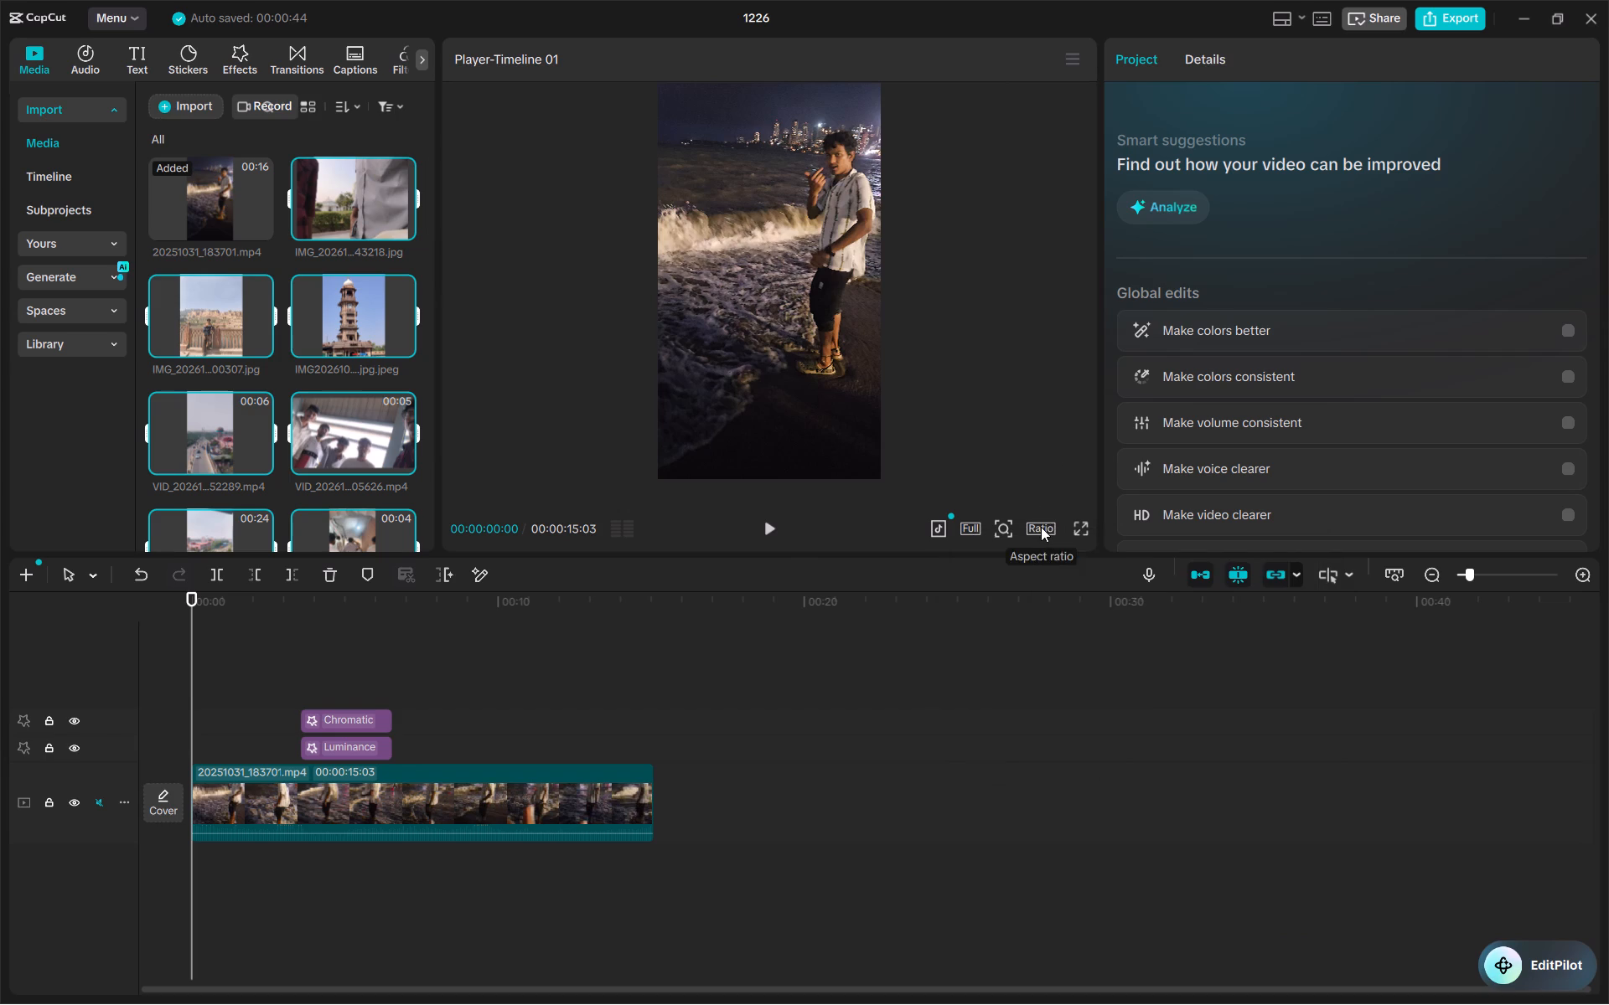
scroll(1115, 759, down, 1)
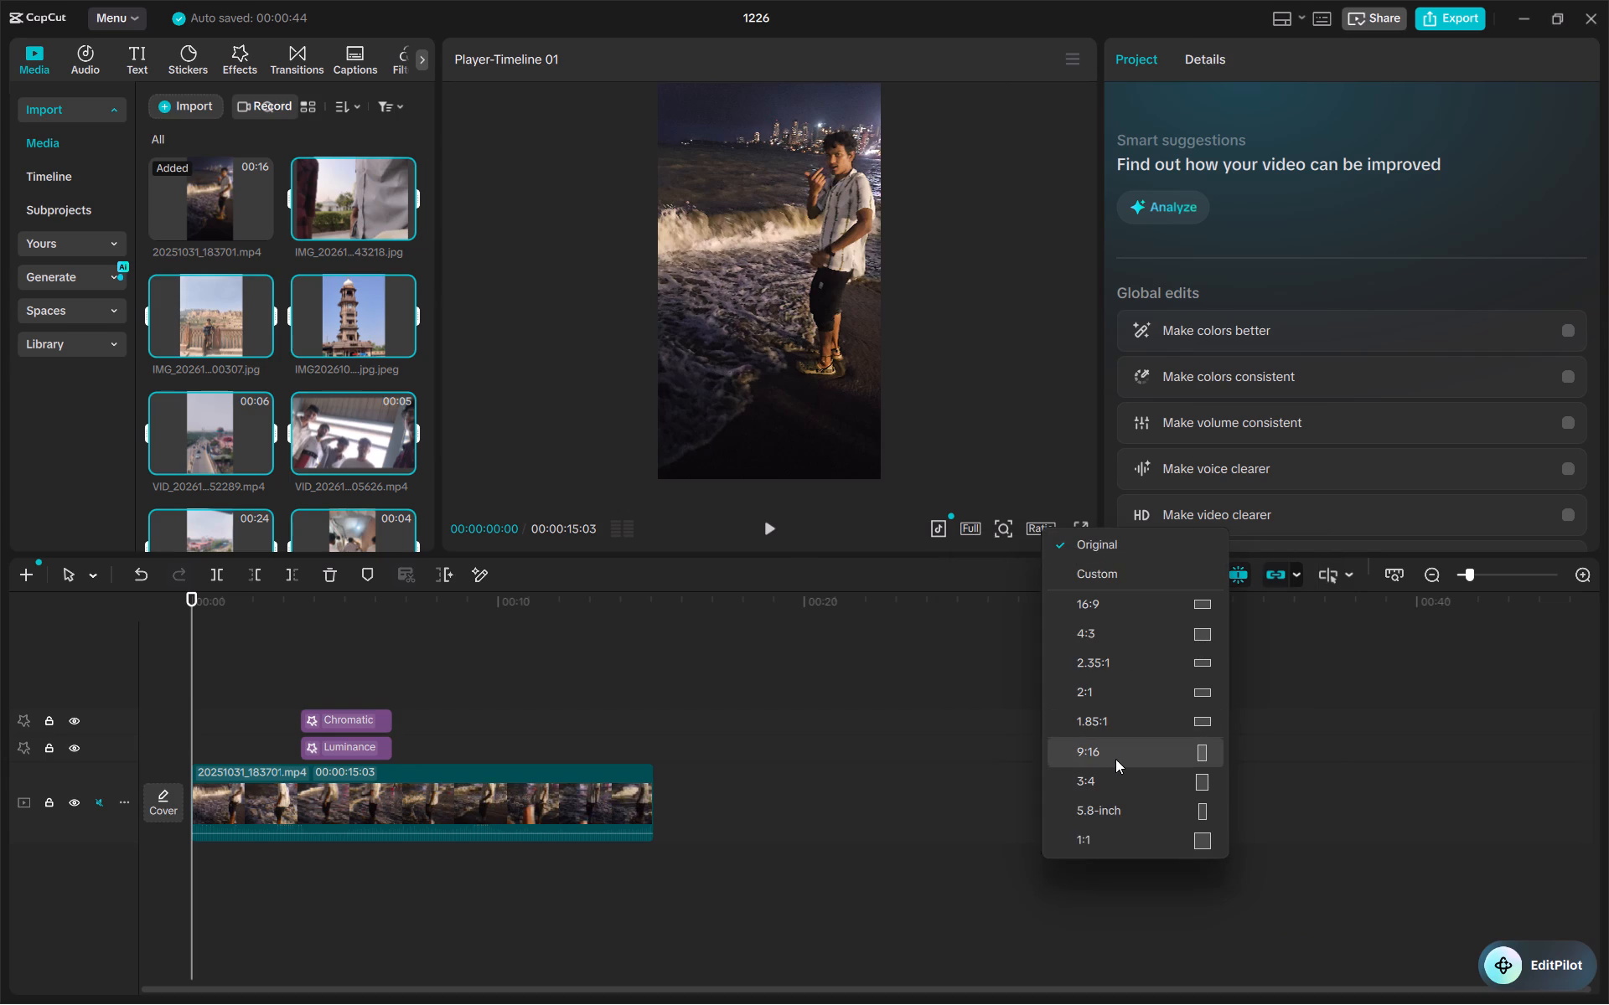
scroll(1115, 759, down, 1)
click(1146, 752)
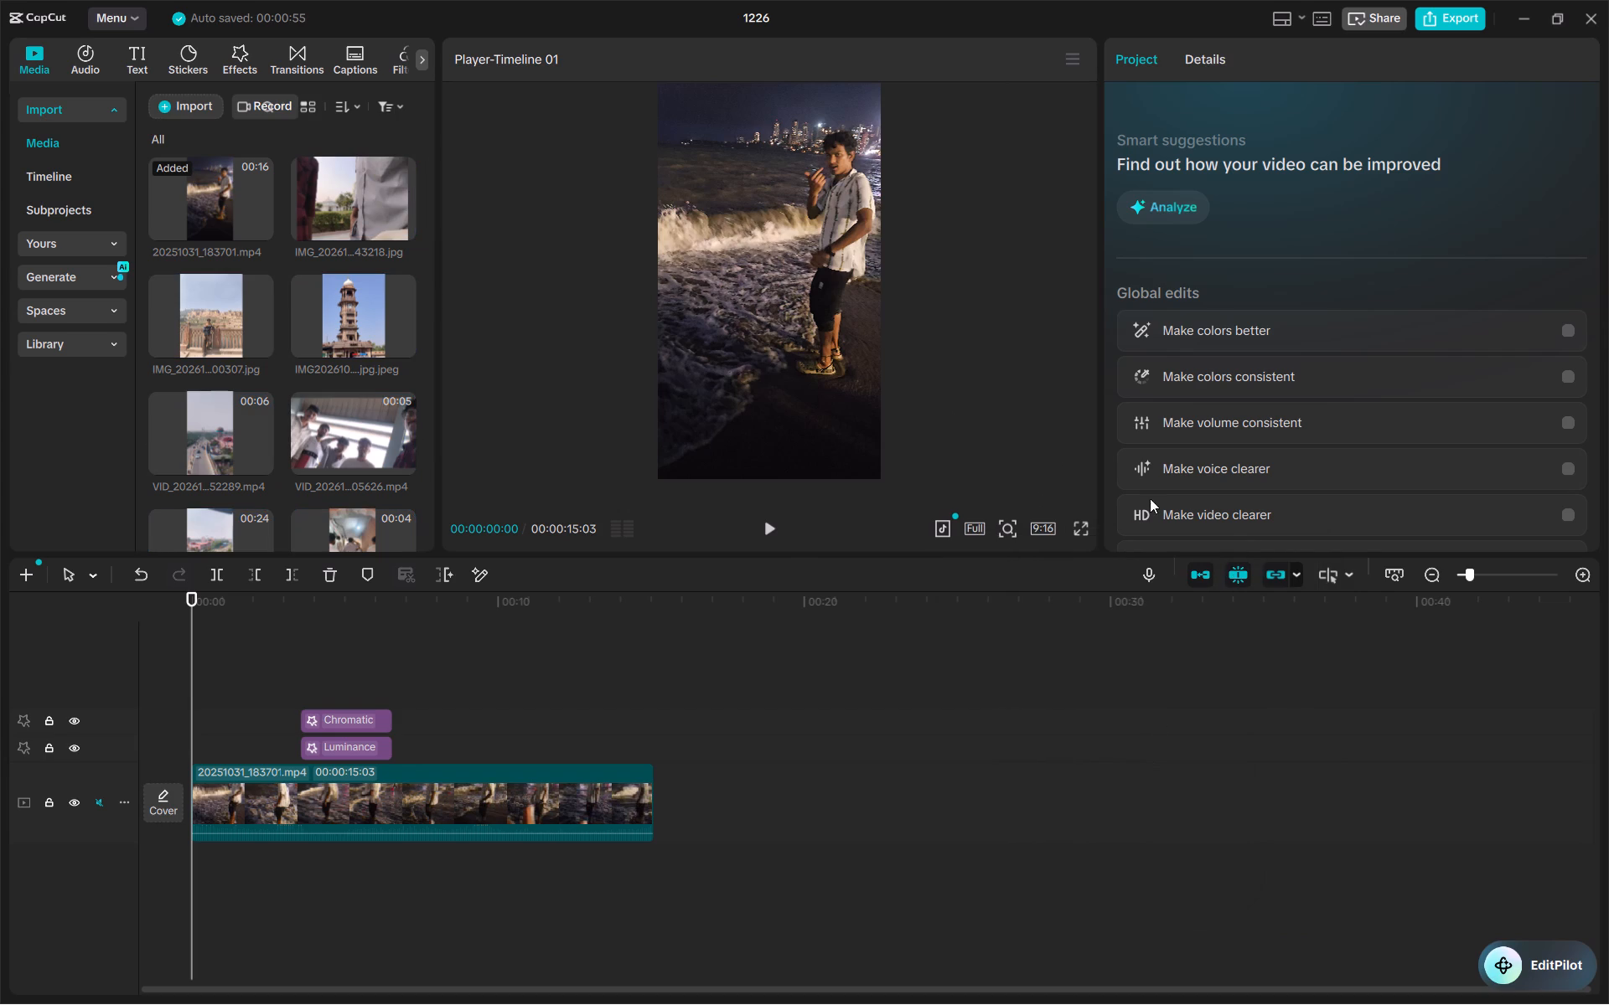
Set the player's preview quality to Full quality.
click(970, 526)
click(1042, 551)
Play the opening seconds of the timeline and pause it.
key(space)
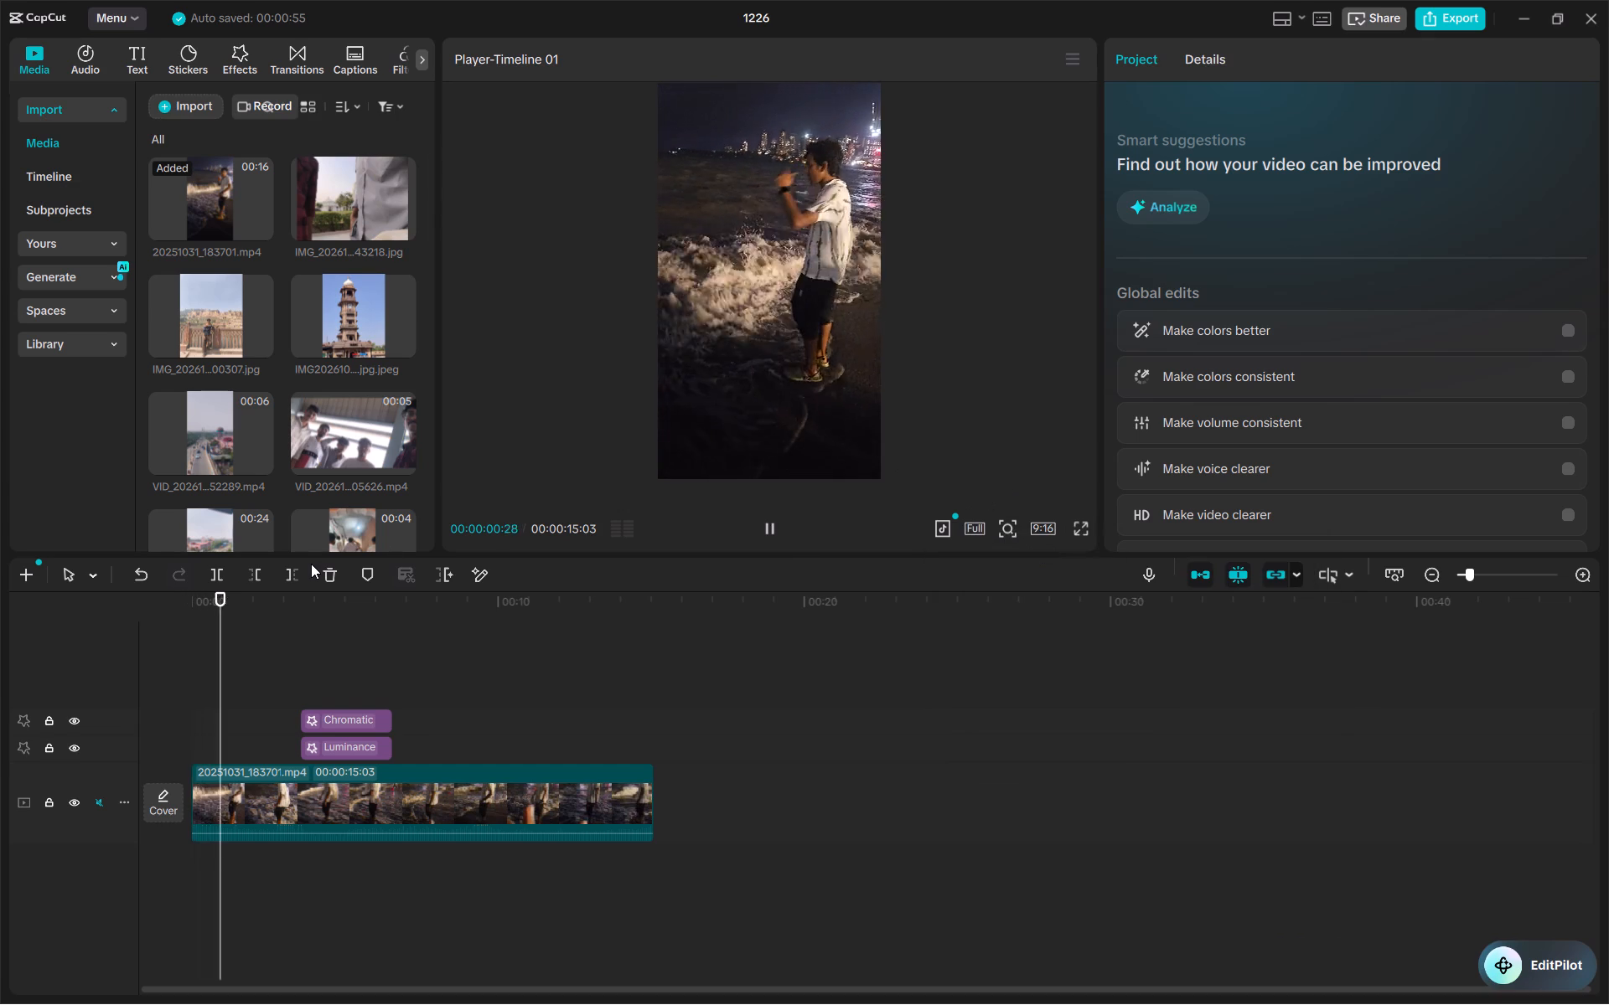
key(space)
Browse through the imported photos and videos and inspect VID_20261023_113941609.mp4 for use in the edit.
scroll(298, 369, down, 1)
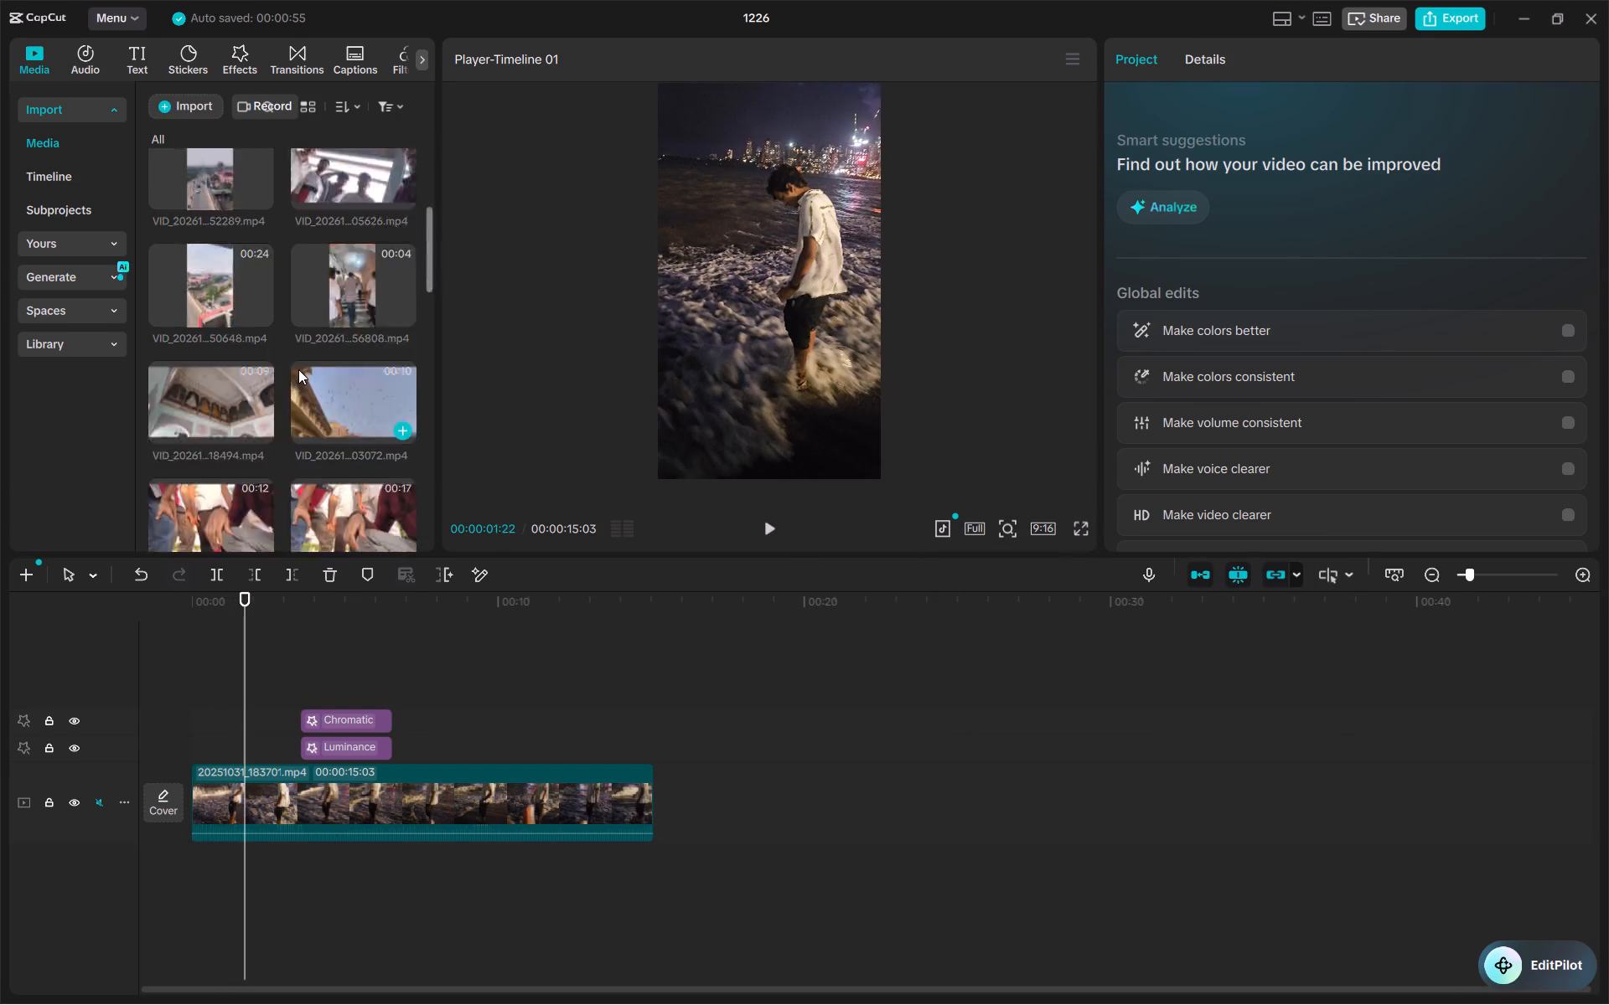
scroll(298, 369, down, 3)
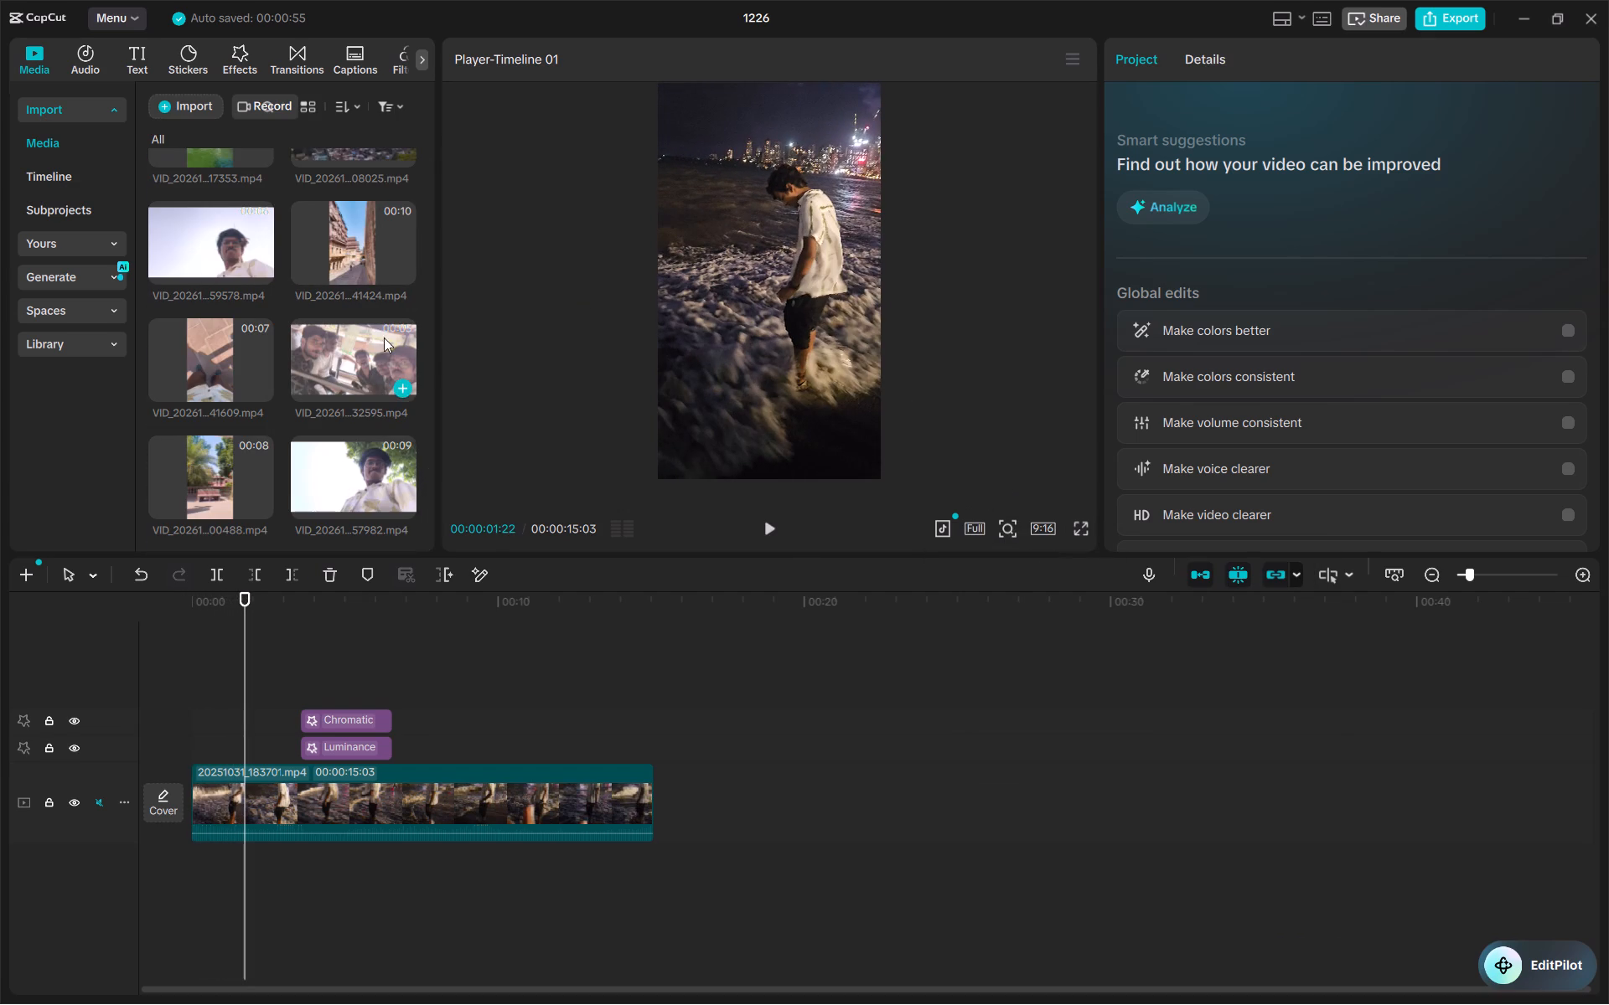
scroll(251, 412, up, 1)
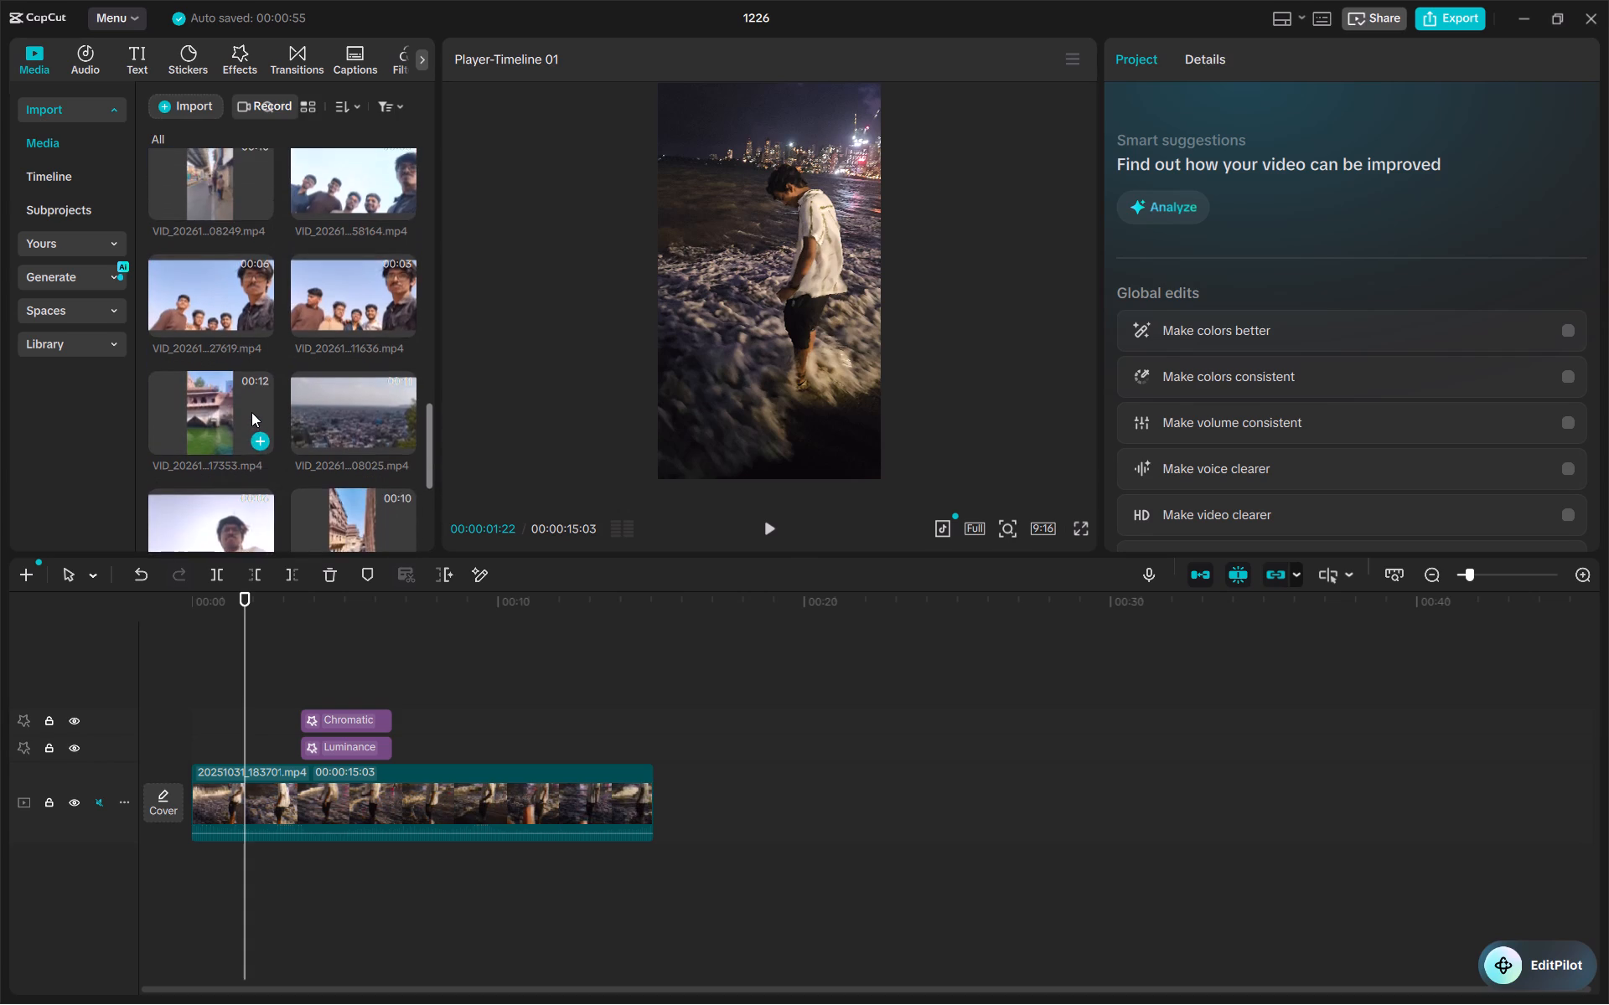
scroll(251, 412, up, 3)
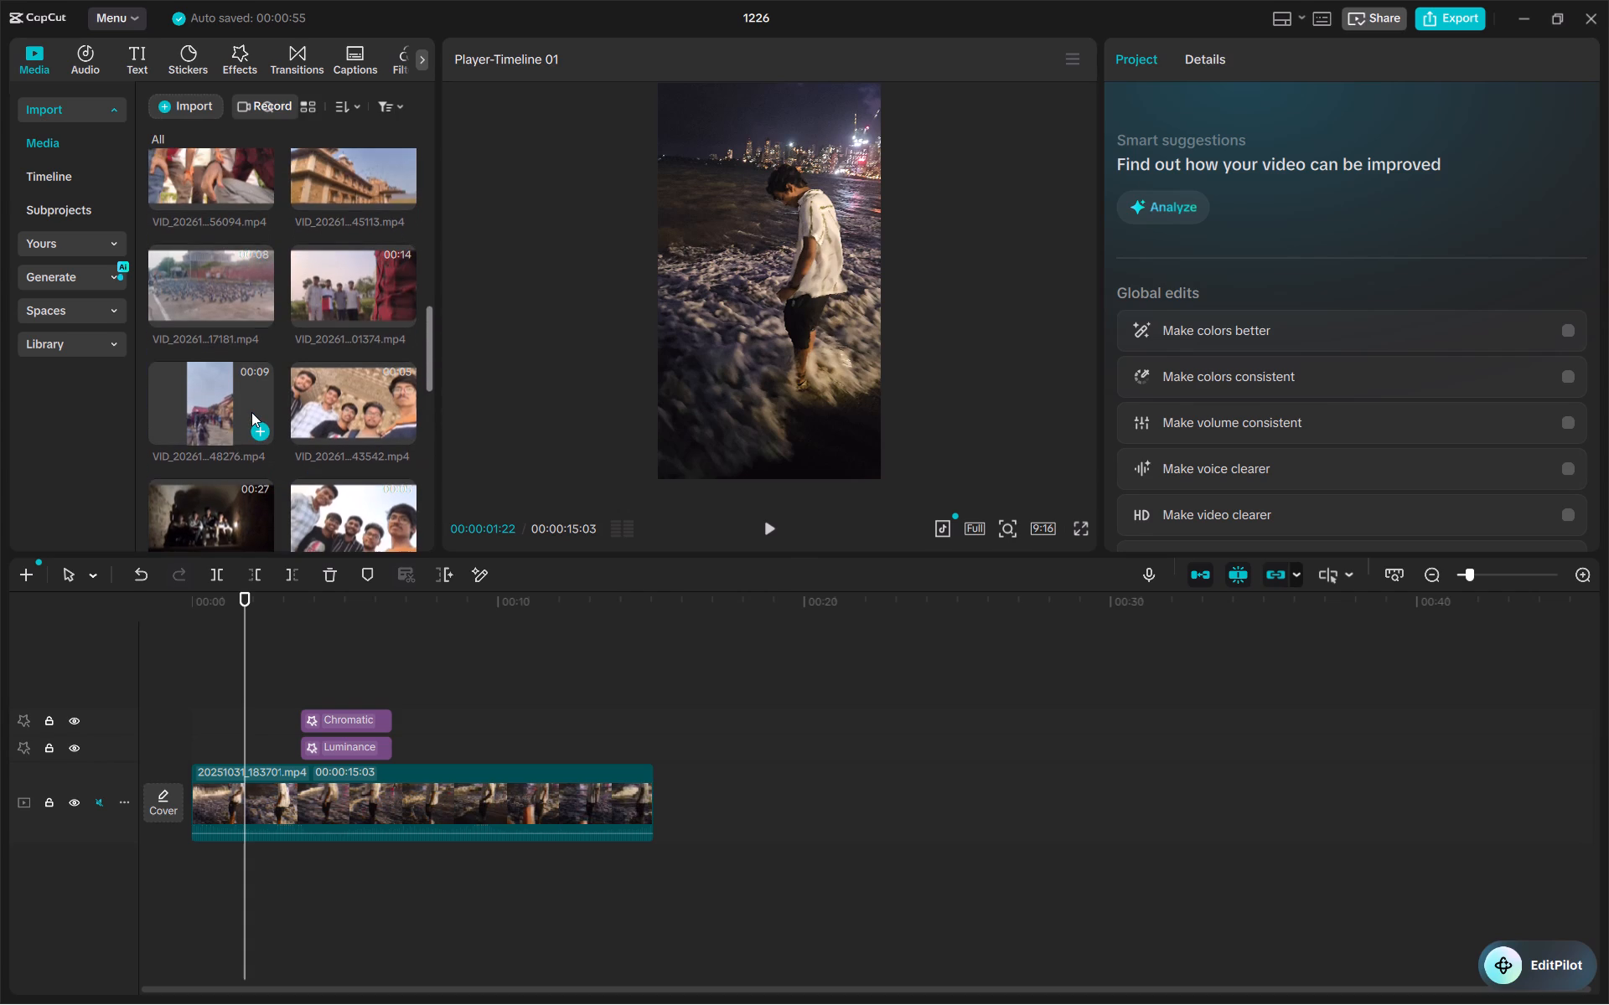
scroll(251, 412, up, 1)
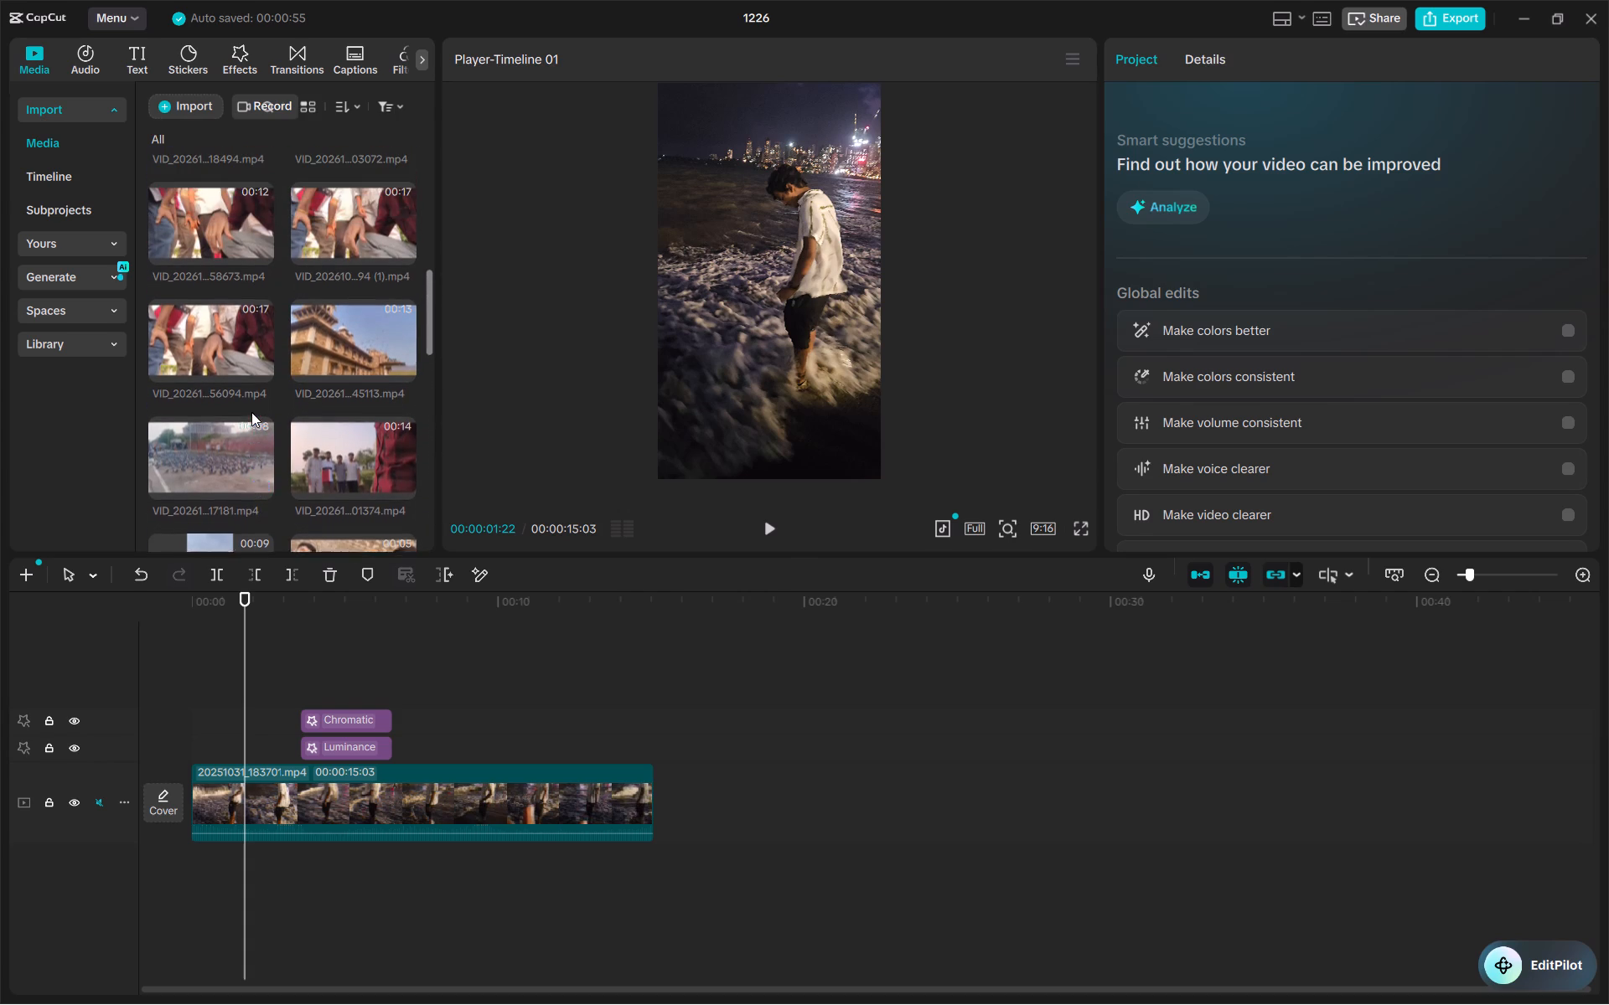
scroll(251, 412, up, 2)
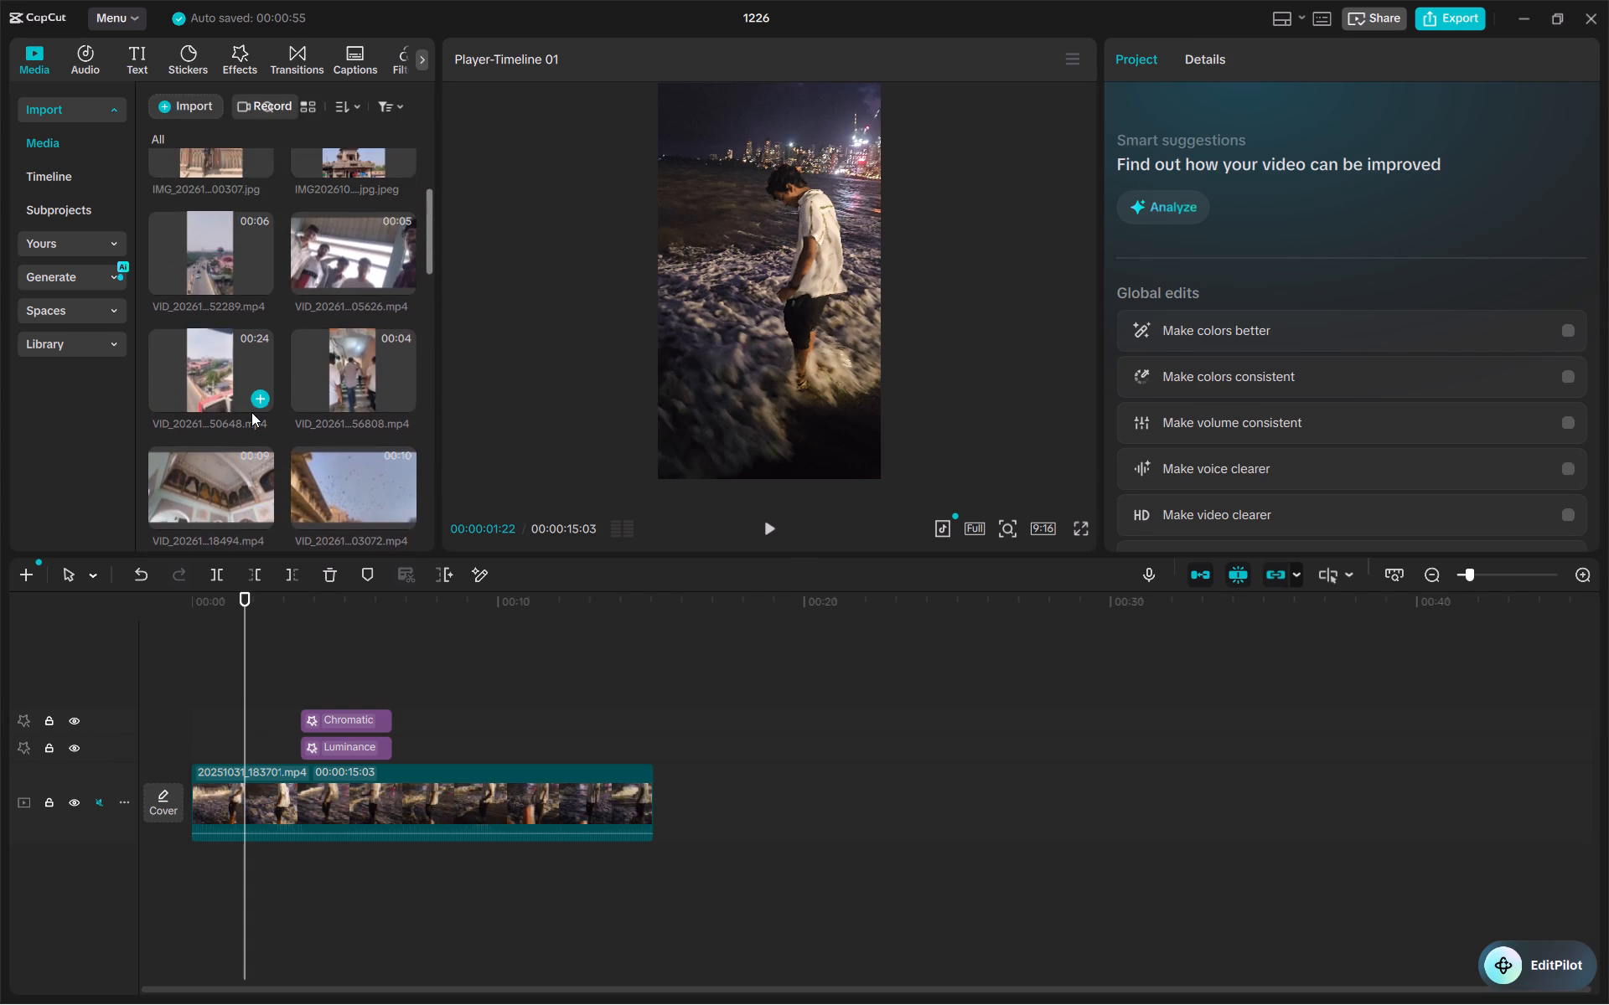
scroll(251, 412, up, 1)
scroll(251, 412, right, 1)
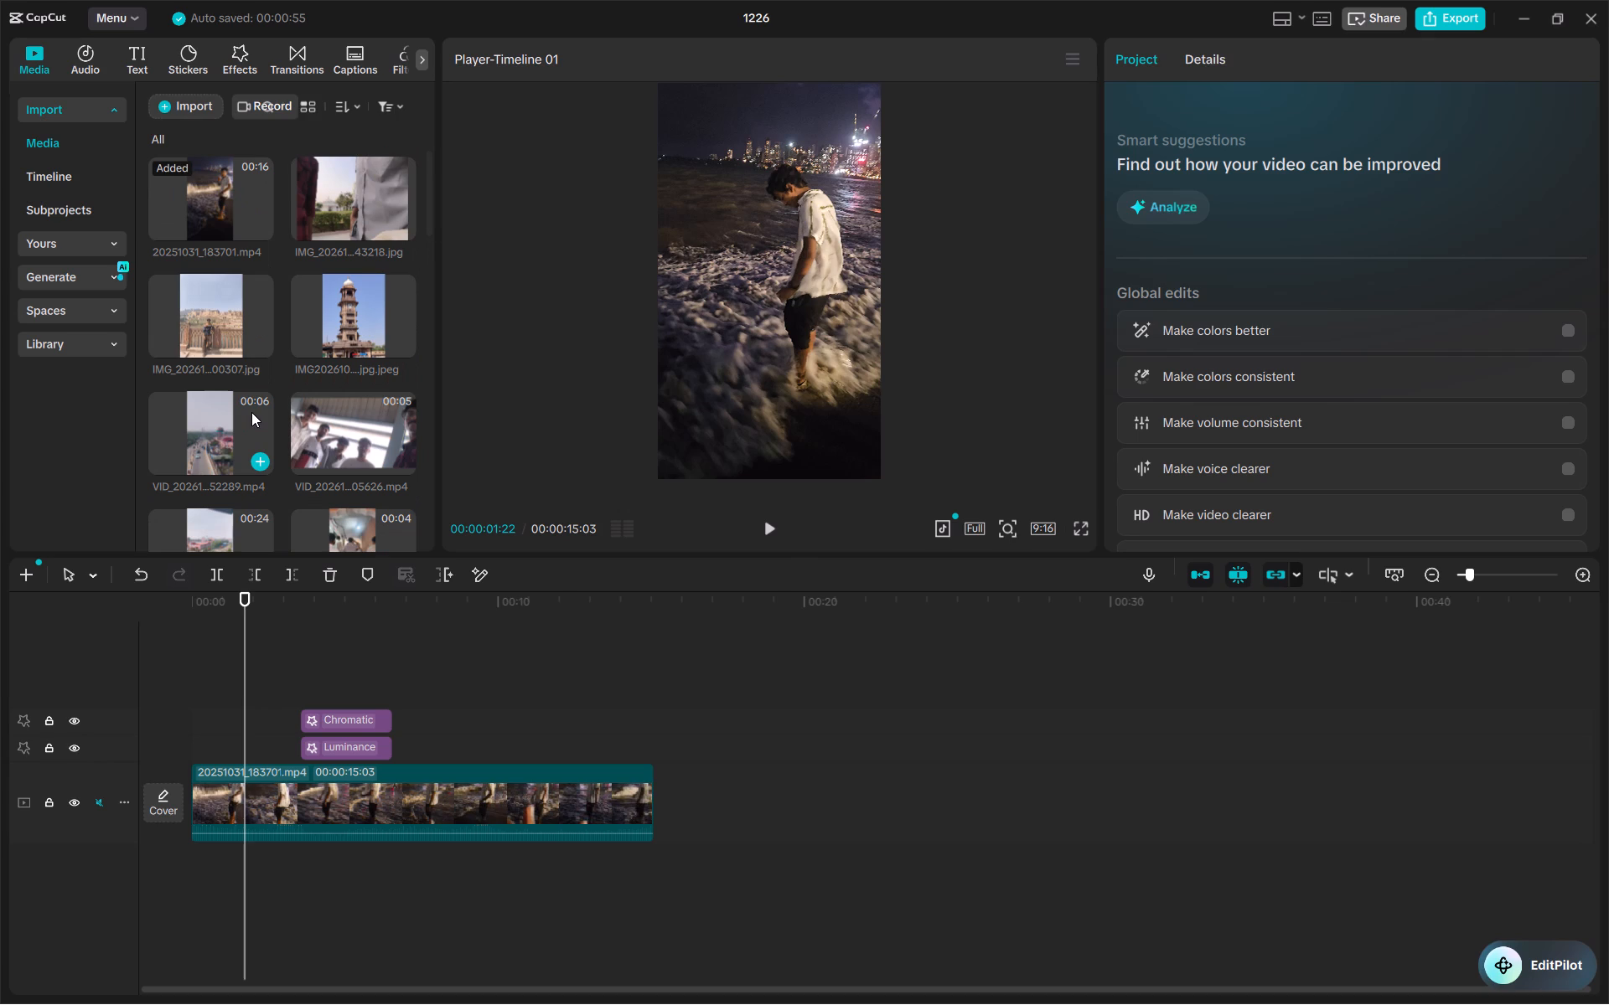
scroll(251, 412, down, 1)
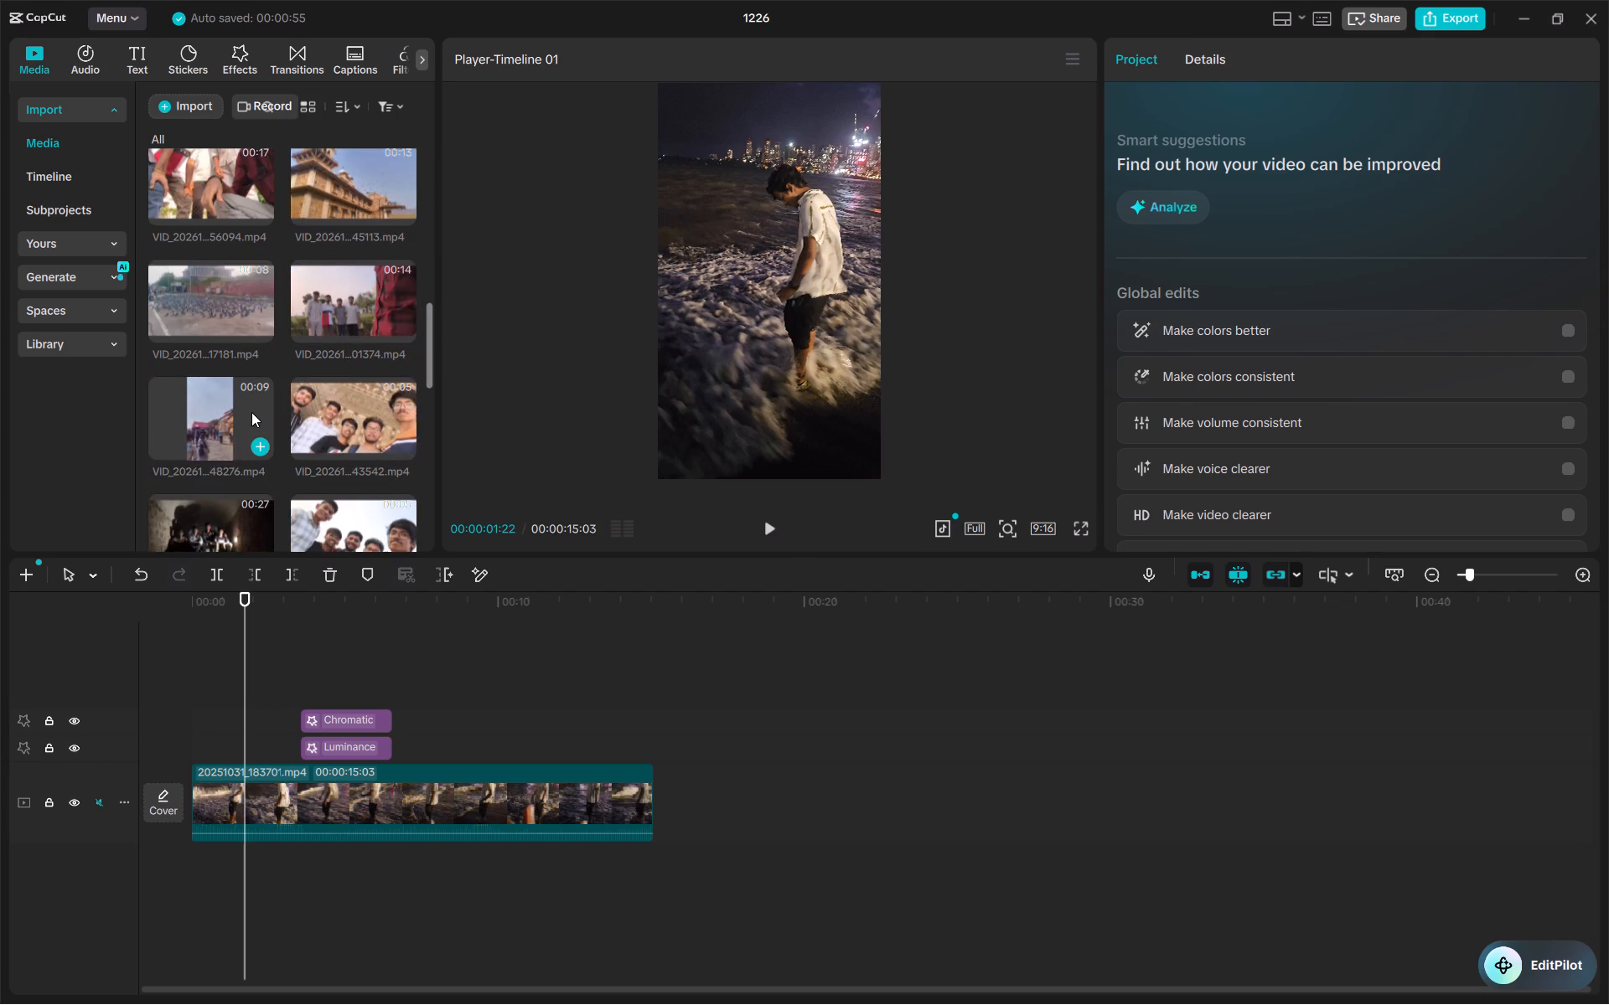
scroll(251, 412, down, 3)
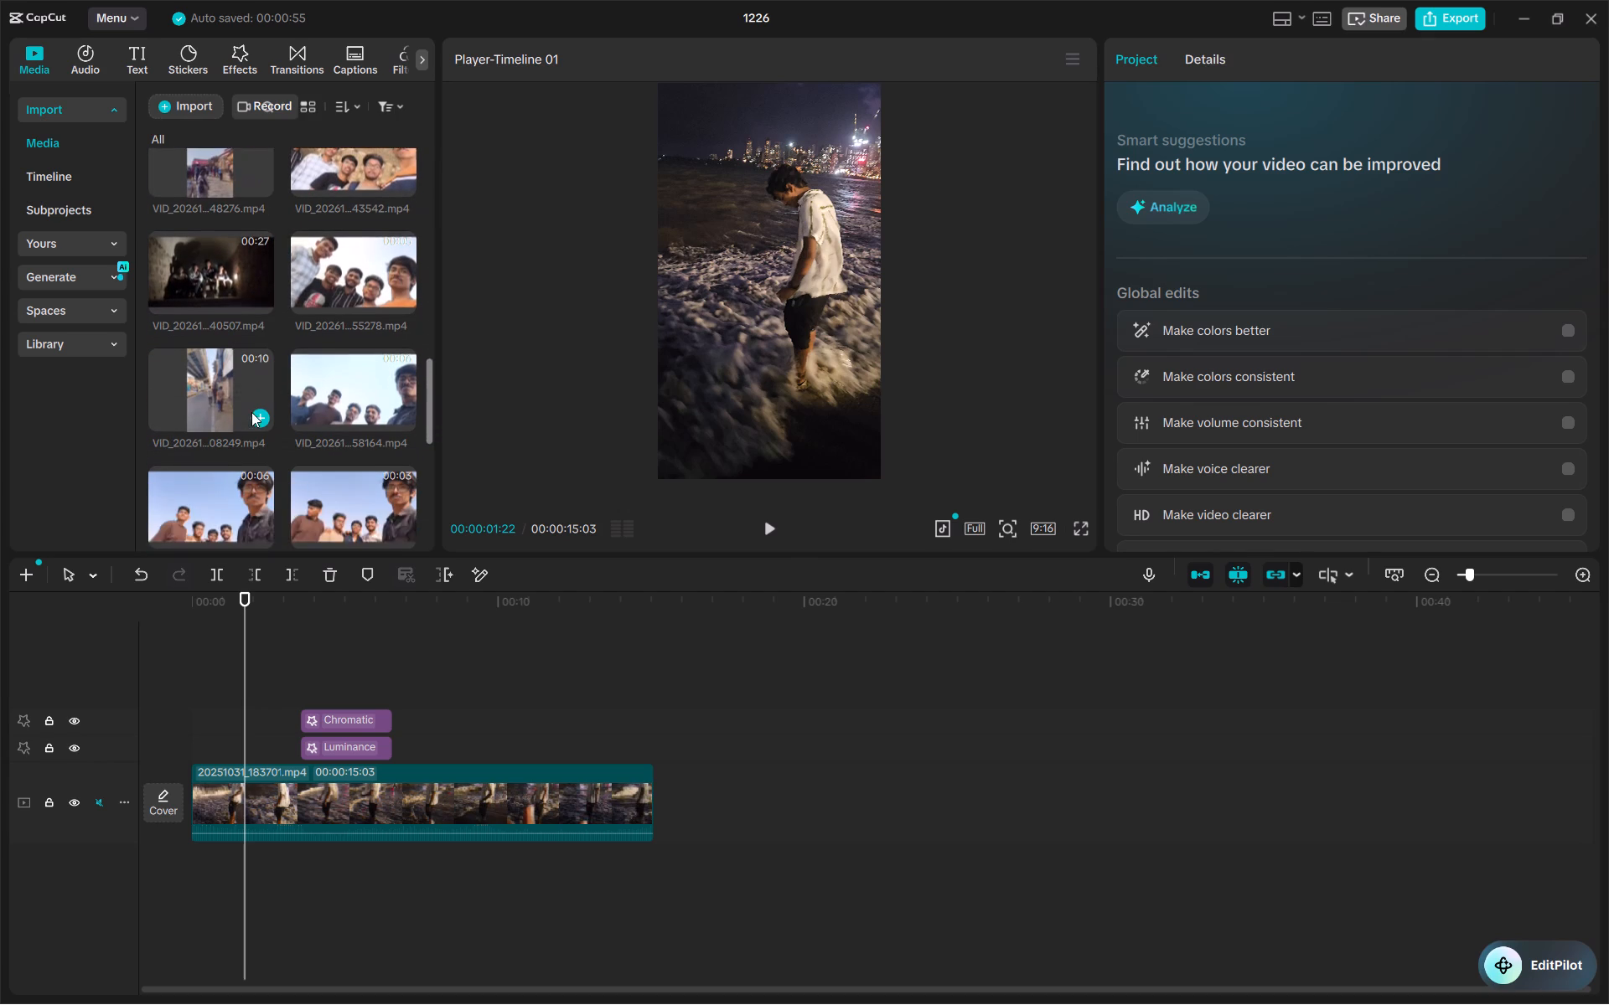
scroll(251, 412, down, 2)
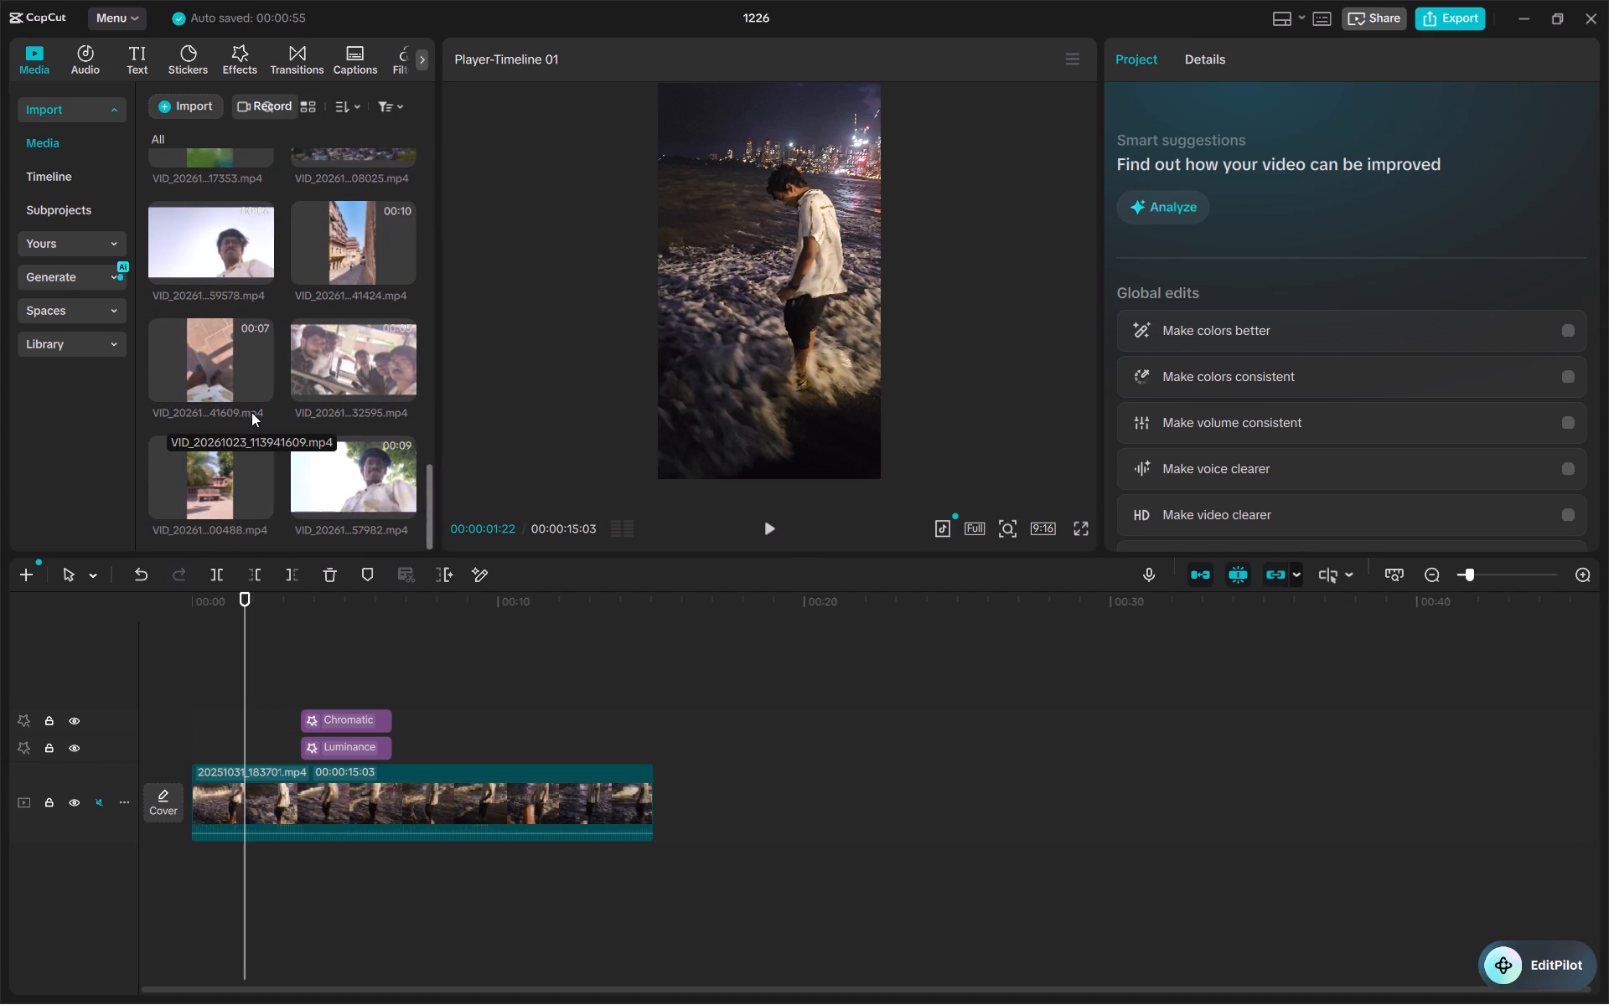
scroll(251, 412, down, 1)
click(226, 384)
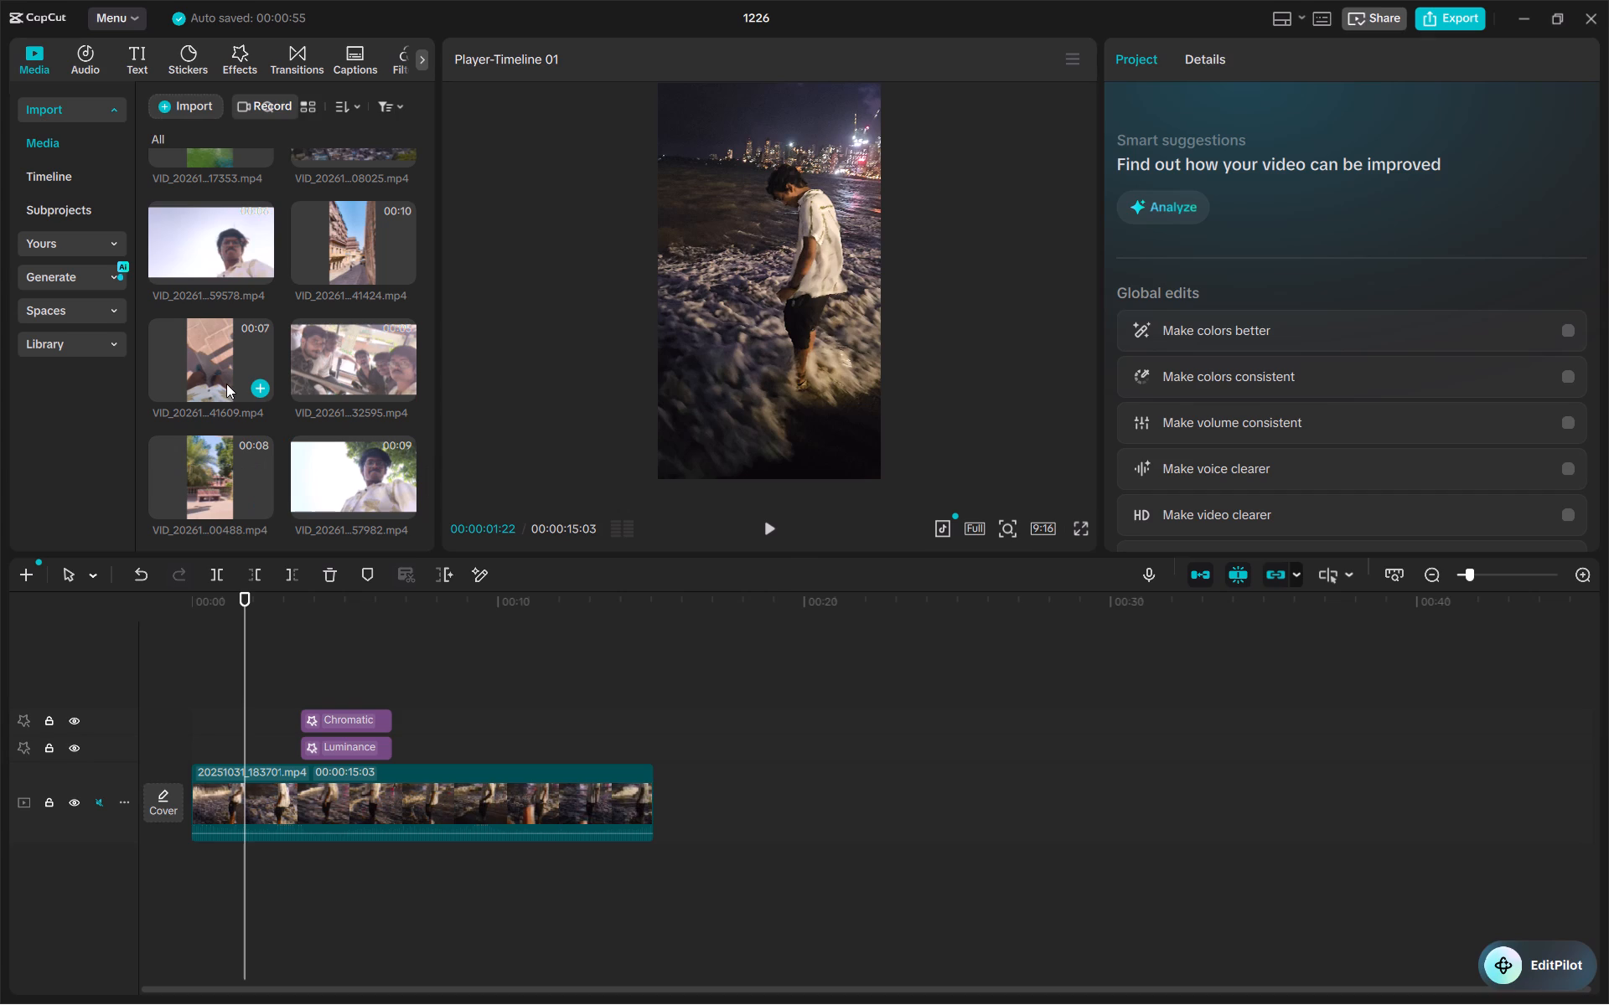
click(200, 362)
Delete the existing night beach clip, together with its attached effects, from the timeline.
click(393, 808)
key(BackSpace)
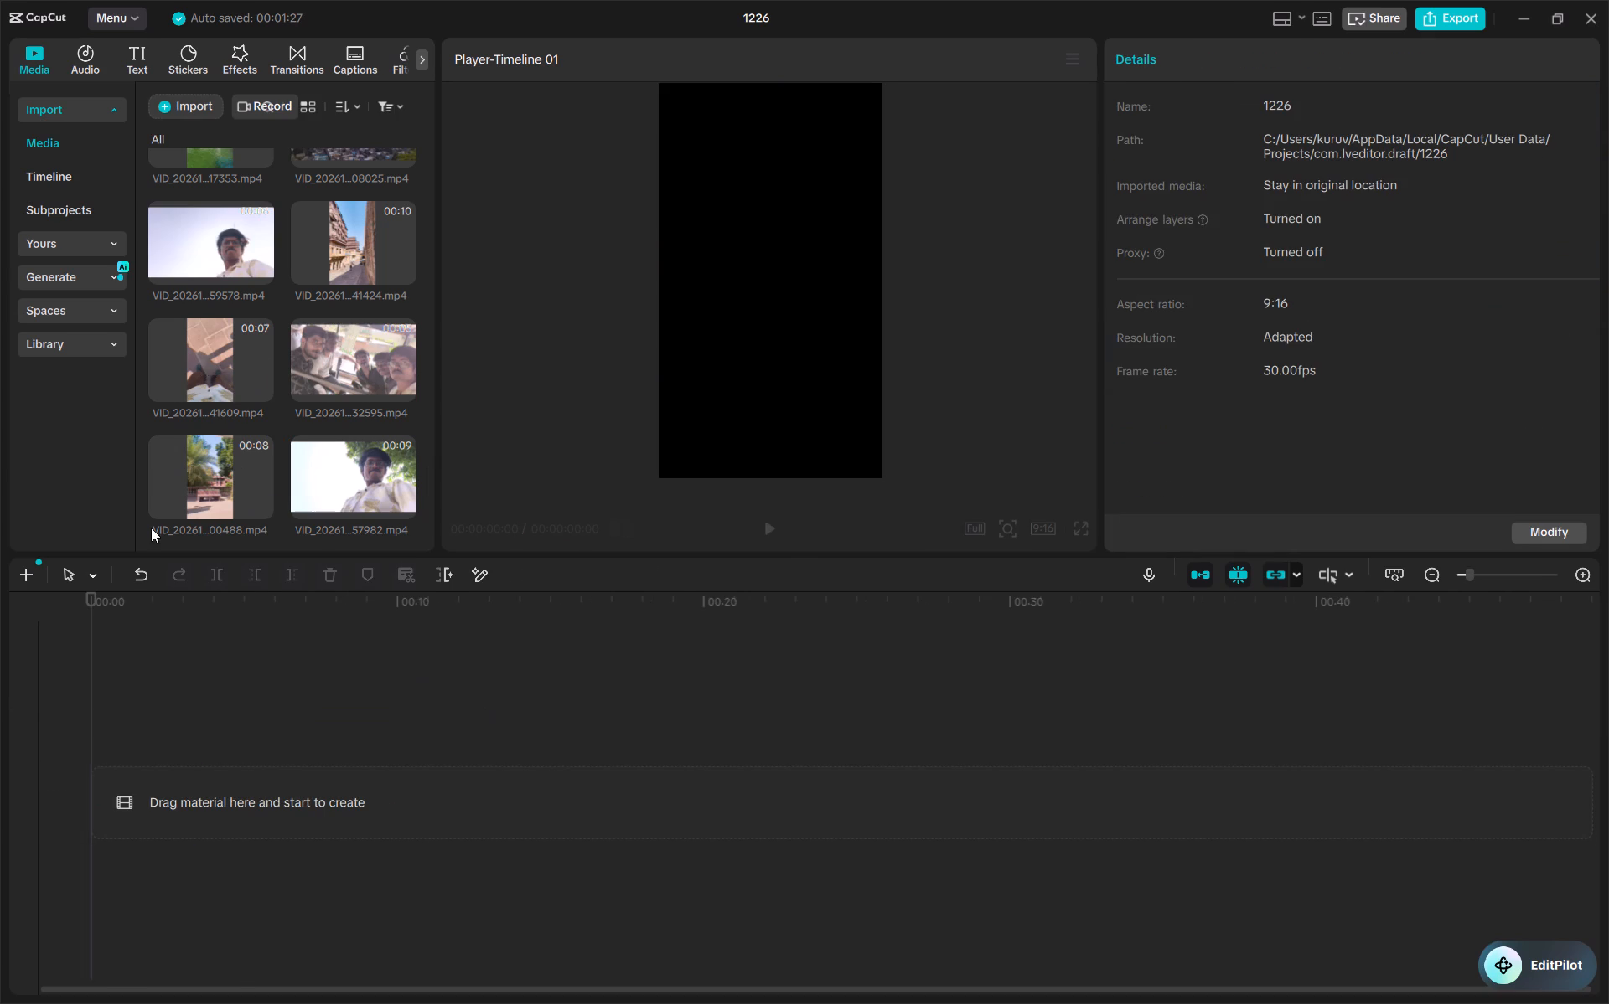
Add VID_20261023_113941609.mp4 from the imported media to the start of the empty timeline.
scroll(250, 274, down, 1)
click(208, 350)
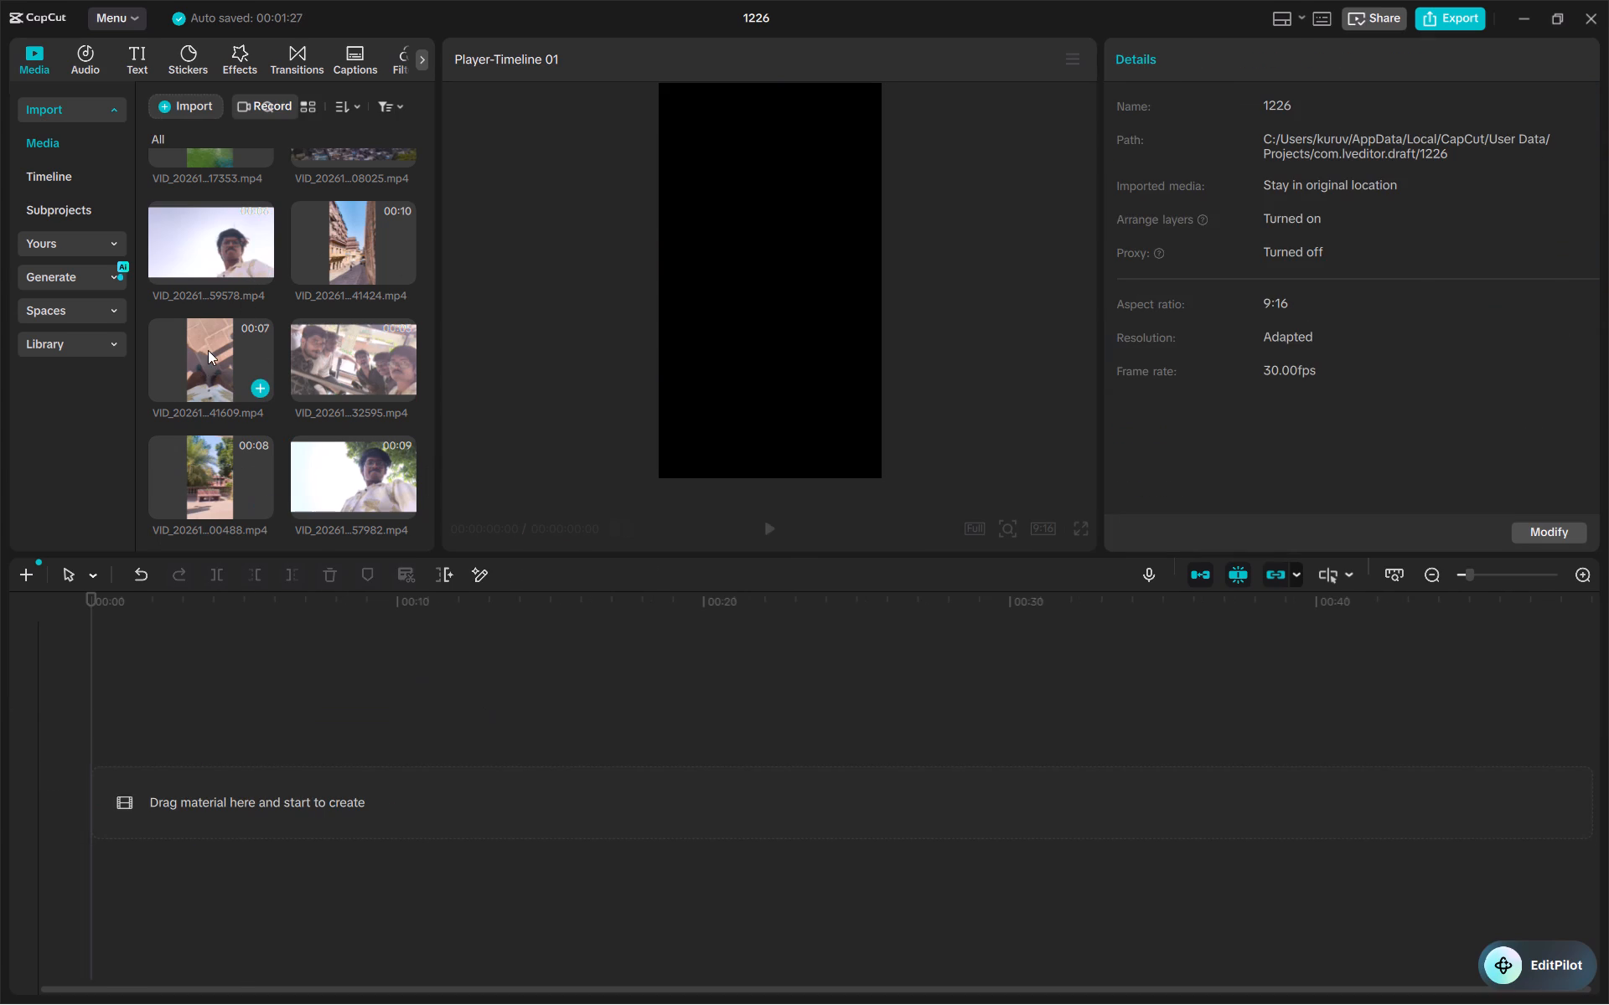
click(208, 350)
drag(208, 350, 190, 738)
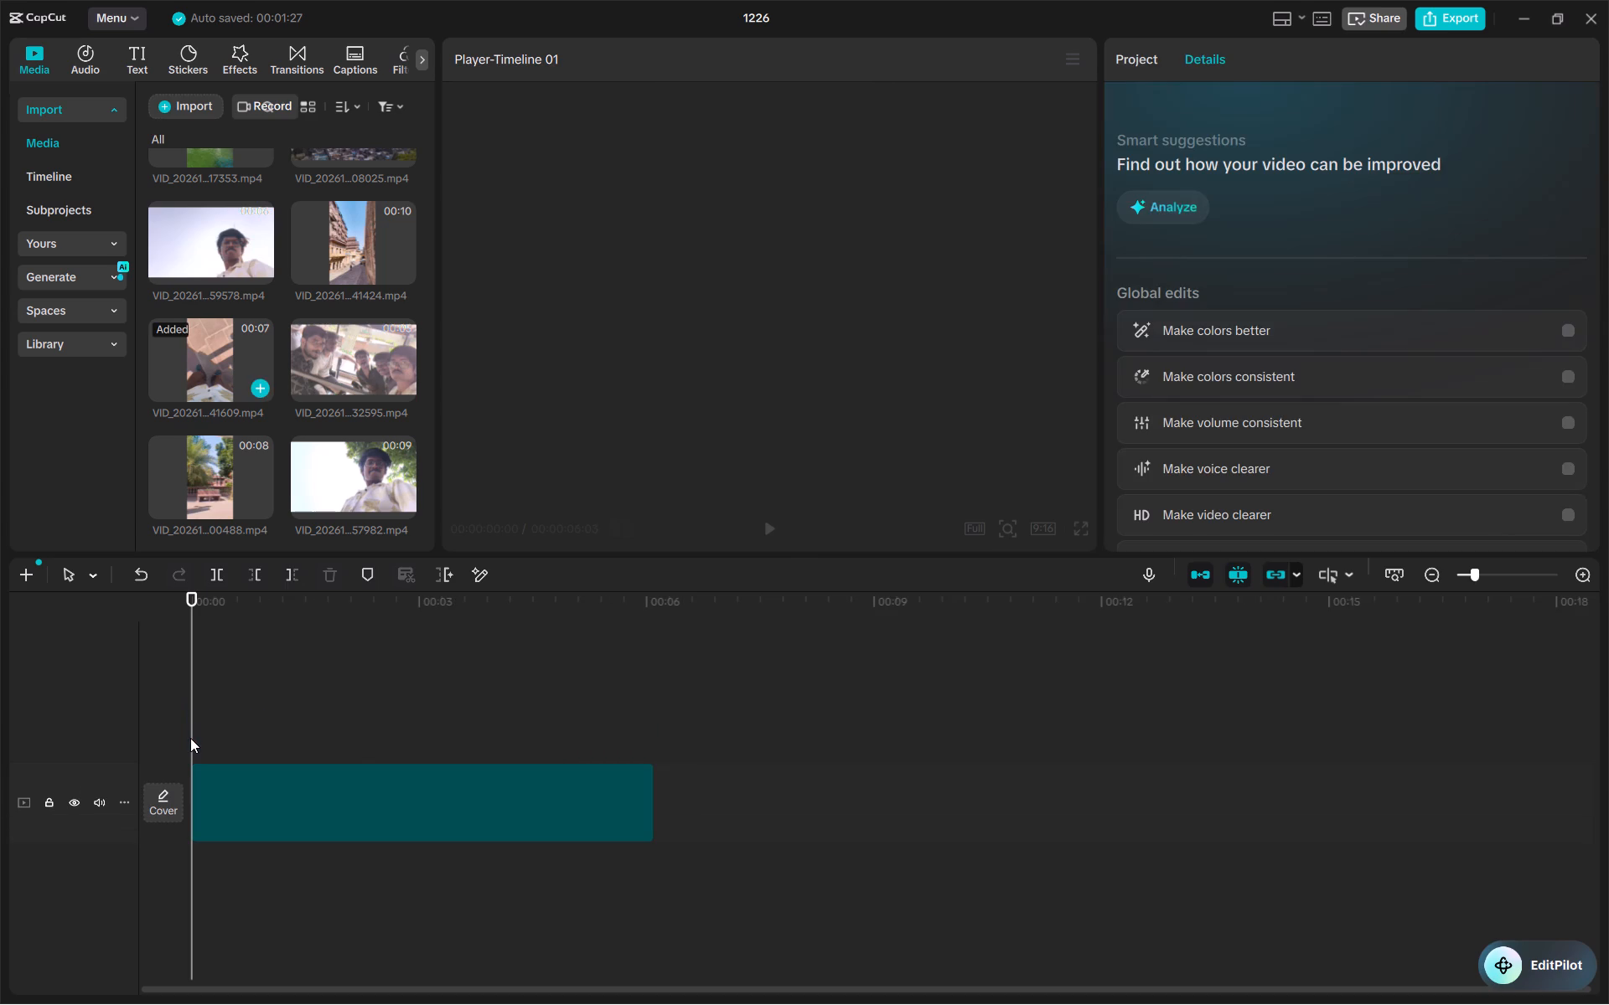
Play through the new clip and trim its end to a duration of about 00:00:04:16.
key(space)
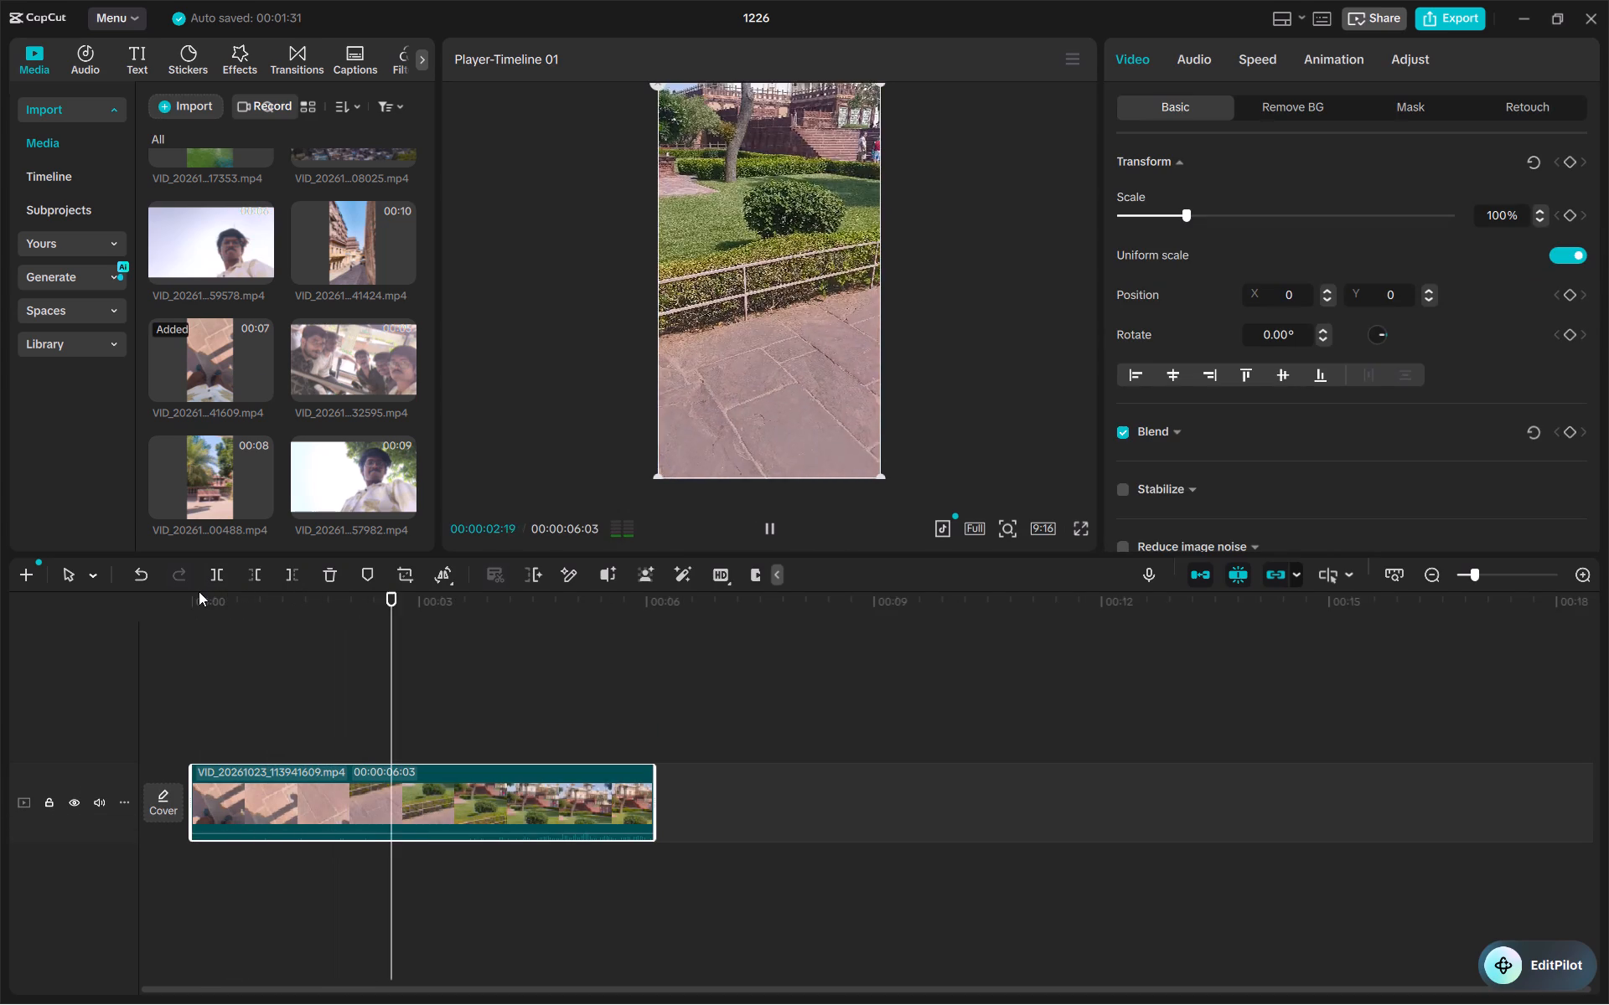
key(space)
key(space)
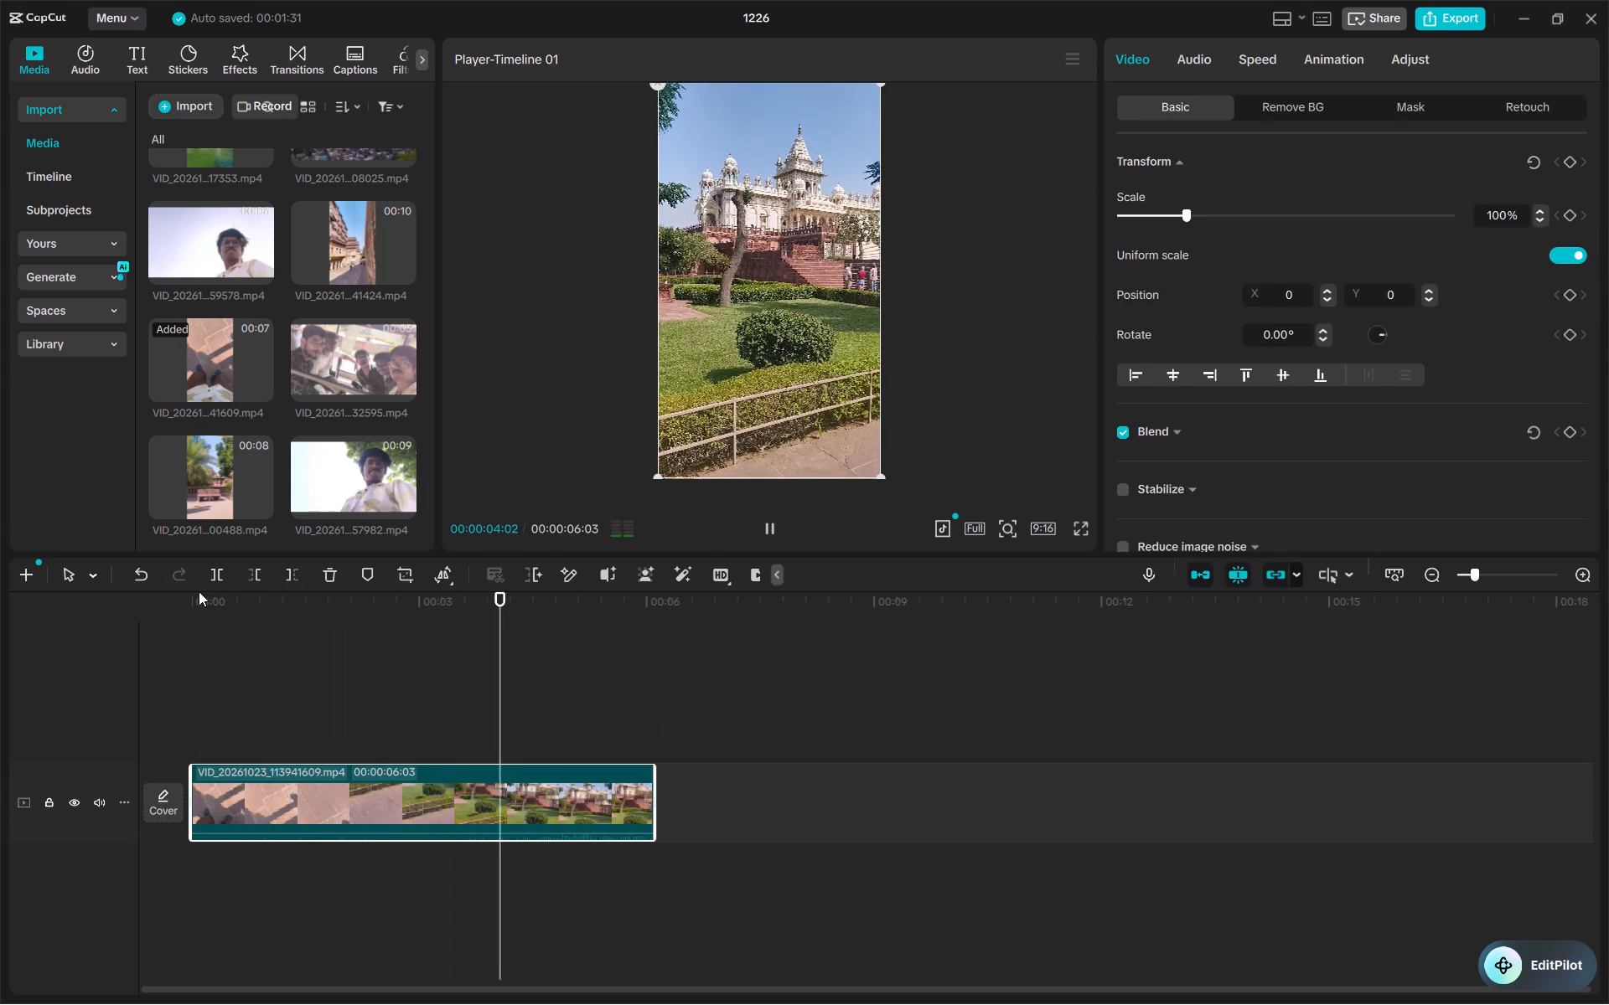
key(space)
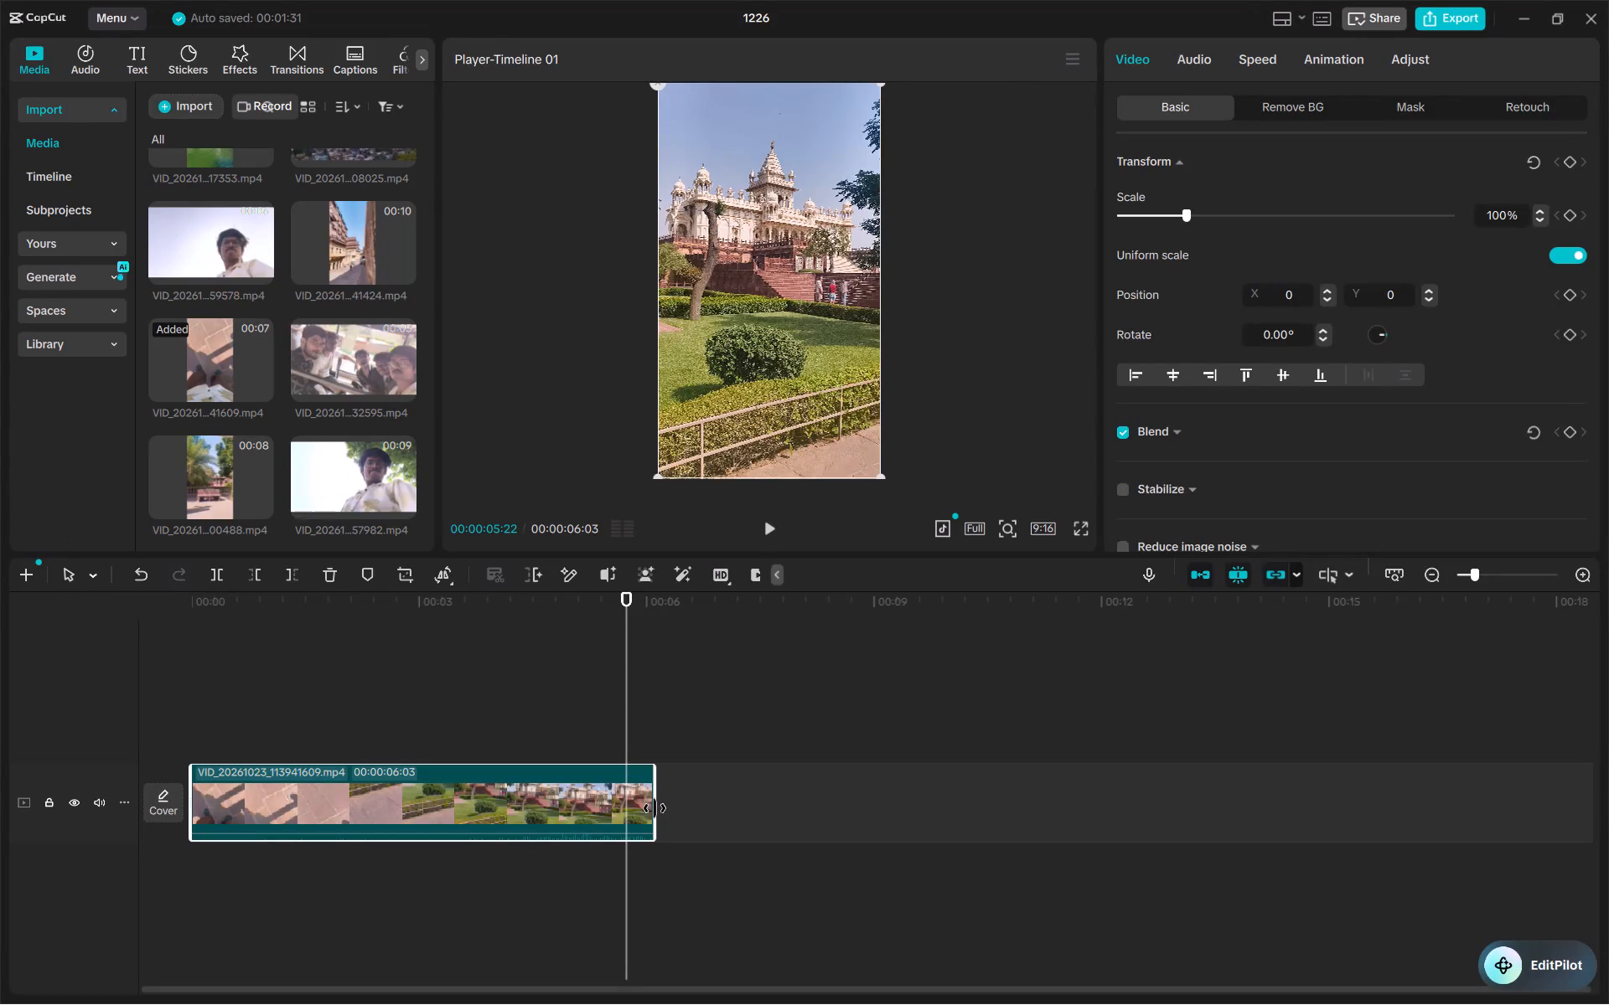
drag(654, 808, 581, 812)
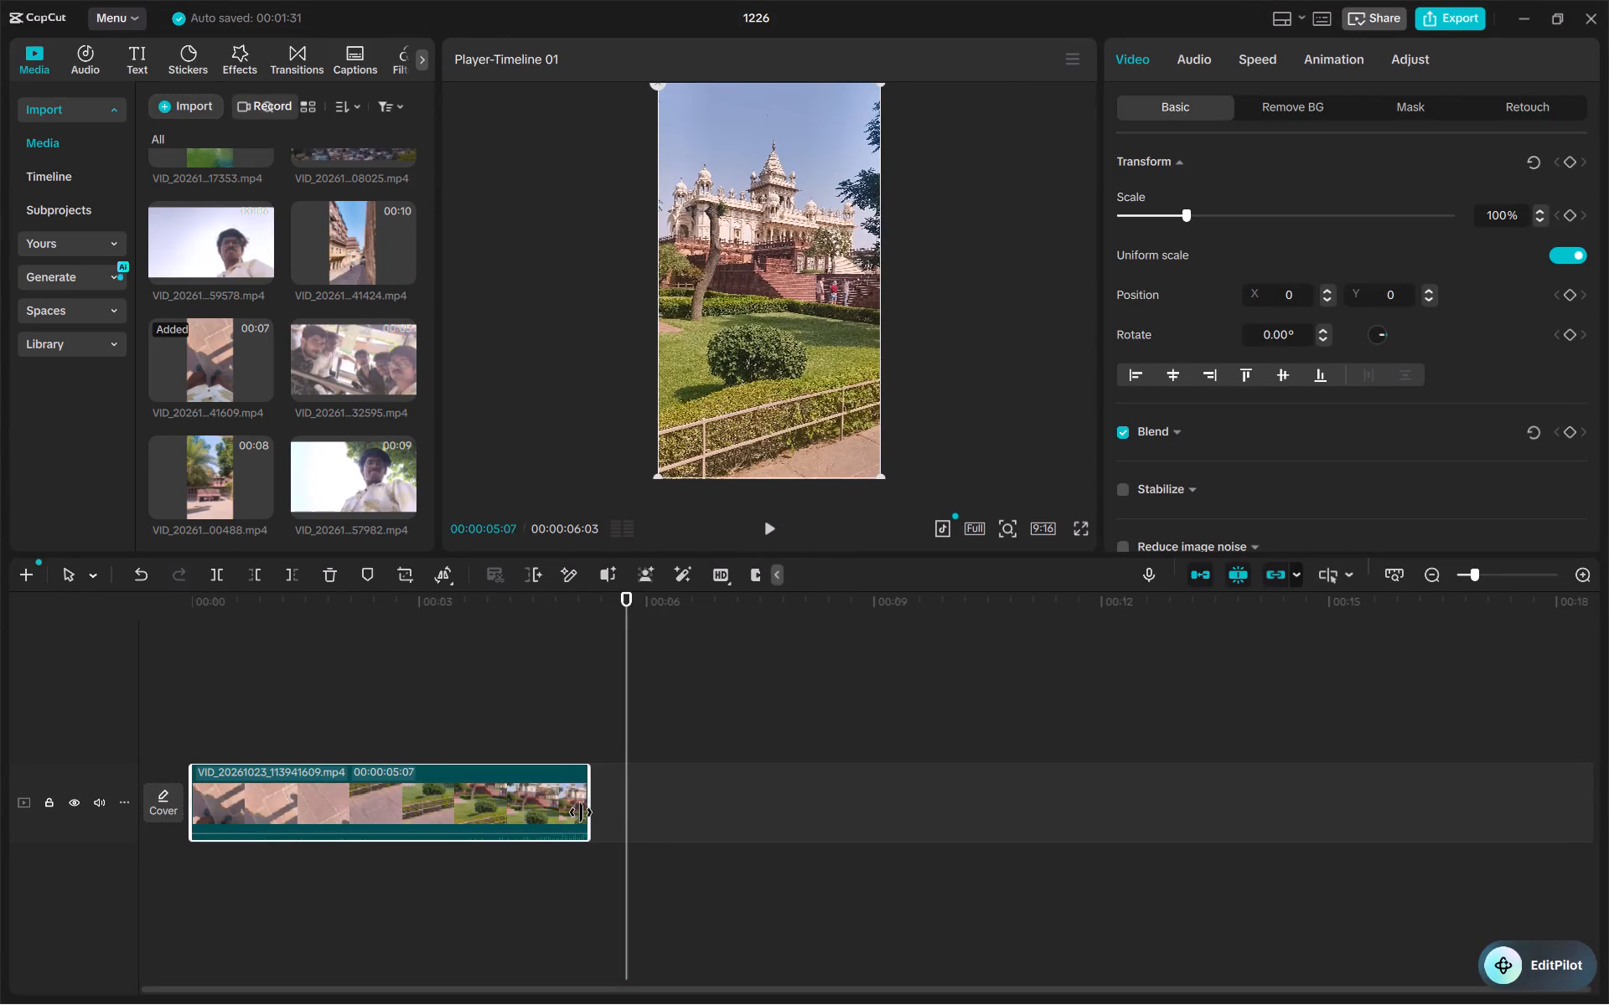
drag(581, 812, 530, 817)
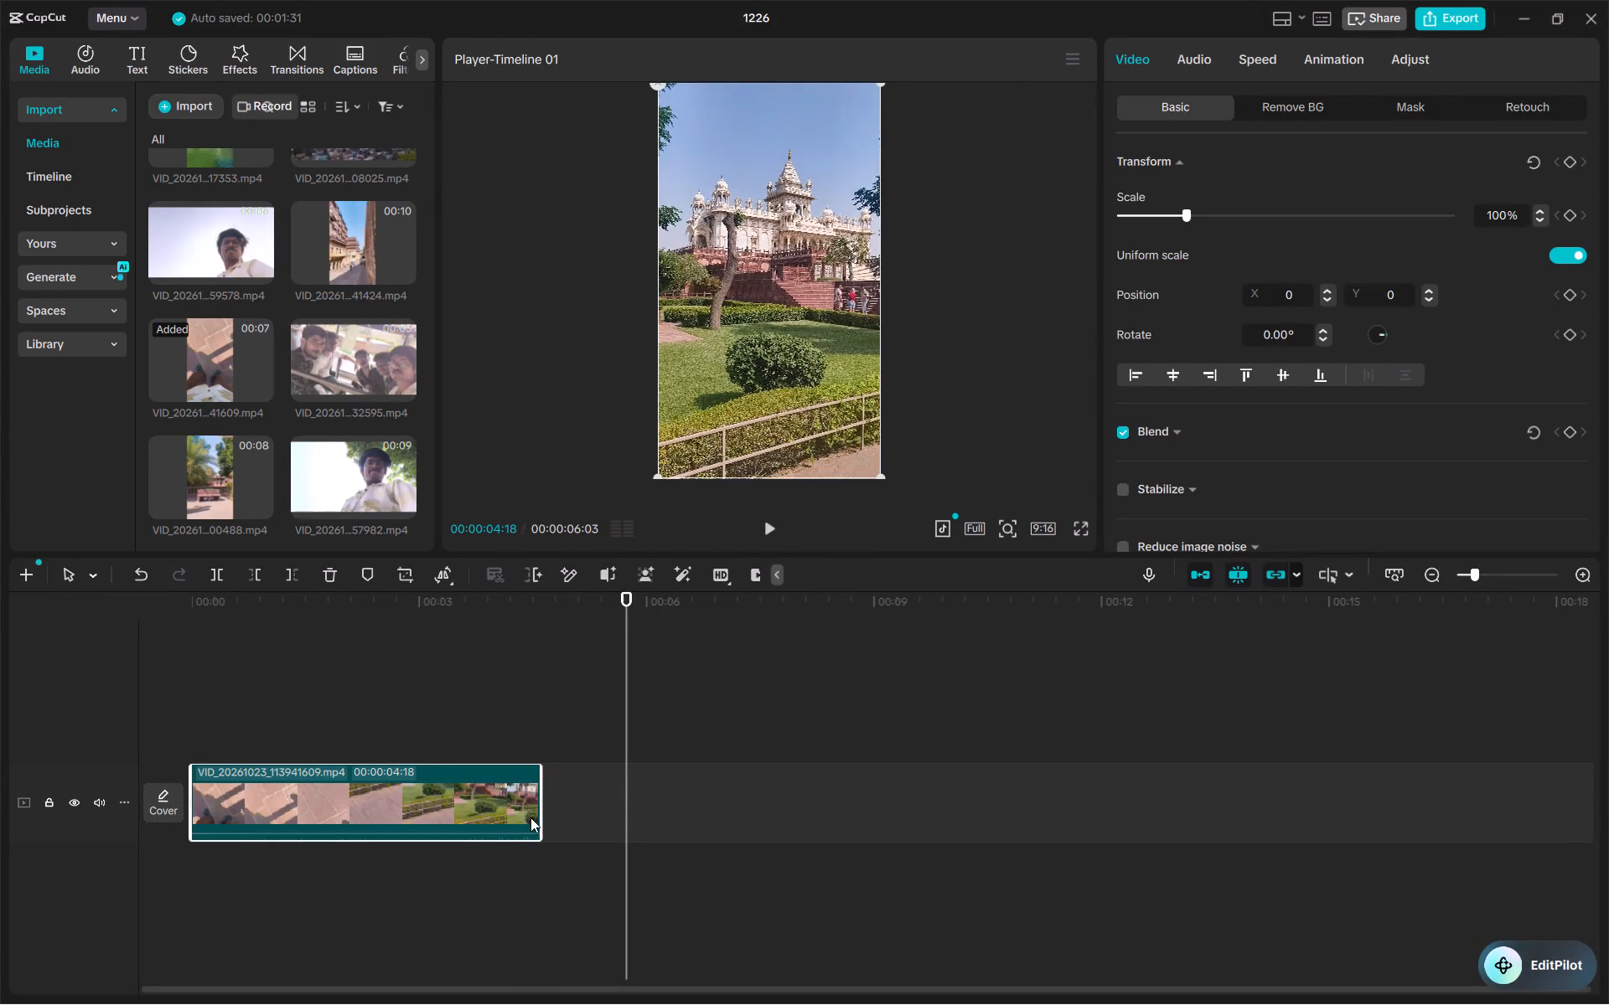
Play the trimmed clip from the start of the timeline to review the cut.
drag(539, 628, 20, 719)
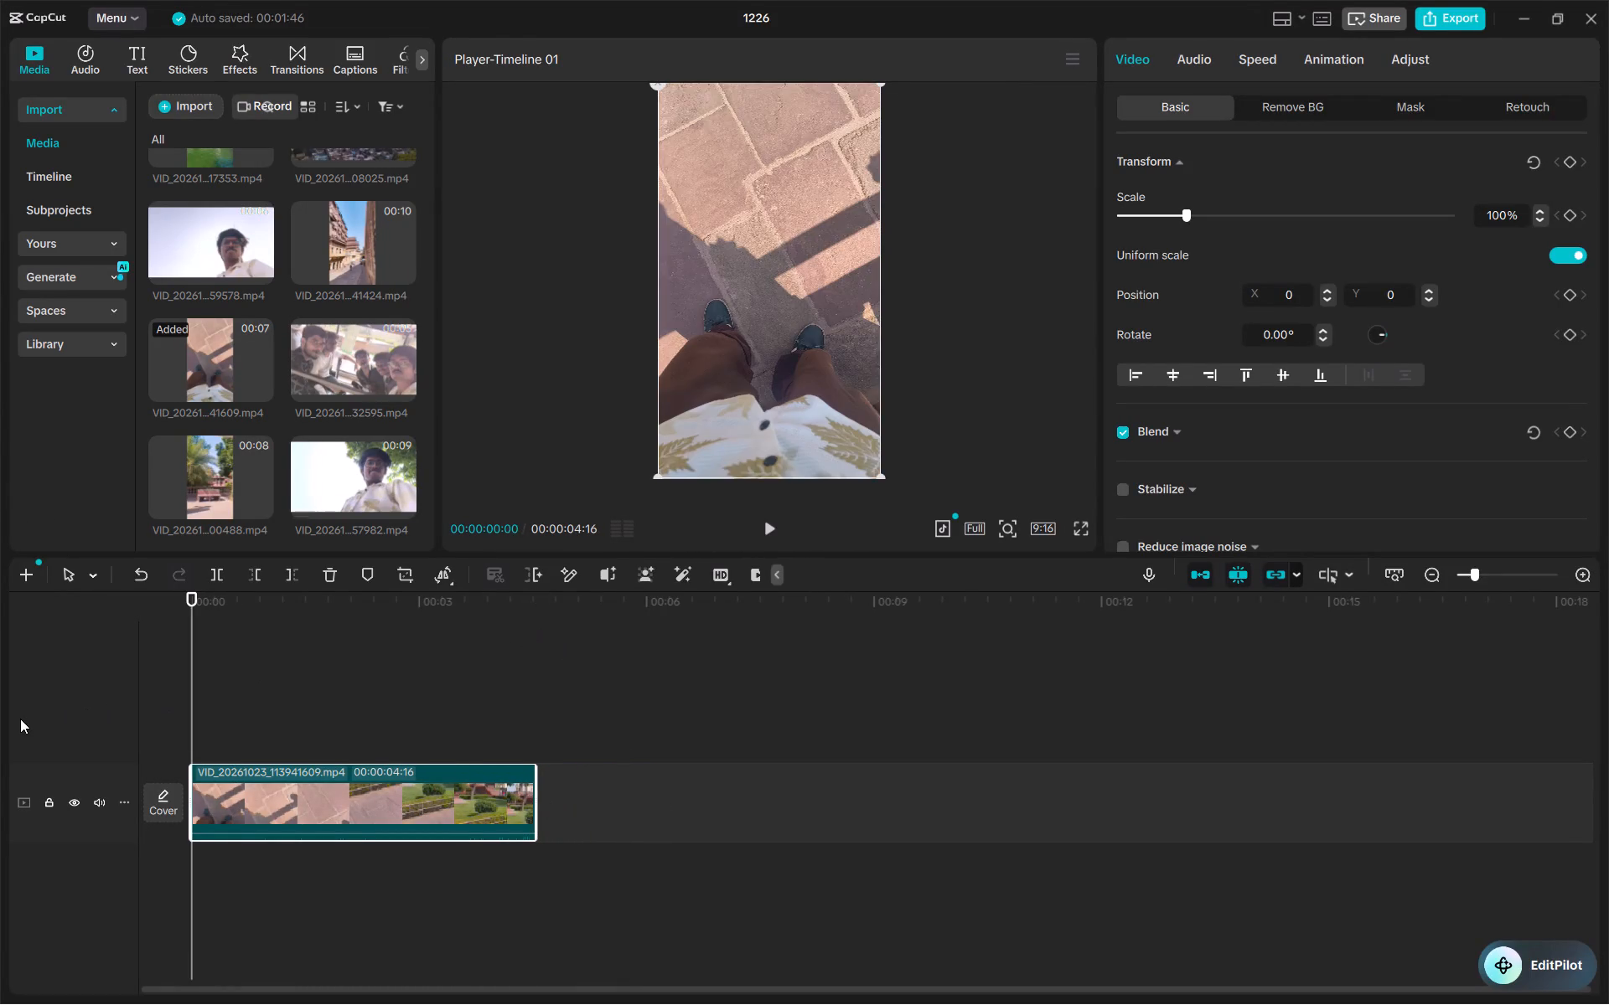
key(space)
key(space)
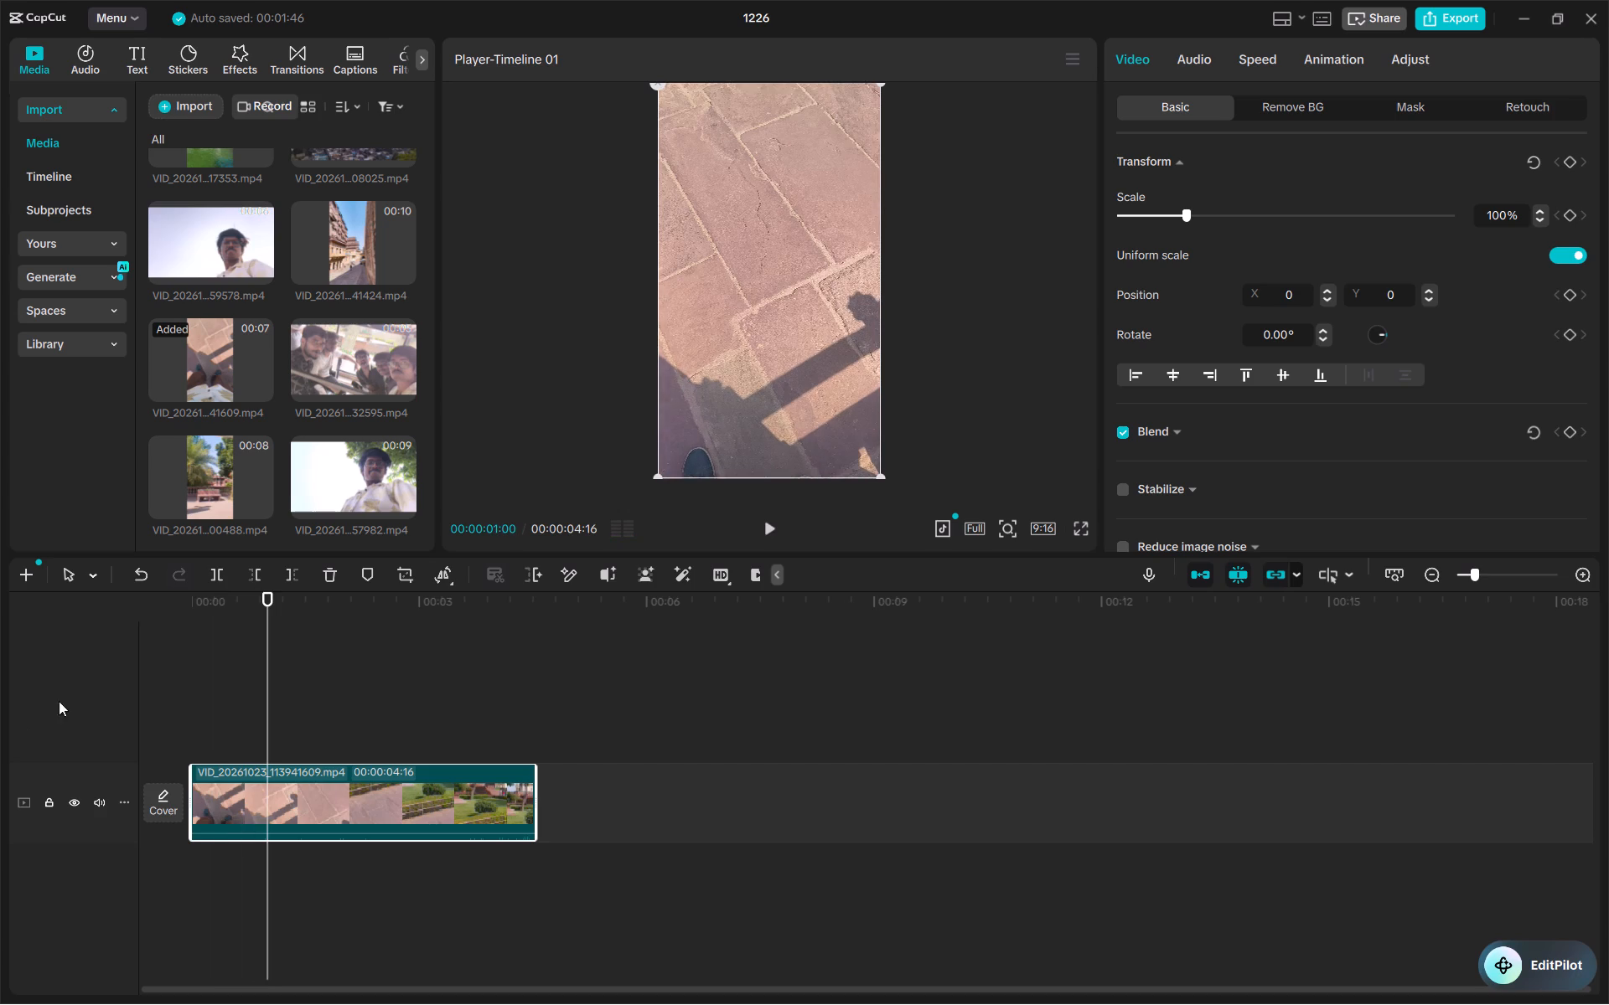
drag(263, 687, 95, 686)
key(space)
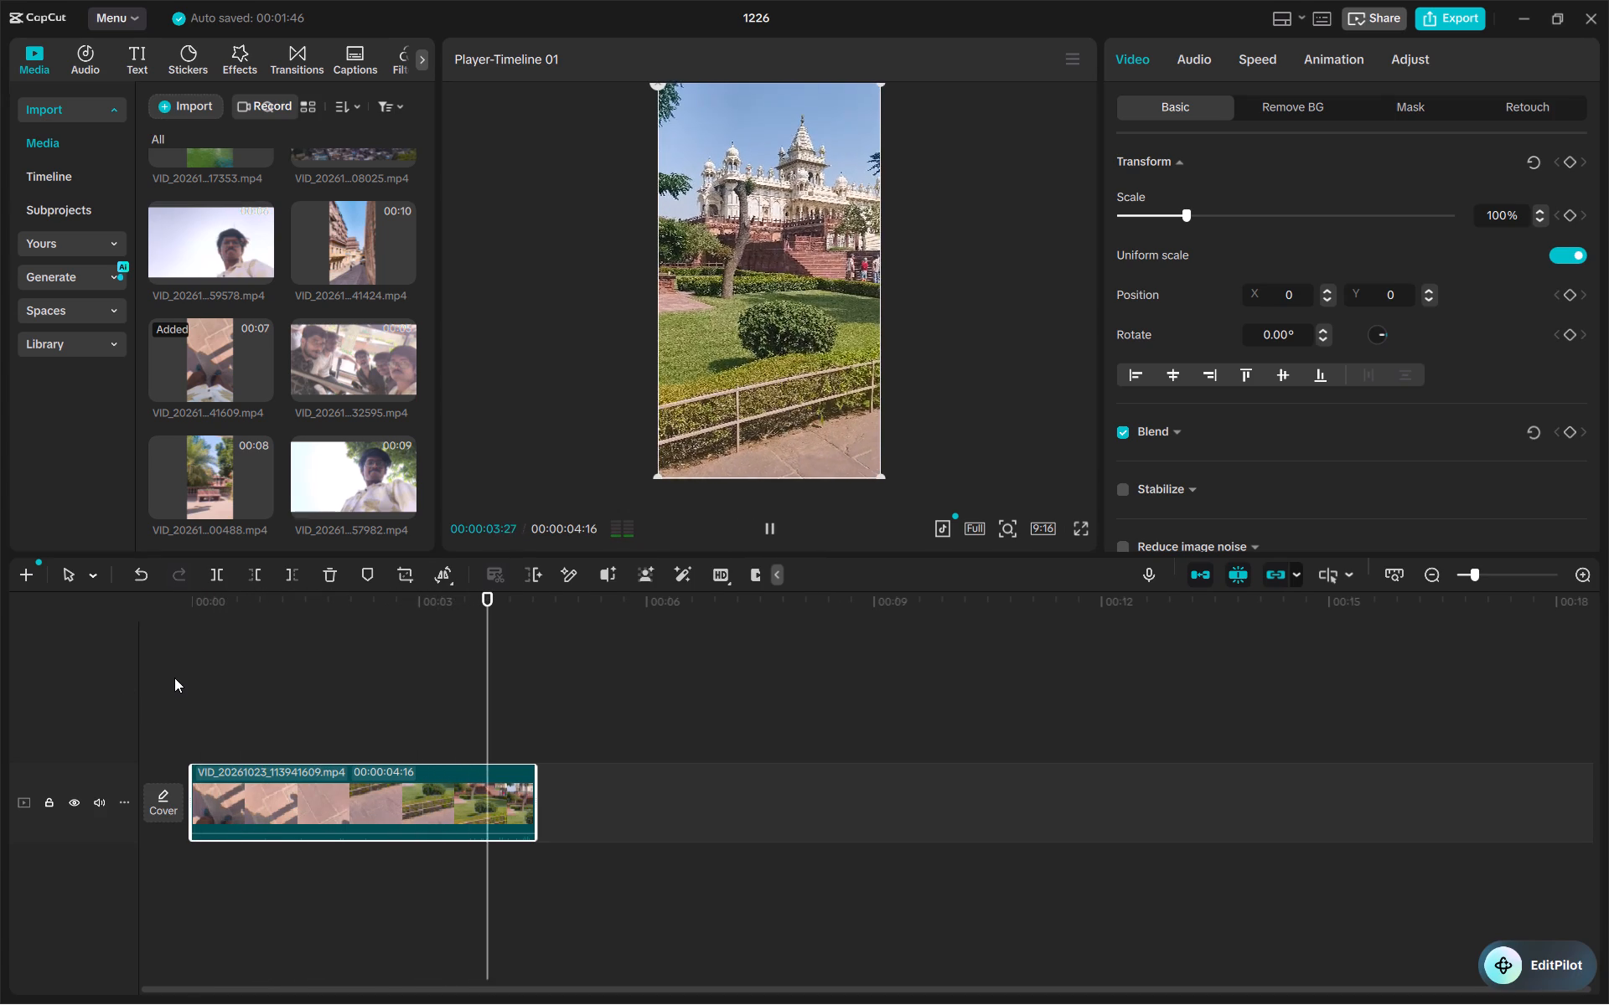
key(space)
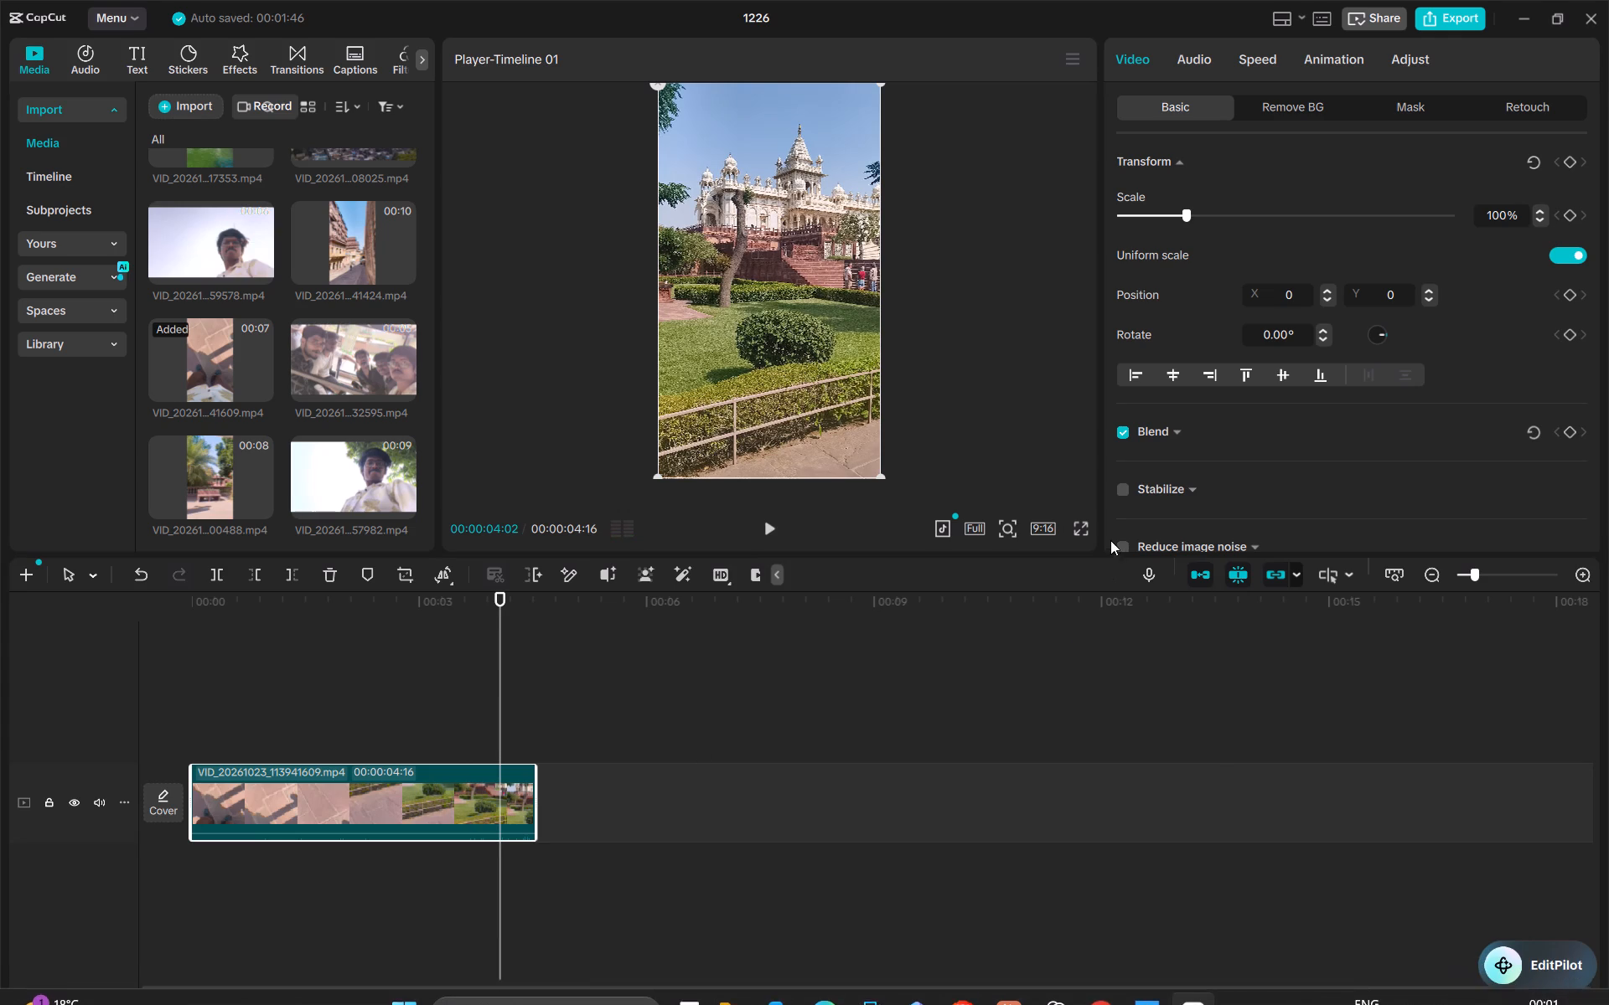
Review the remainder of the trimmed clip in full-screen playback and return to the editor.
click(1091, 534)
click(1080, 527)
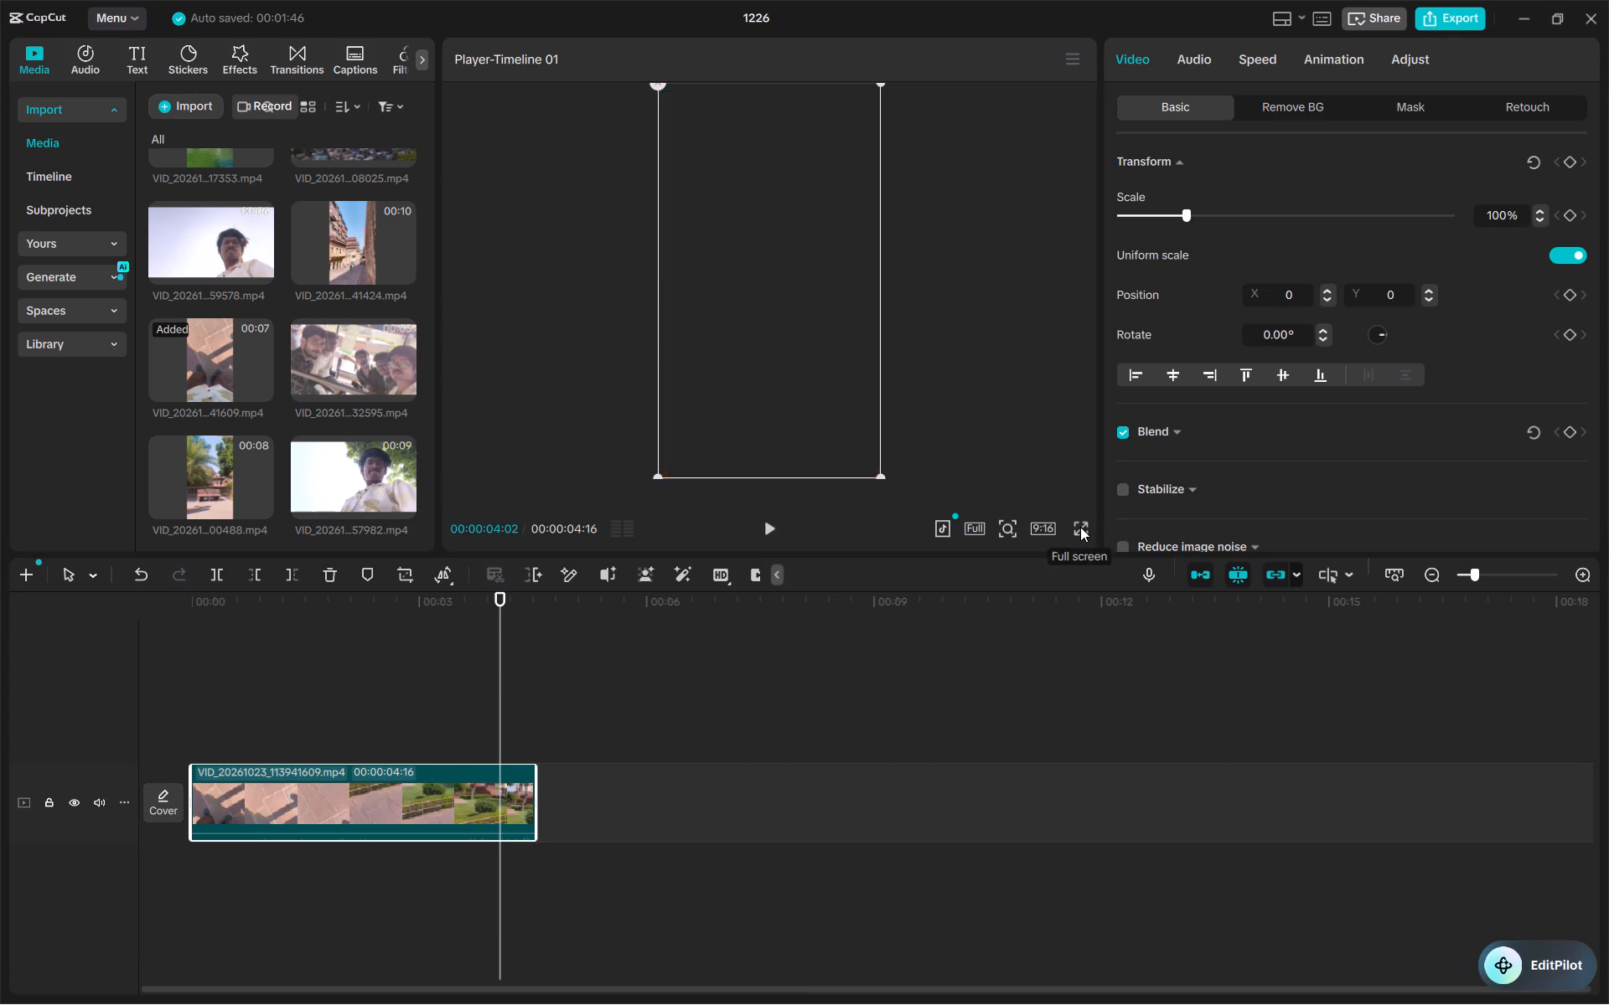
key(space)
key(space)
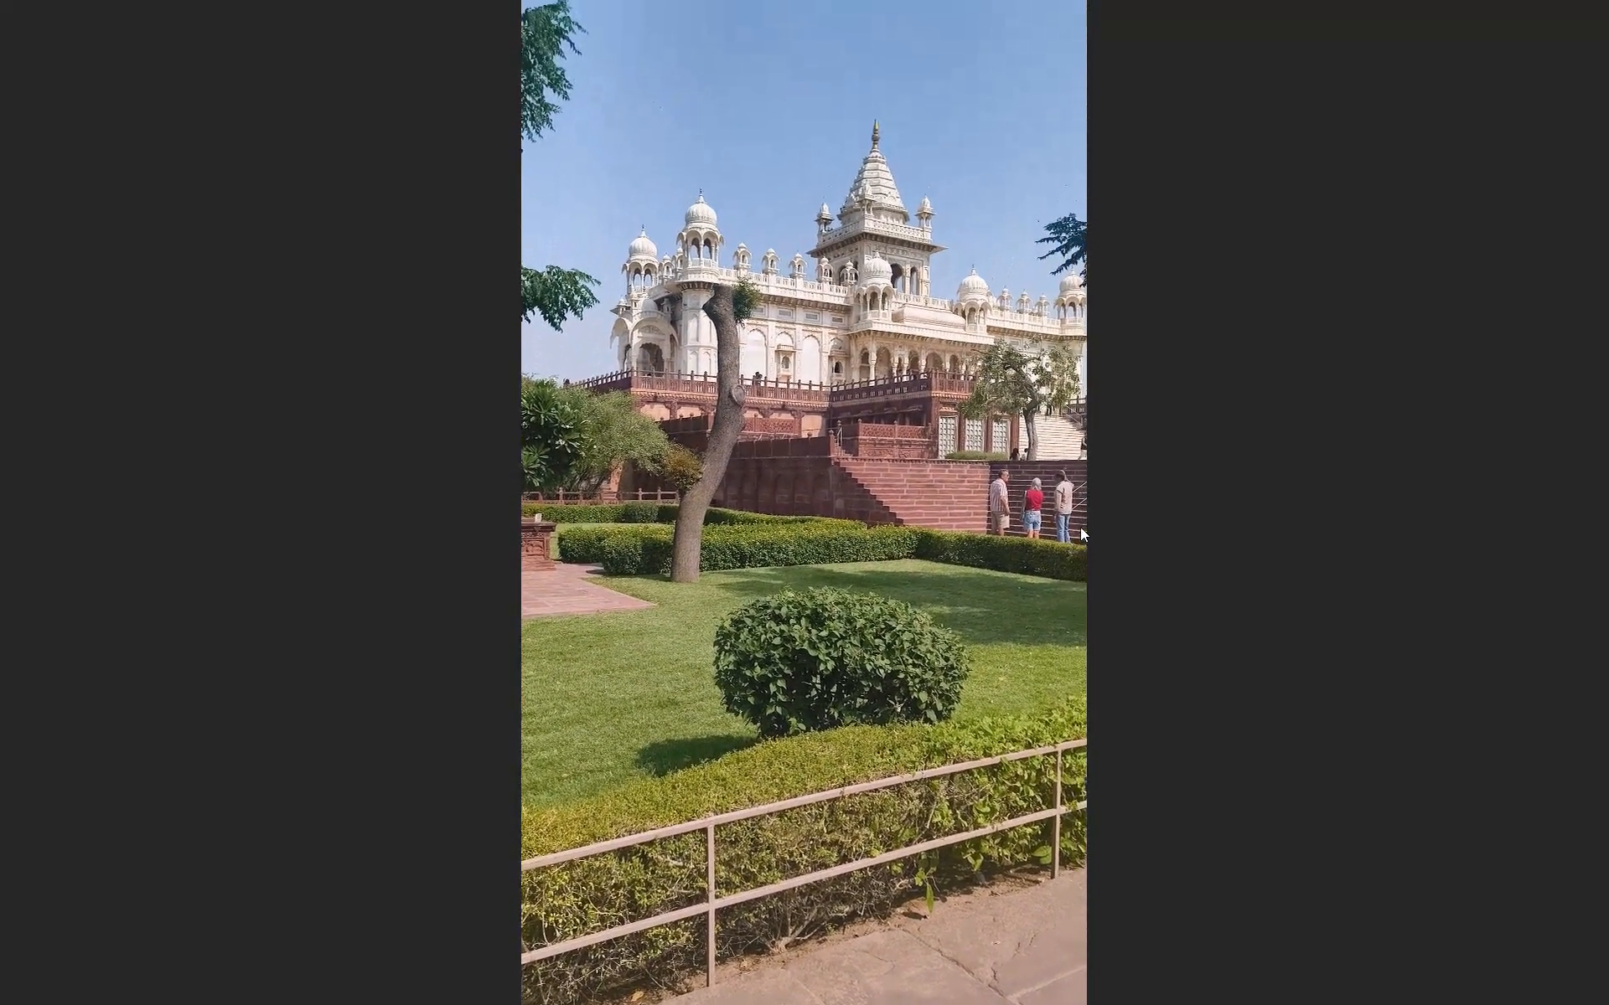
key(Escape)
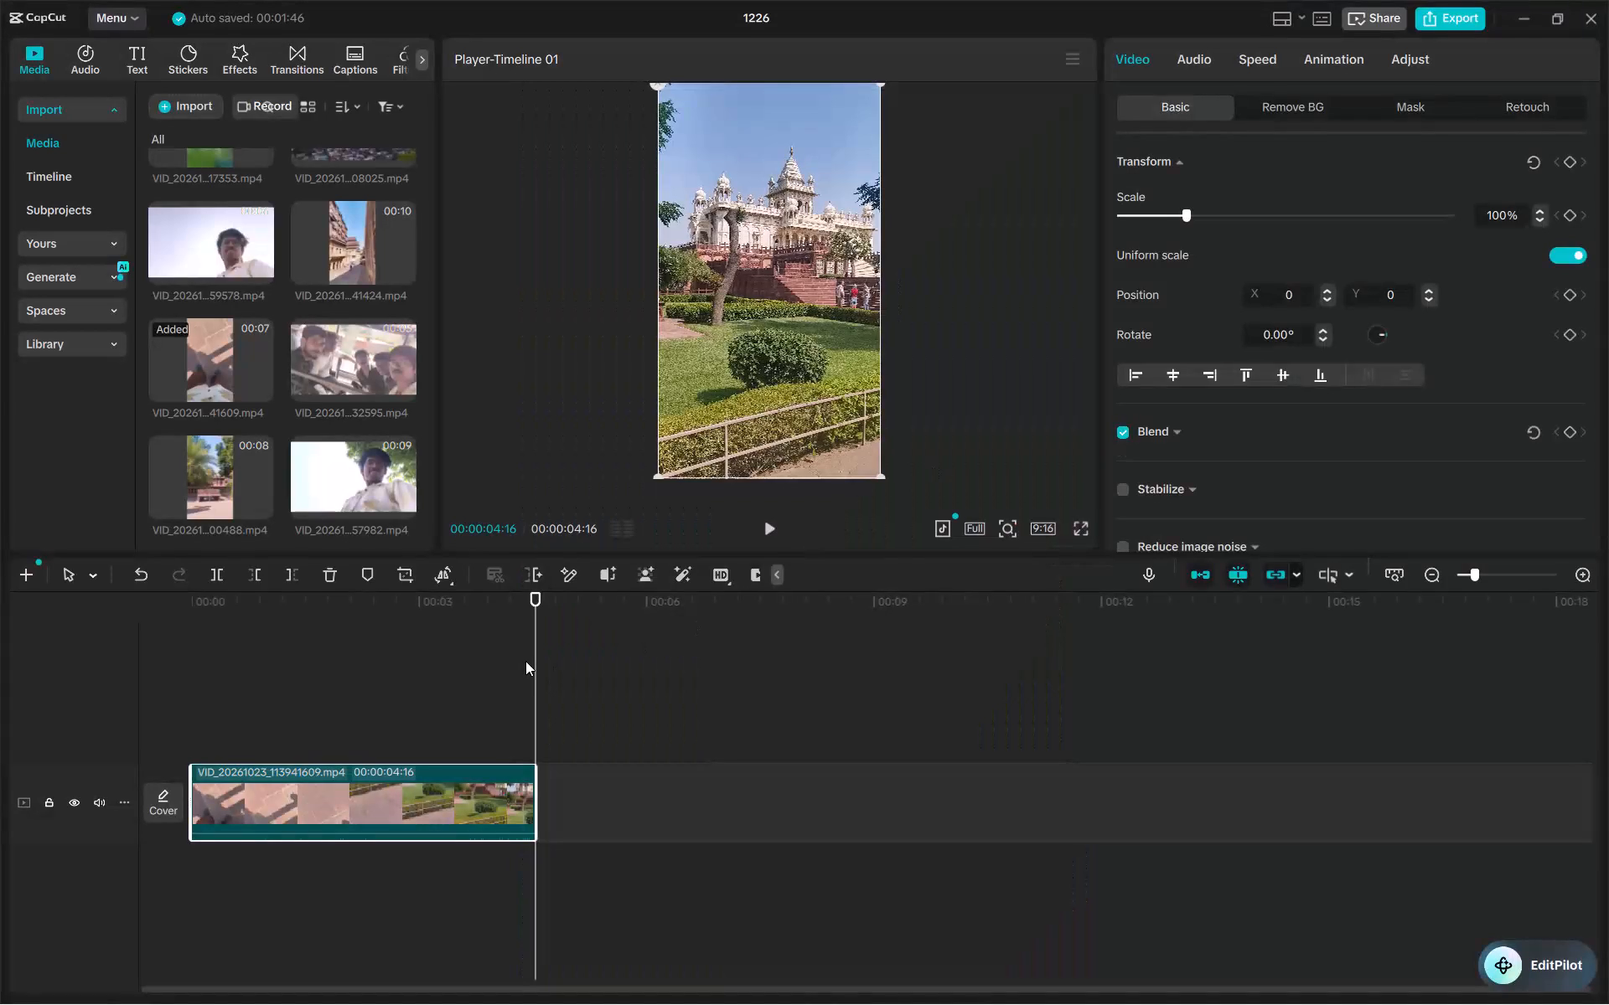
Return the playhead to the beginning and replay the clip to judge its pacing.
drag(525, 661, 317, 677)
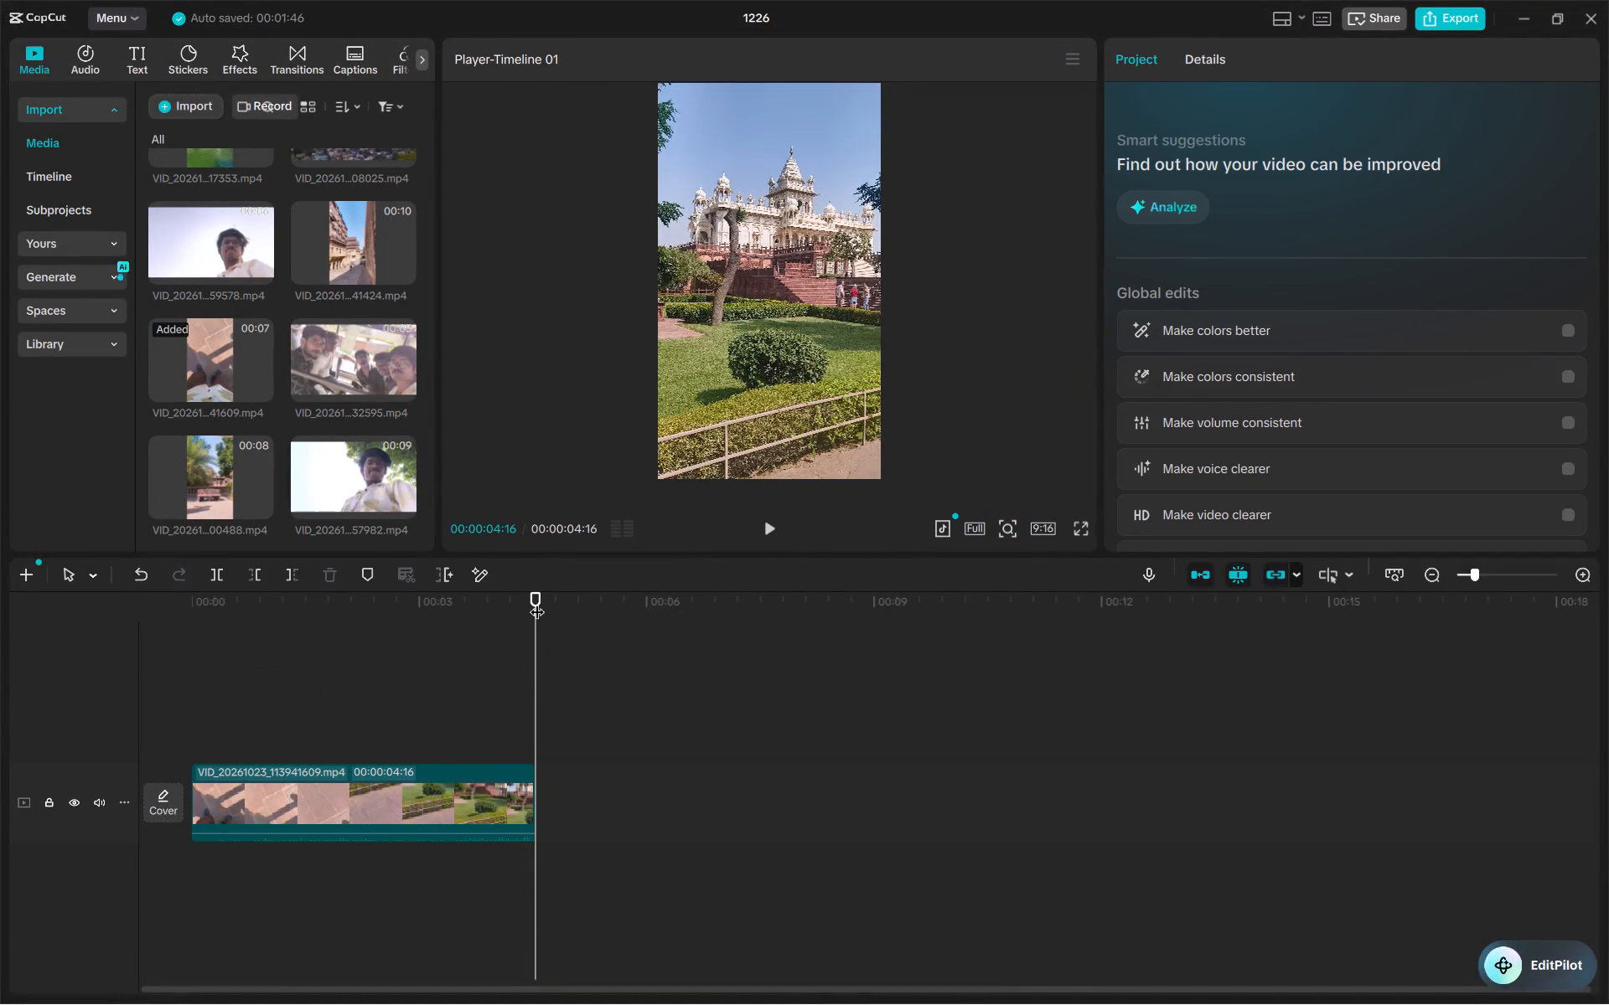
drag(535, 601, 339, 612)
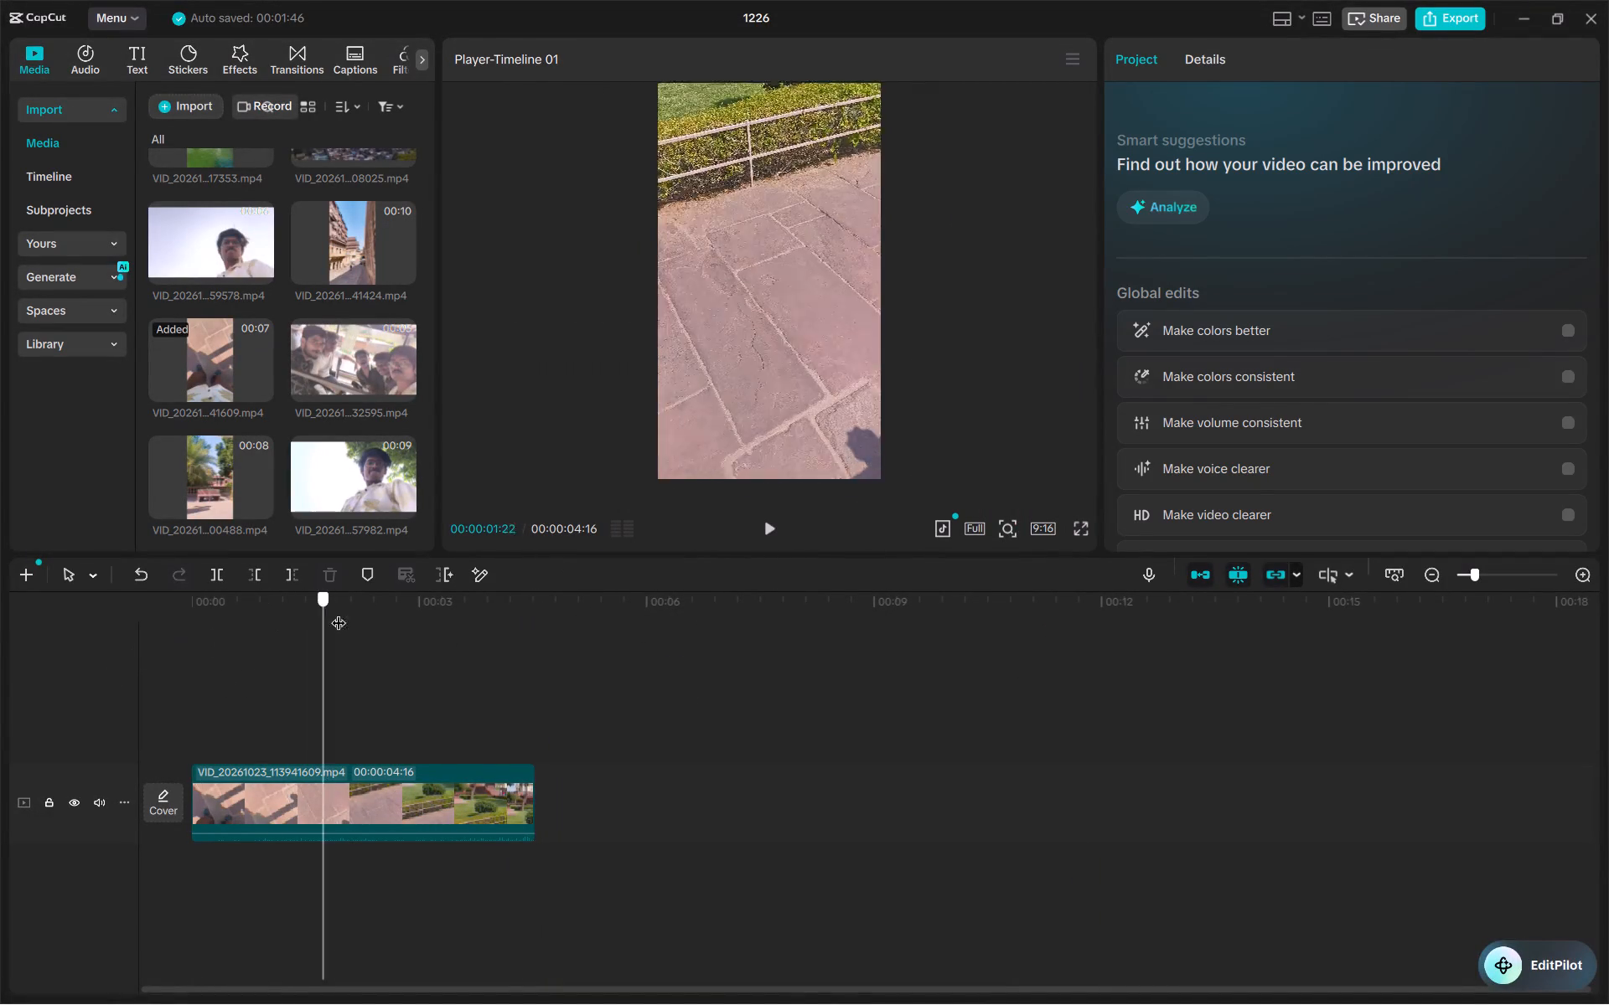
drag(339, 612, 142, 618)
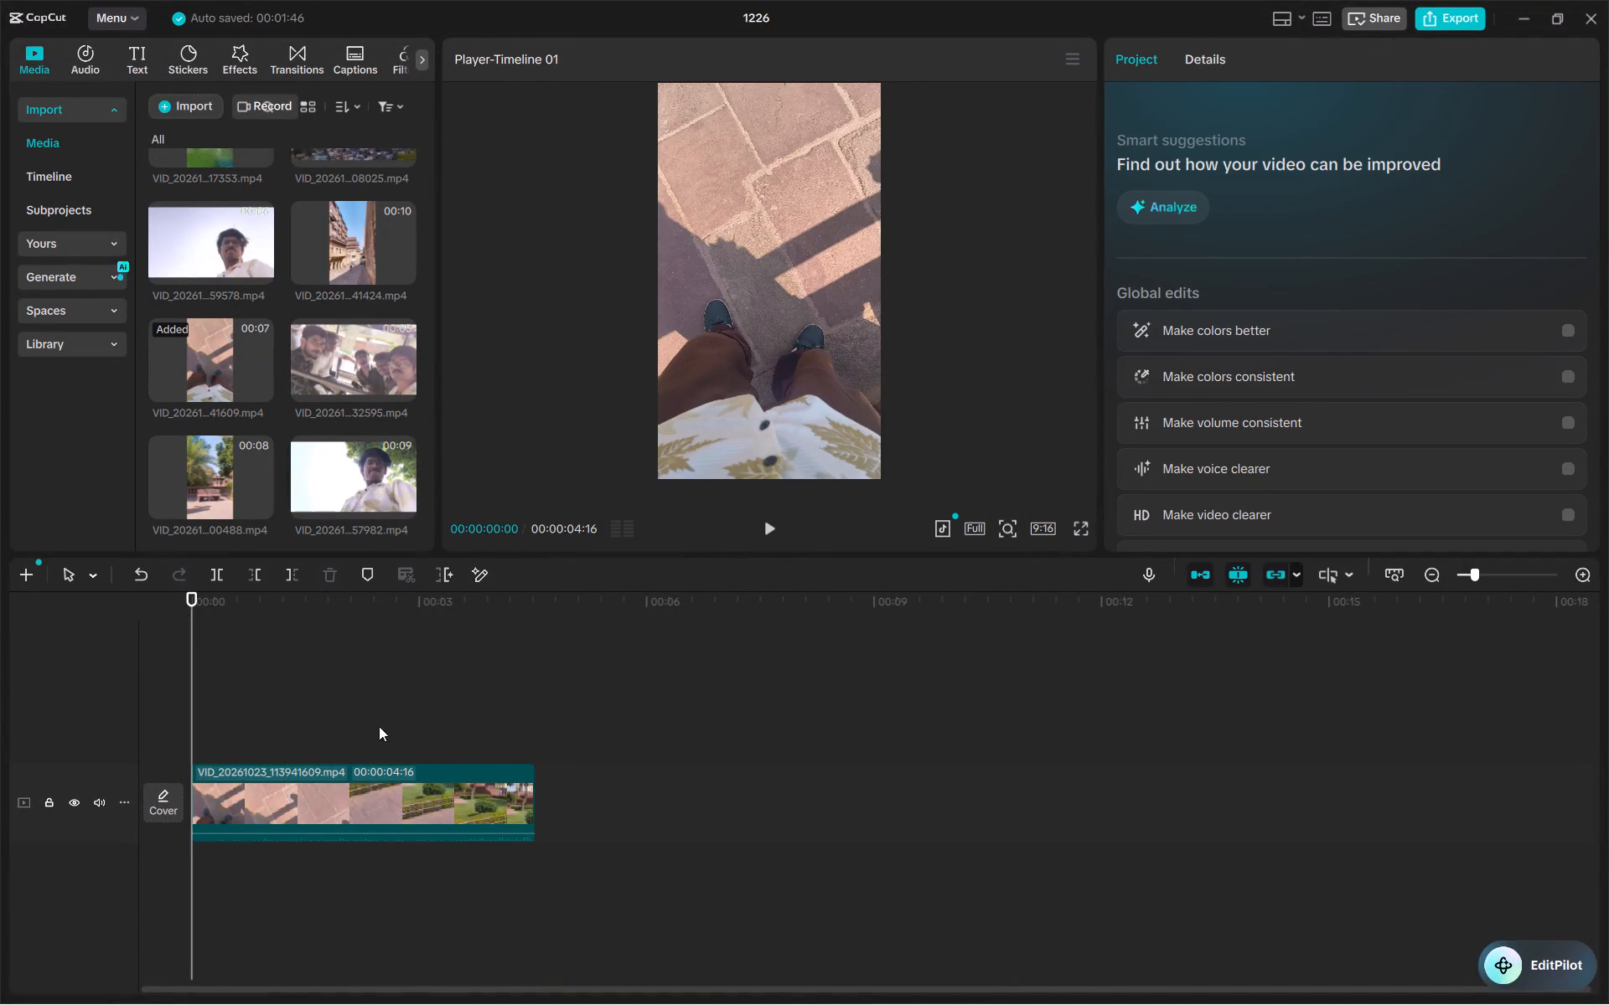
key(space)
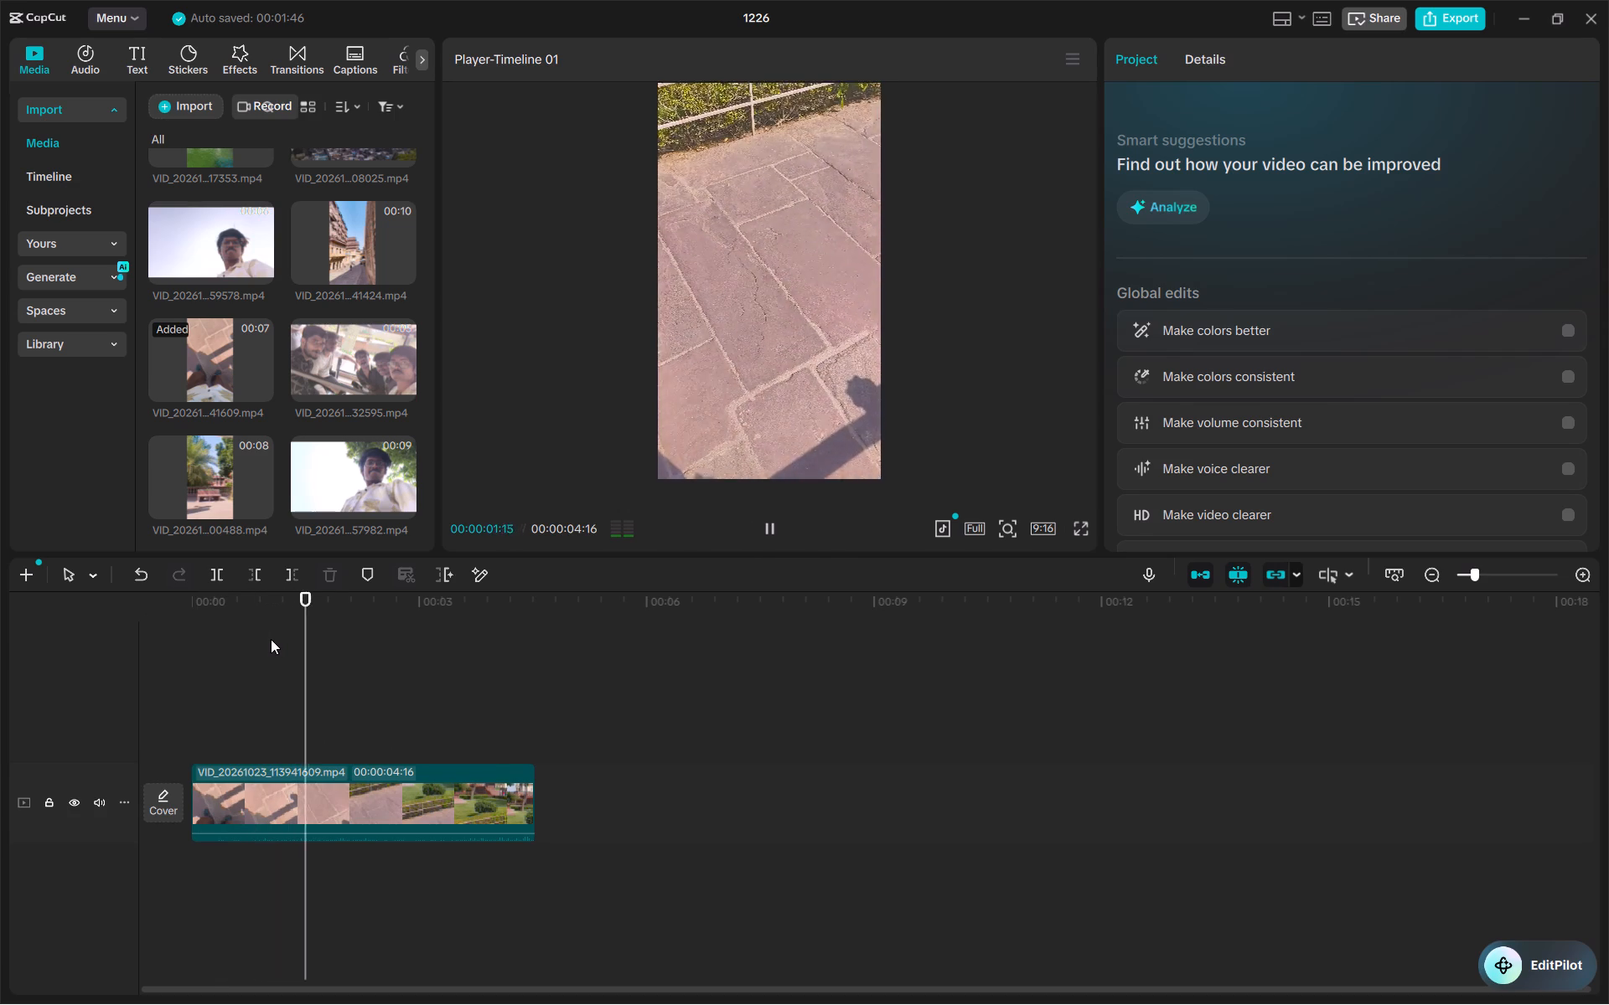
key(space)
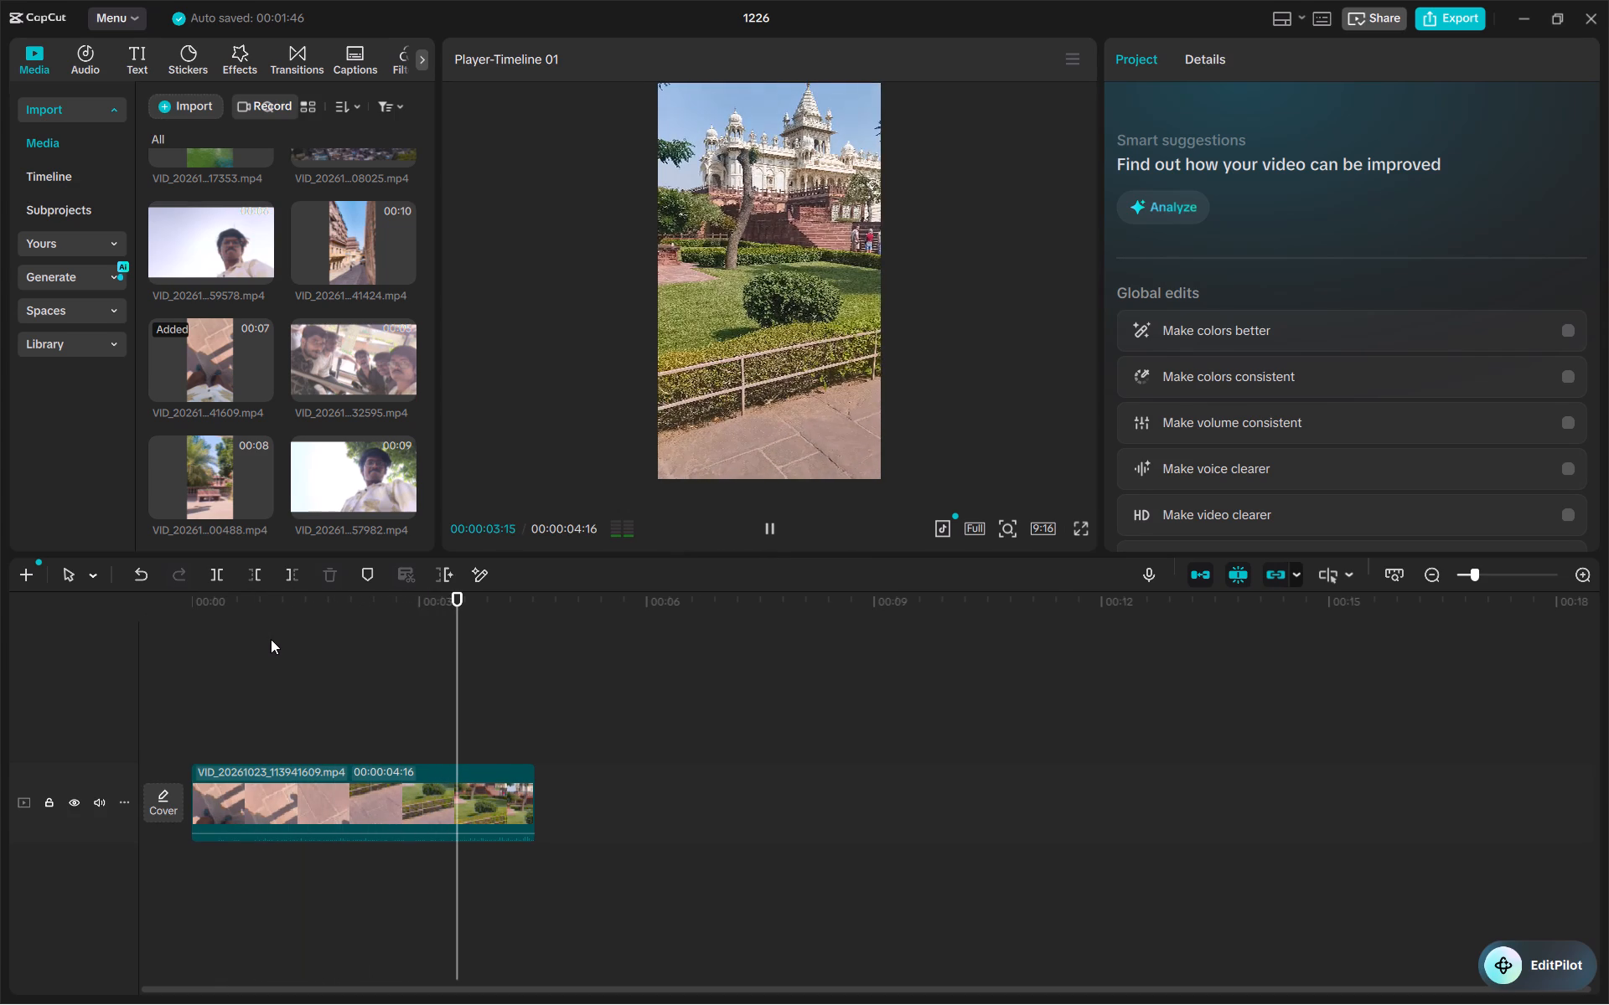
Apply a Custom speed curve to the VID_20261023_113941609.mp4 clip.
click(311, 807)
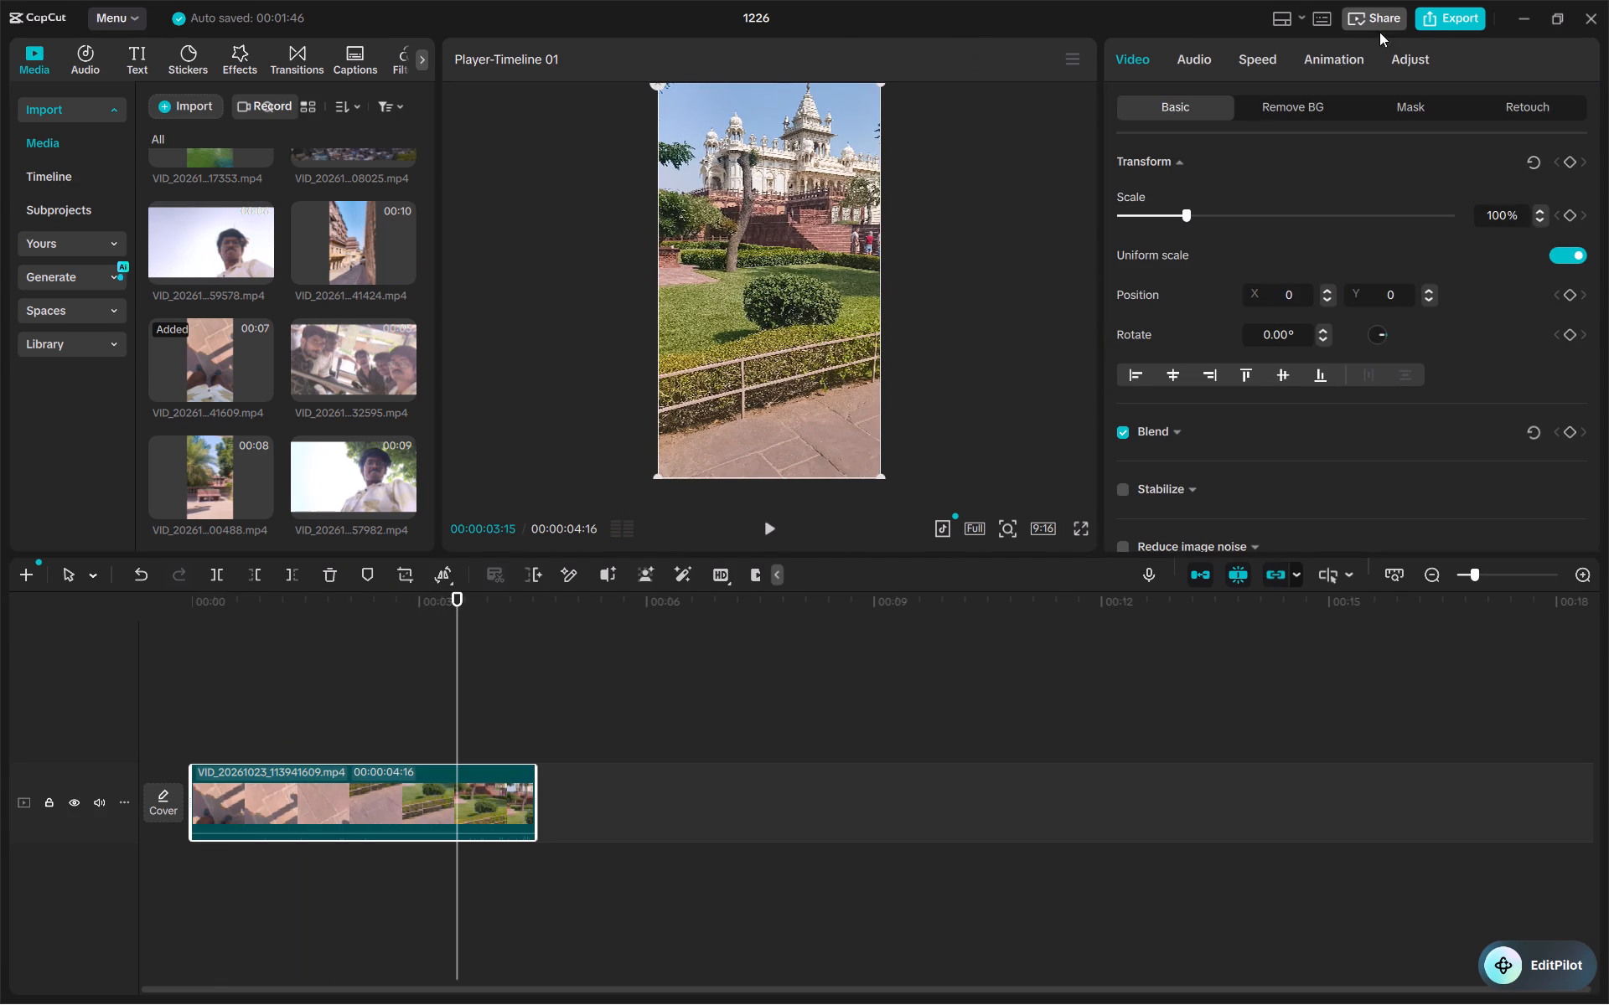
click(1265, 63)
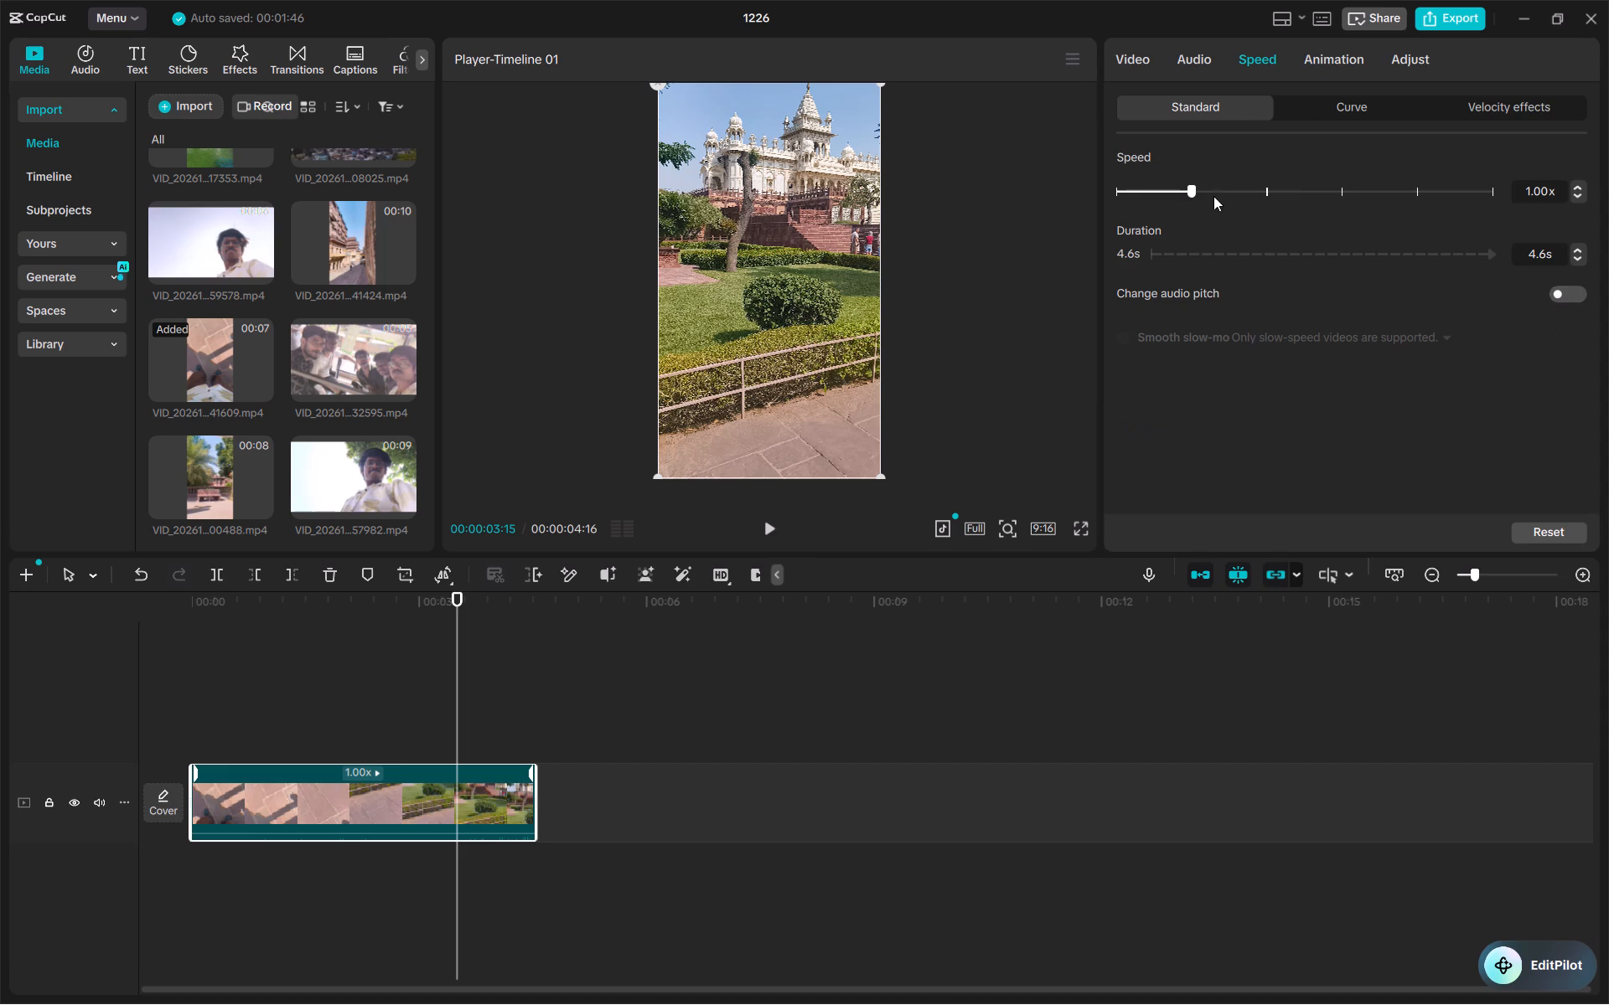
click(1348, 108)
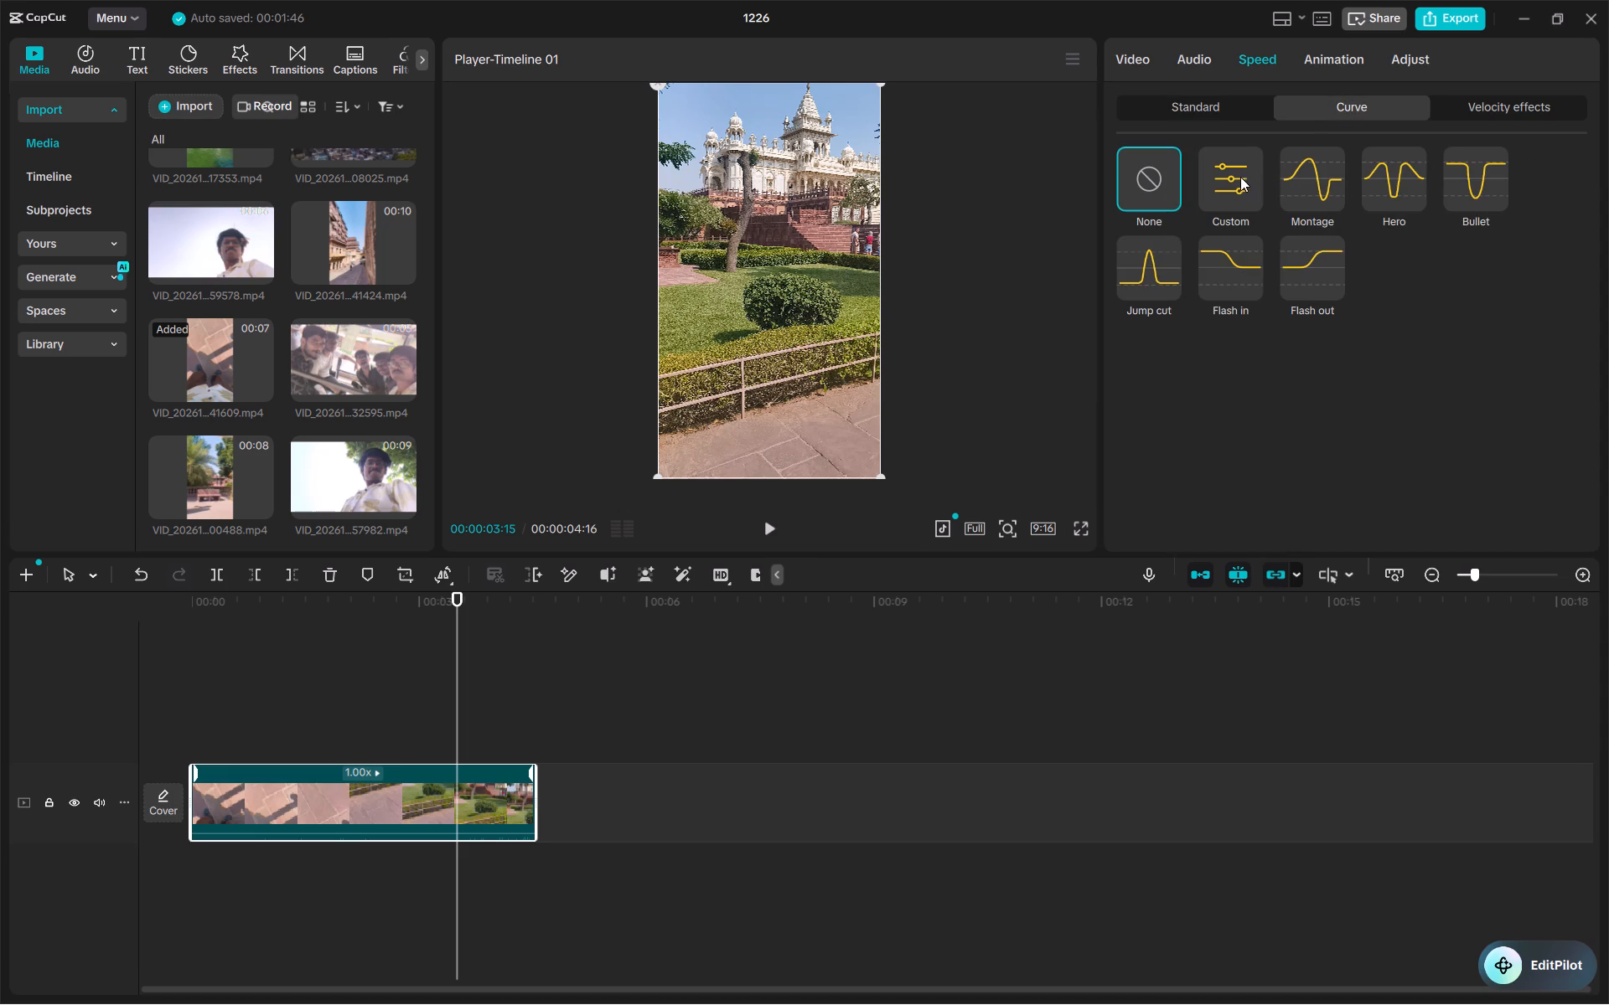
click(1233, 181)
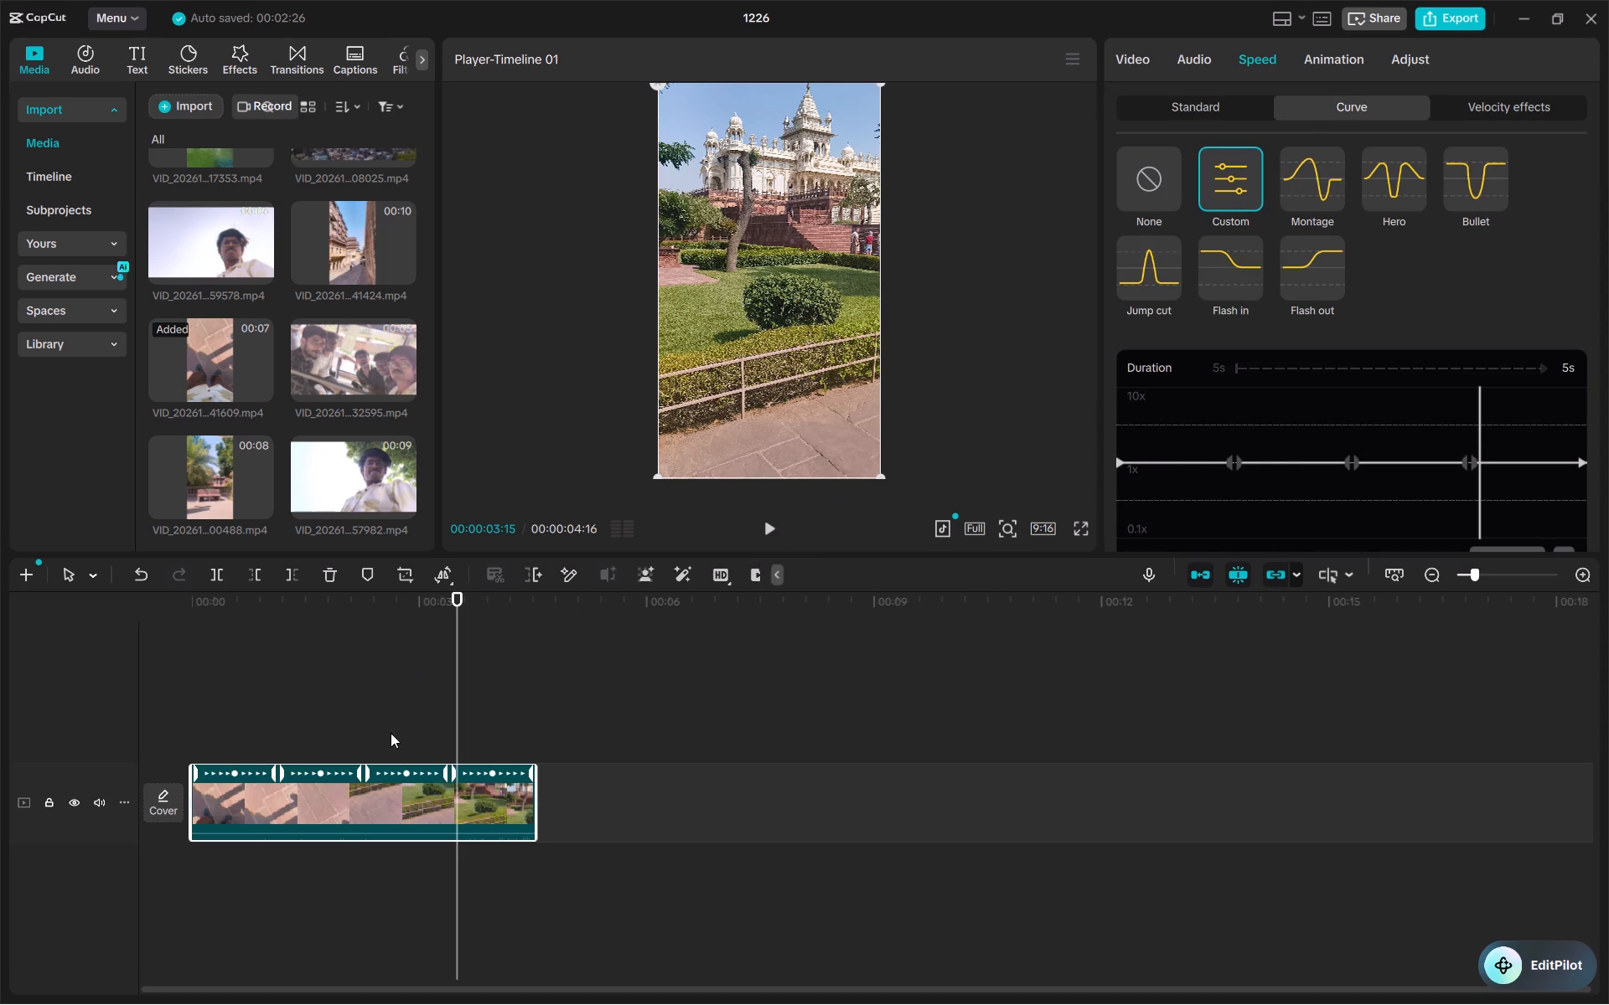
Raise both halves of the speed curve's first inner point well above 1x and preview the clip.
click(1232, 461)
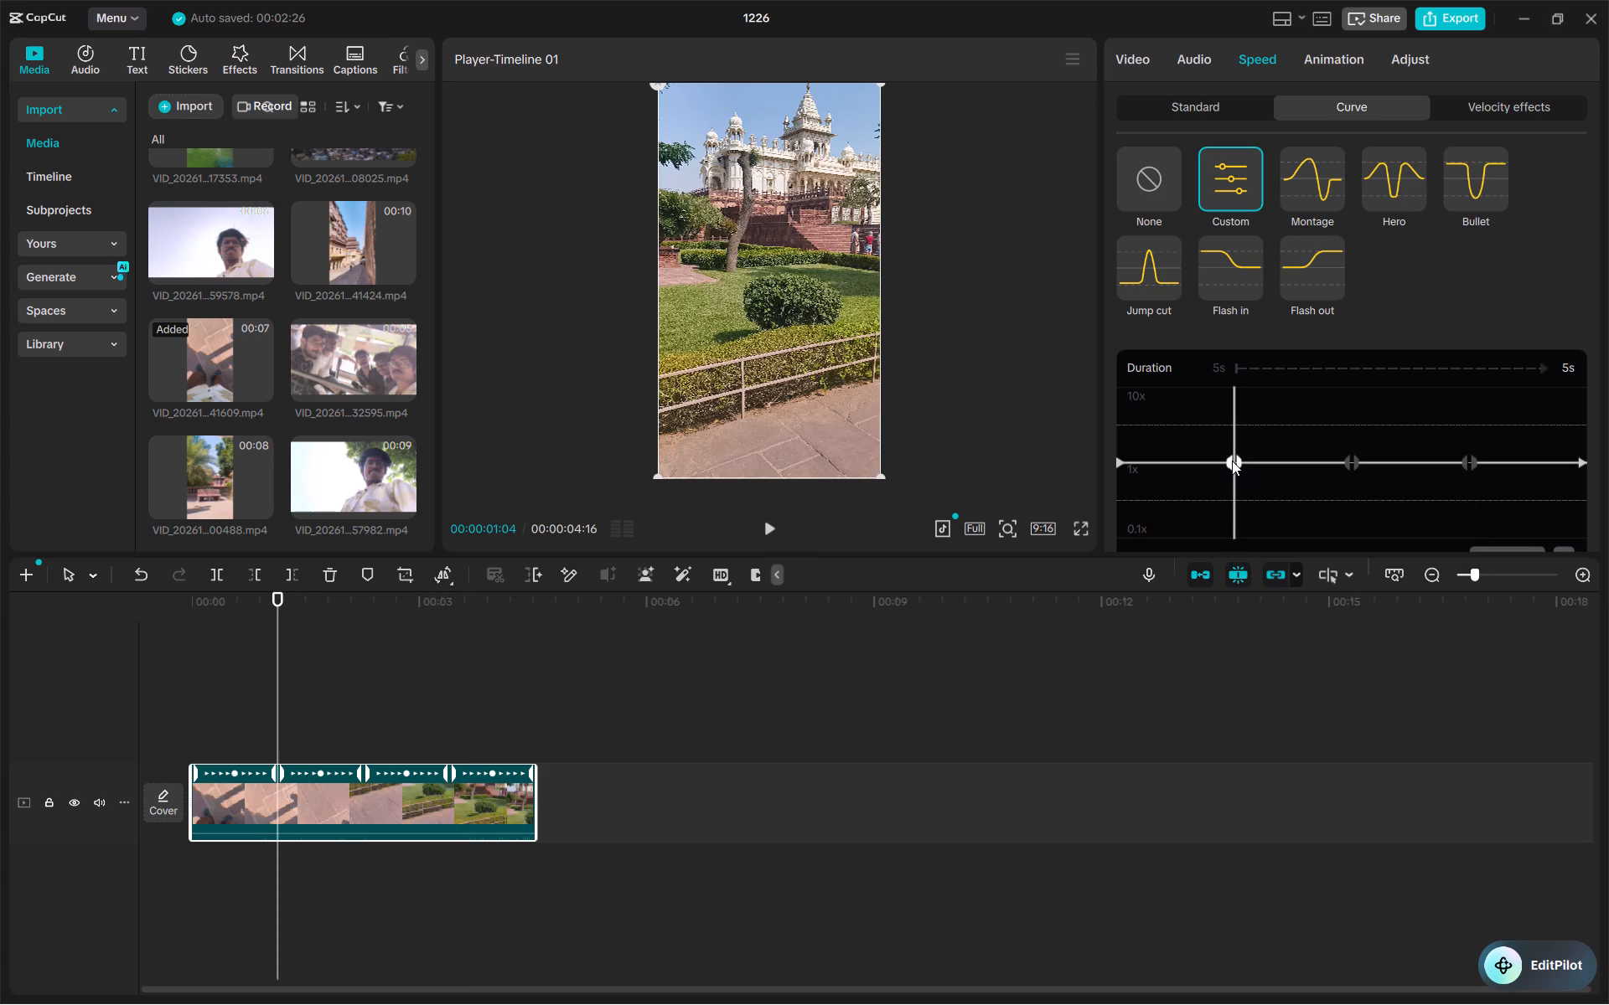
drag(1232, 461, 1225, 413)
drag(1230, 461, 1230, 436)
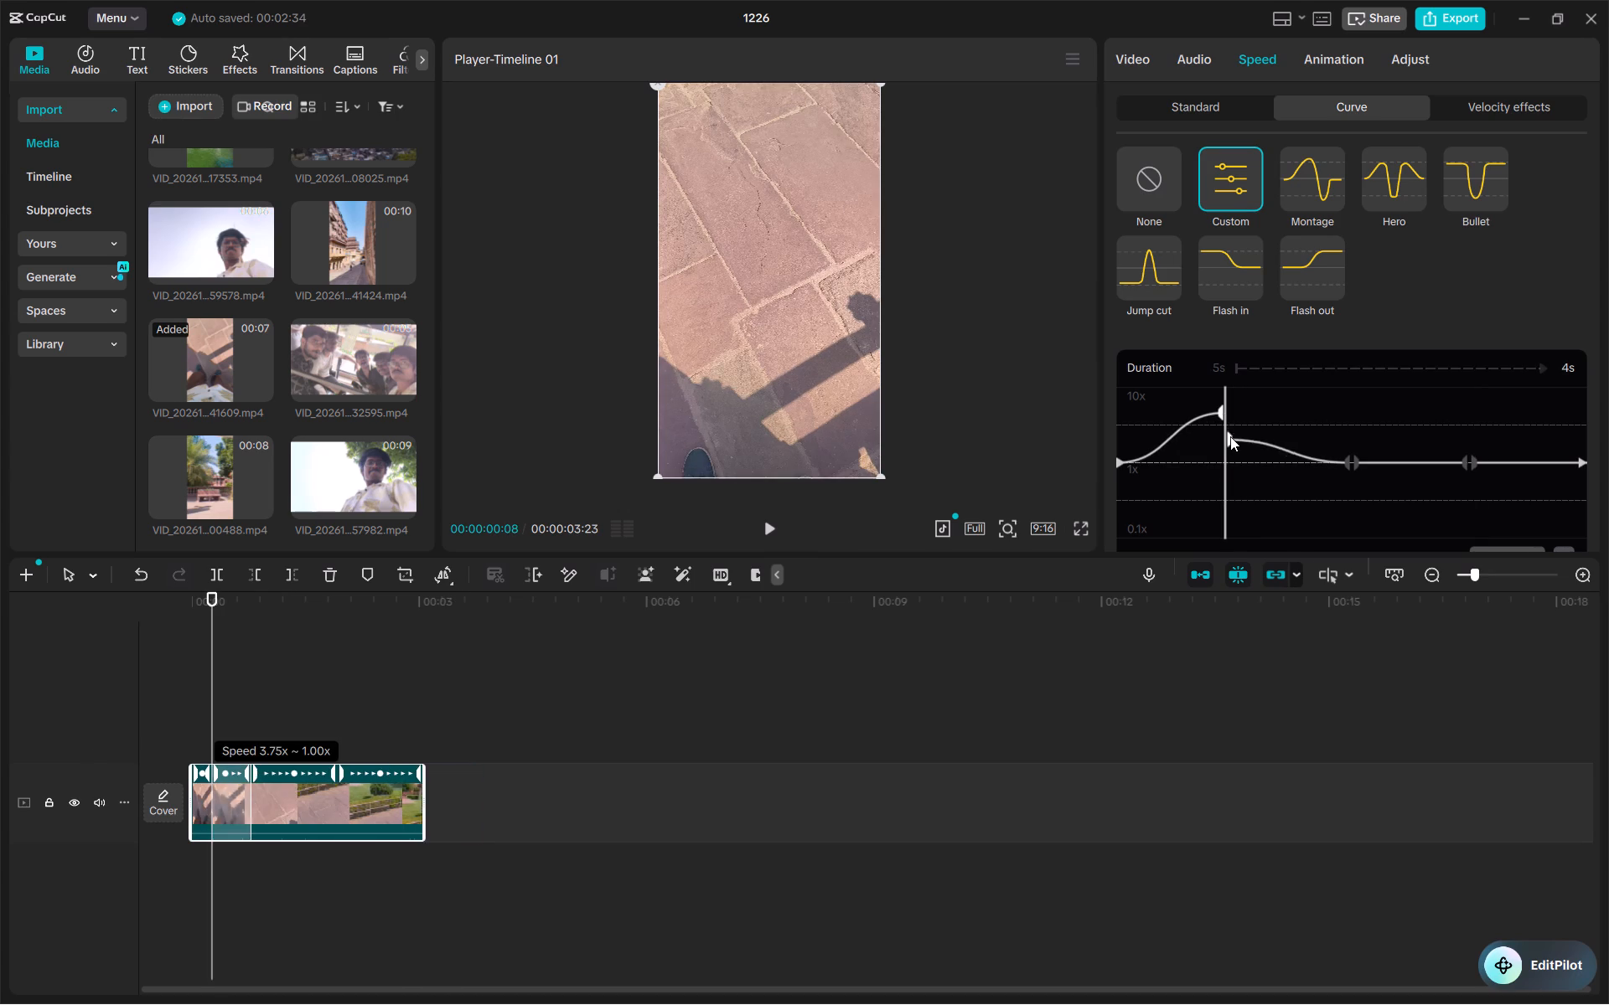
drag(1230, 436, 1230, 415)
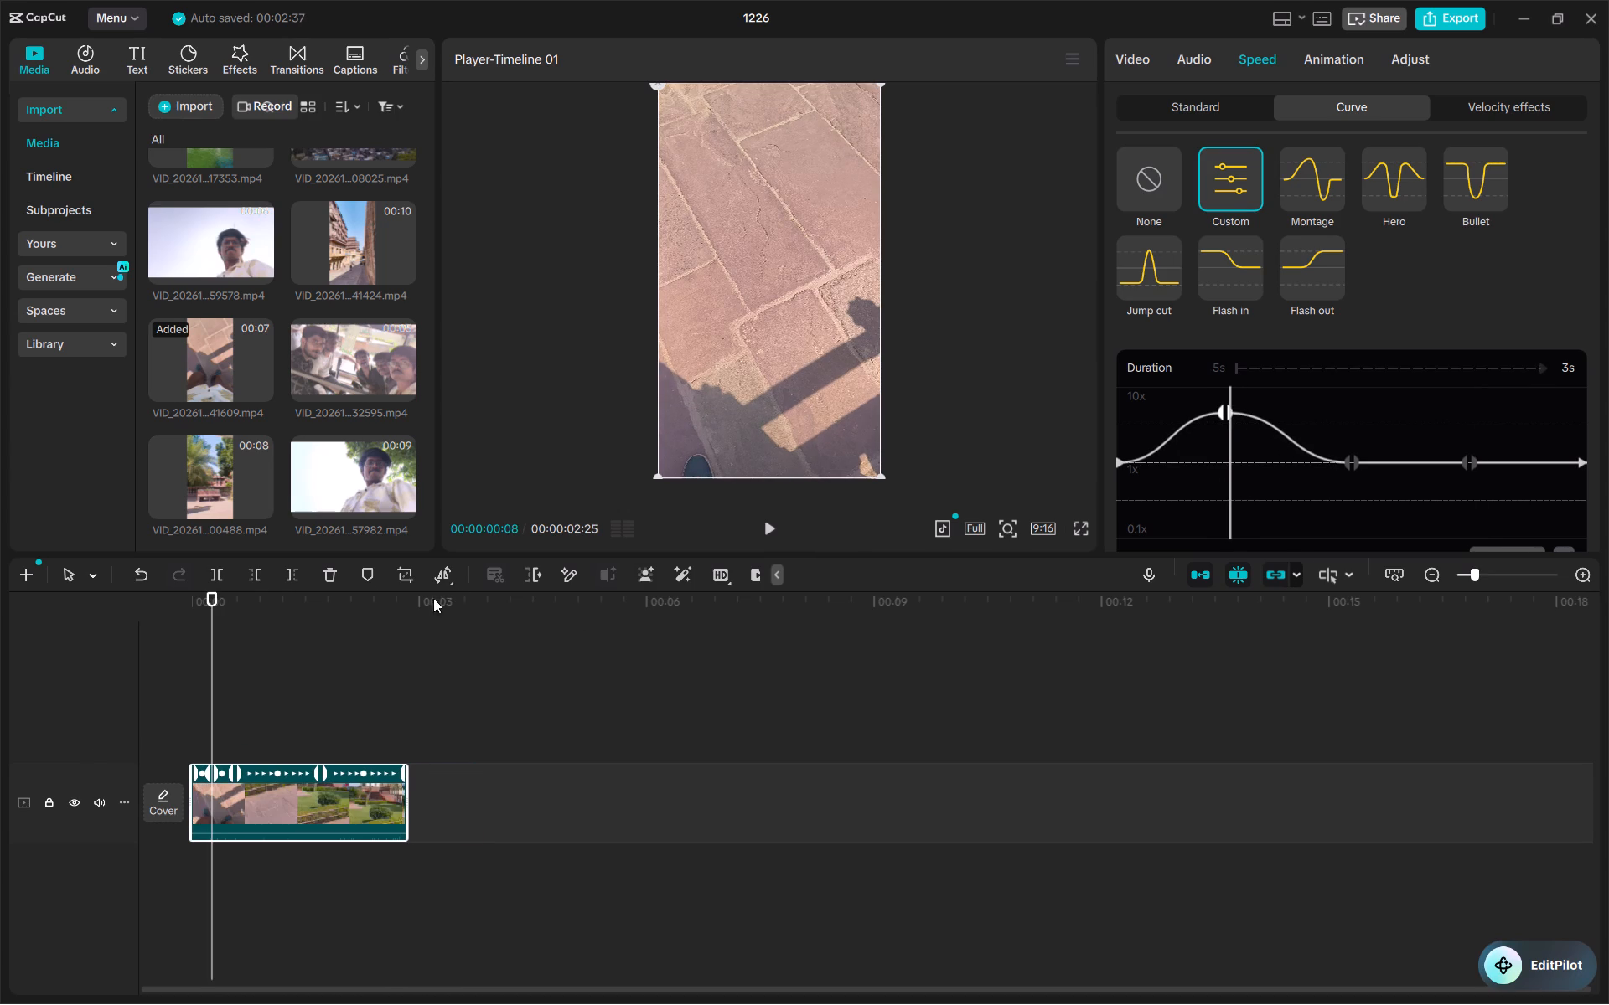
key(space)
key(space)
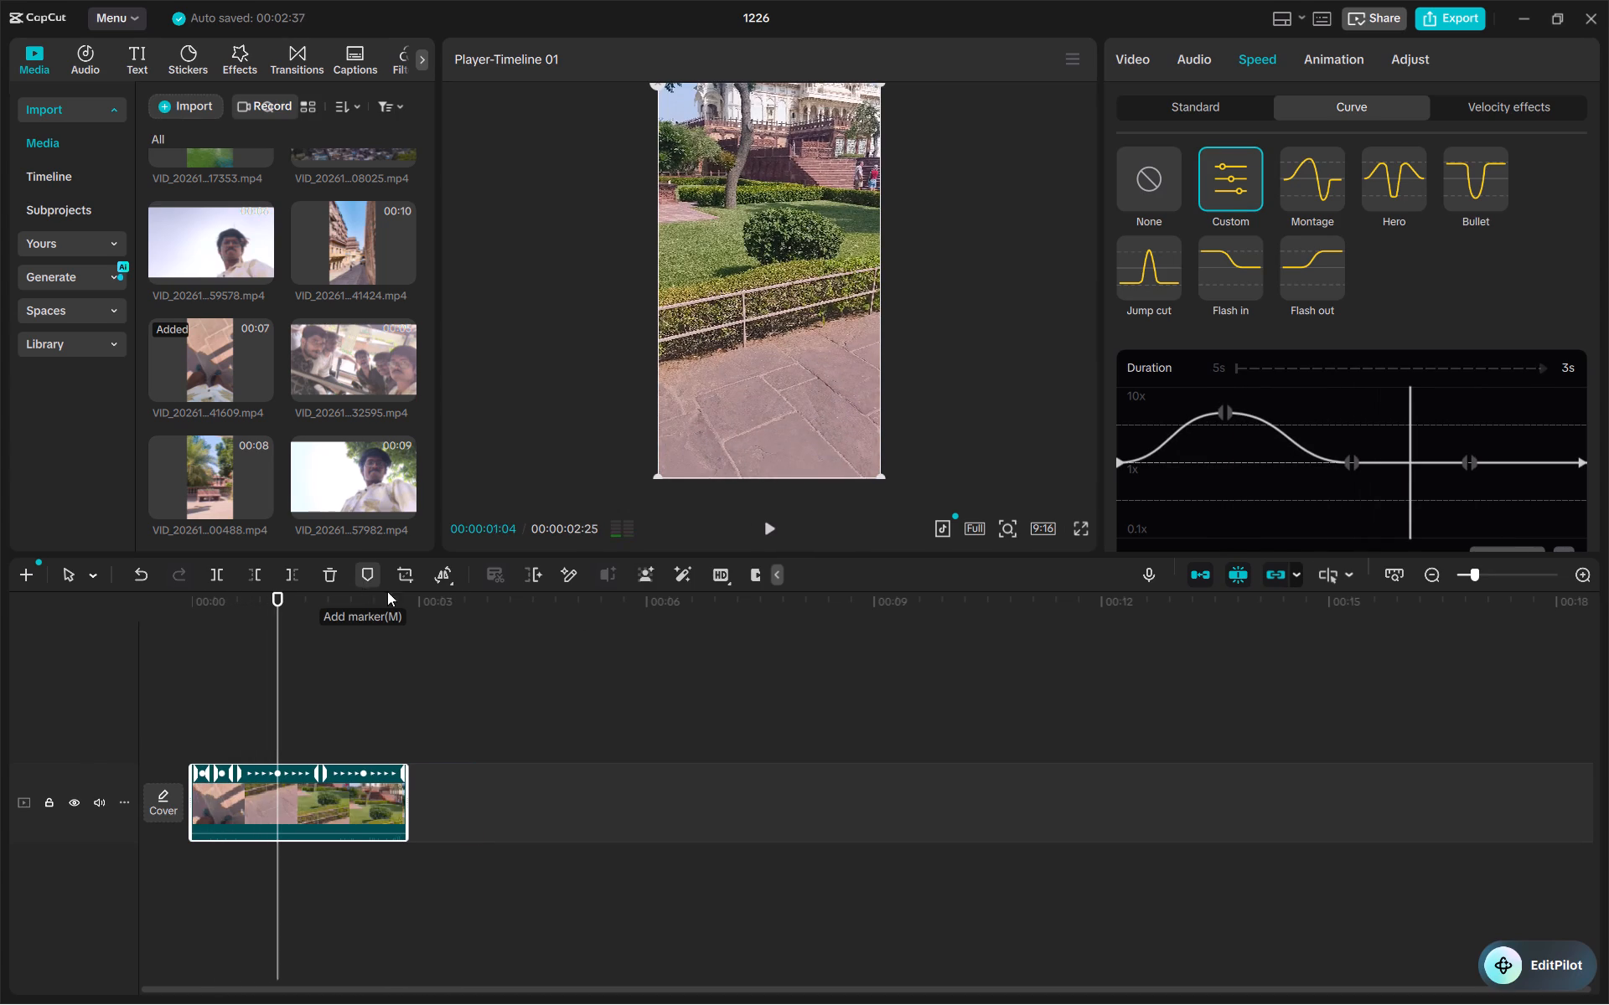
Lower the speed curve's first inner point to about 0.5x, shift it slightly later, and preview the slowdown from the start.
drag(1224, 410, 1269, 504)
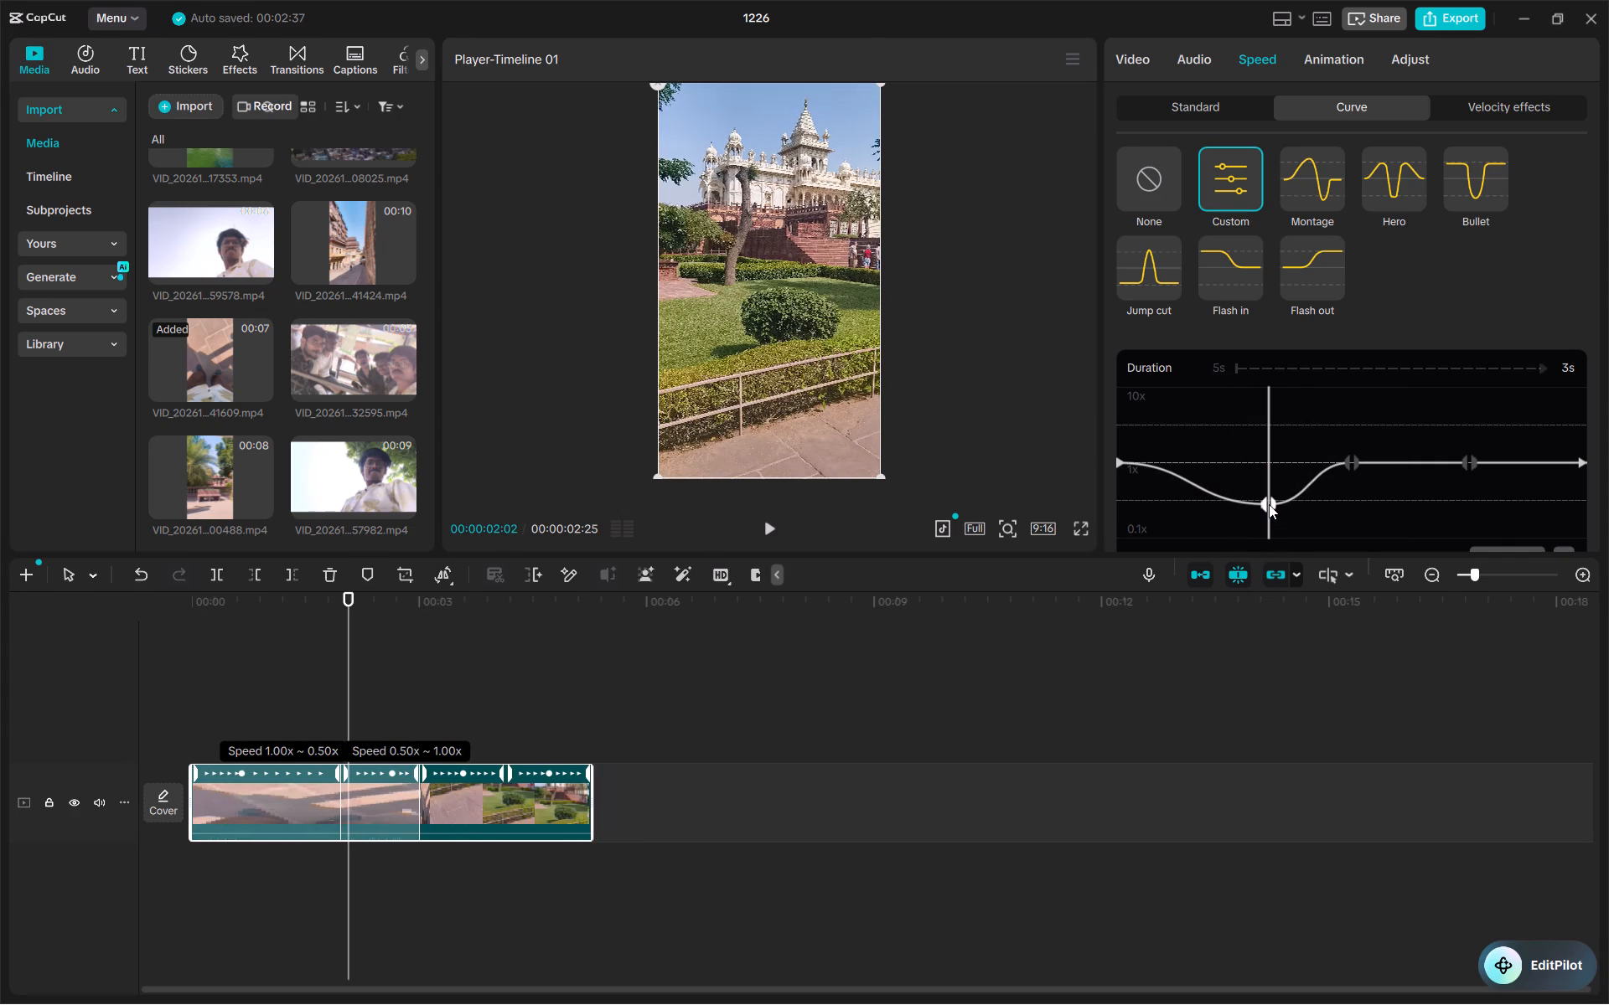
drag(1269, 504, 1272, 507)
drag(1260, 467, 996, 476)
key(space)
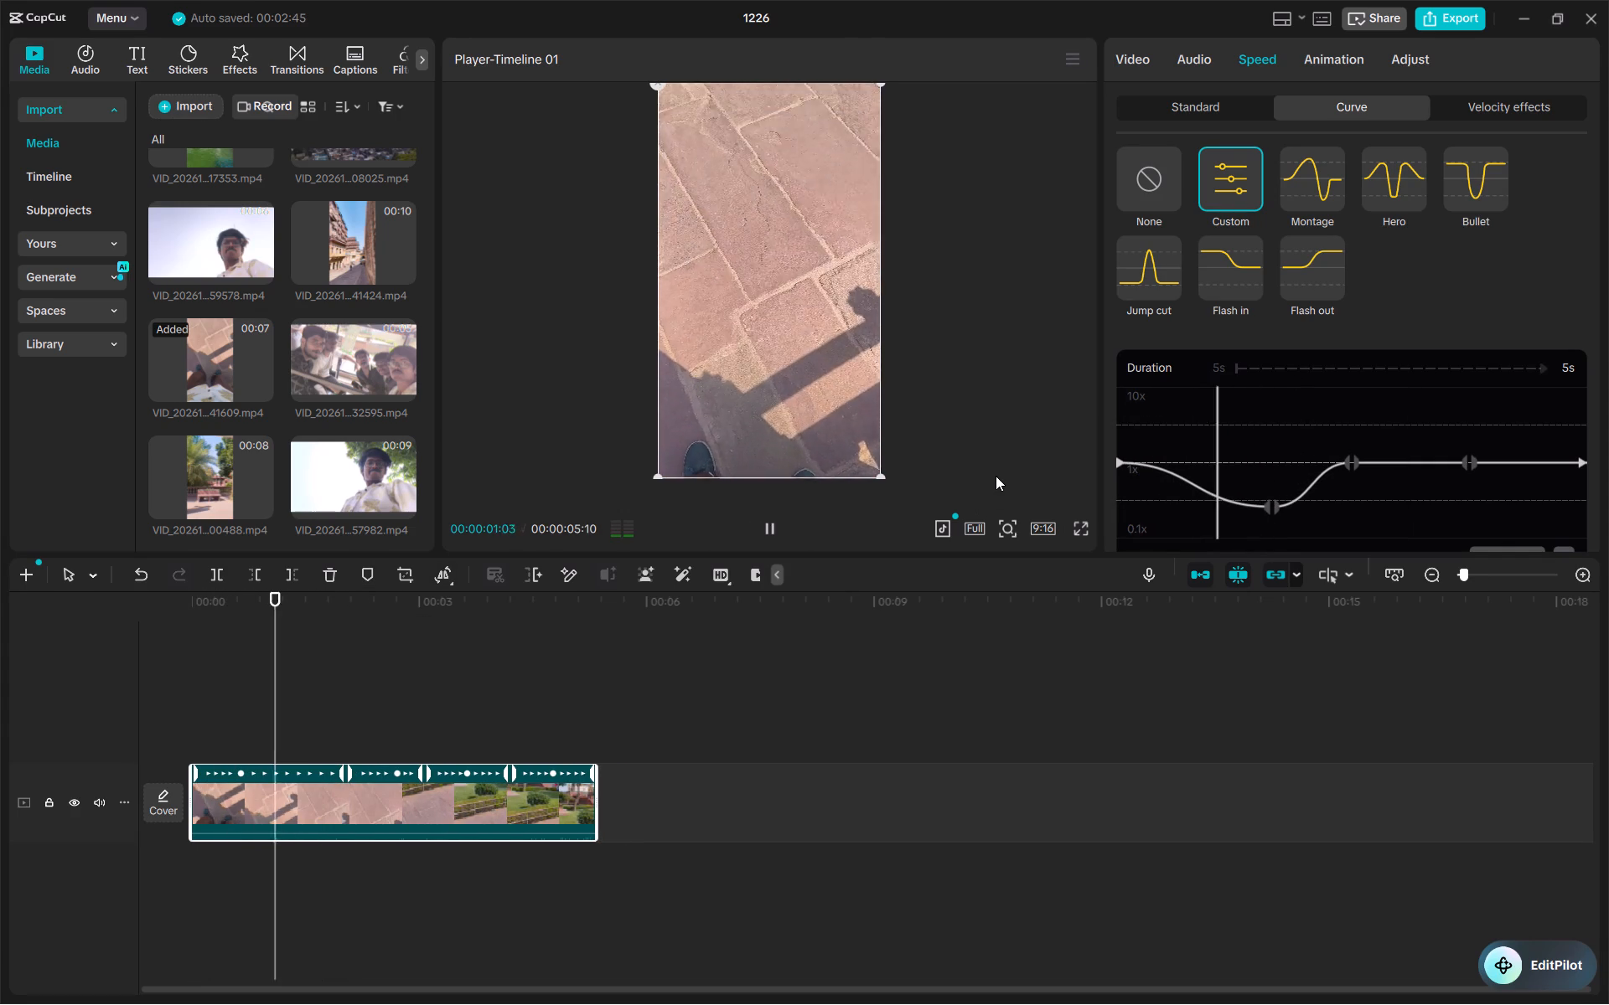
key(space)
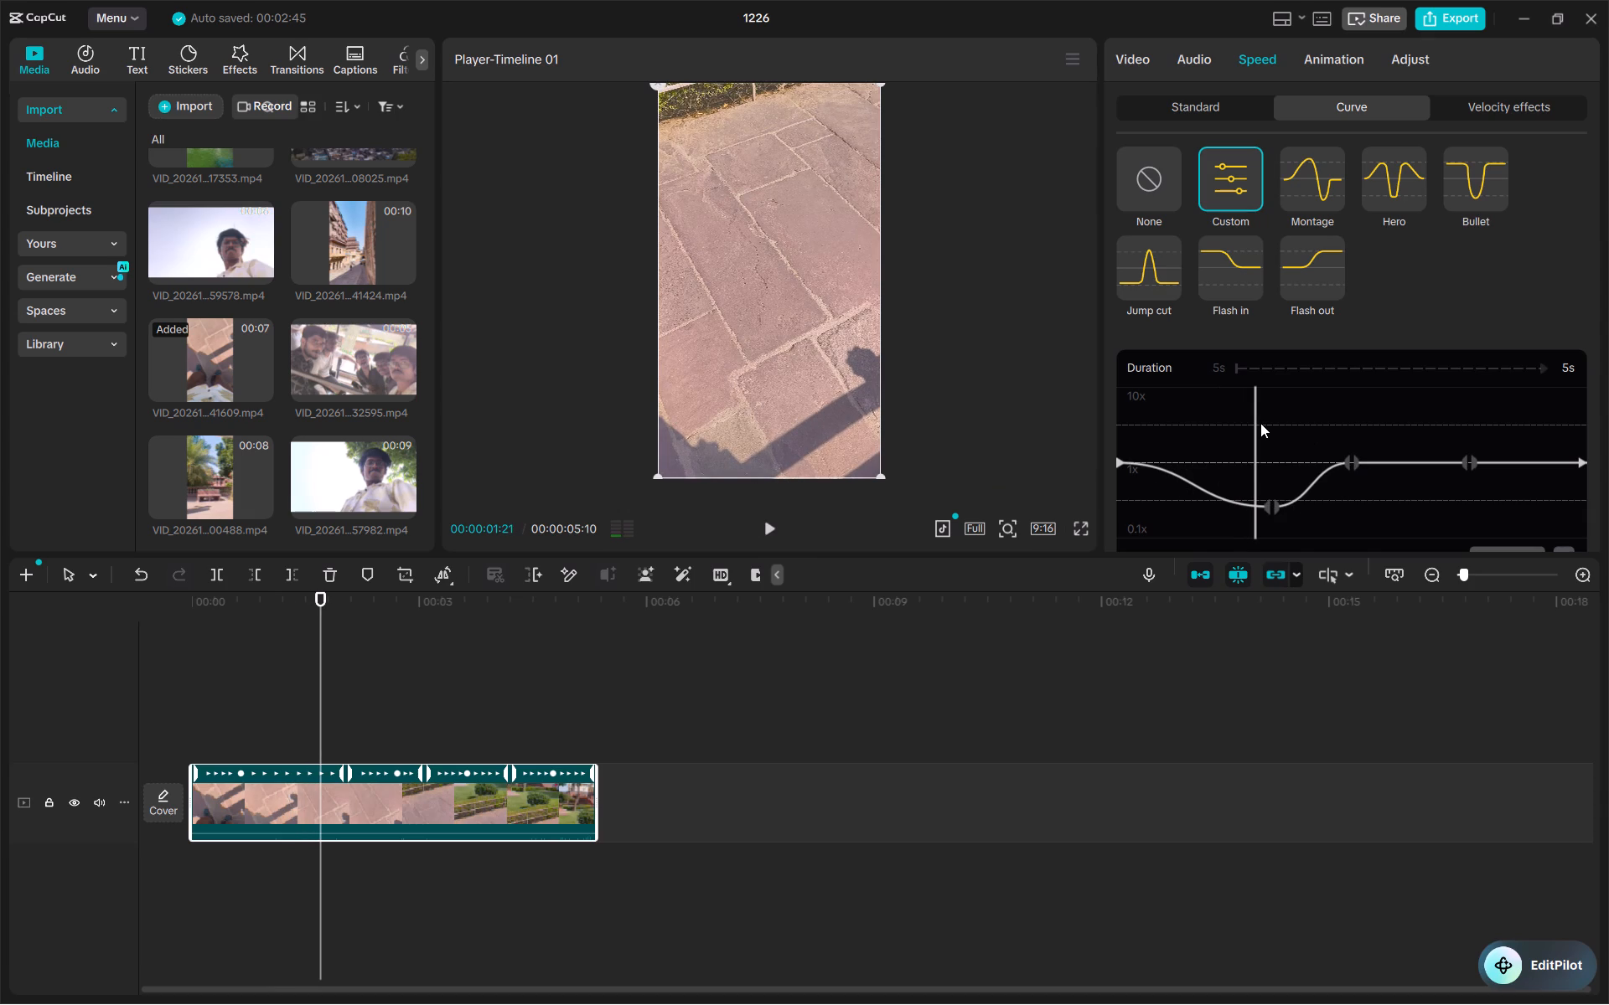
key(space)
key(space)
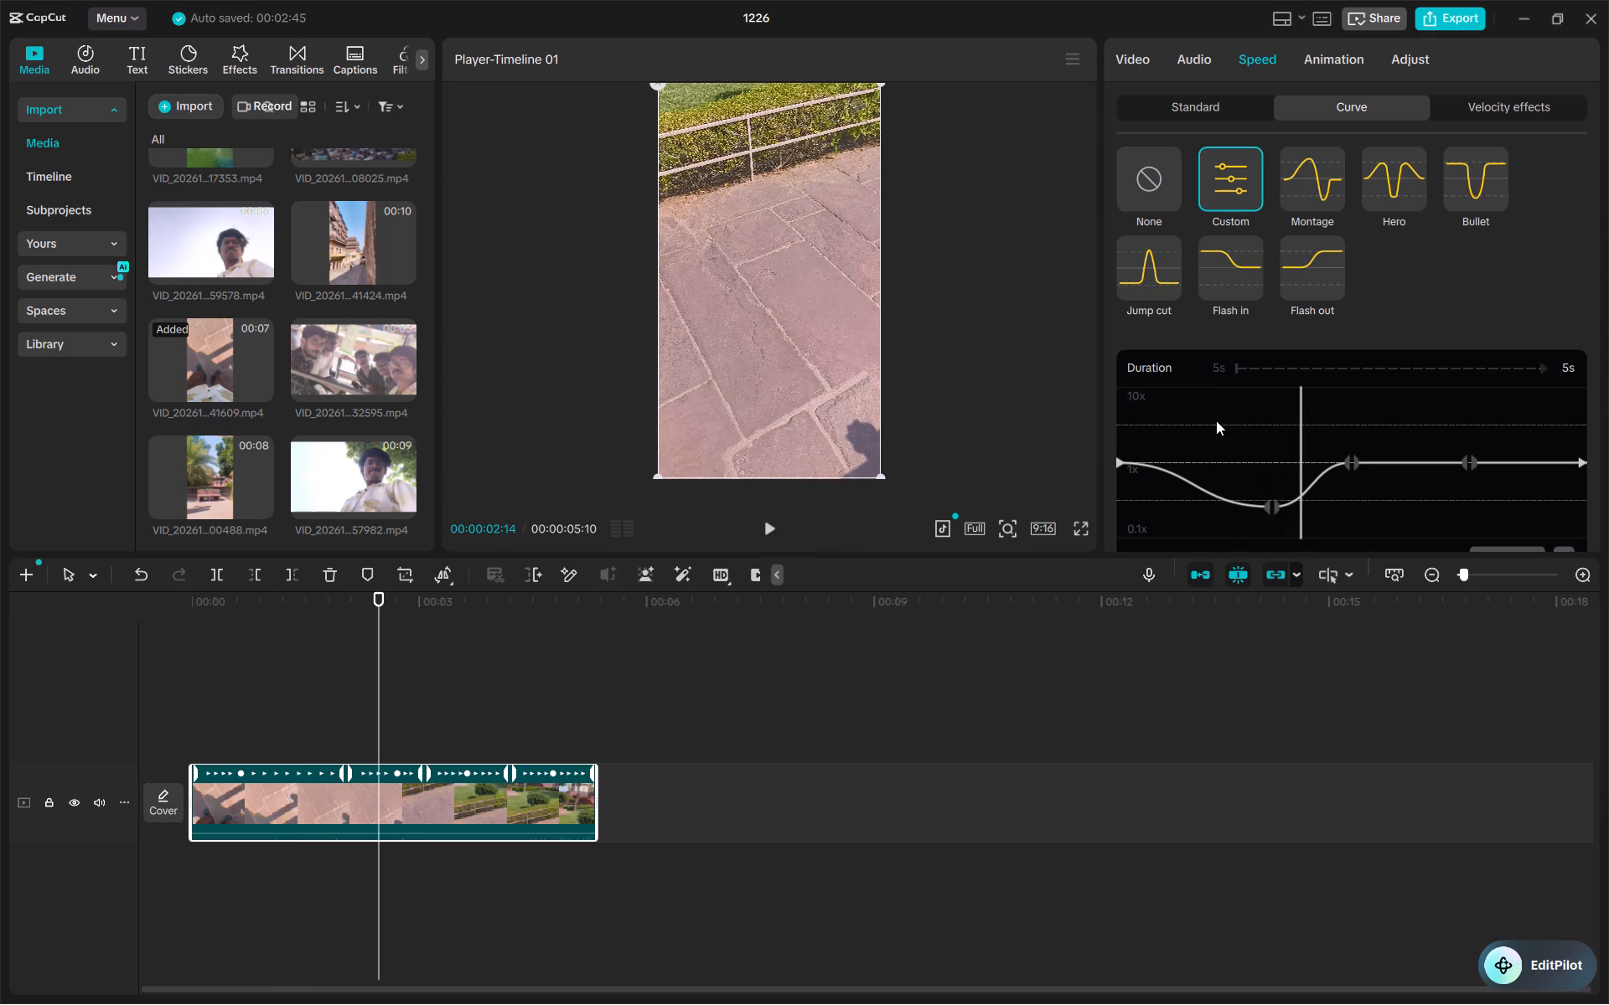
Move the speed curve's middle point later, close to the third inner point, keeping it at 1x.
drag(1351, 464, 1366, 471)
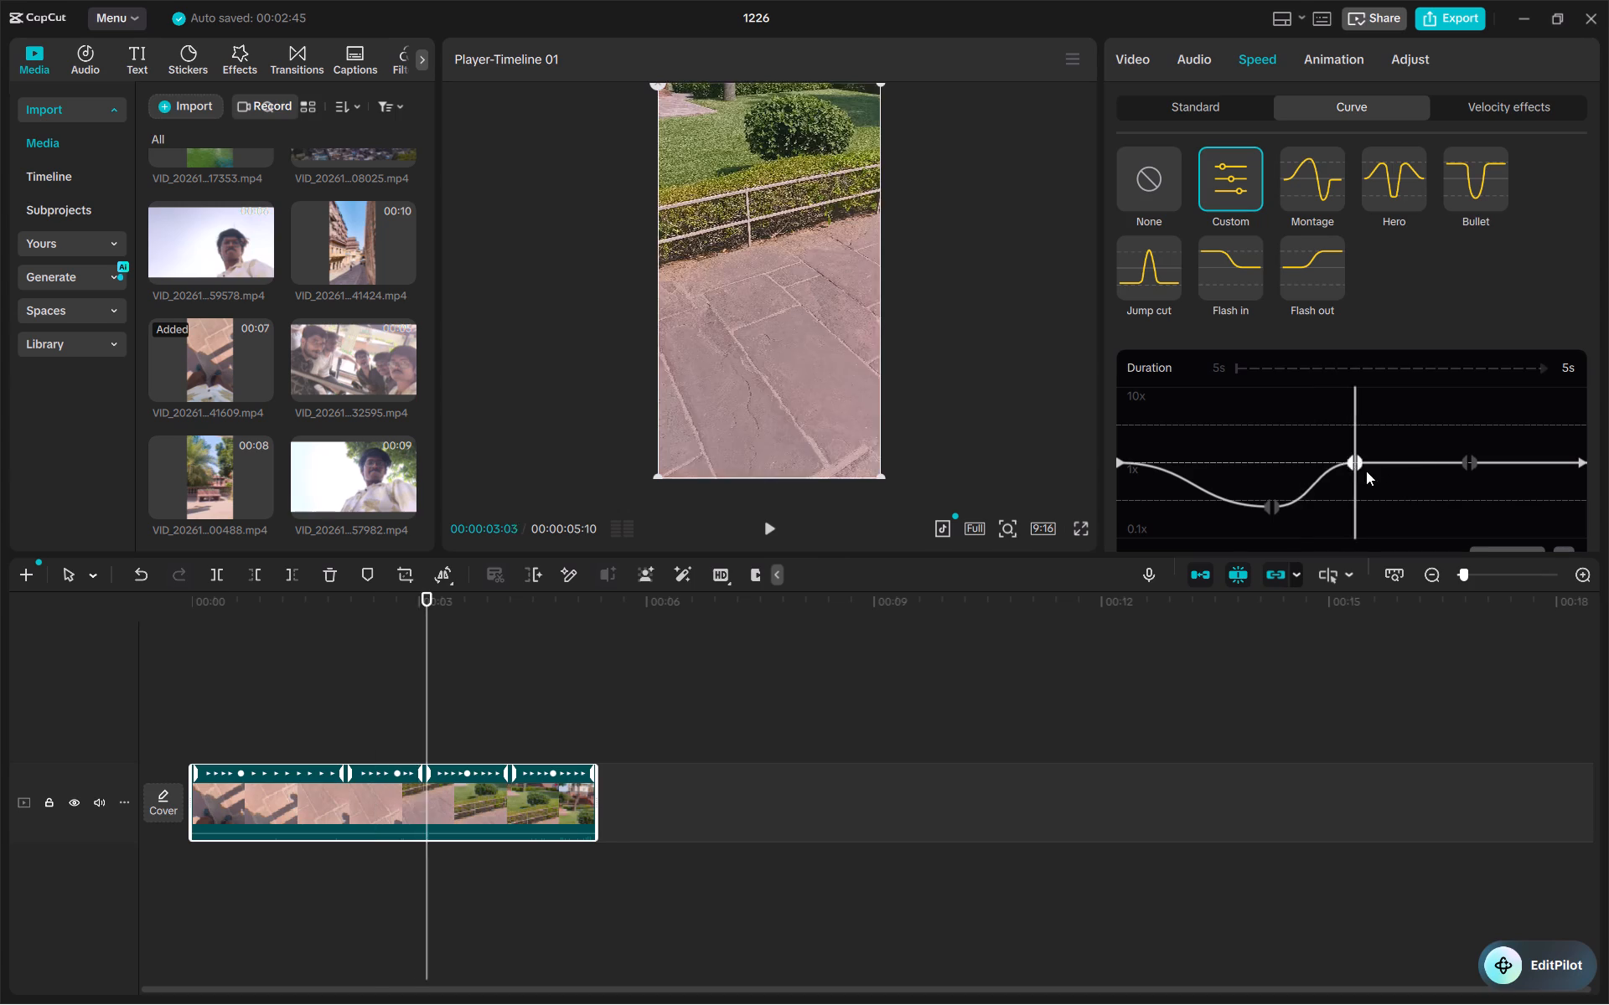
drag(1366, 471, 1427, 471)
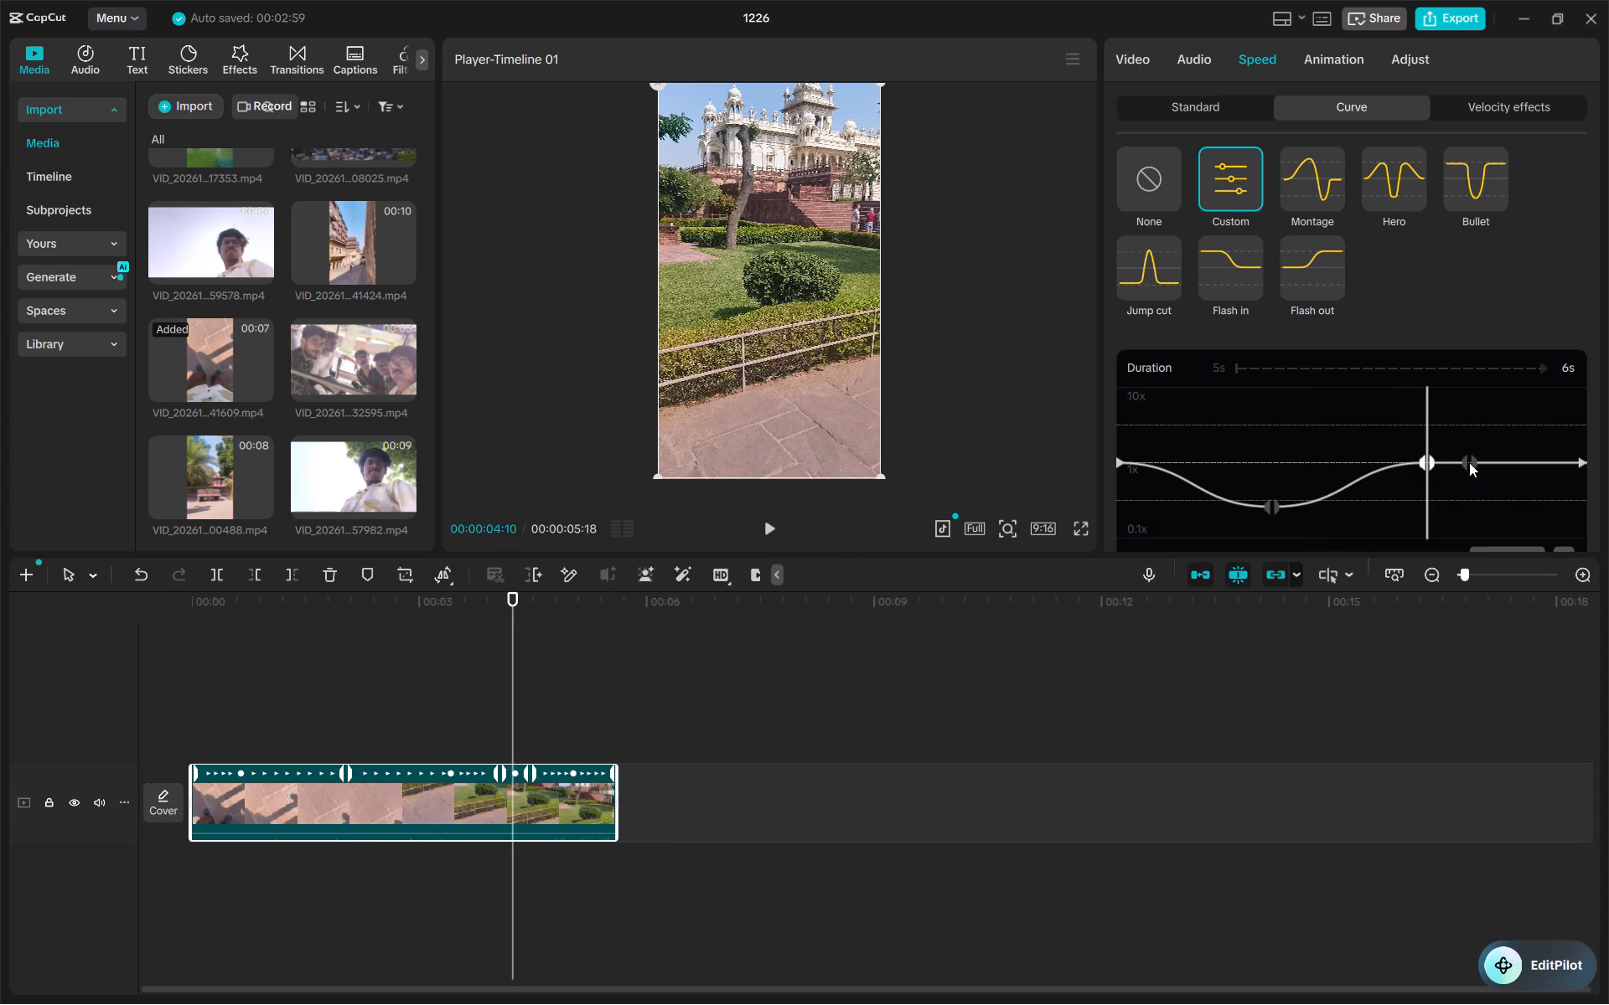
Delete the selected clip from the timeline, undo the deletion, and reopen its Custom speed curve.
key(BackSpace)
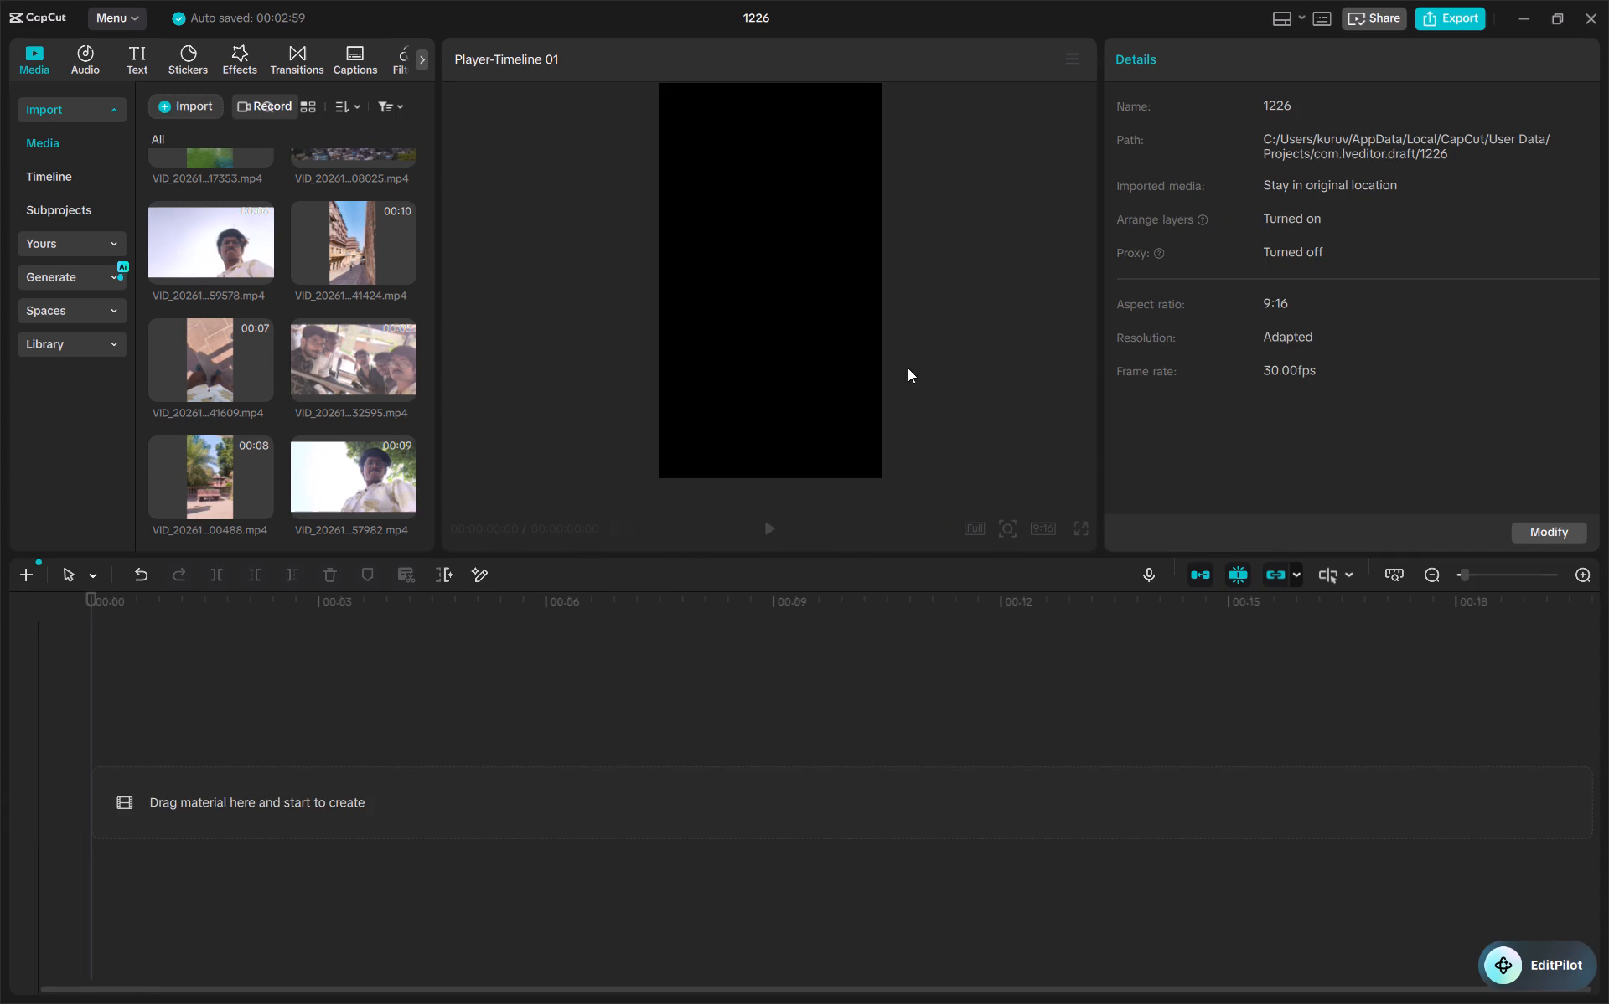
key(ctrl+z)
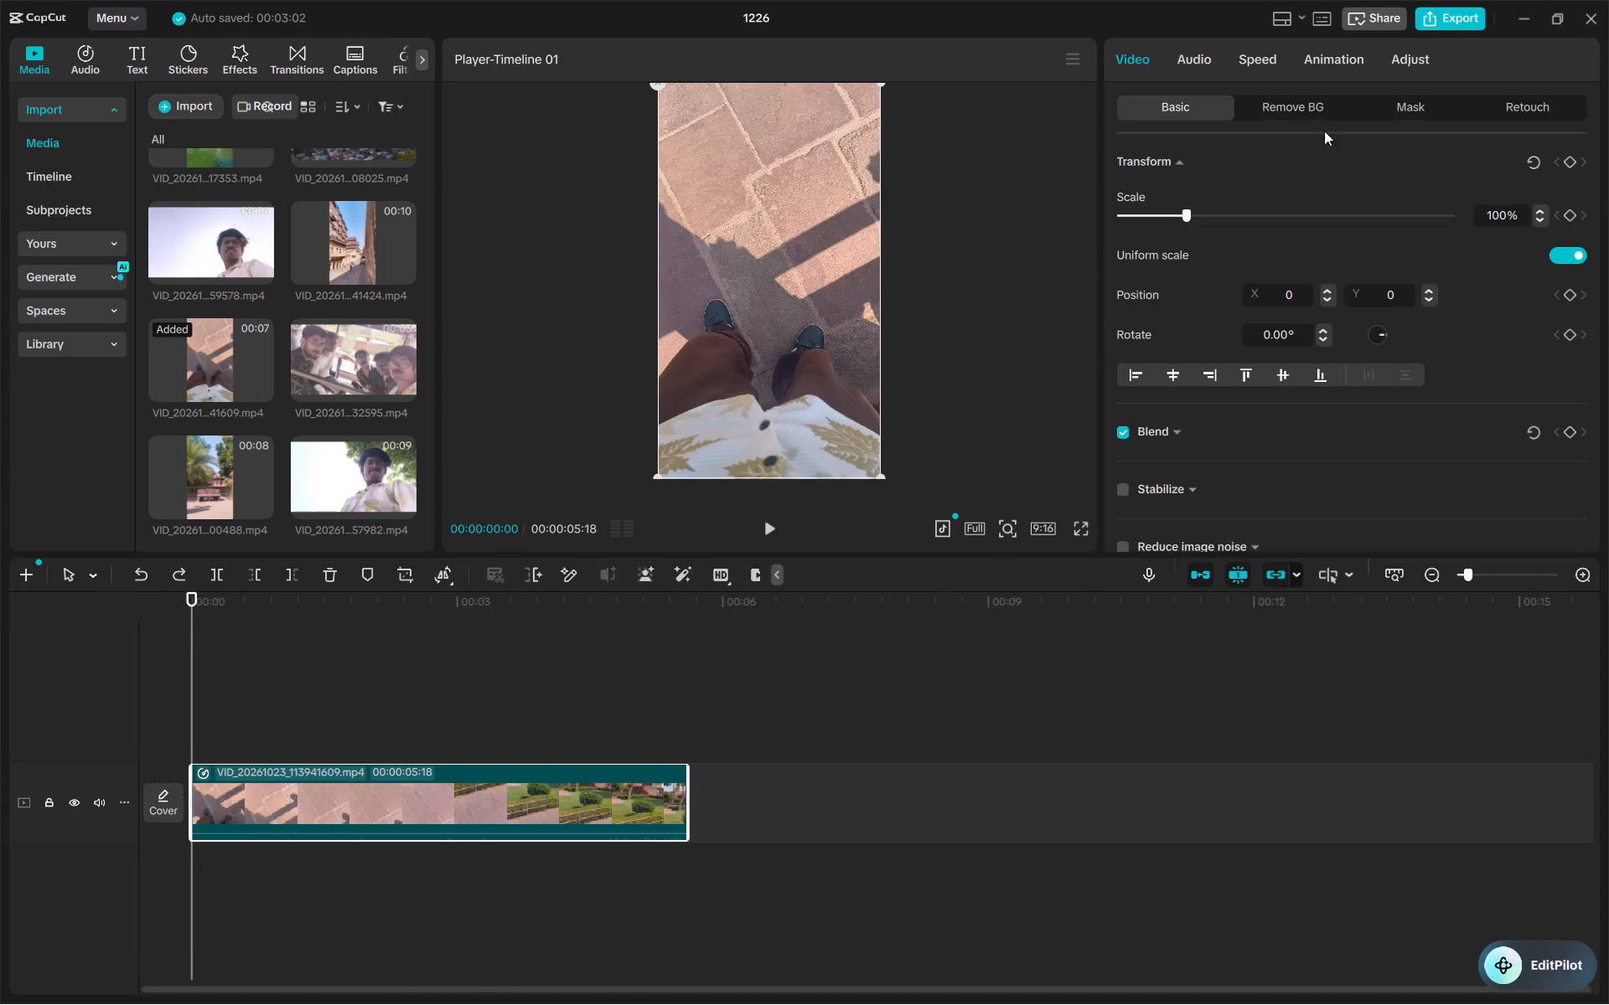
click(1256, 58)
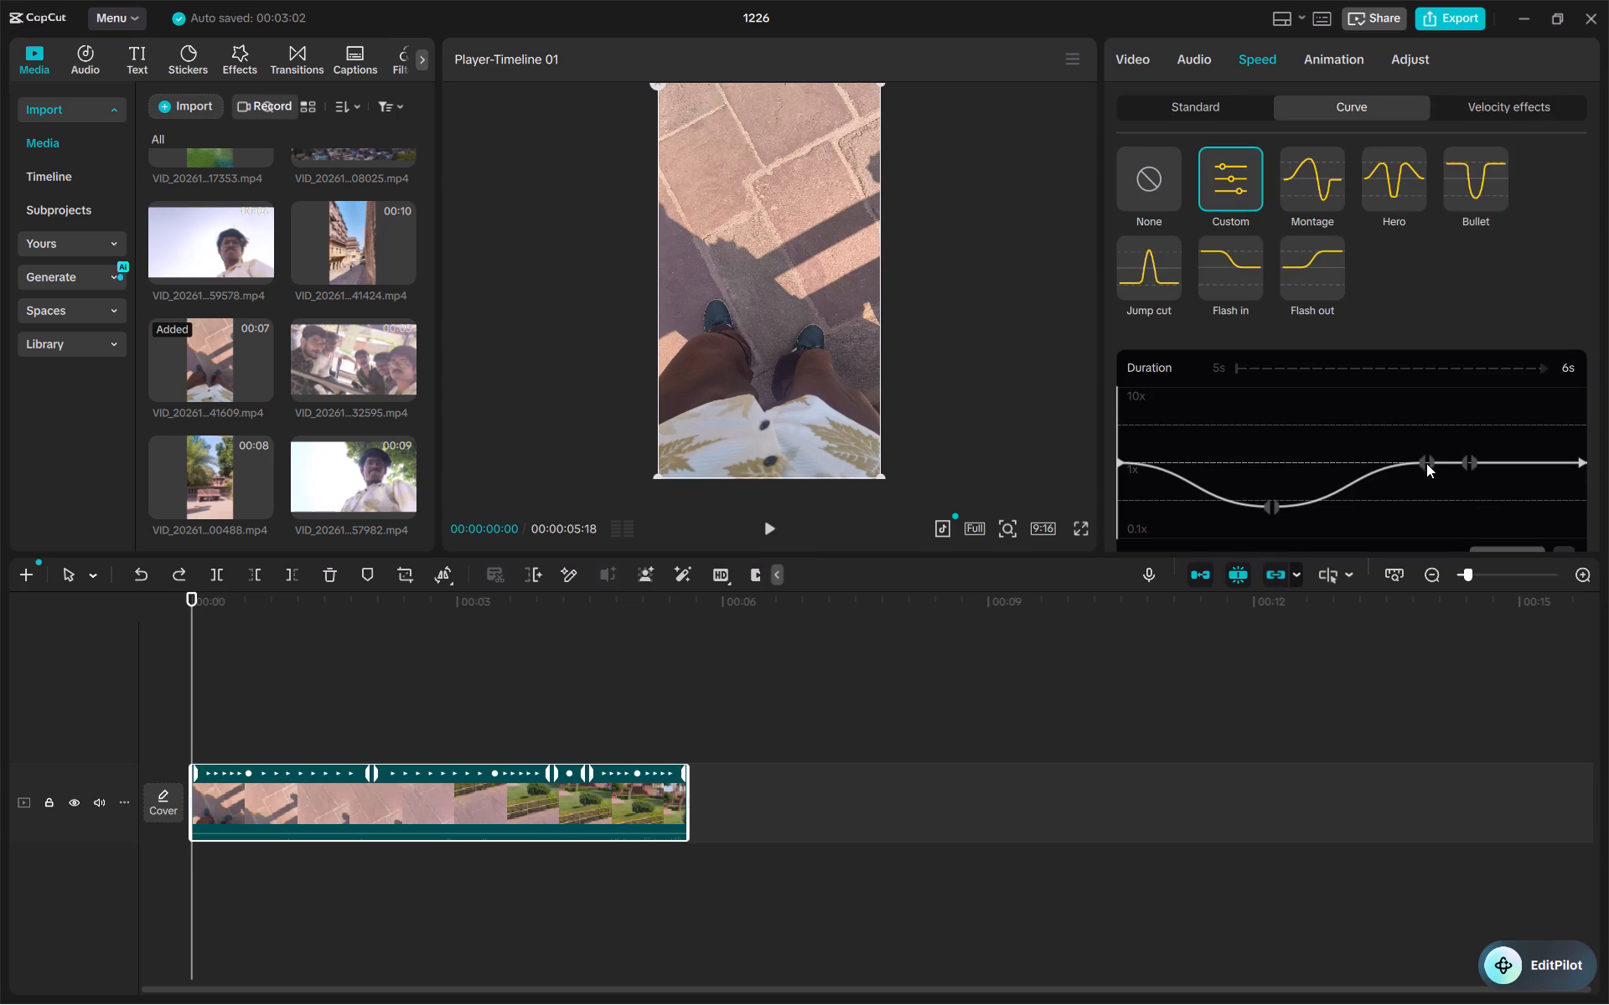
Shift the speed curve's middle point slightly later at 1x and move the third inner point to the very end of the curve.
click(1426, 461)
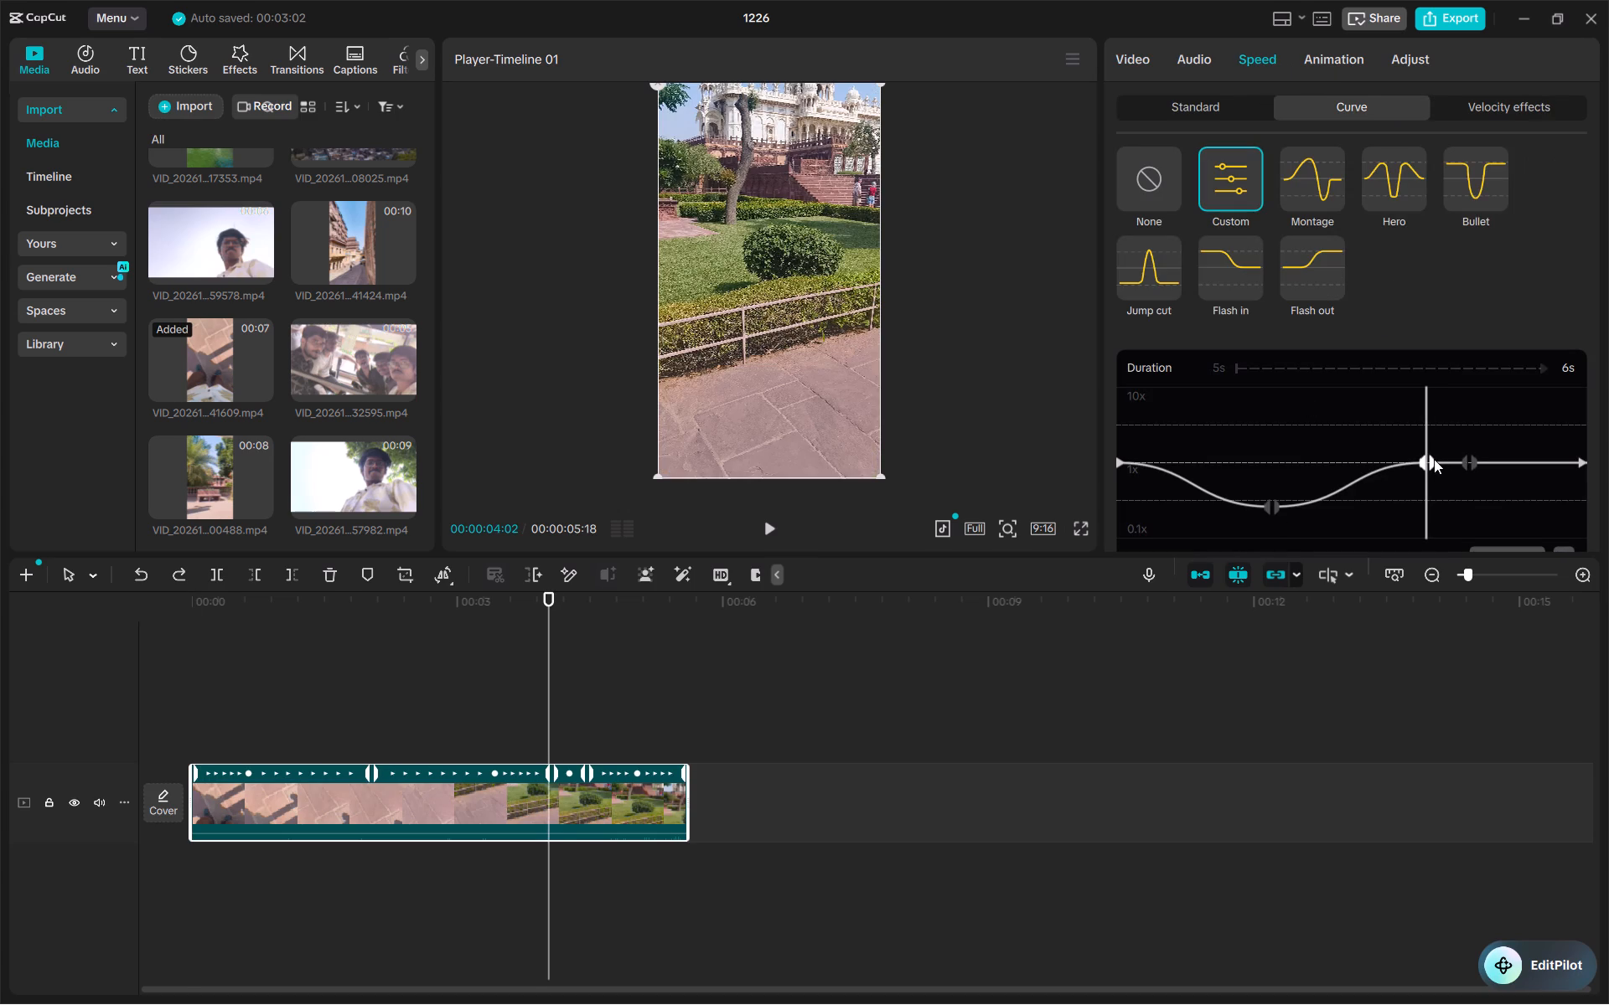
drag(1434, 459, 1481, 497)
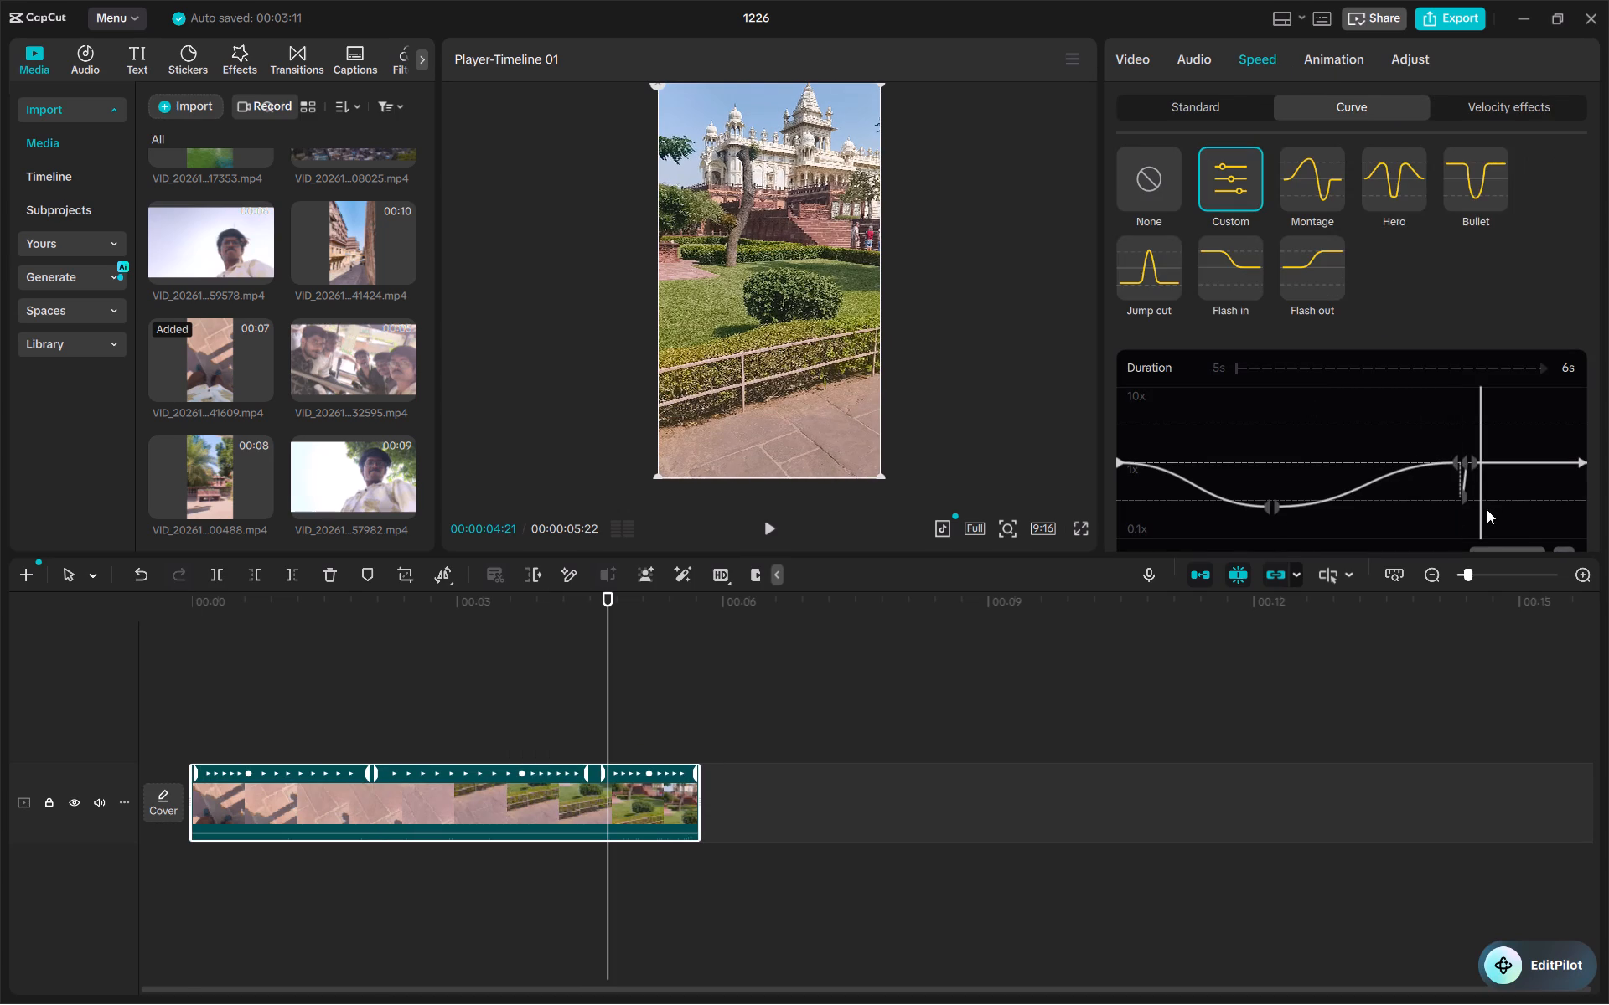
drag(1462, 495, 1463, 456)
drag(1475, 462, 1499, 460)
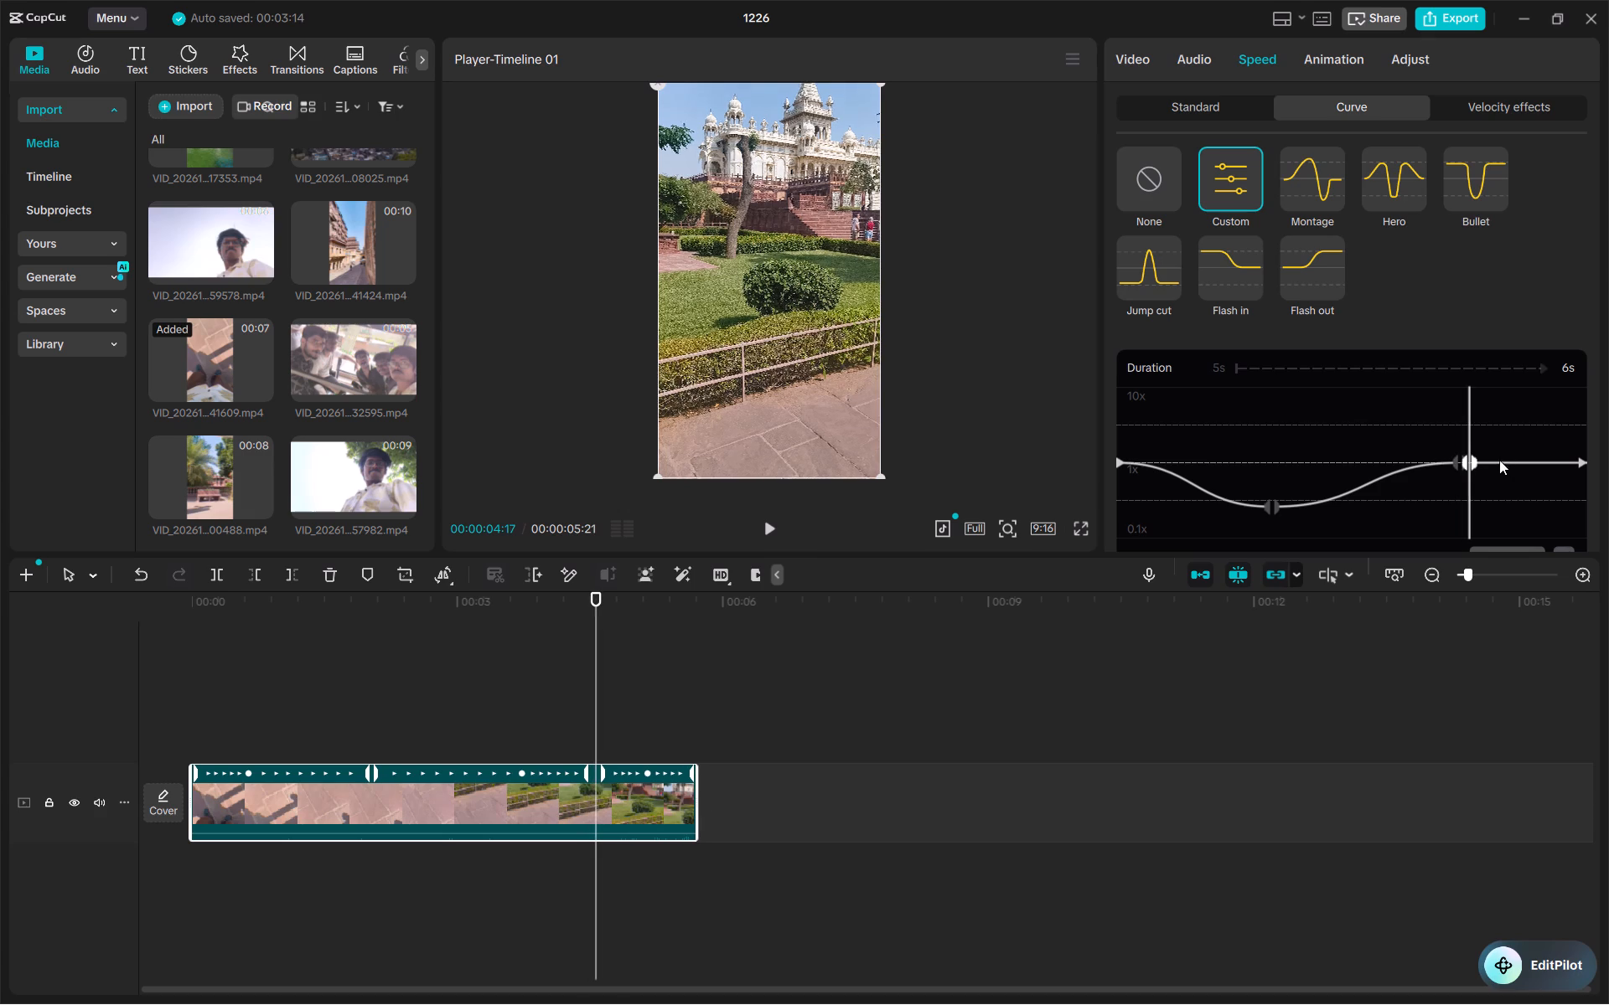
drag(1499, 460, 1593, 456)
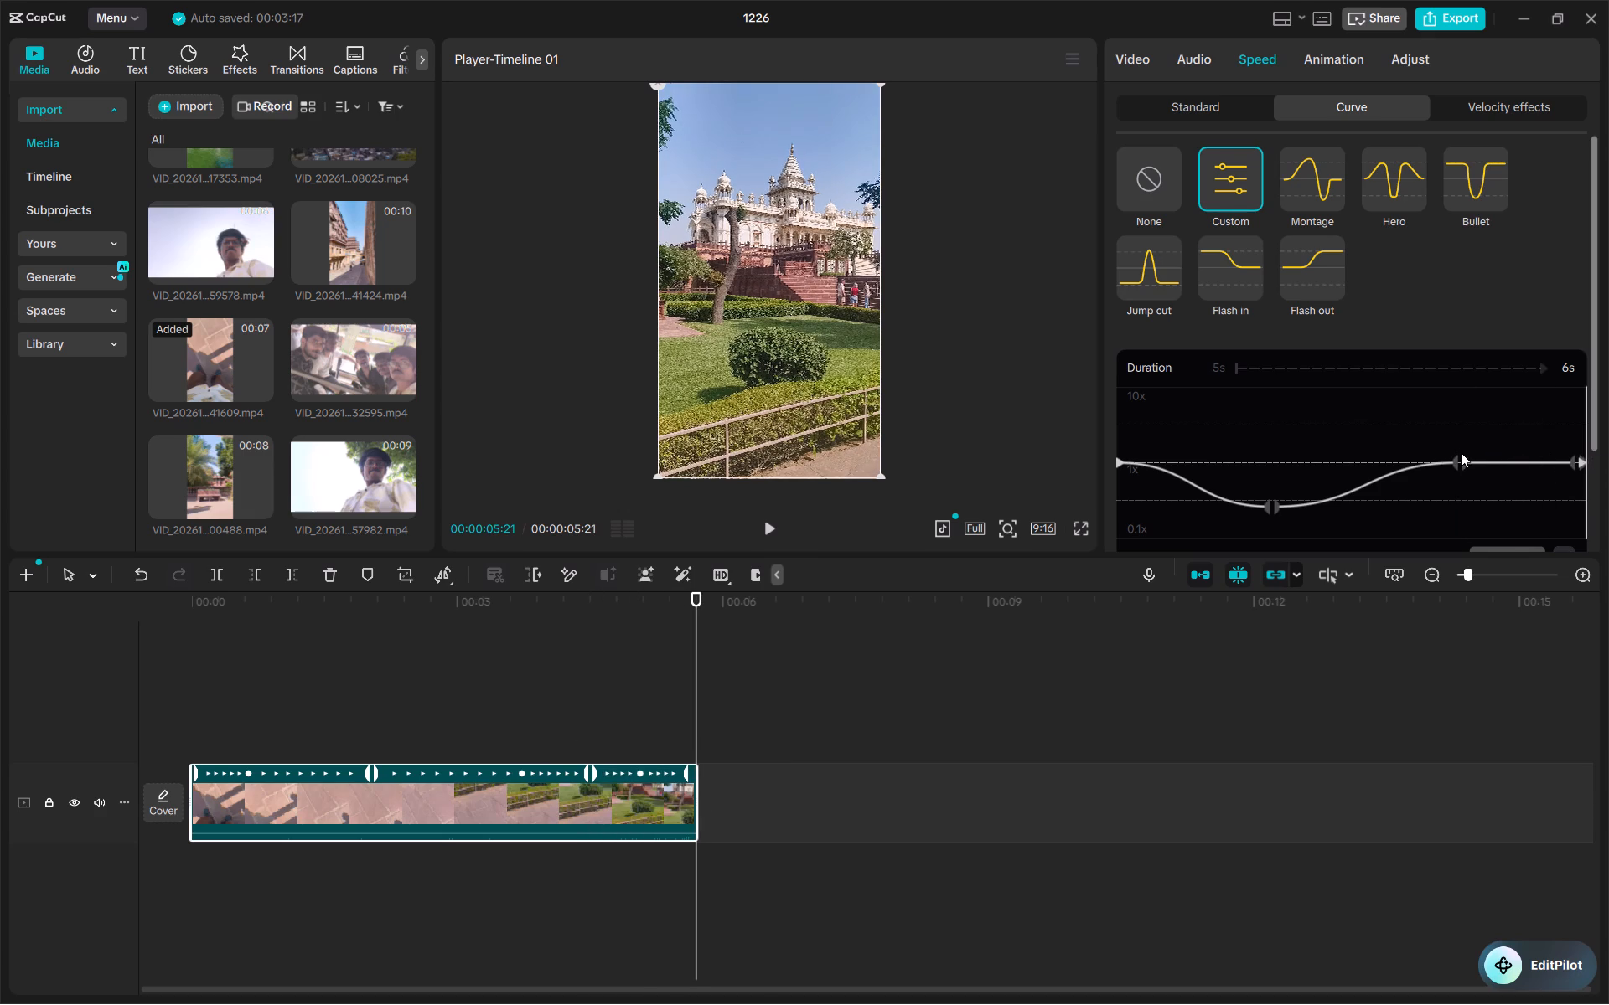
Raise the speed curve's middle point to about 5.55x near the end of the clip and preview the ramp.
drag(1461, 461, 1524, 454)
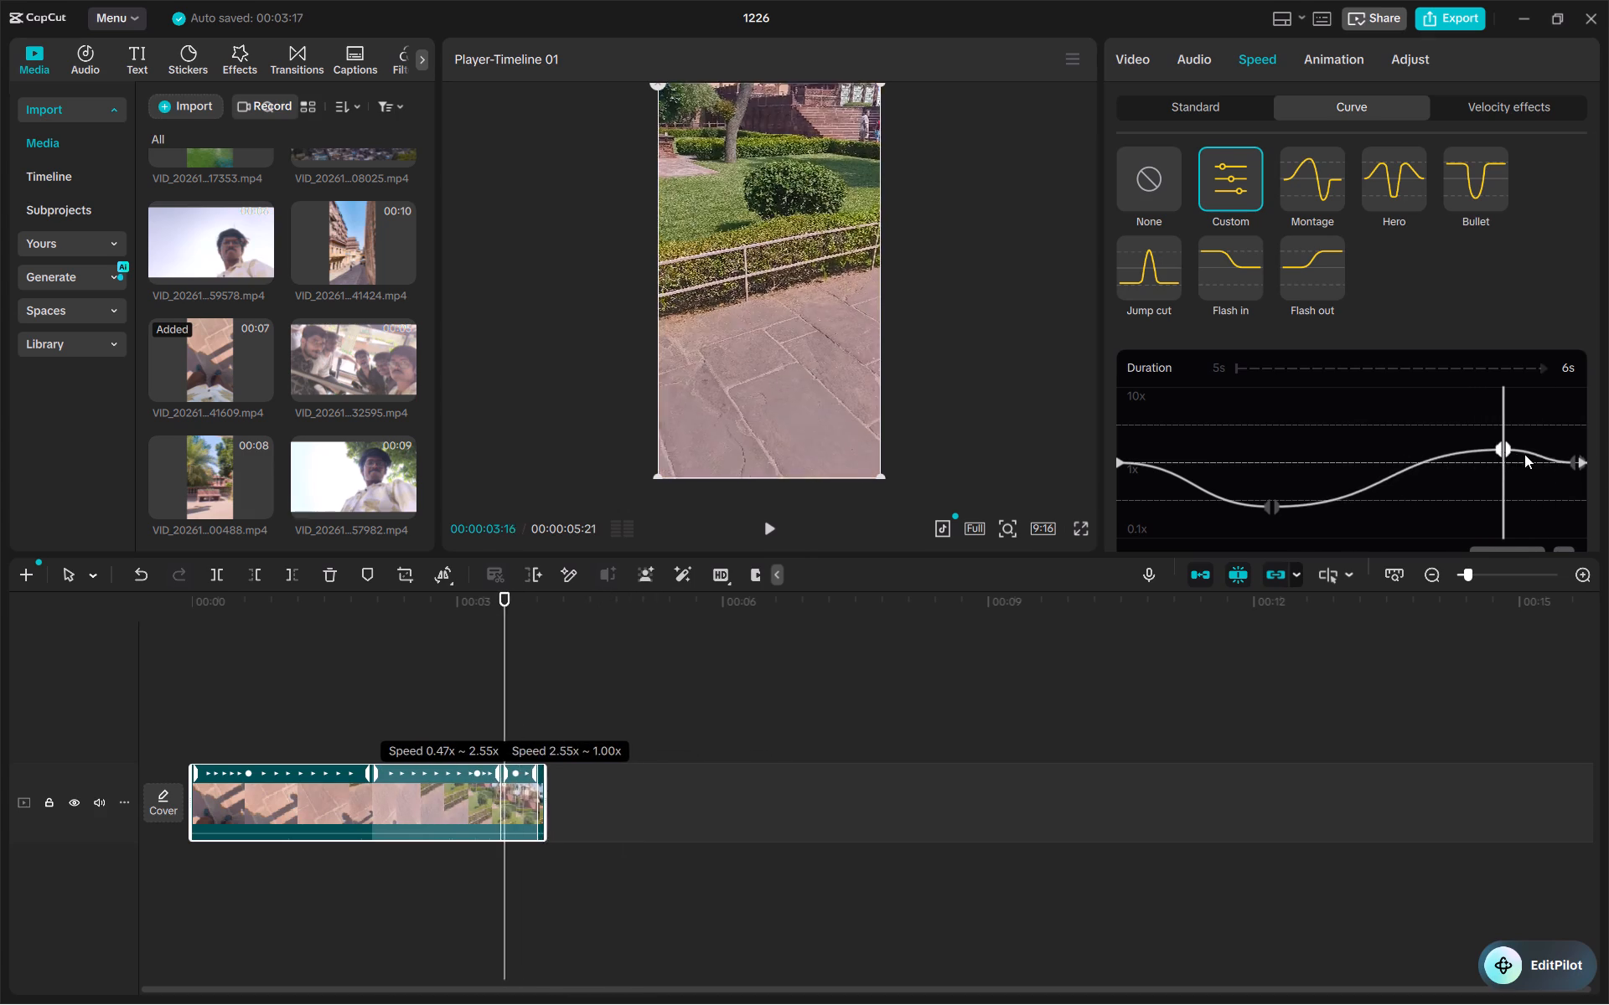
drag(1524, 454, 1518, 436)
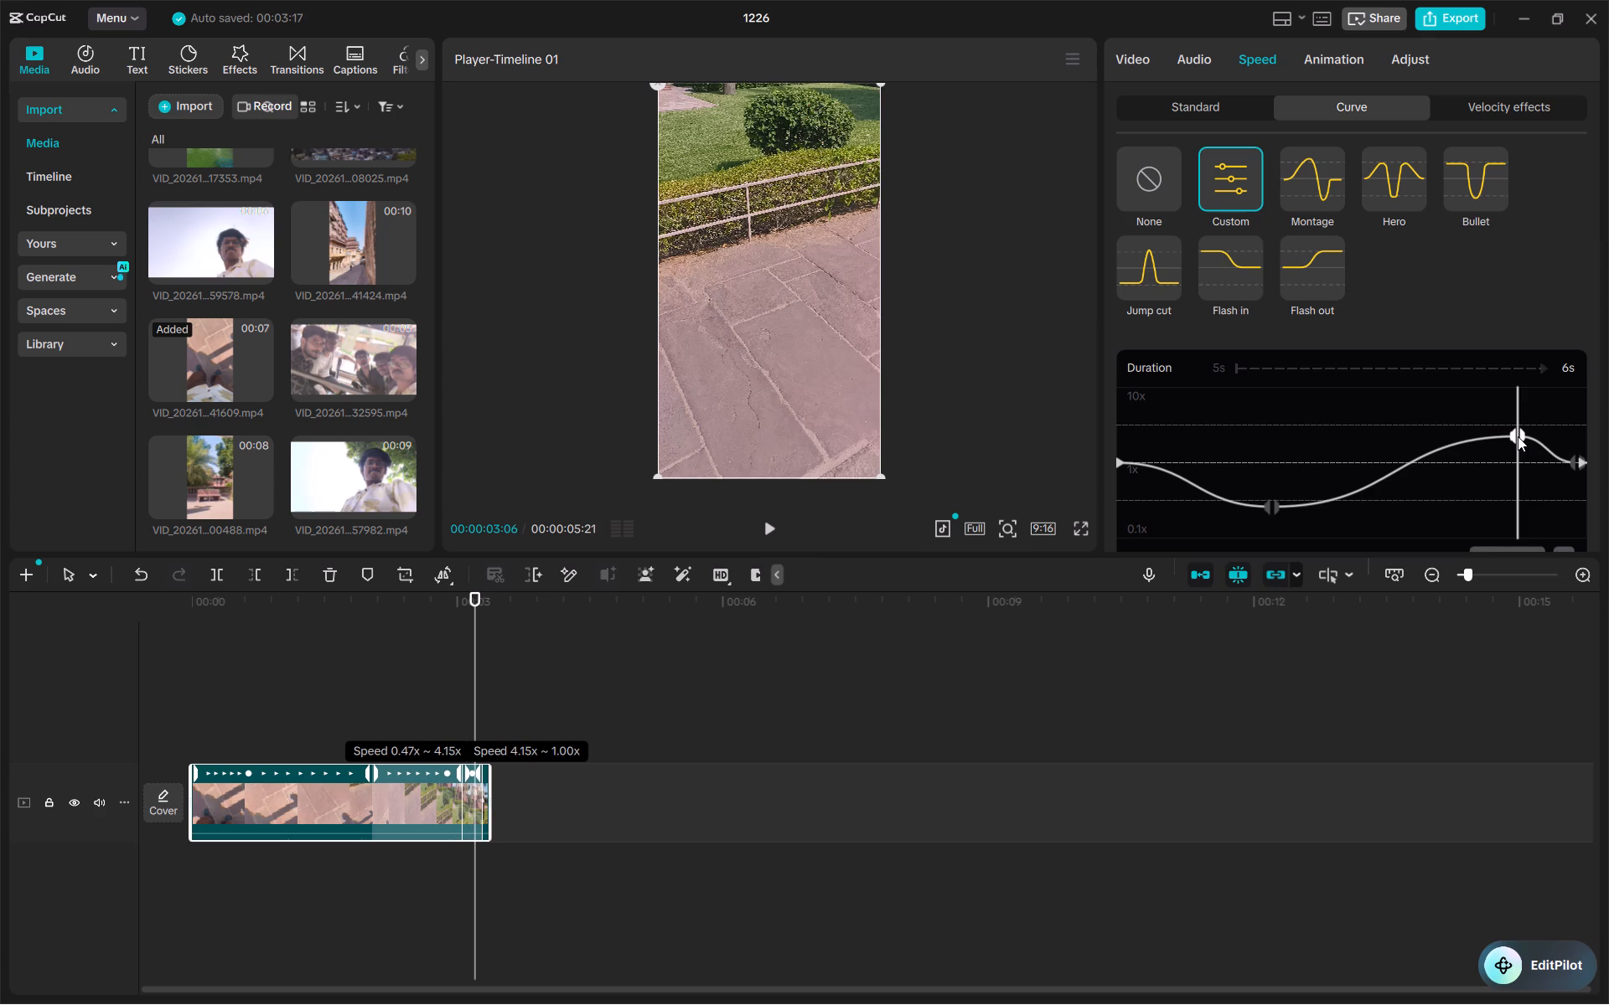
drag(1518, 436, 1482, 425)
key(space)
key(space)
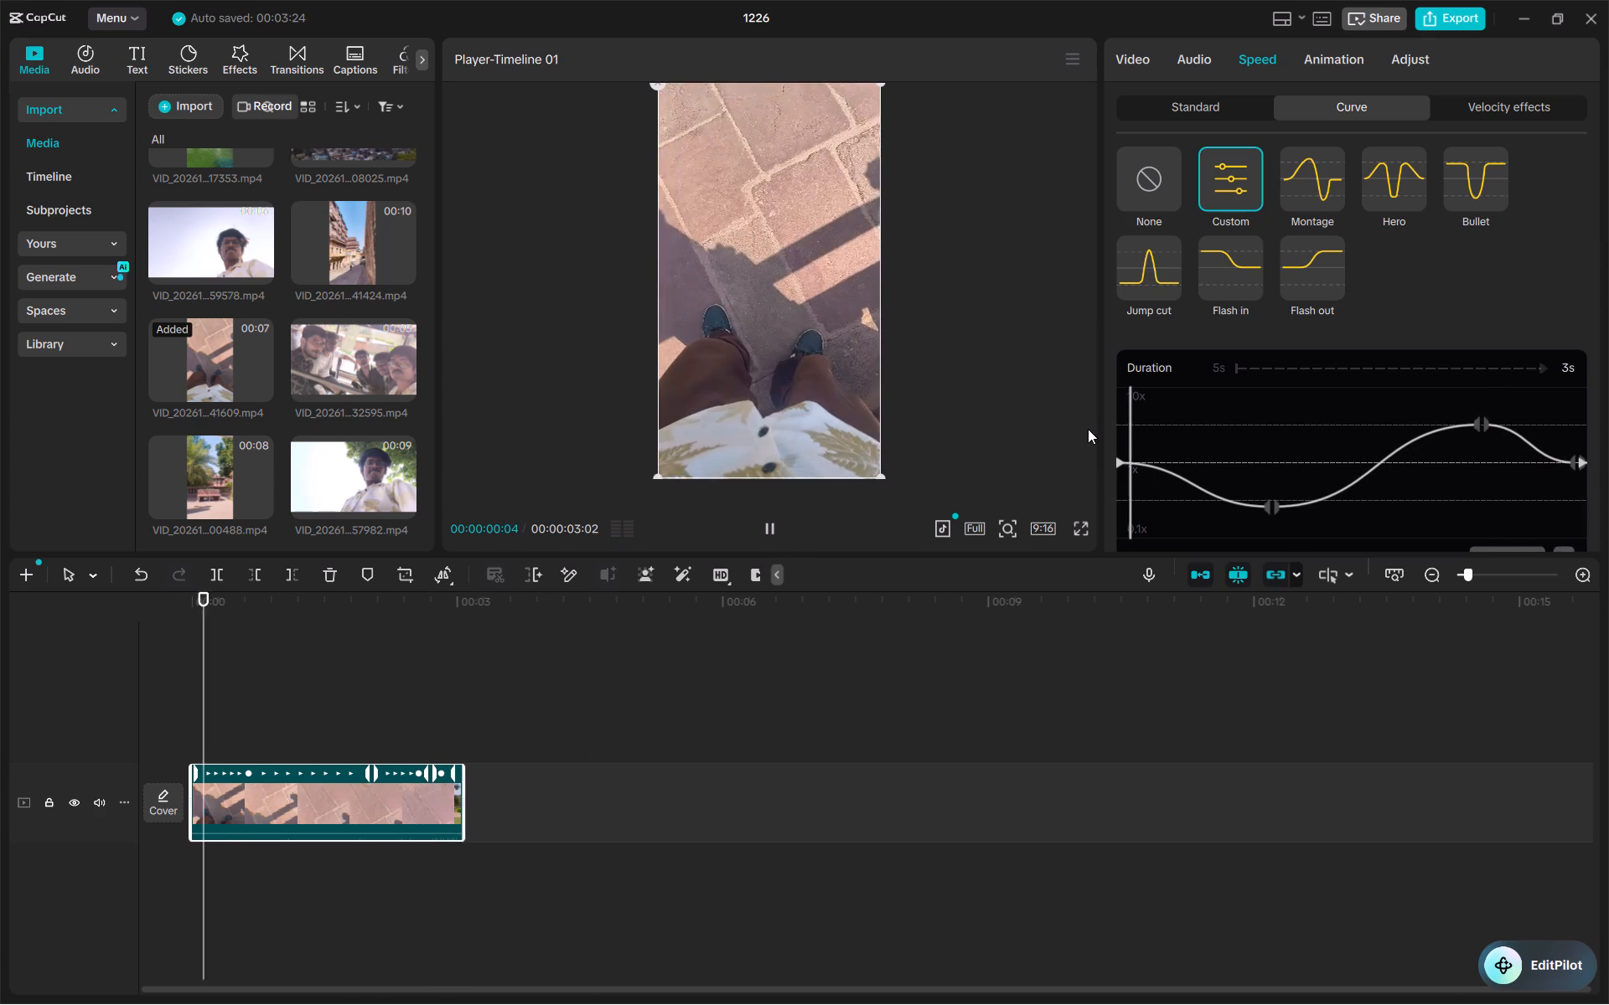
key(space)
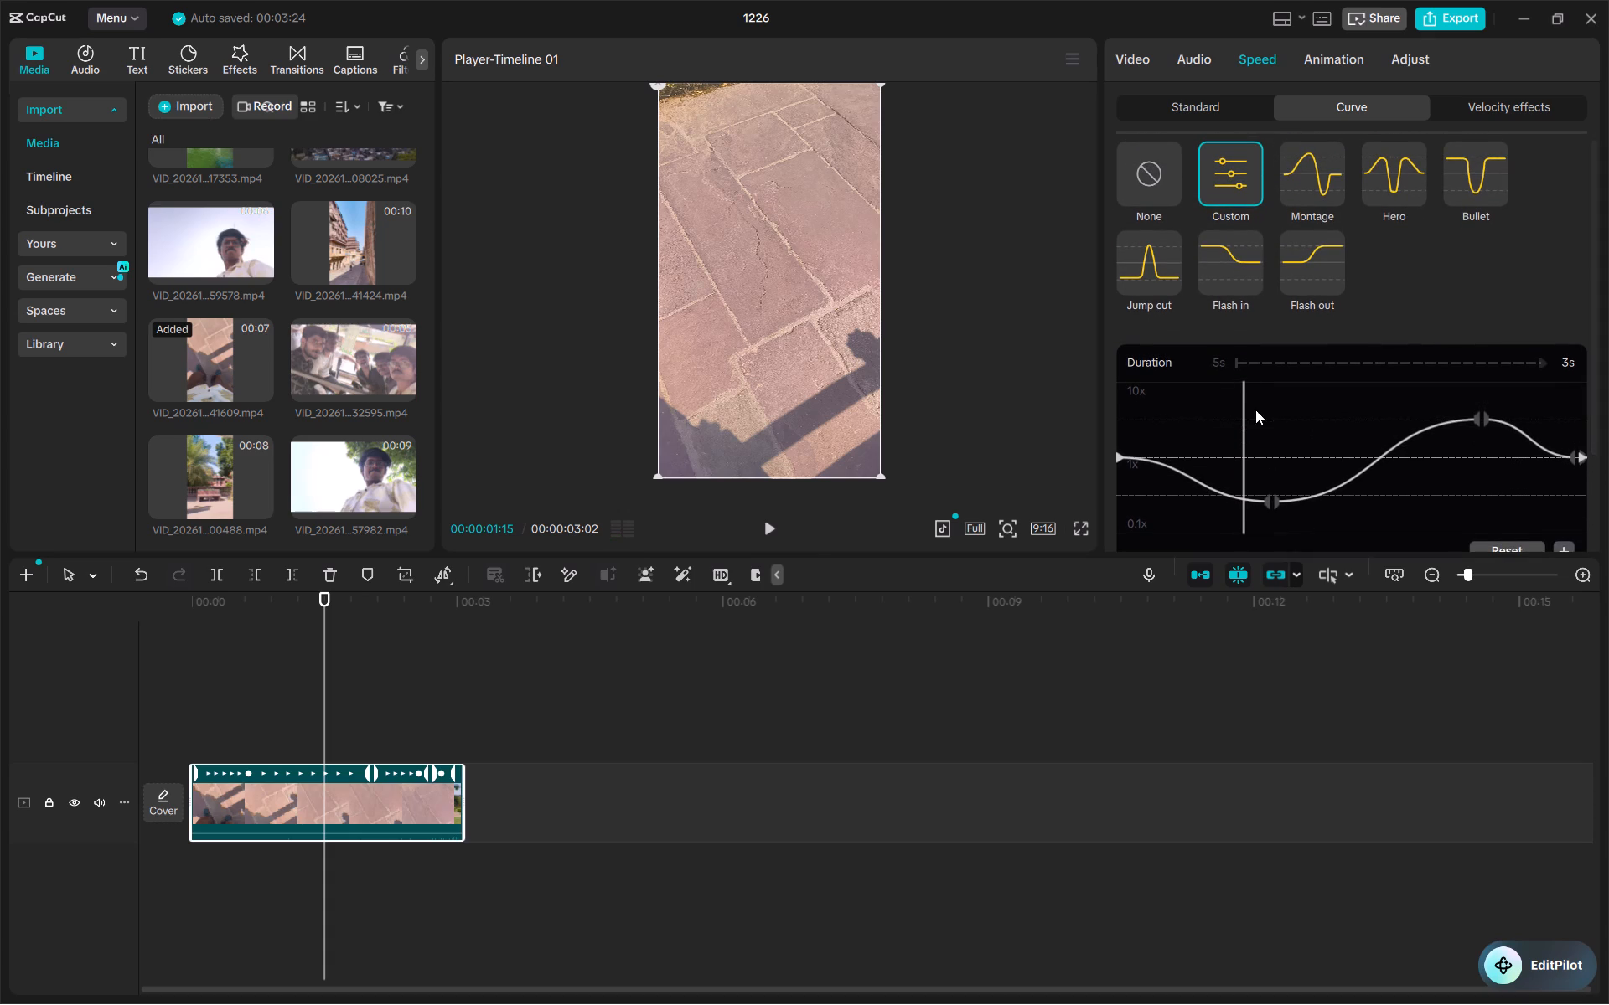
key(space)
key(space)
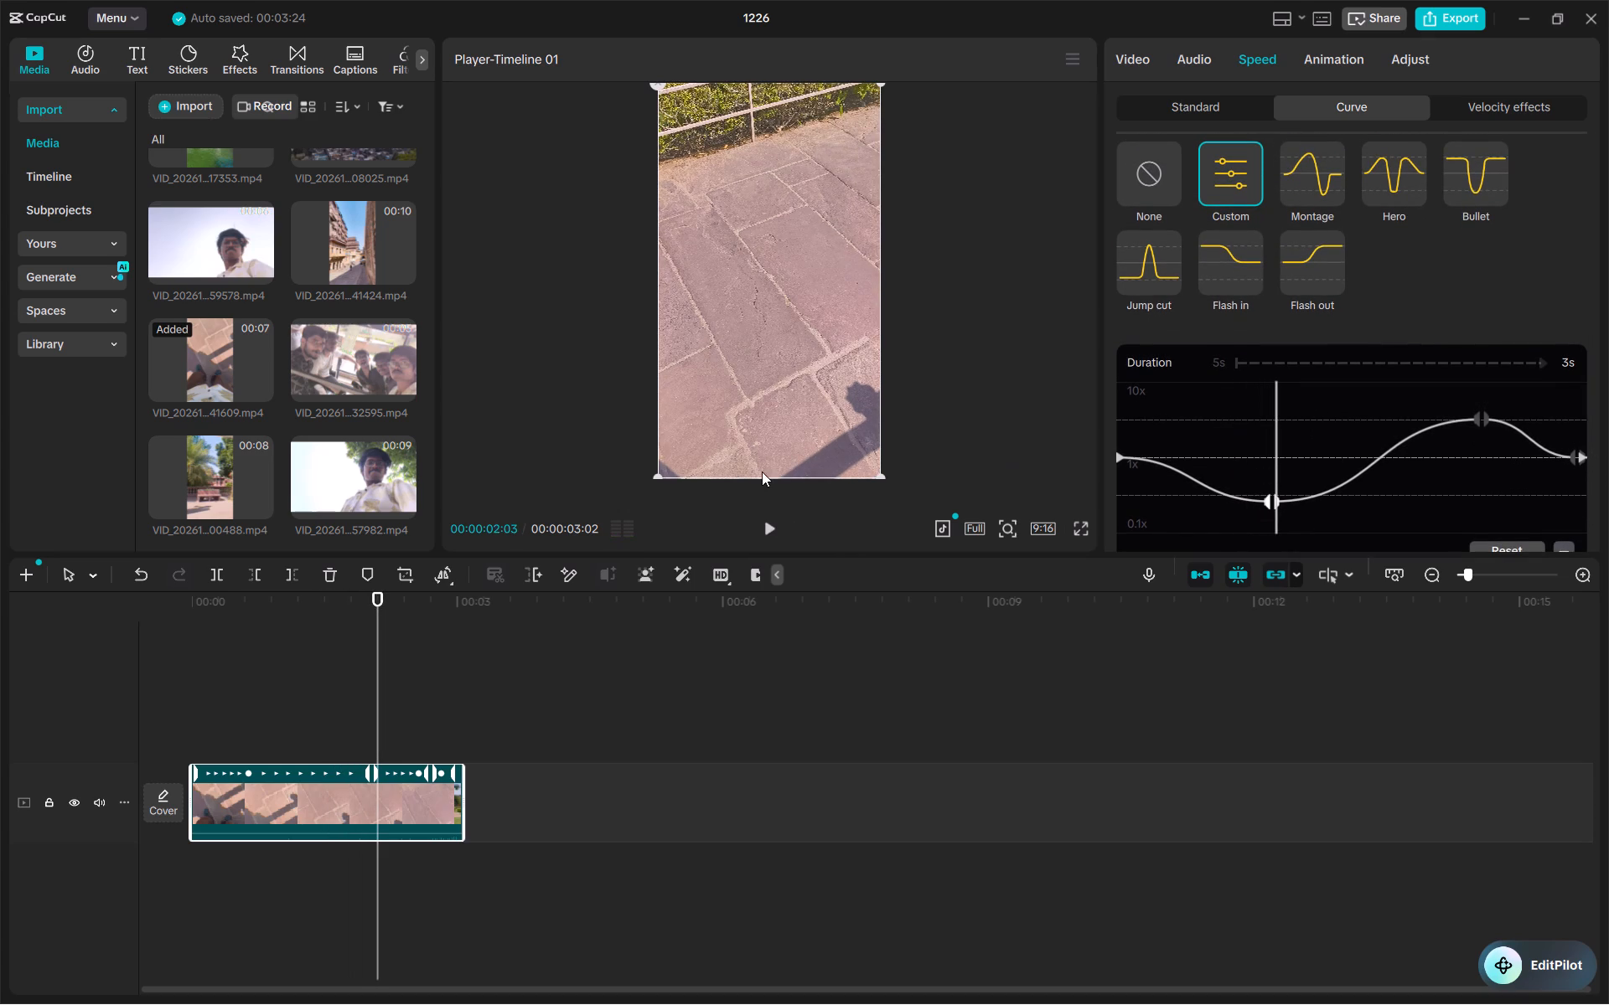
Move the speed curve's first inner point close to the start, raise both halves to about 5.22x, and preview the clip.
click(1270, 501)
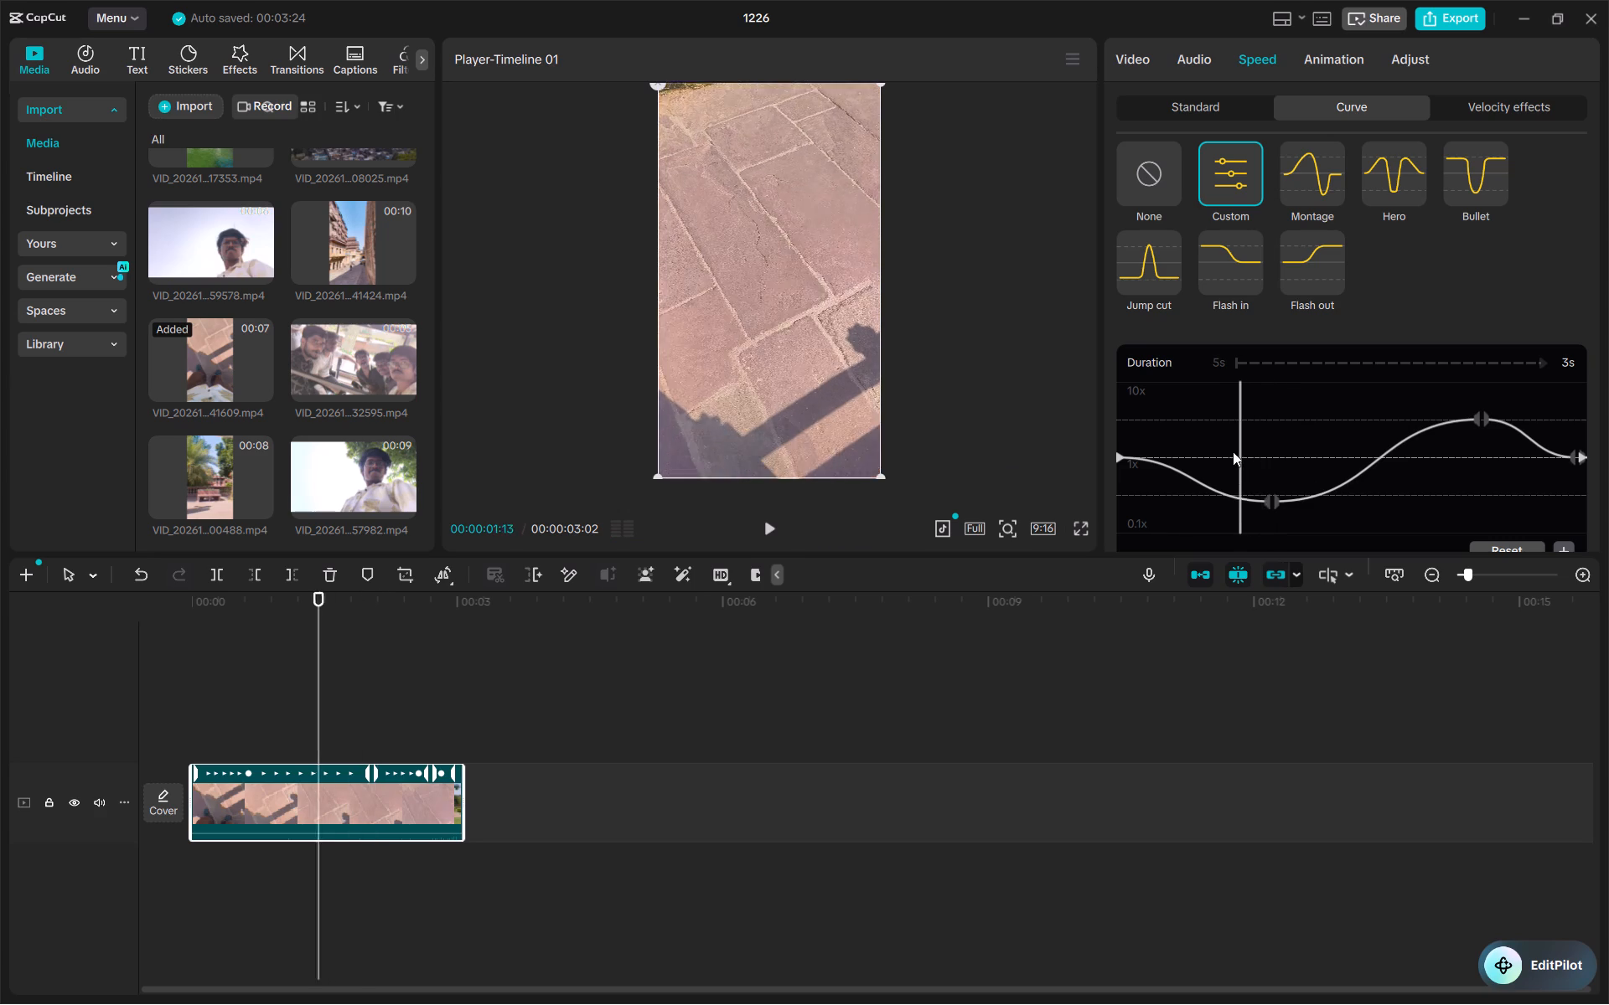
click(1273, 502)
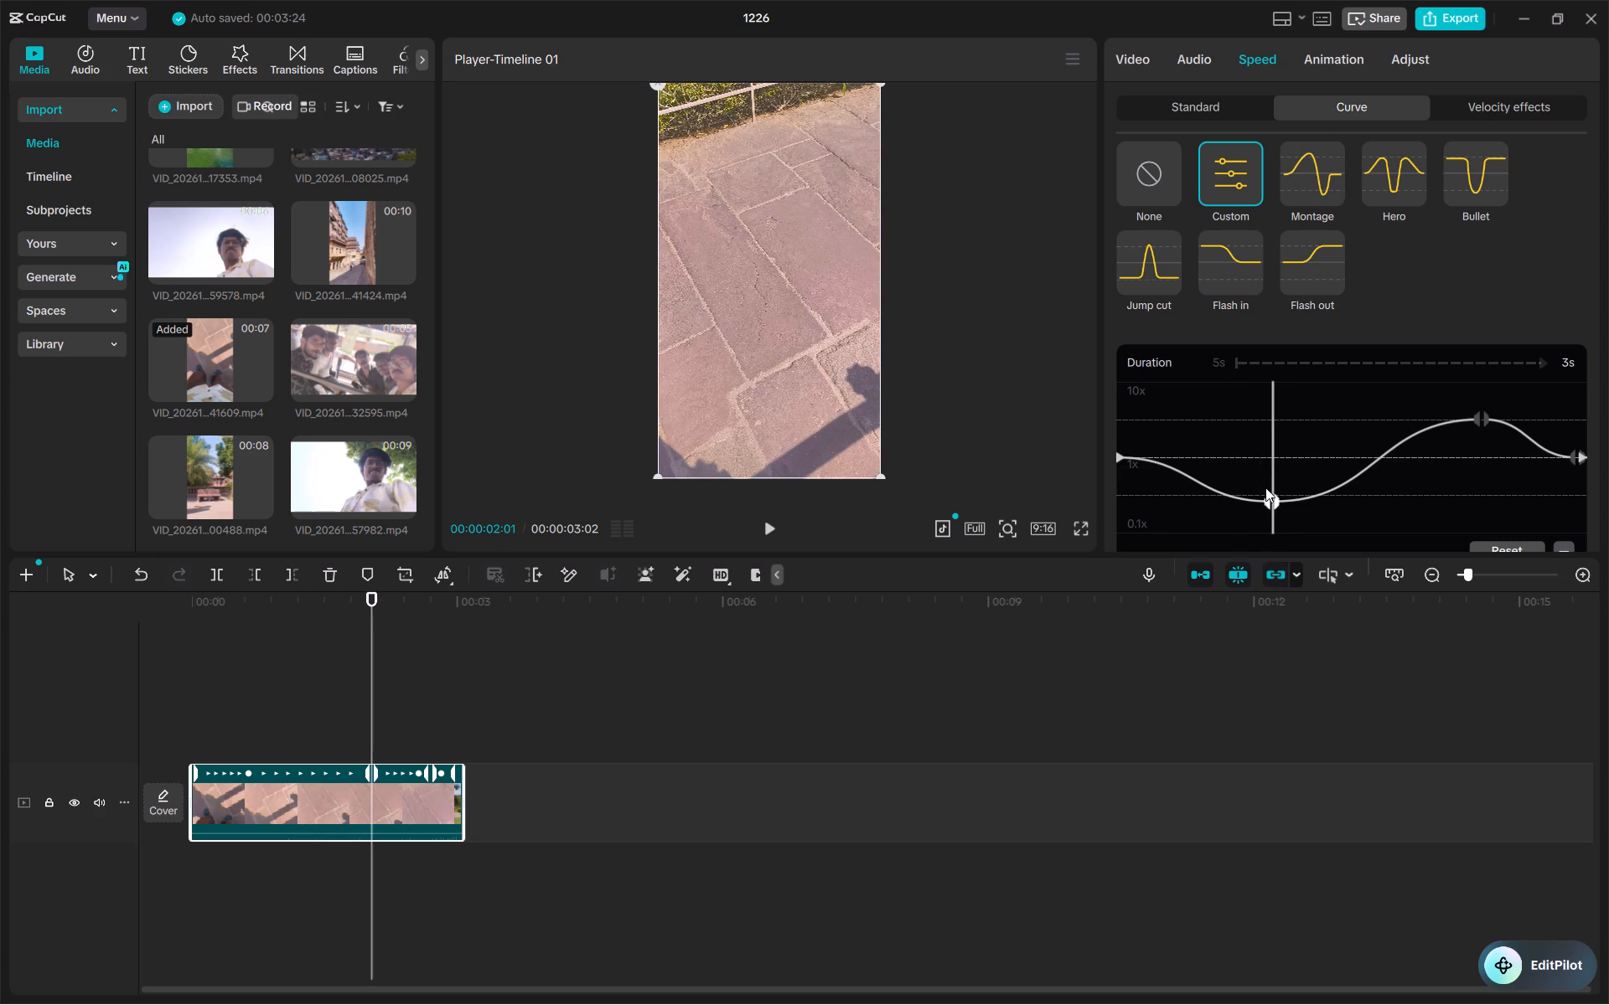
drag(1270, 495, 1215, 403)
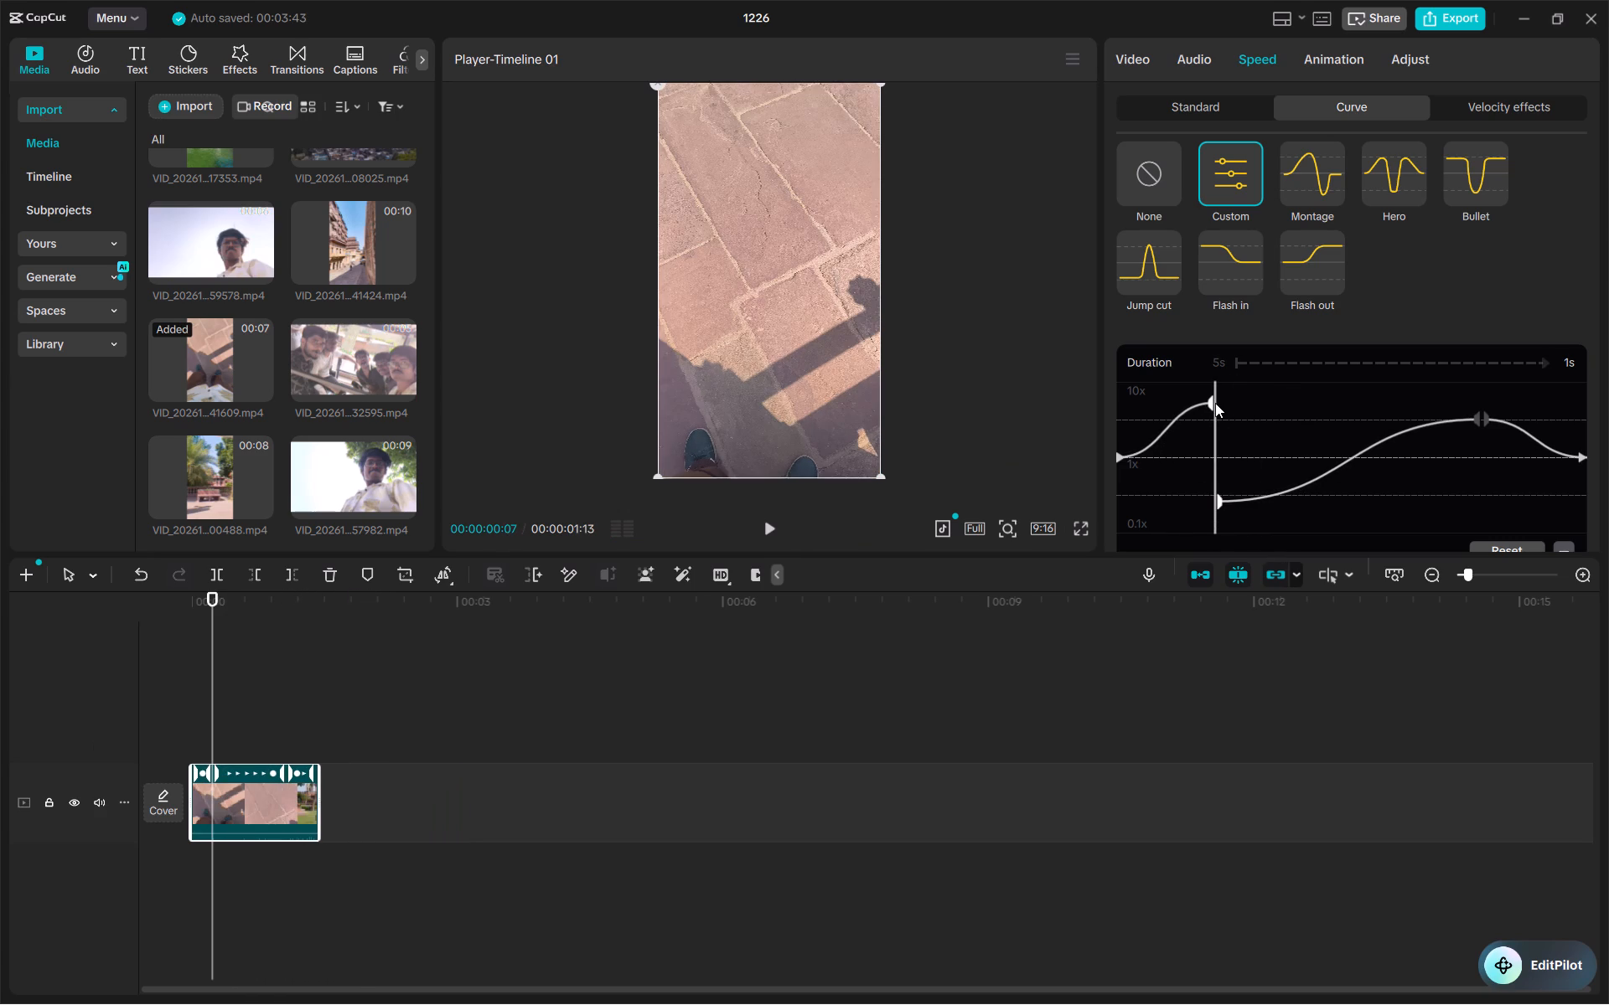
click(1209, 461)
drag(1214, 492, 1220, 432)
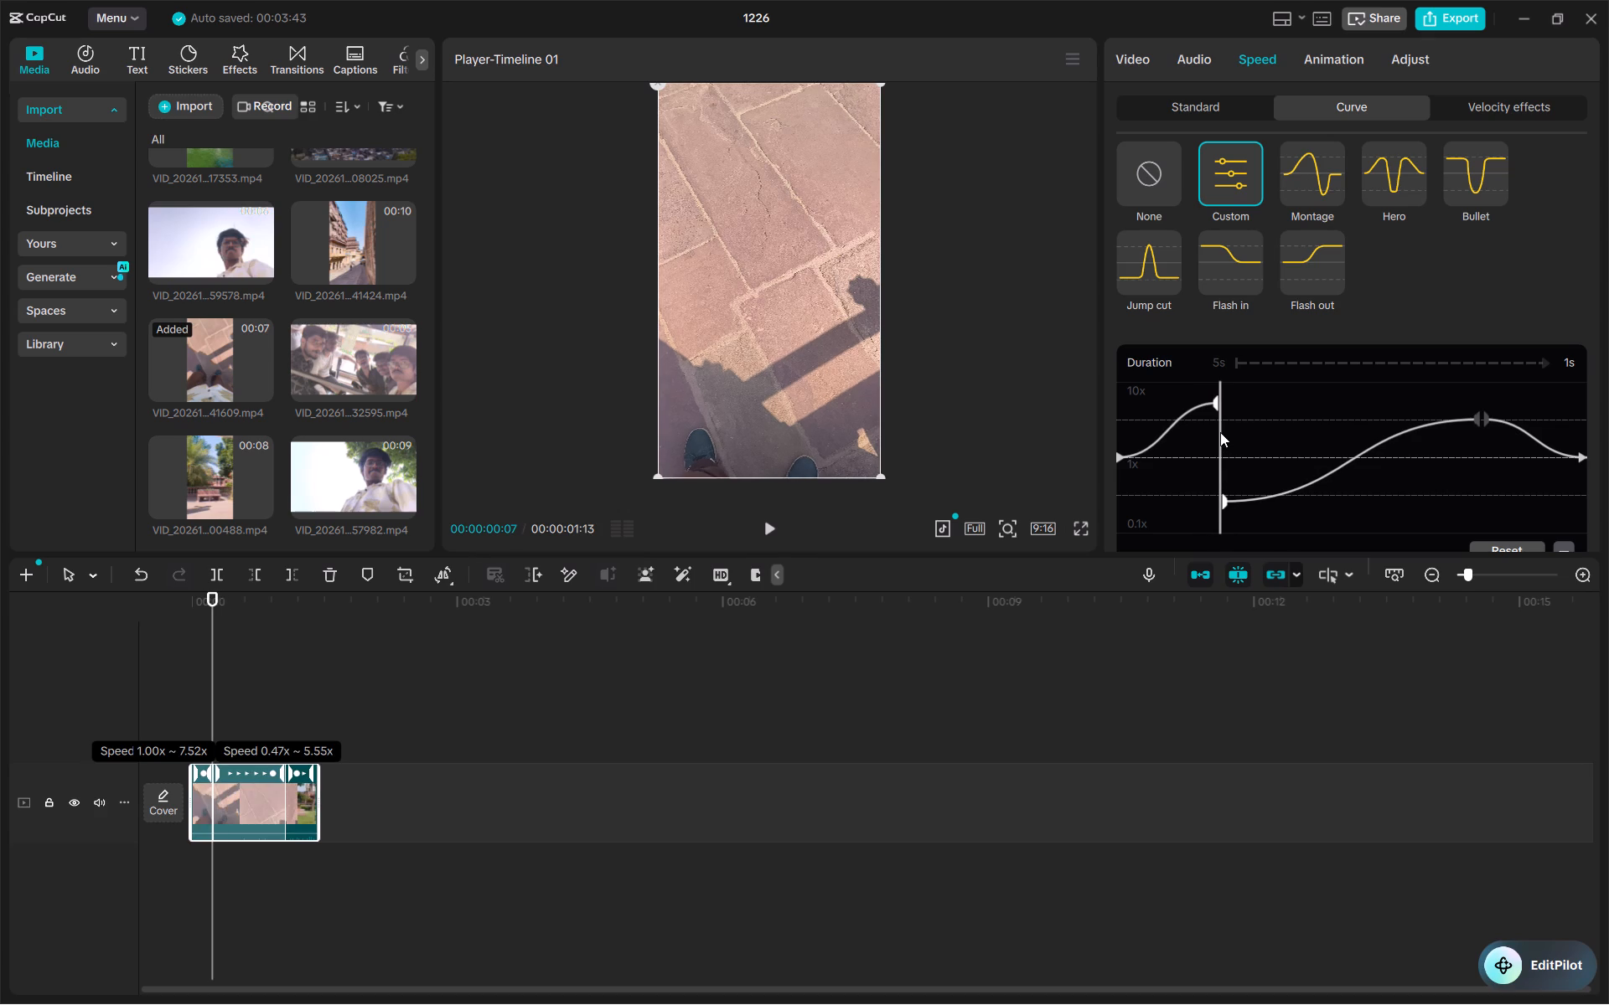
drag(1220, 432, 1182, 462)
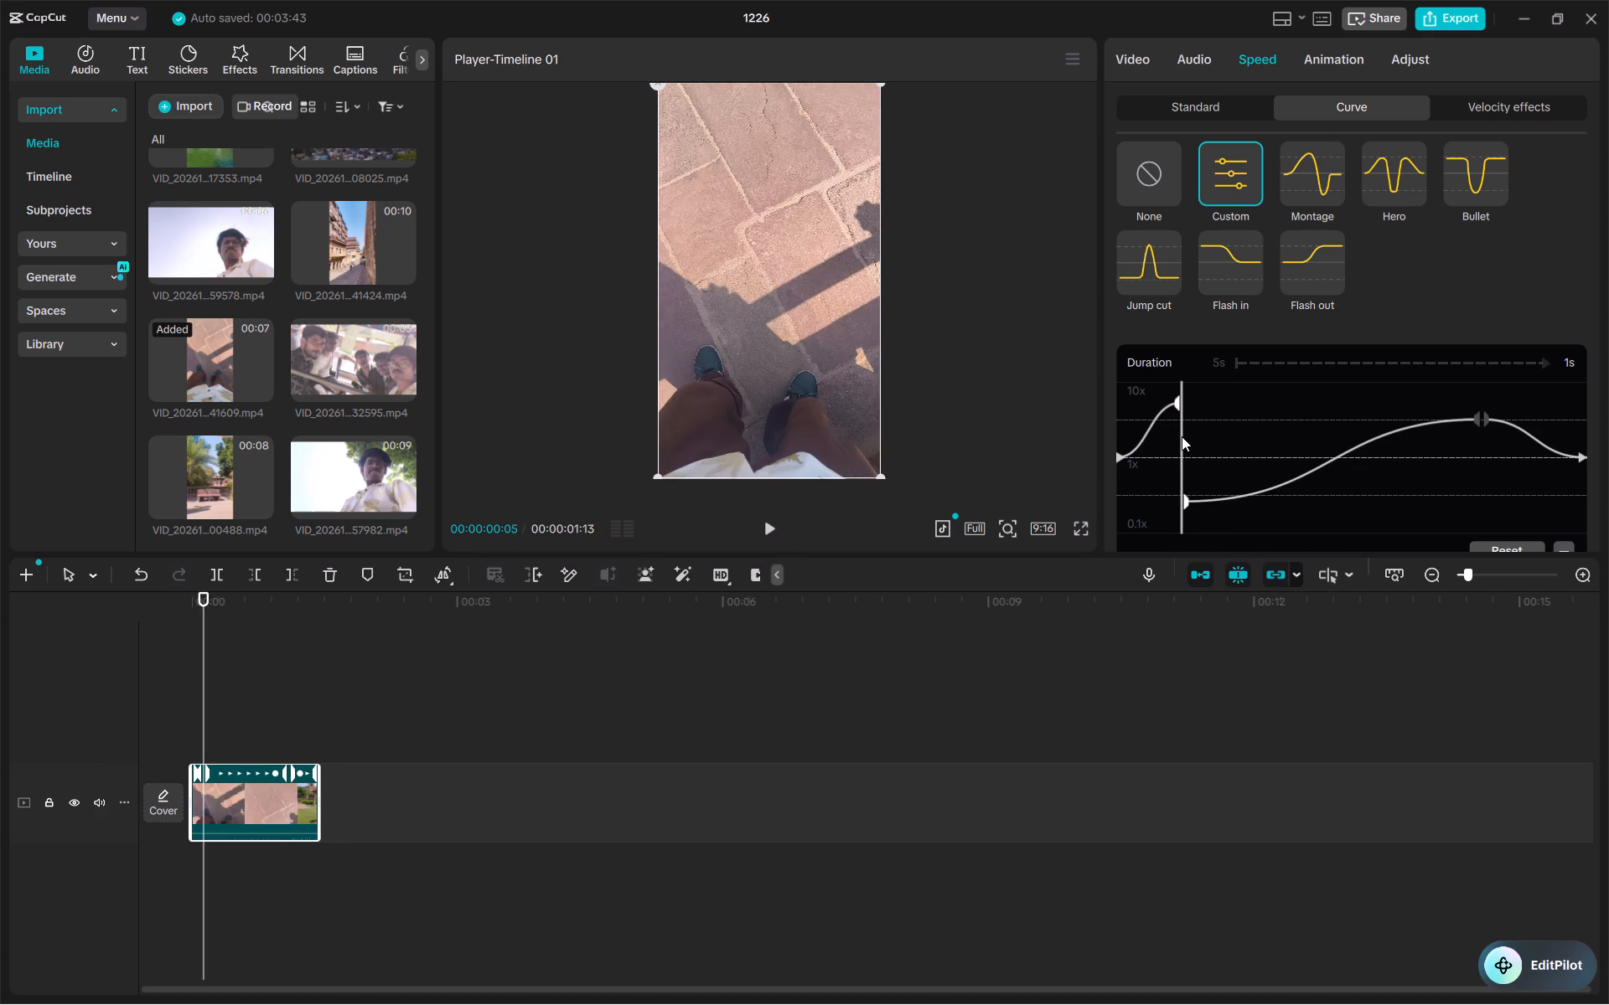
double_click(1177, 403)
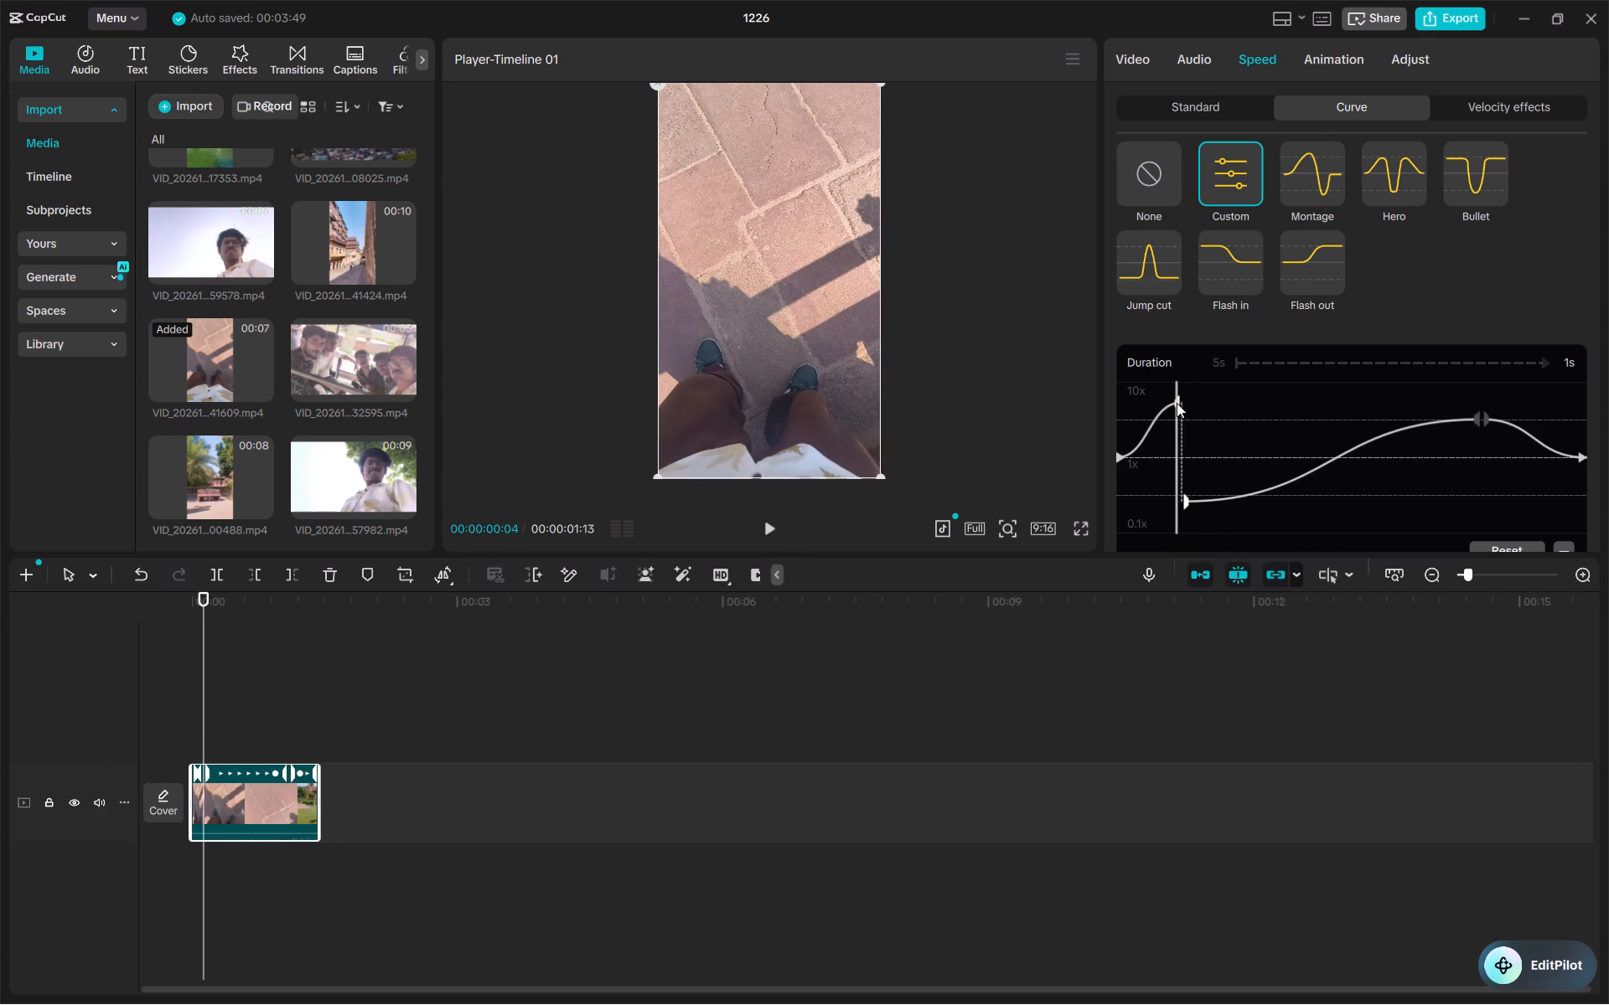
drag(1176, 409, 1177, 441)
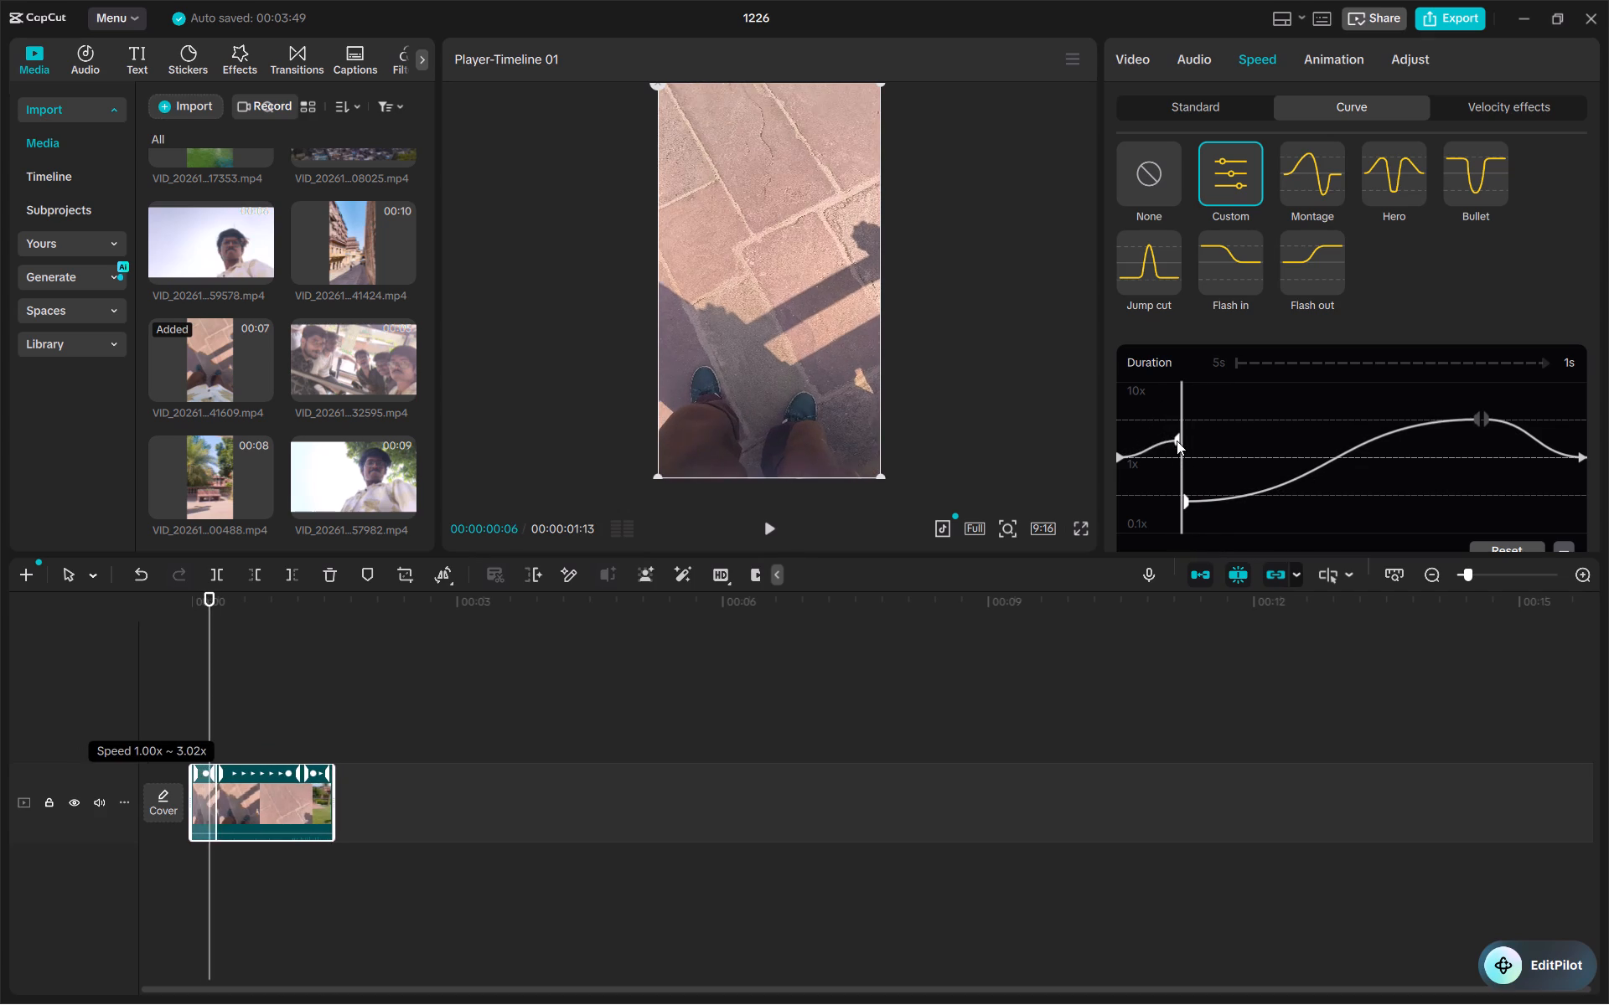
drag(1177, 441, 1176, 422)
drag(1184, 497, 1182, 488)
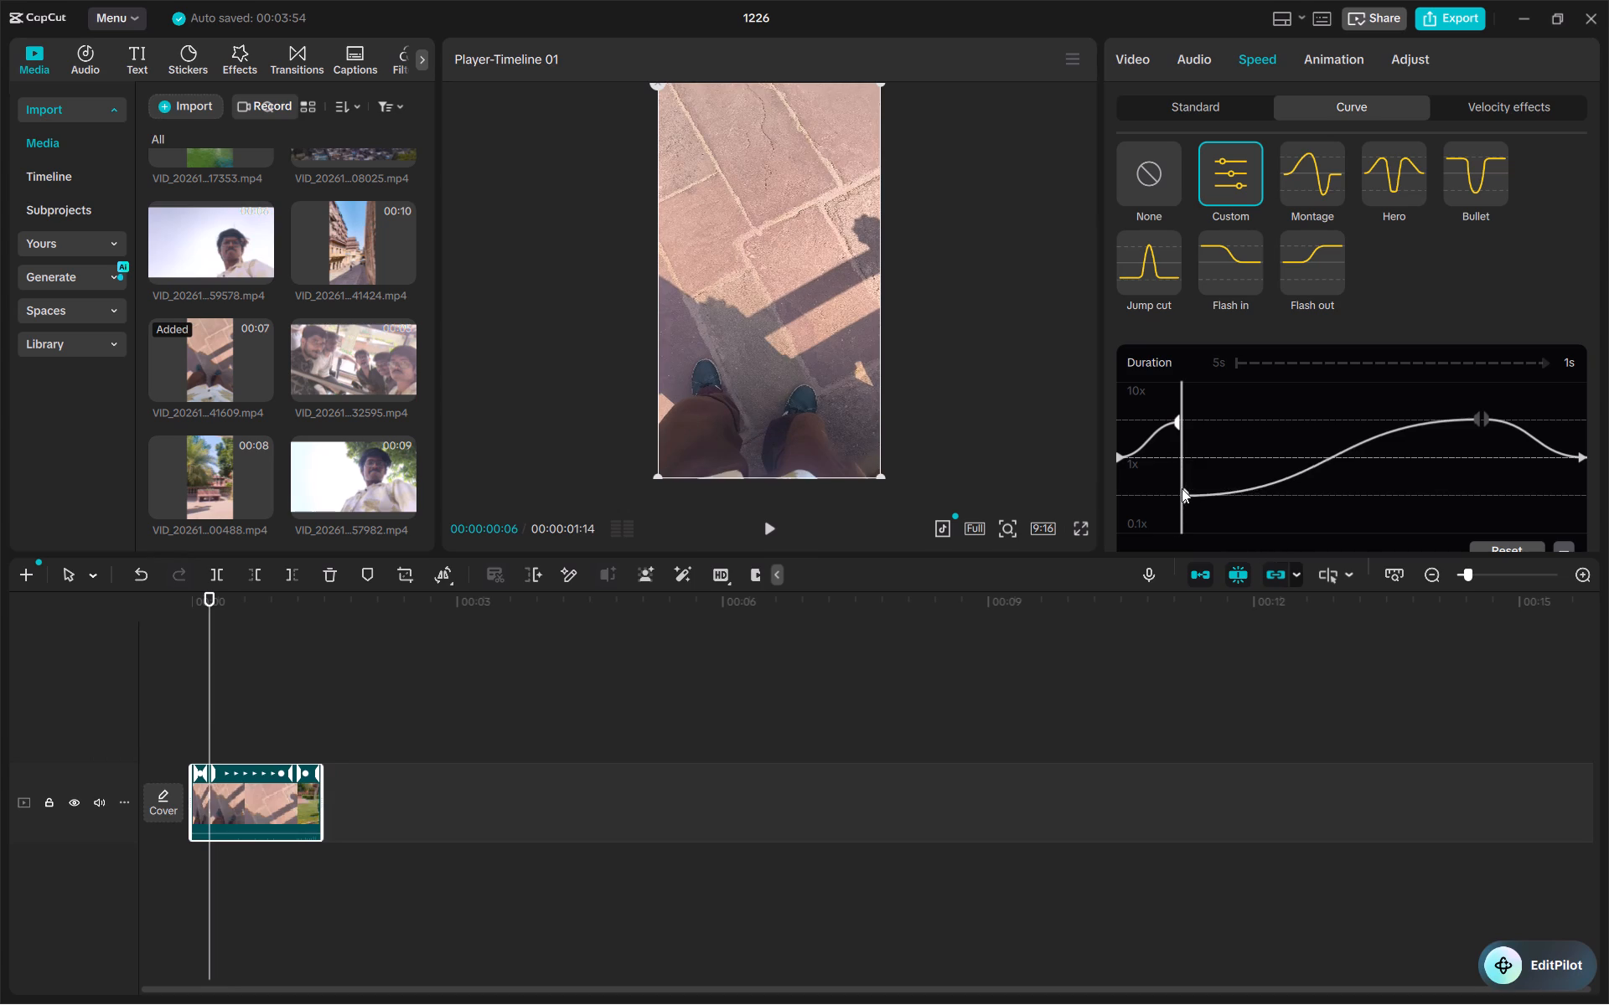
drag(1182, 488, 1177, 419)
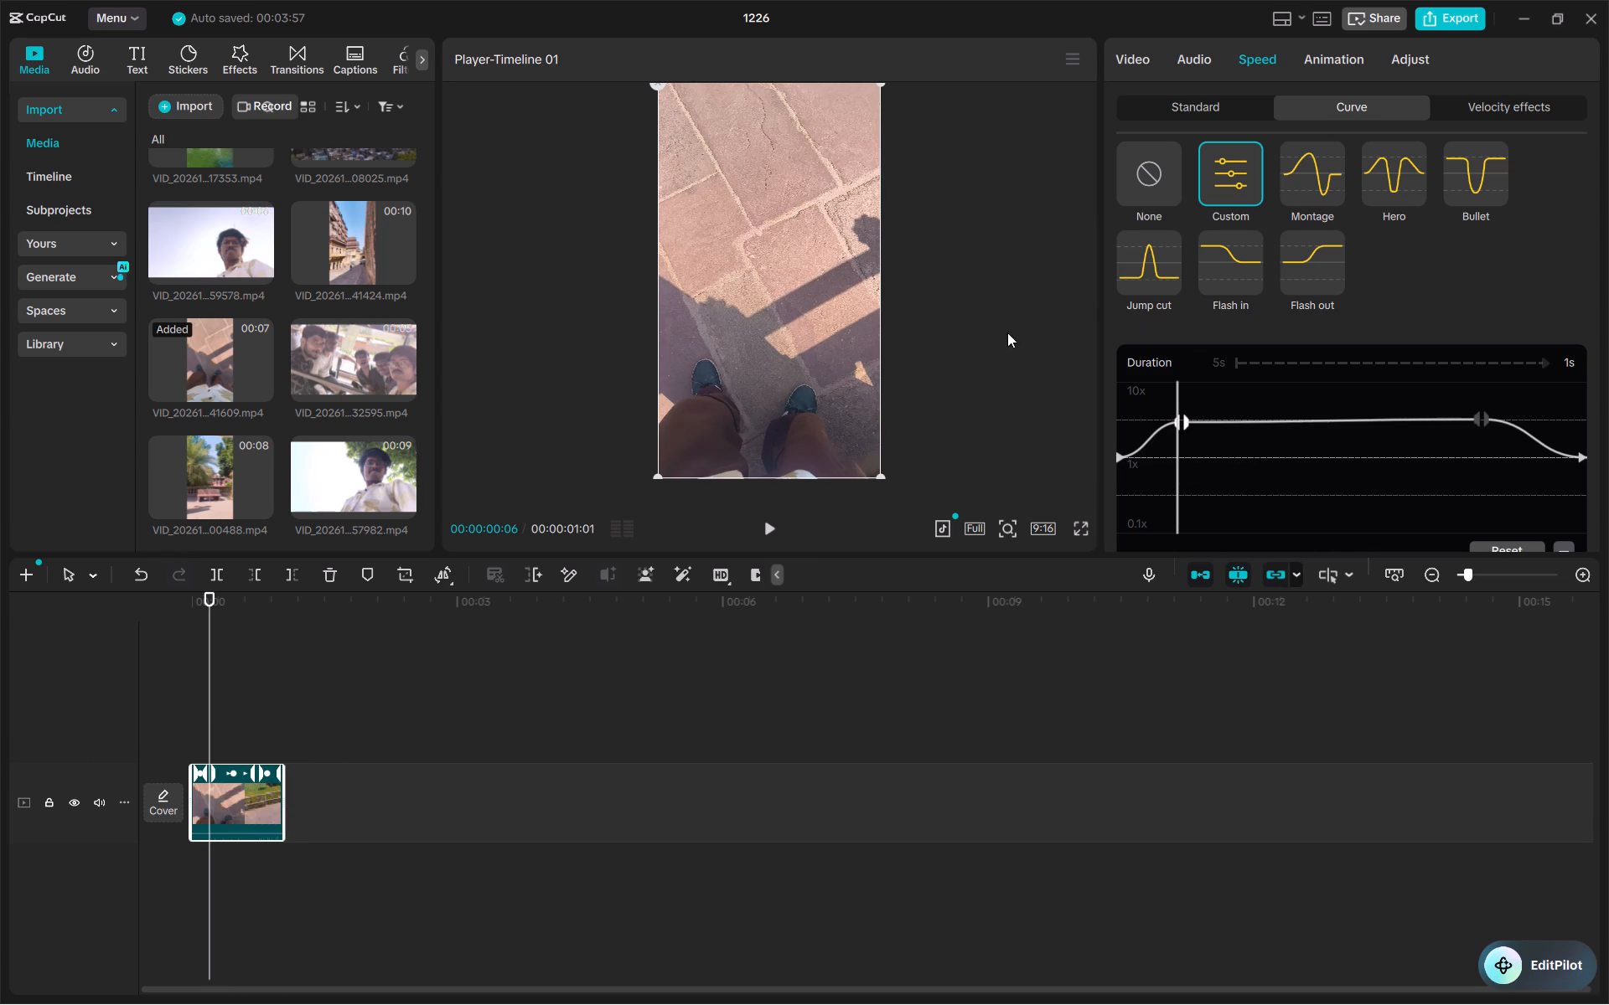
key(space)
key(space)
key(space)
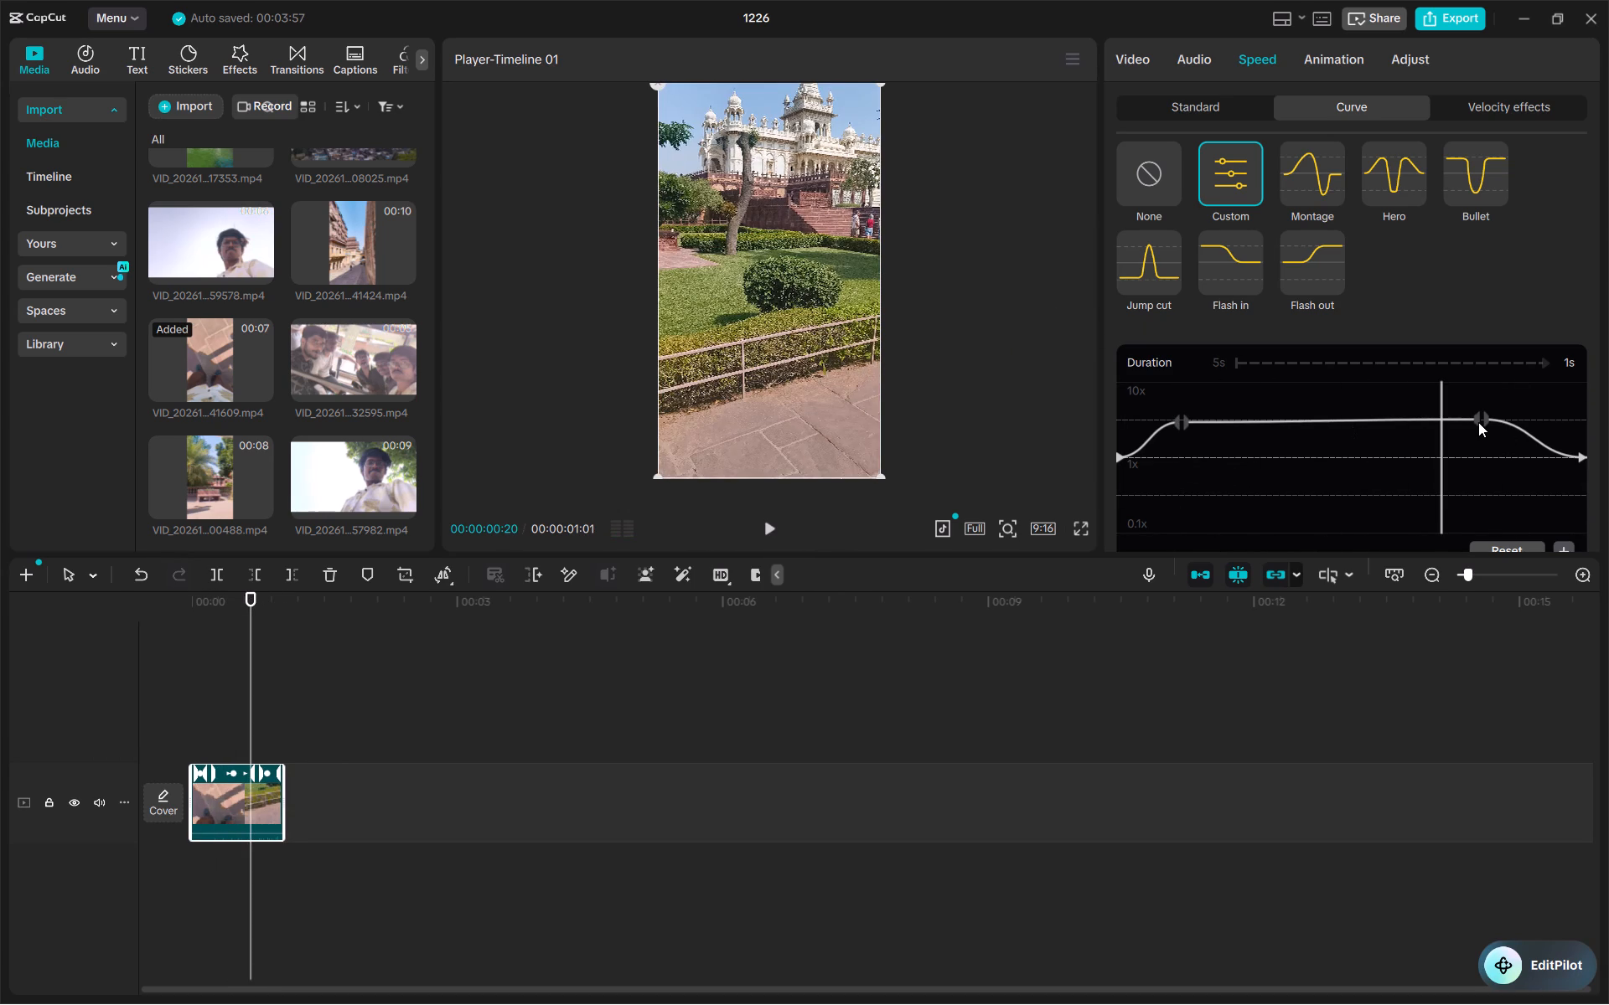
Move the second inner point much earlier, lower both its halves to about 0.70x, and preview the clip from the start.
drag(1478, 422, 1300, 428)
drag(1297, 416, 1291, 476)
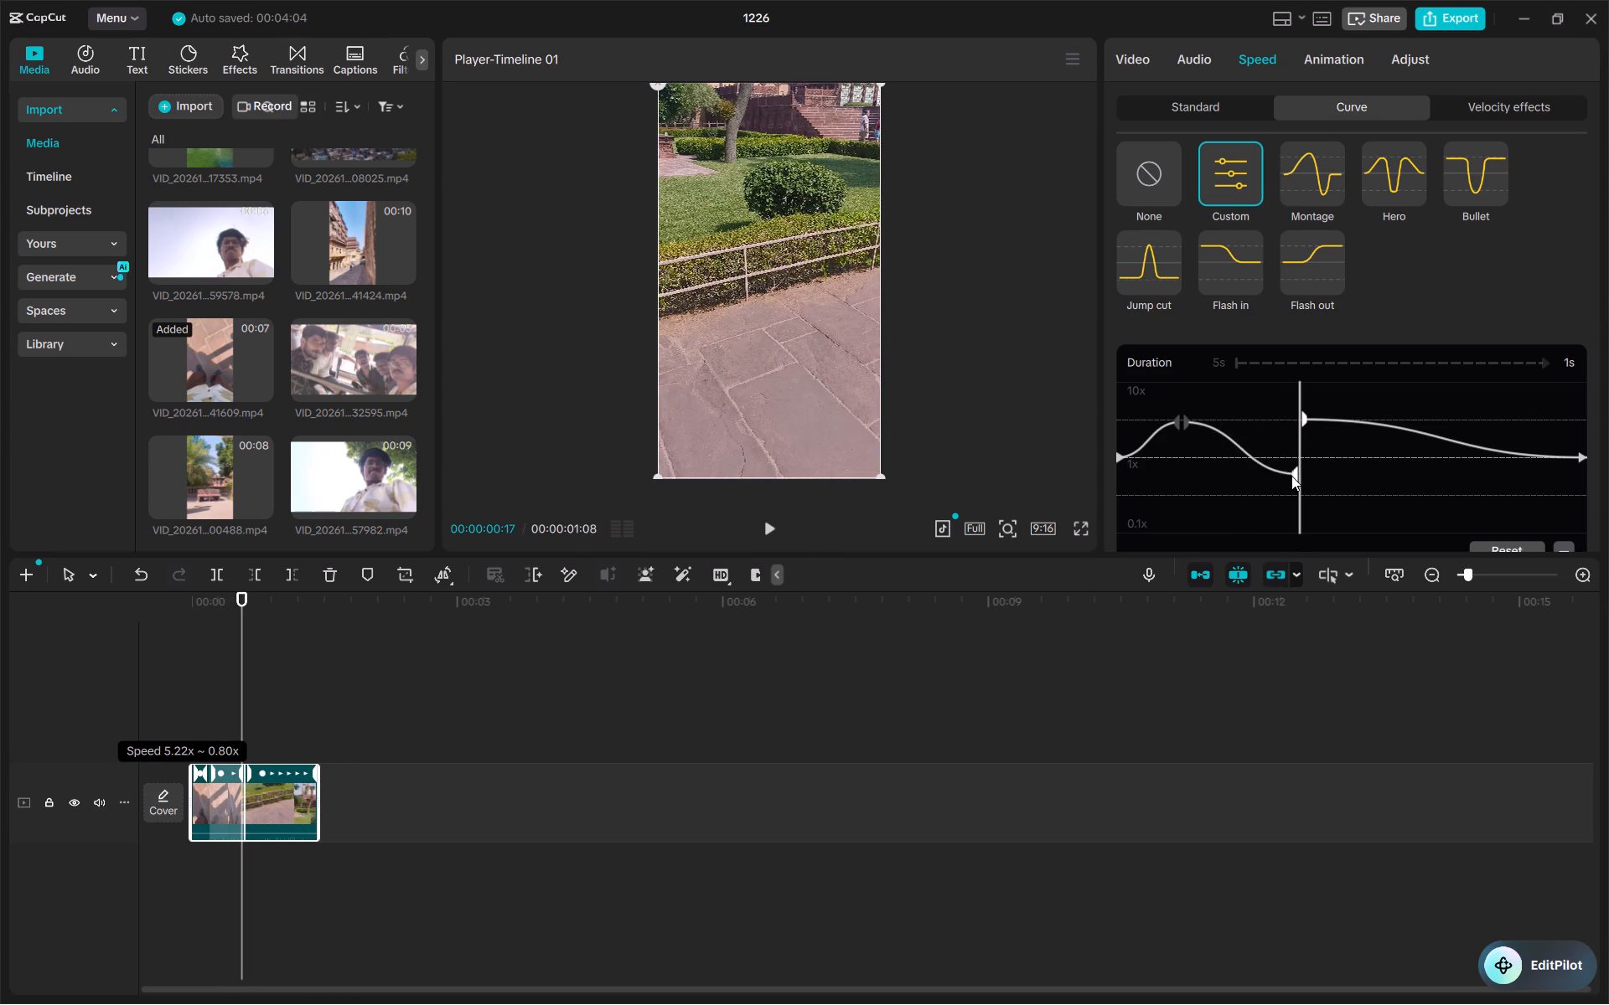
drag(1291, 476, 1292, 476)
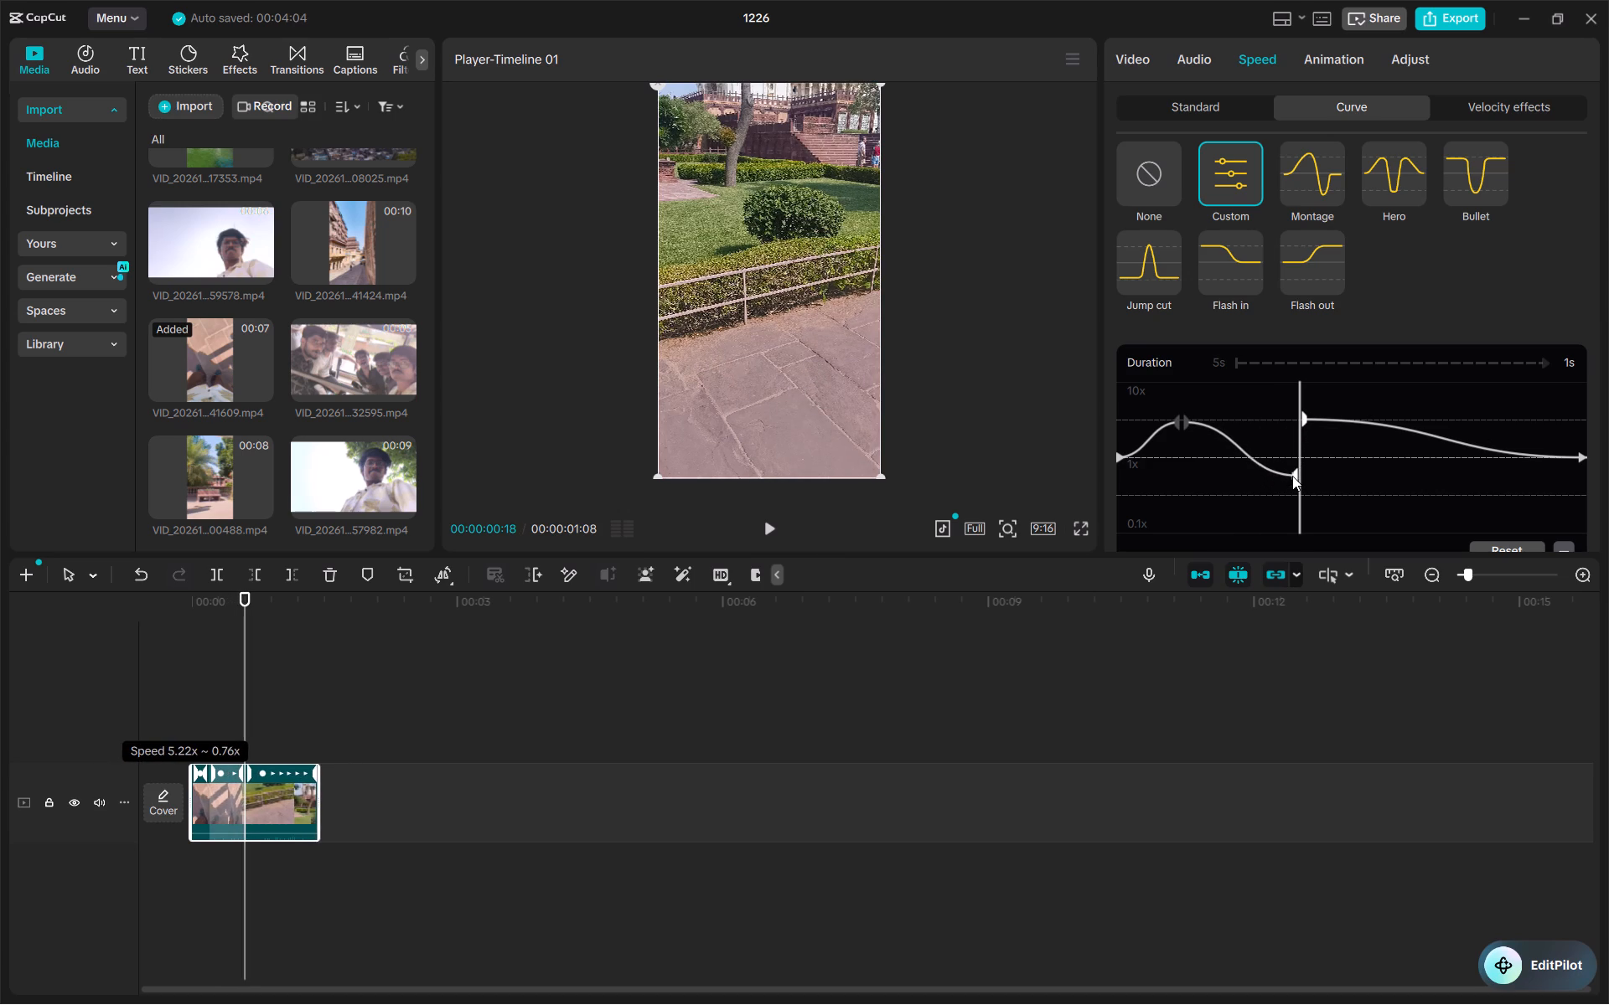
drag(1292, 476, 1295, 482)
drag(1302, 414, 1298, 466)
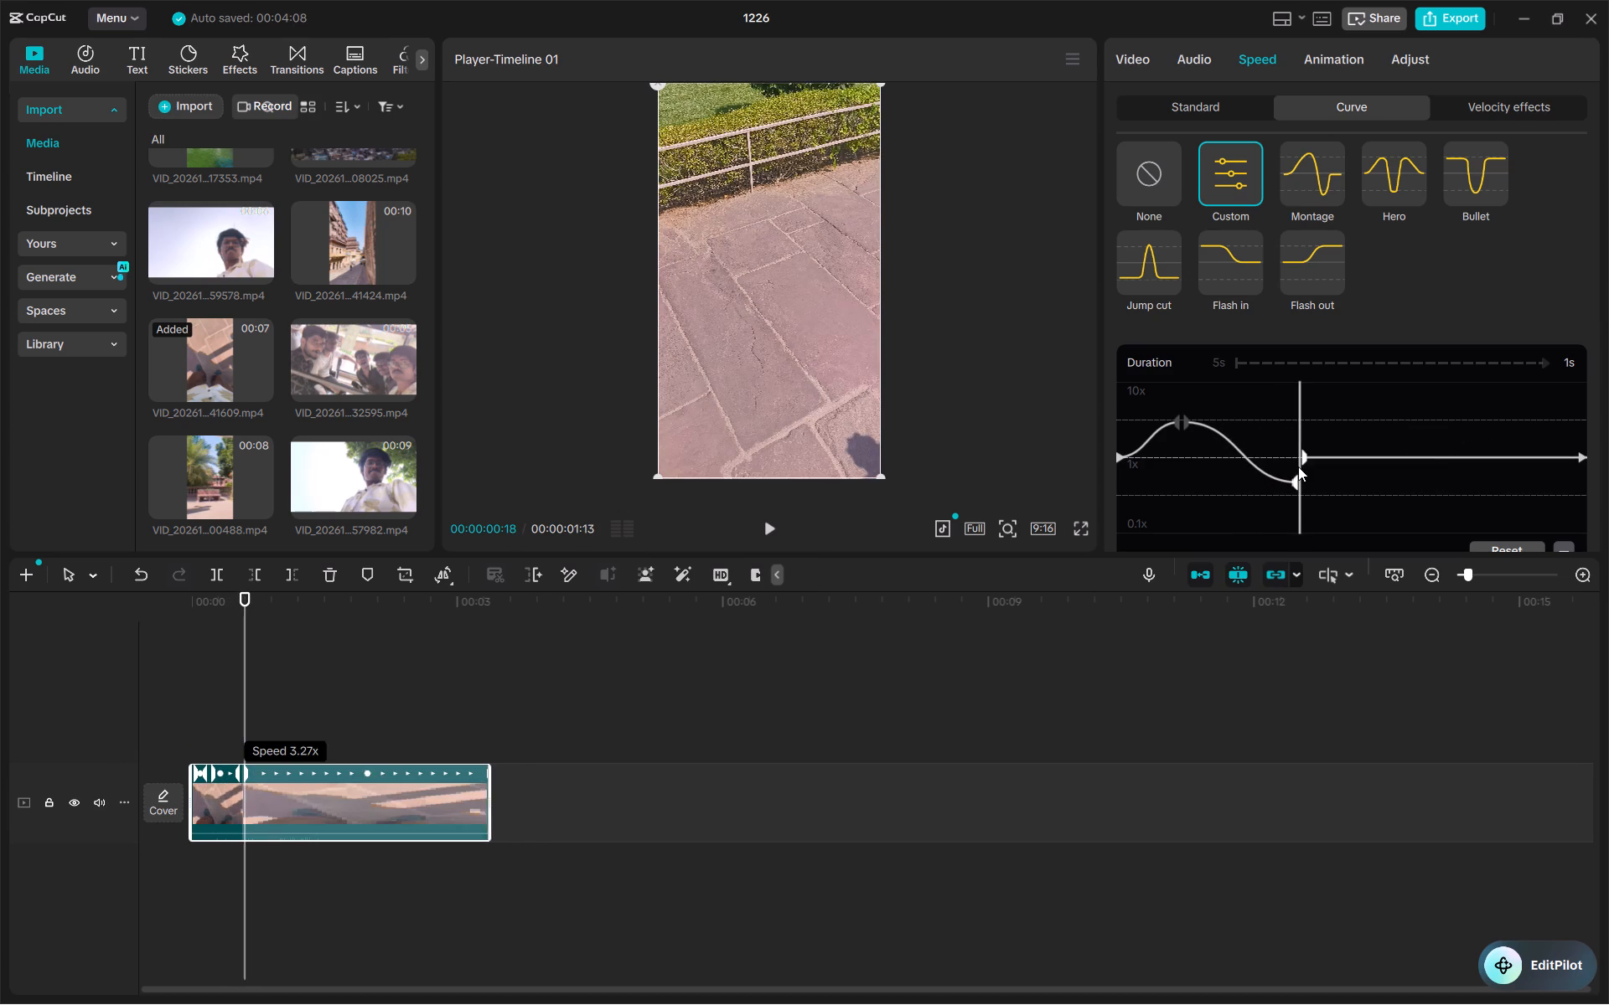
drag(1298, 466, 1297, 485)
key(space)
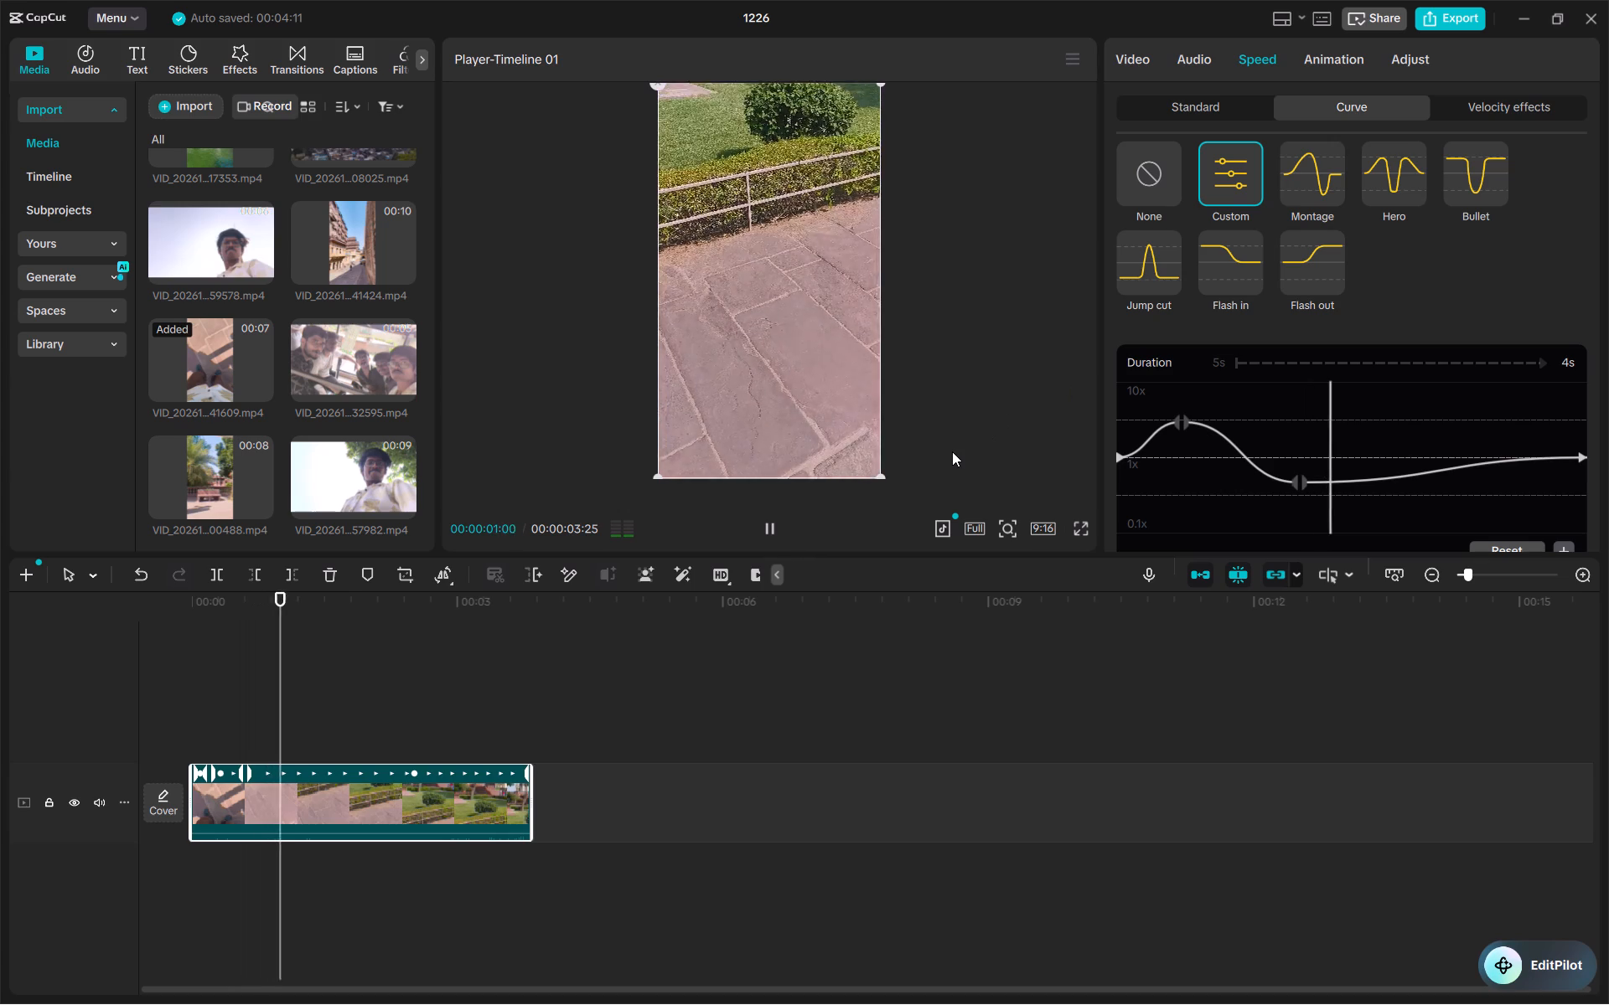
drag(1438, 438, 779, 480)
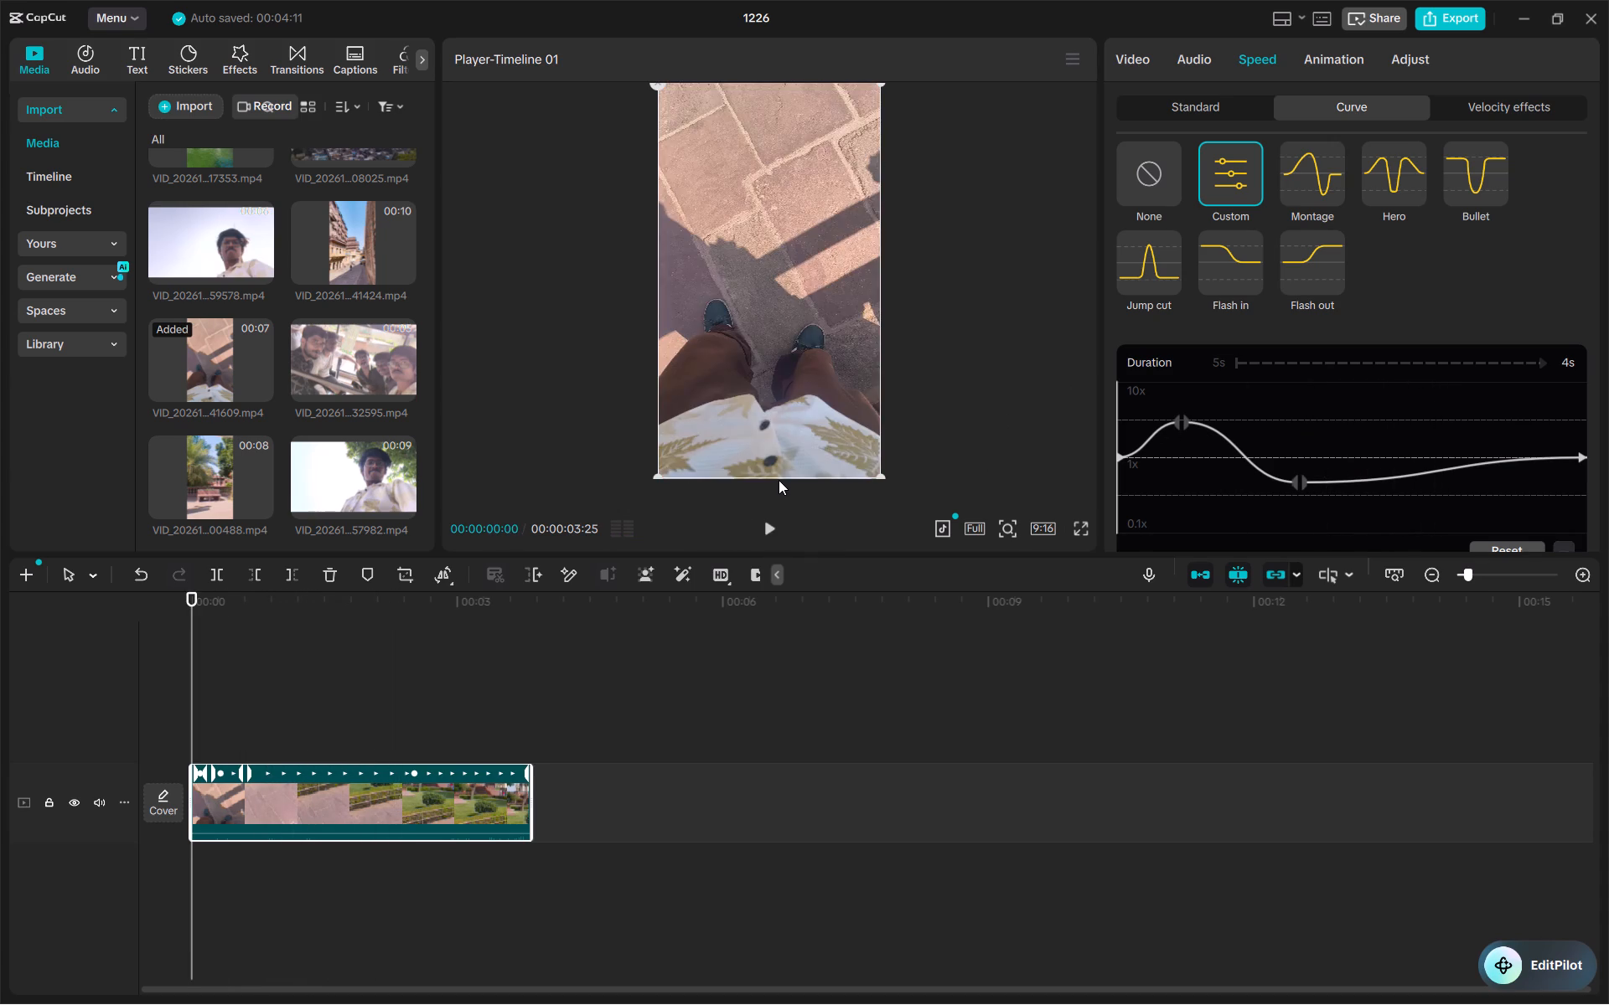
key(space)
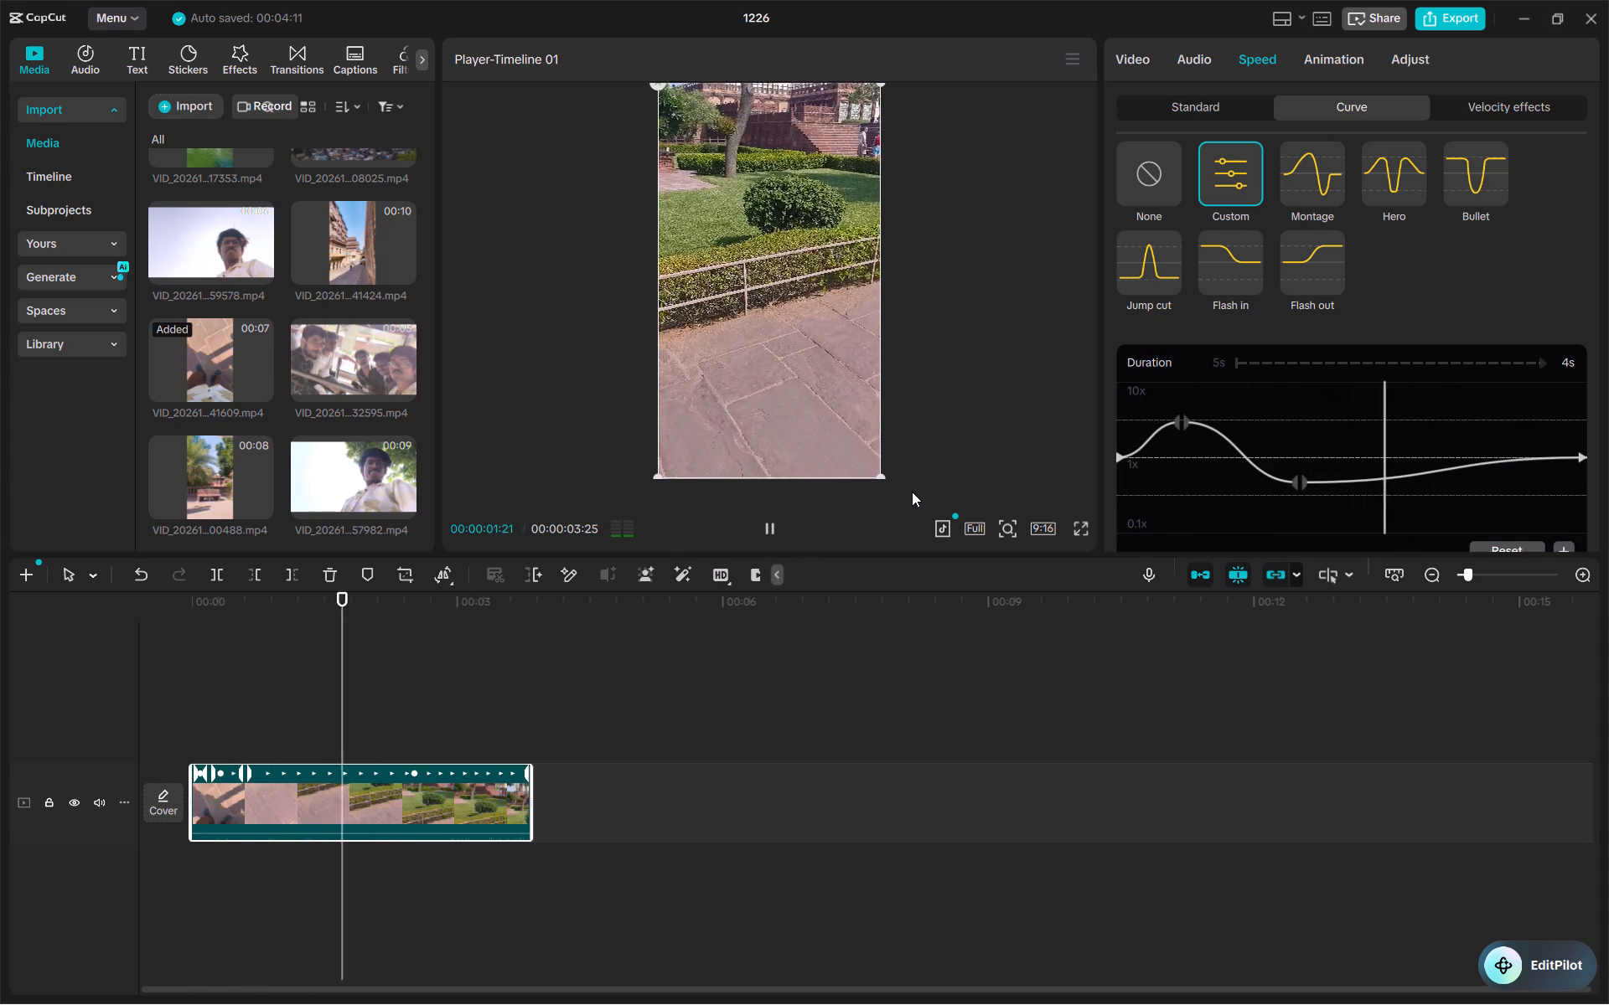
key(space)
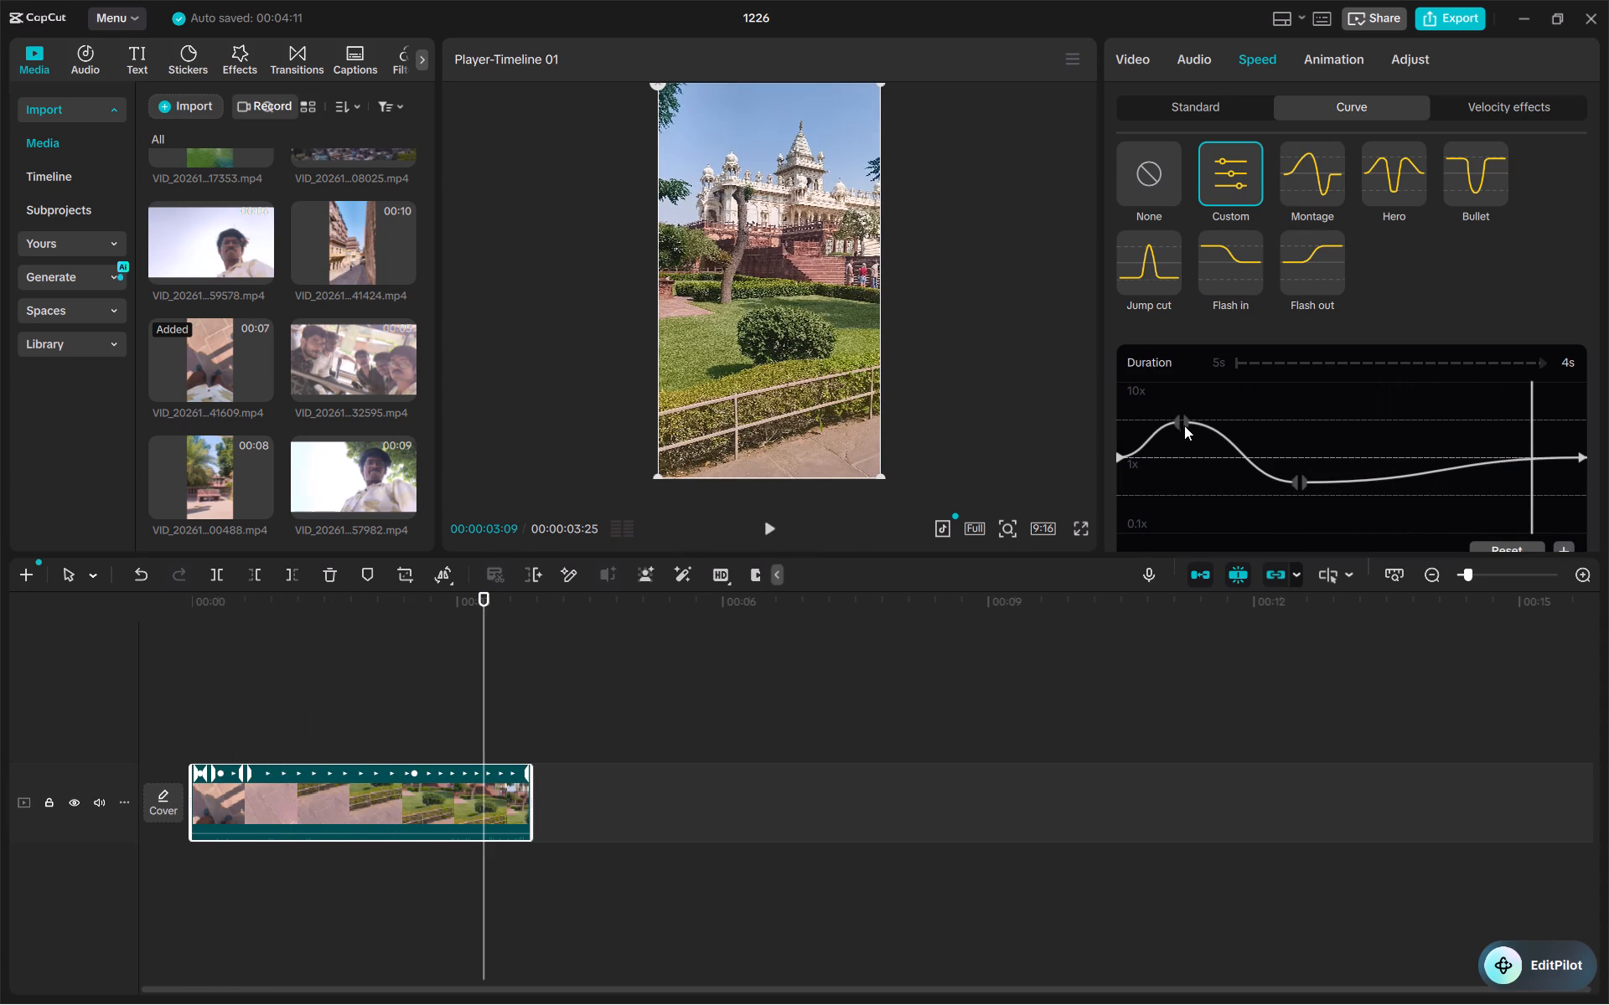
Move the first inner point later, close before the slow second point, keeping both halves at about 5.22x.
drag(1184, 425, 1253, 414)
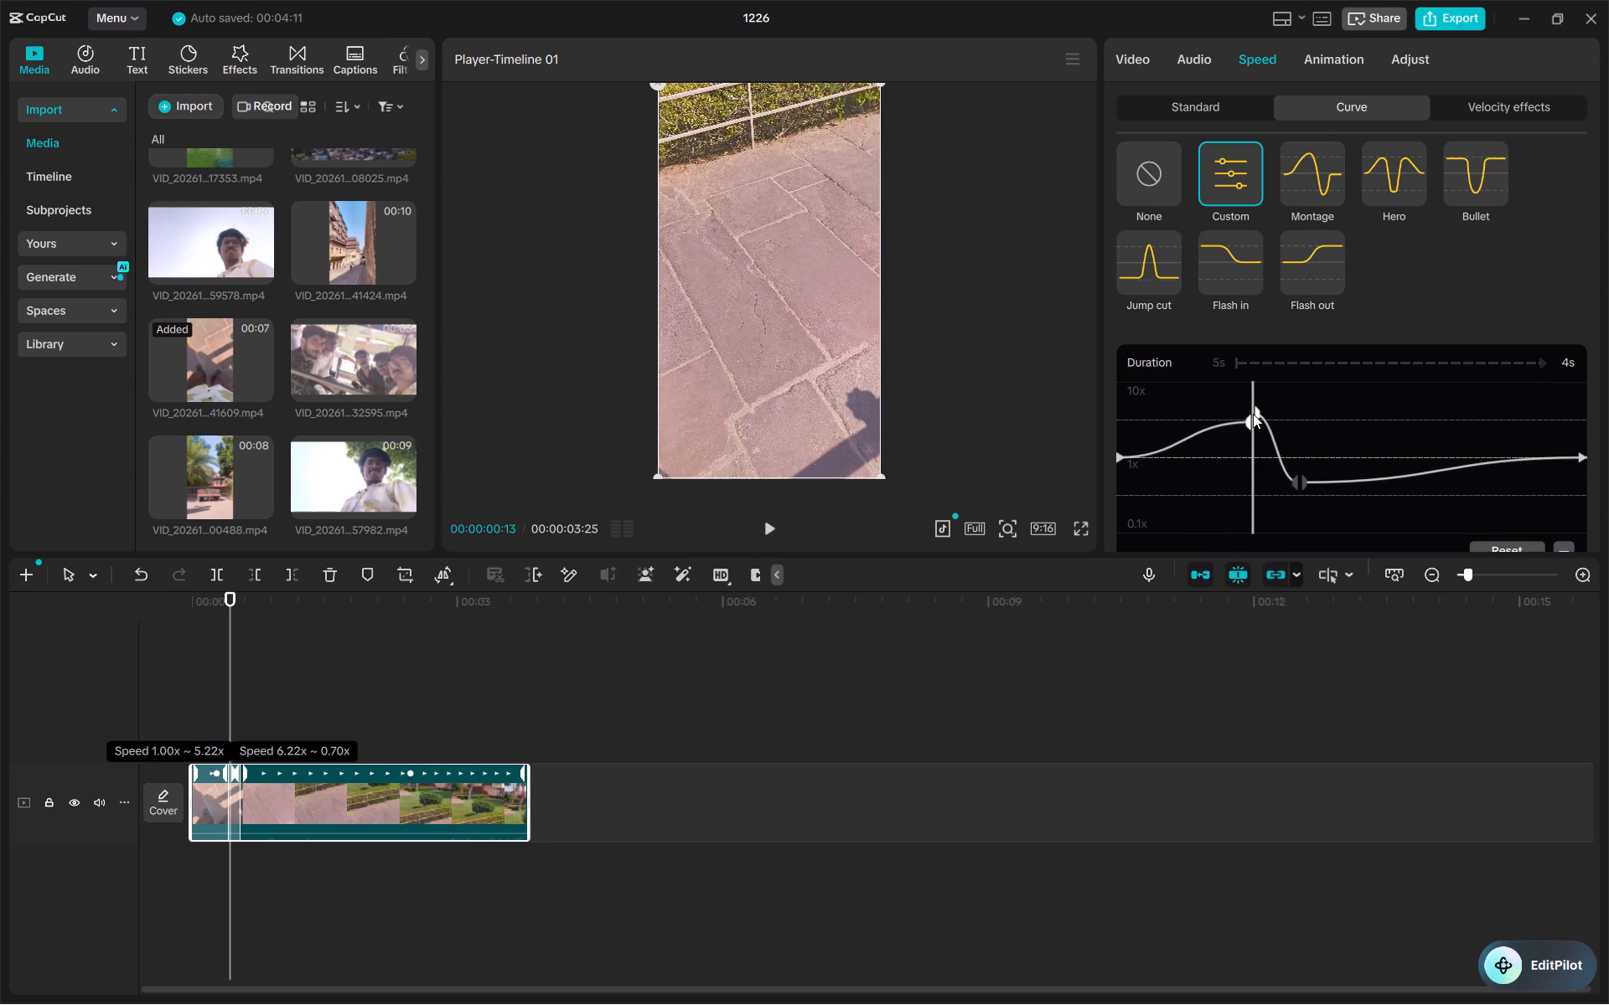
drag(1253, 414, 1254, 413)
click(1254, 413)
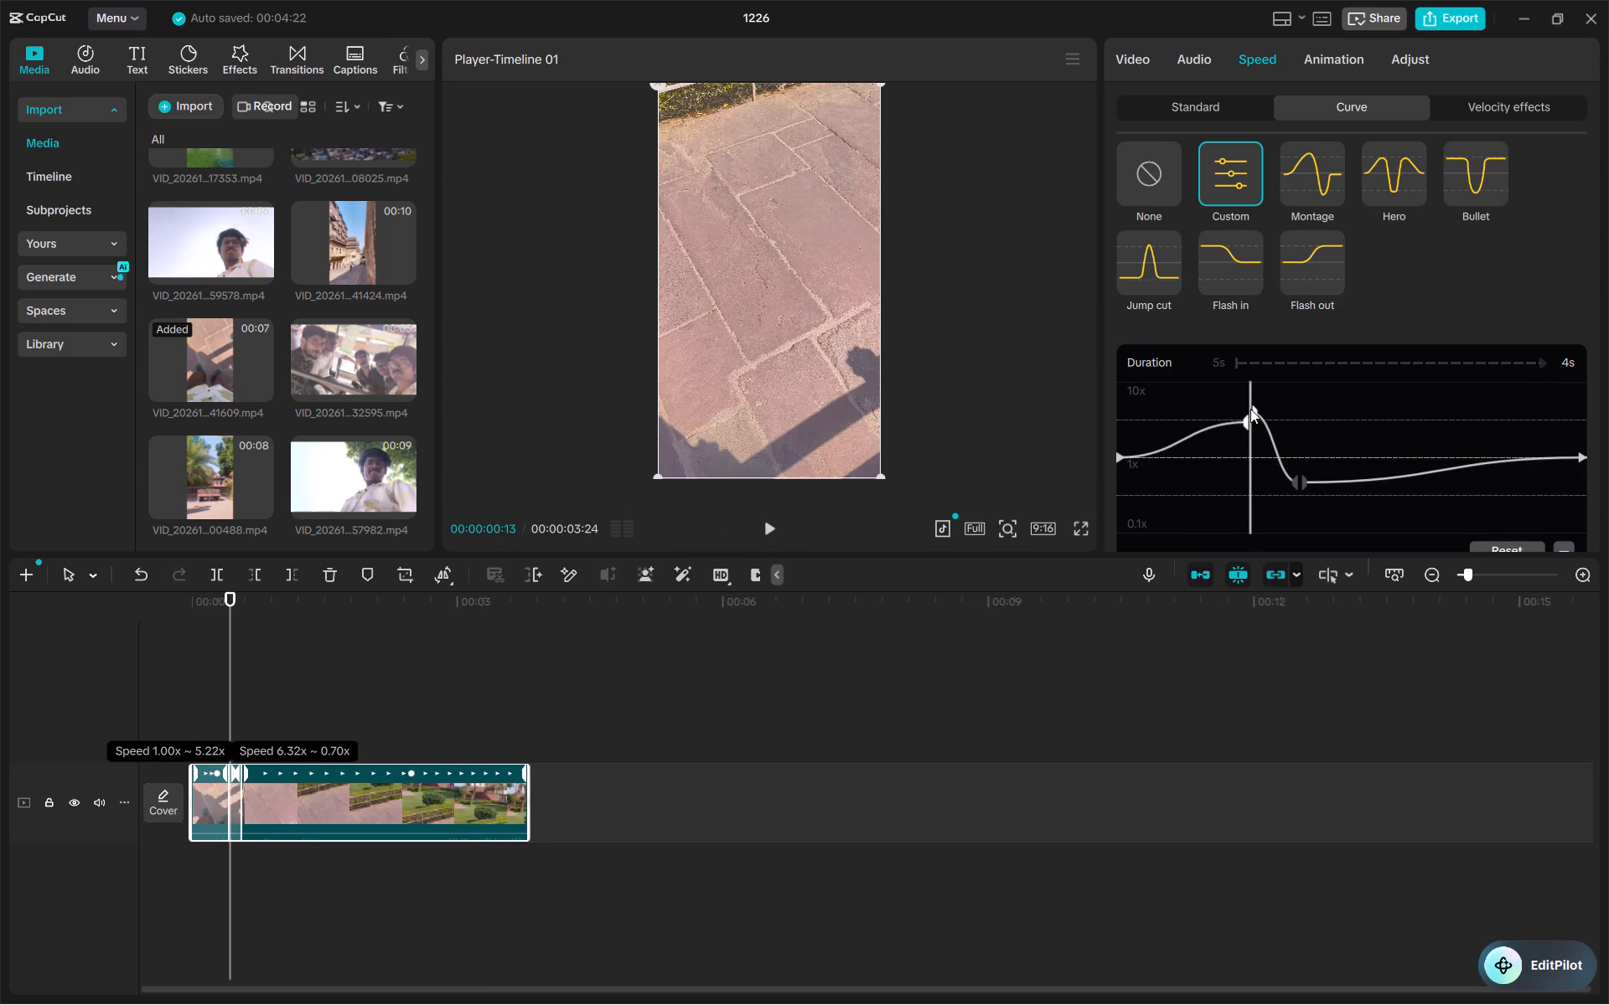
drag(1252, 409, 1254, 420)
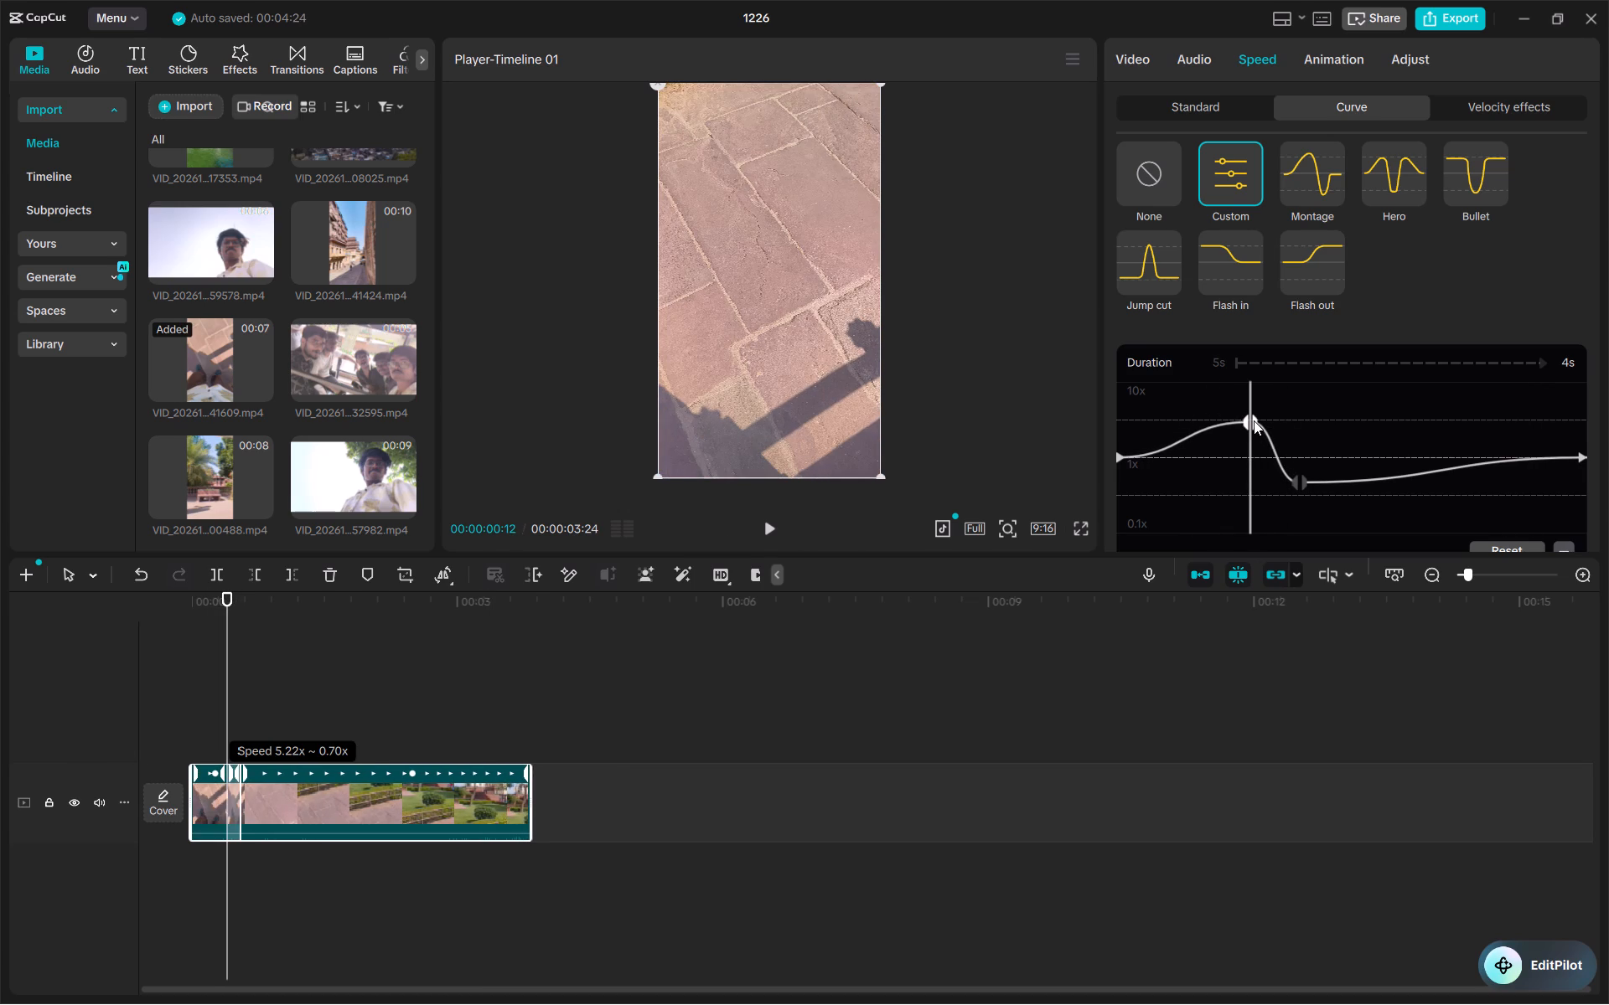
drag(1254, 420, 1253, 420)
click(1249, 414)
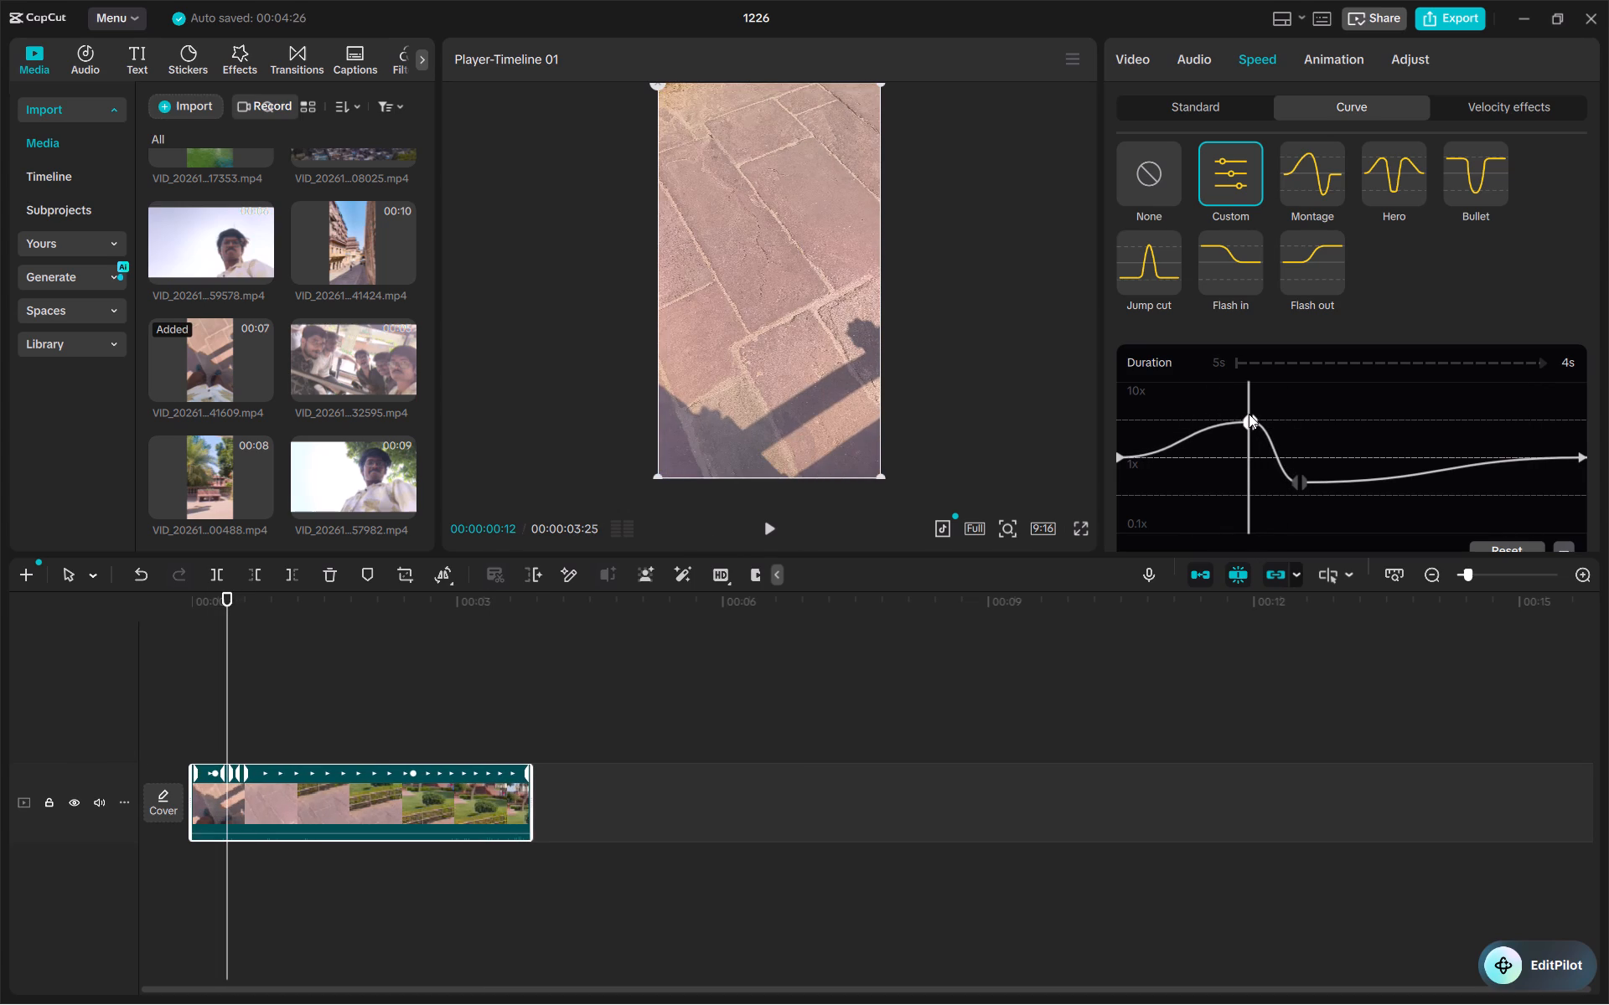
drag(1249, 414, 1292, 476)
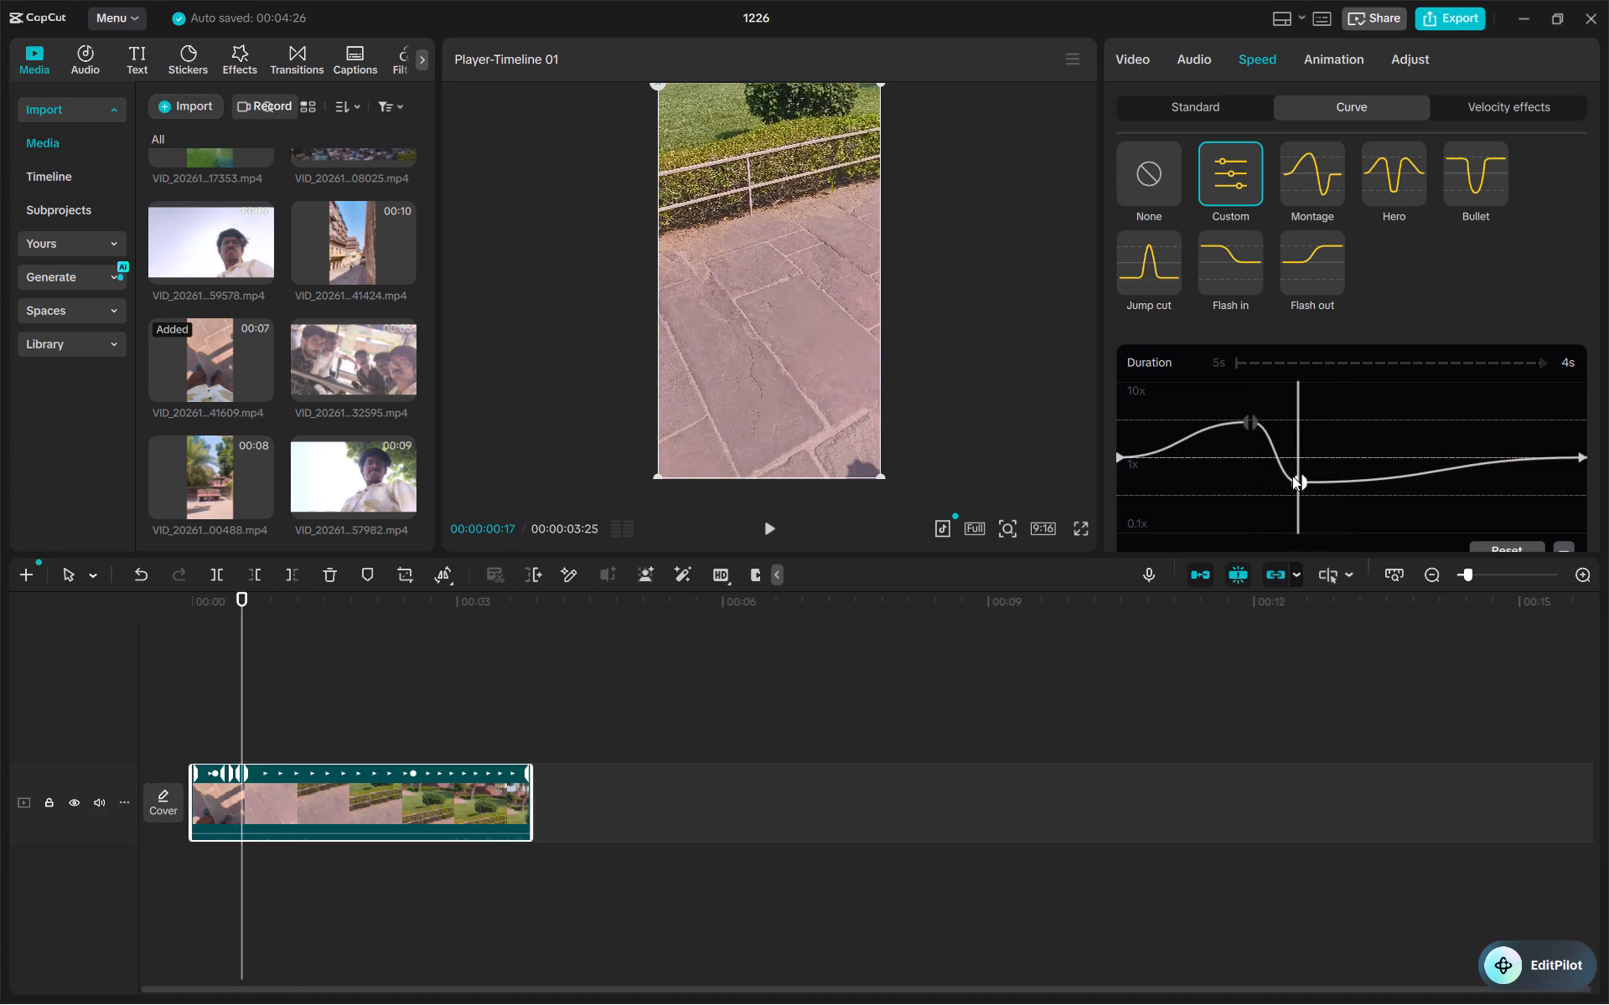
Move the speed curve's second inner point later to just past mid-clip, keeping both halves at about 0.70x, and preview the clip.
drag(1292, 476, 1290, 476)
drag(1298, 481, 1380, 474)
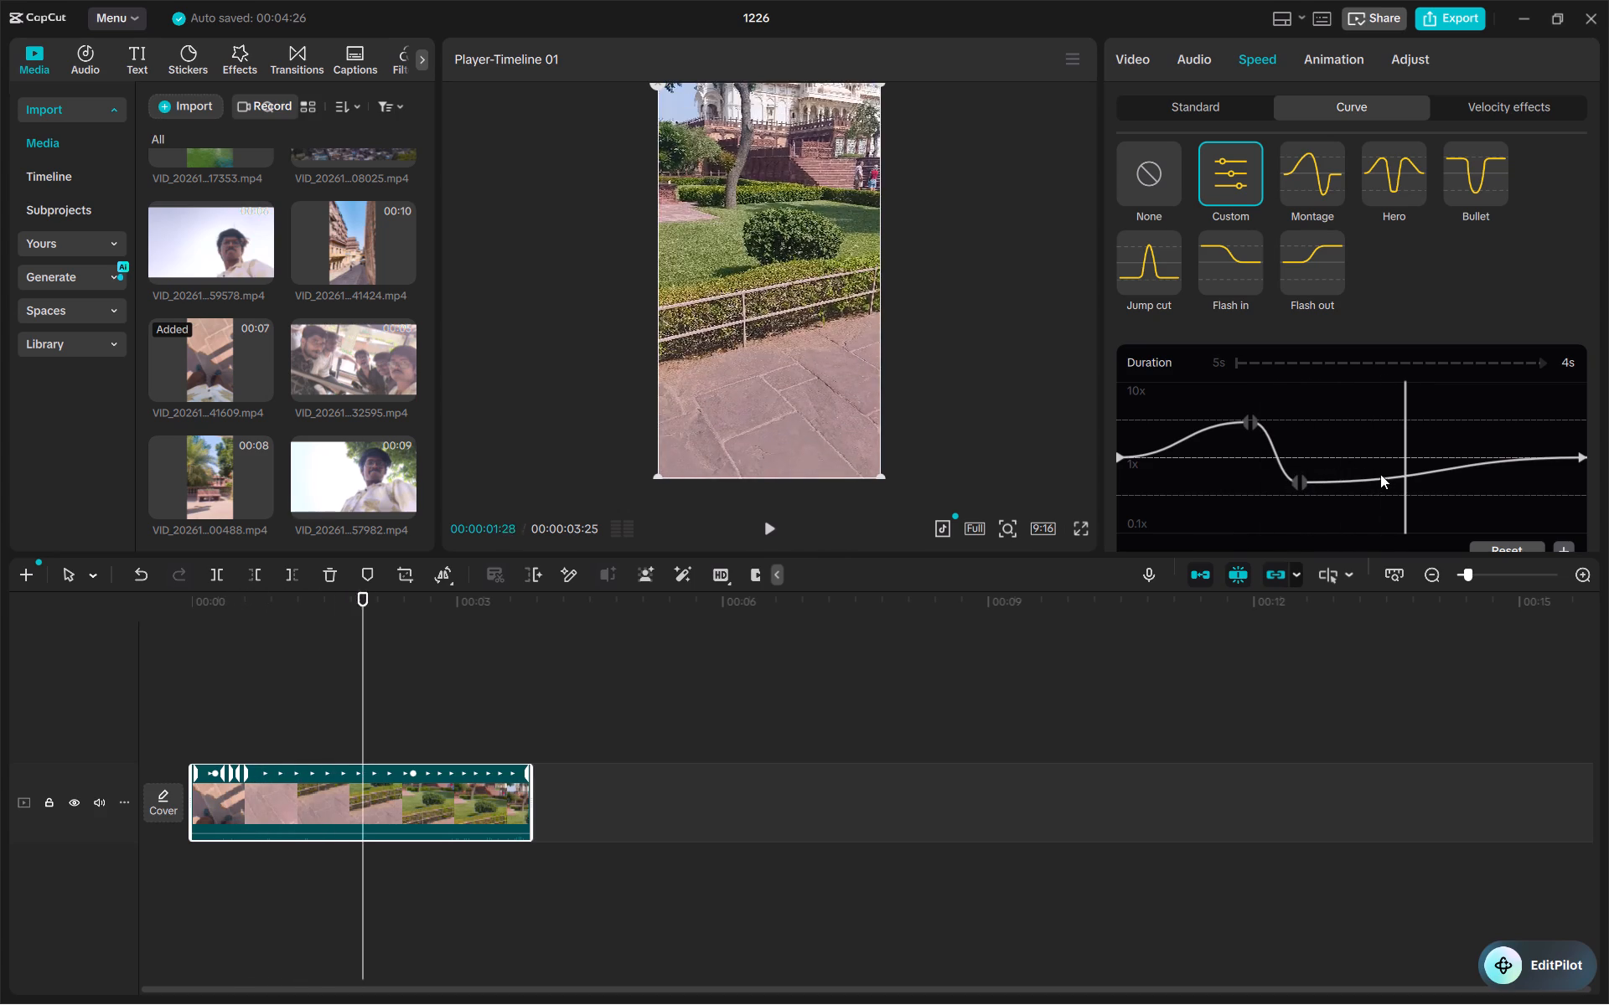
drag(1380, 474, 1241, 489)
drag(1295, 479, 1388, 476)
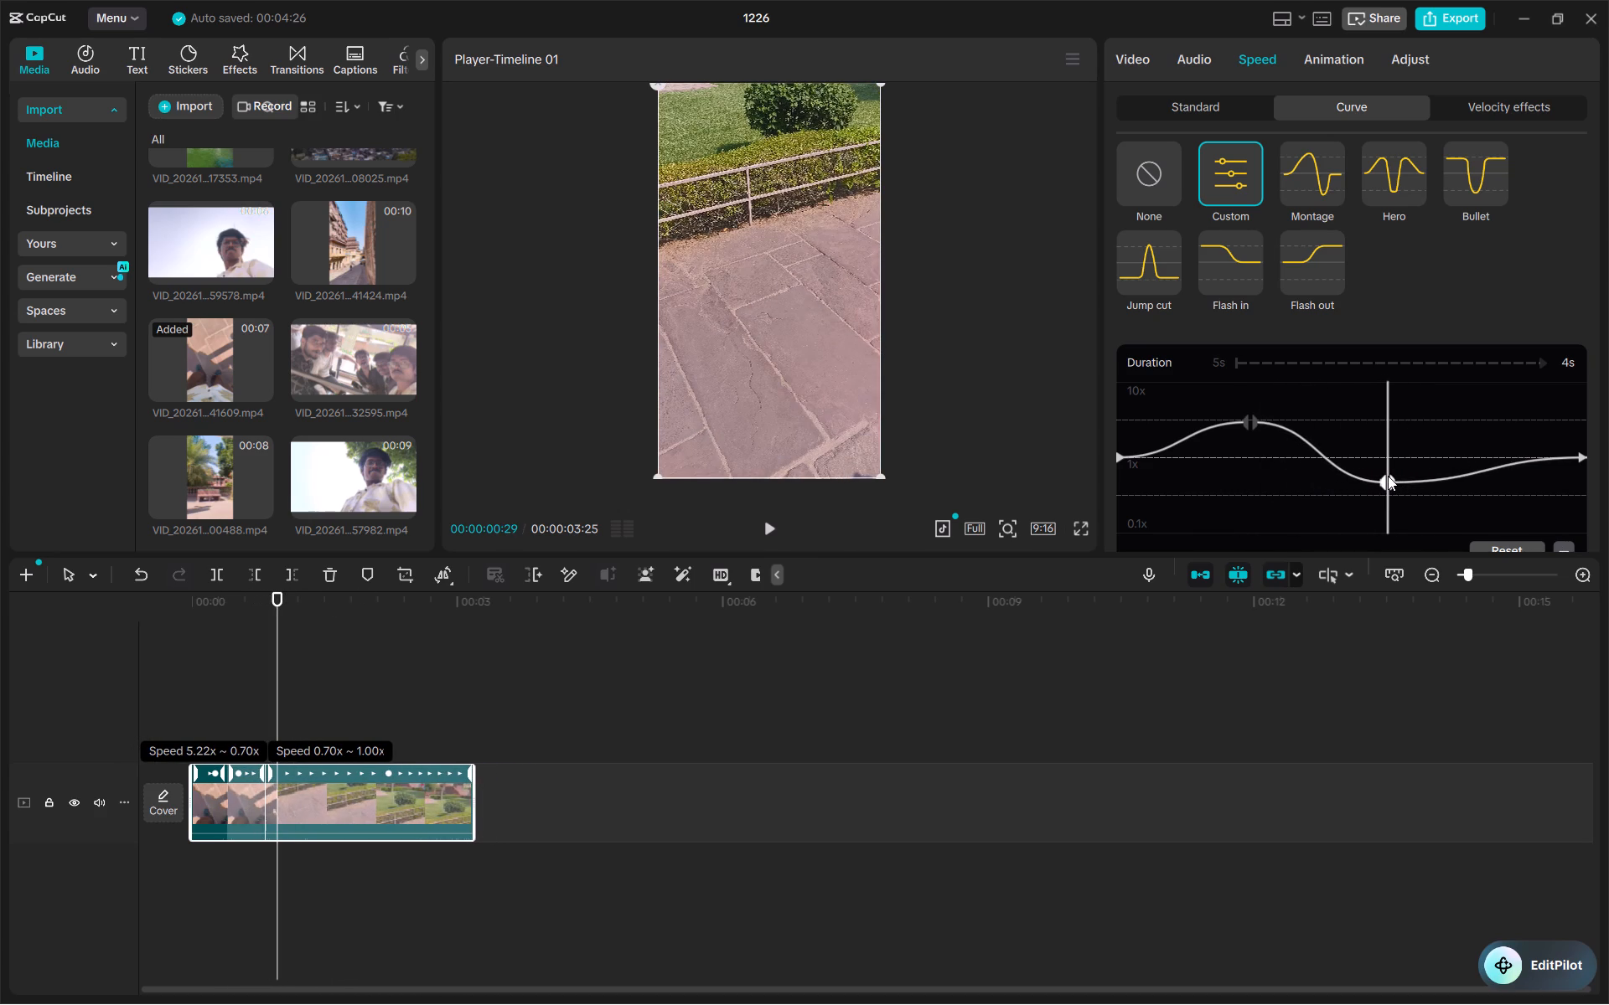
drag(1388, 476, 1370, 479)
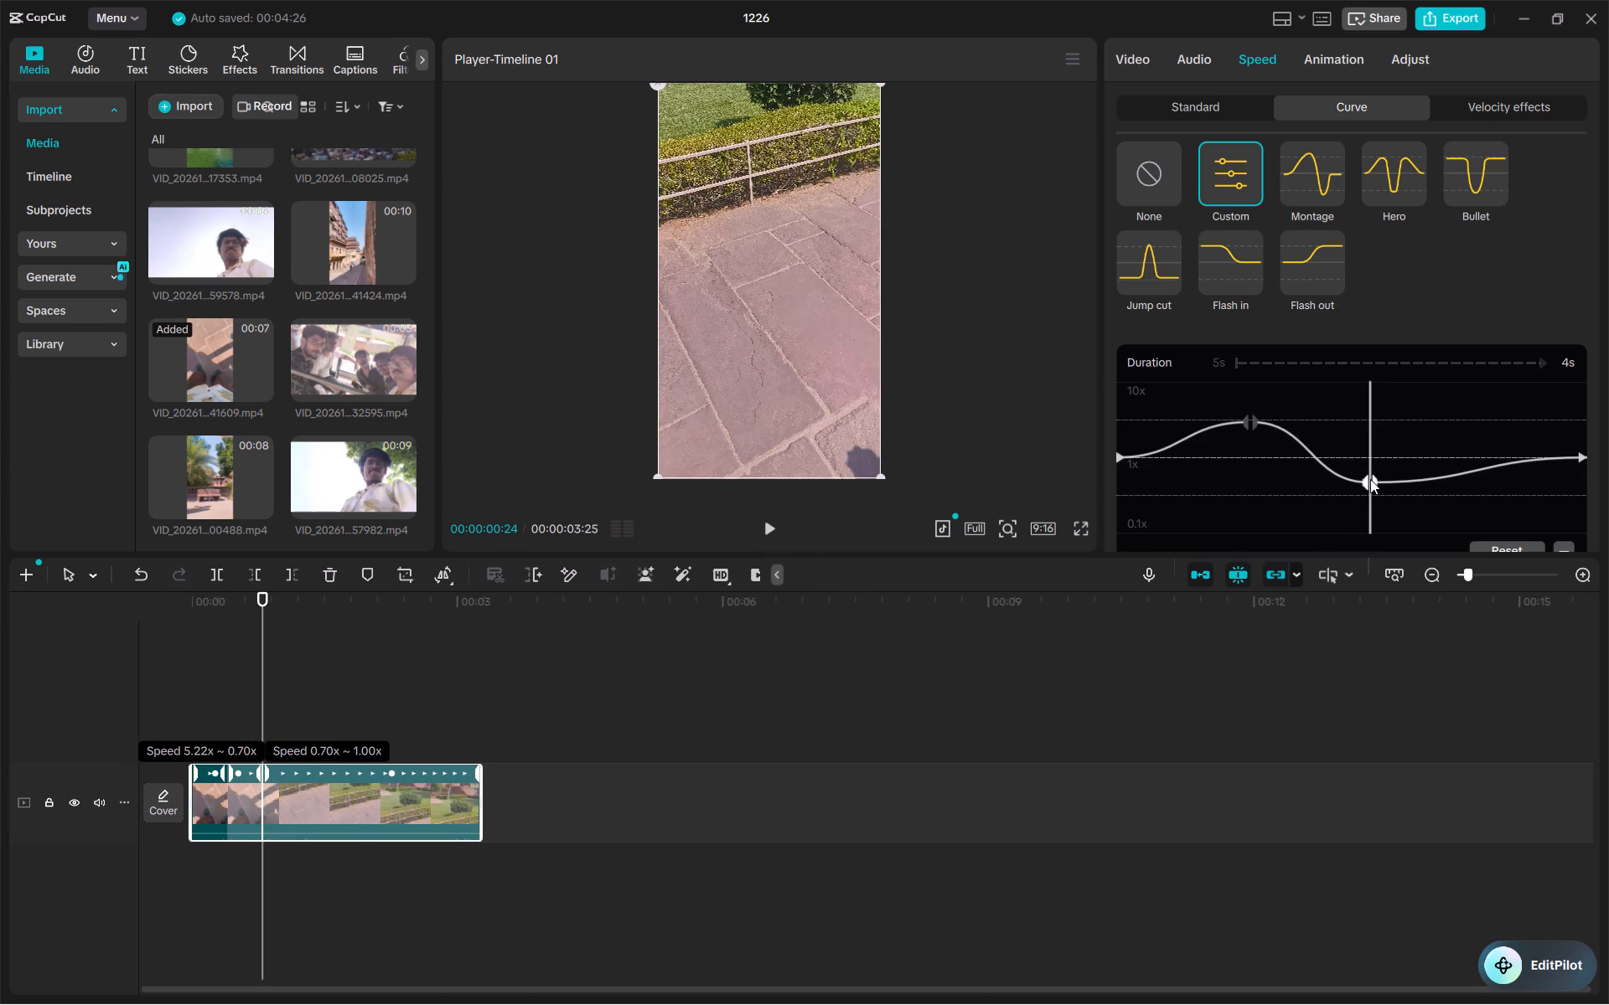
drag(1370, 479, 1370, 480)
key(space)
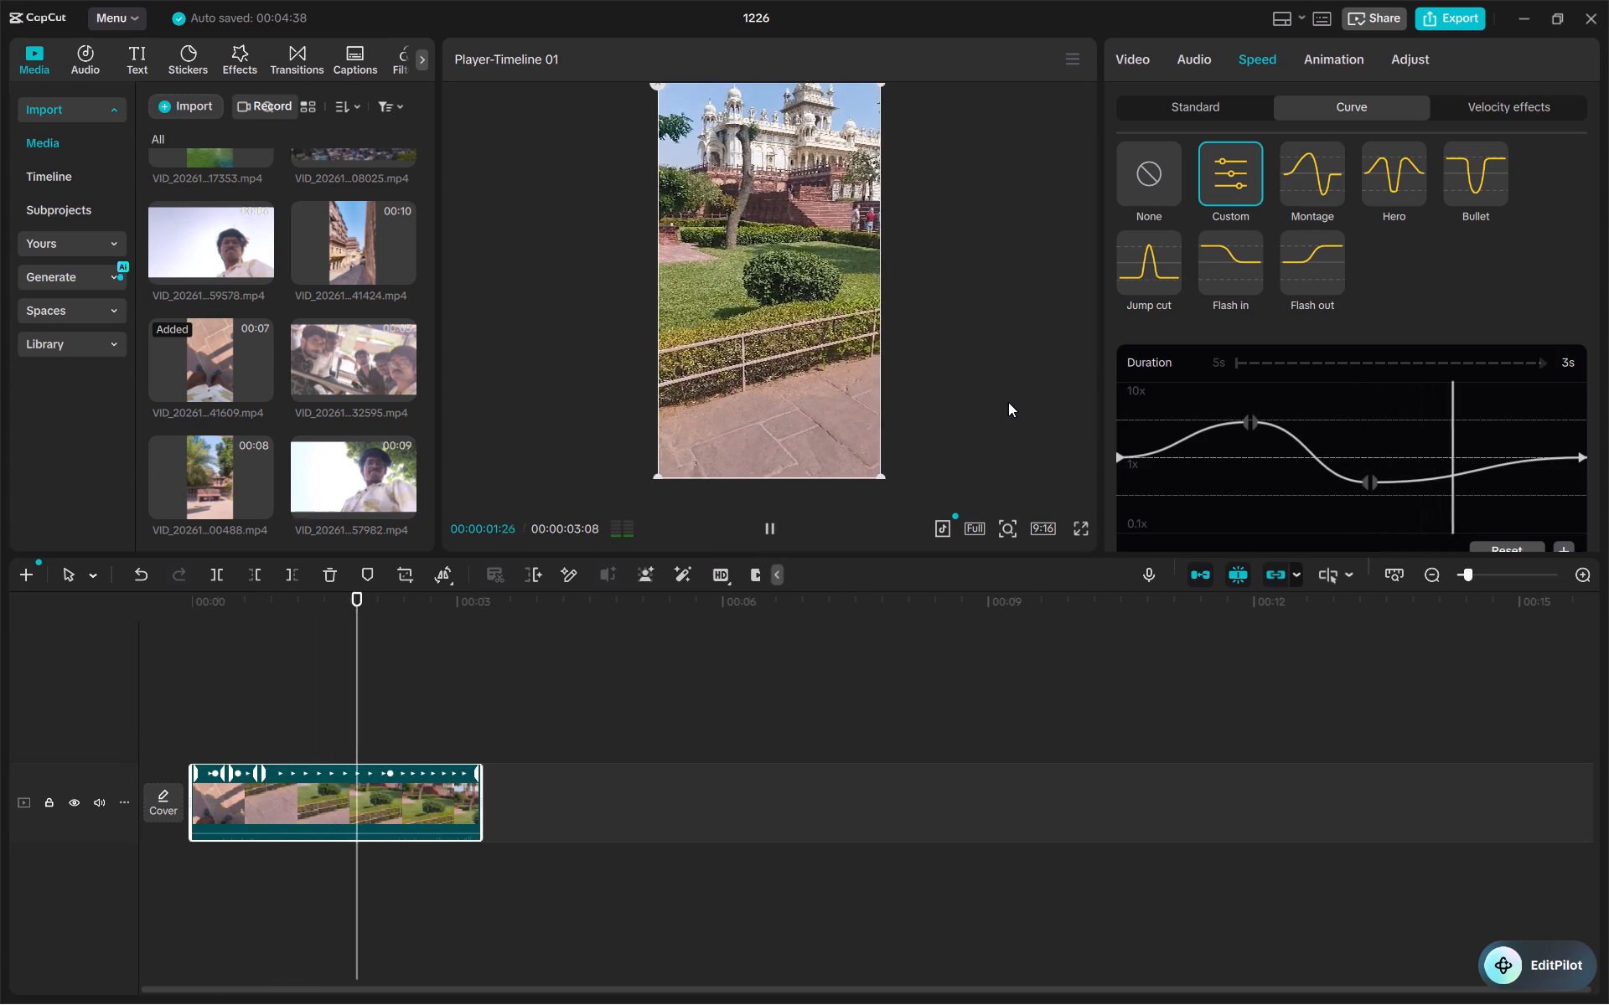
key(space)
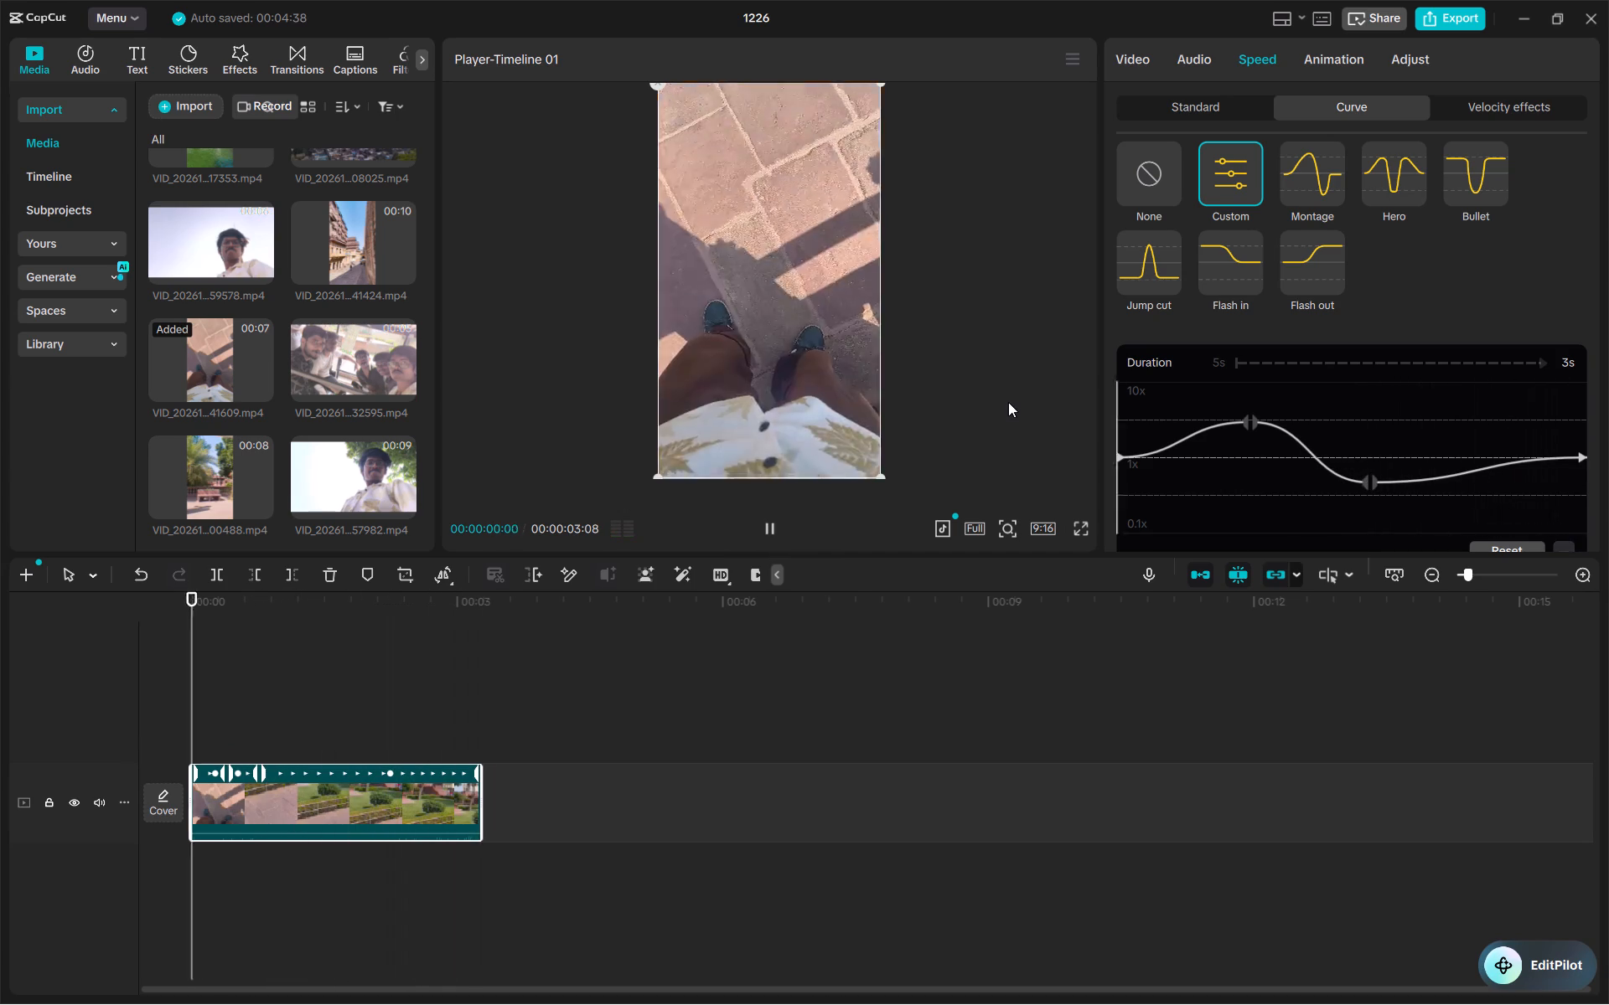
key(space)
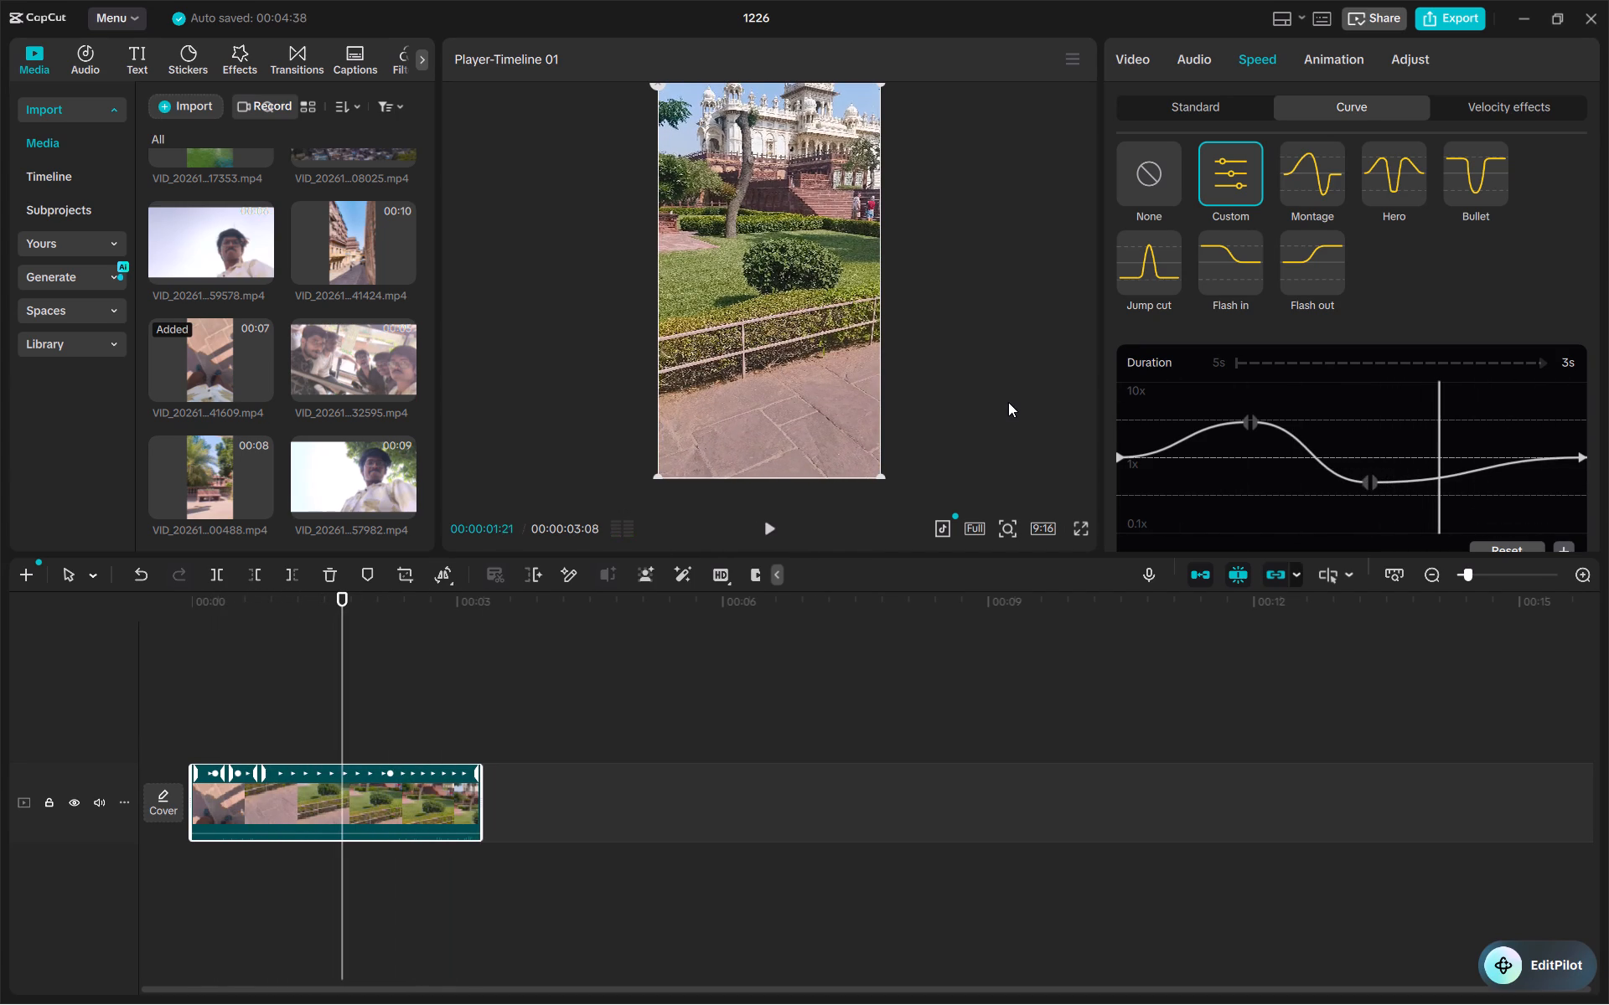
Move the first inner point later, to just before the slow second point, keeping both halves at about 5.22x.
drag(1256, 423, 1270, 423)
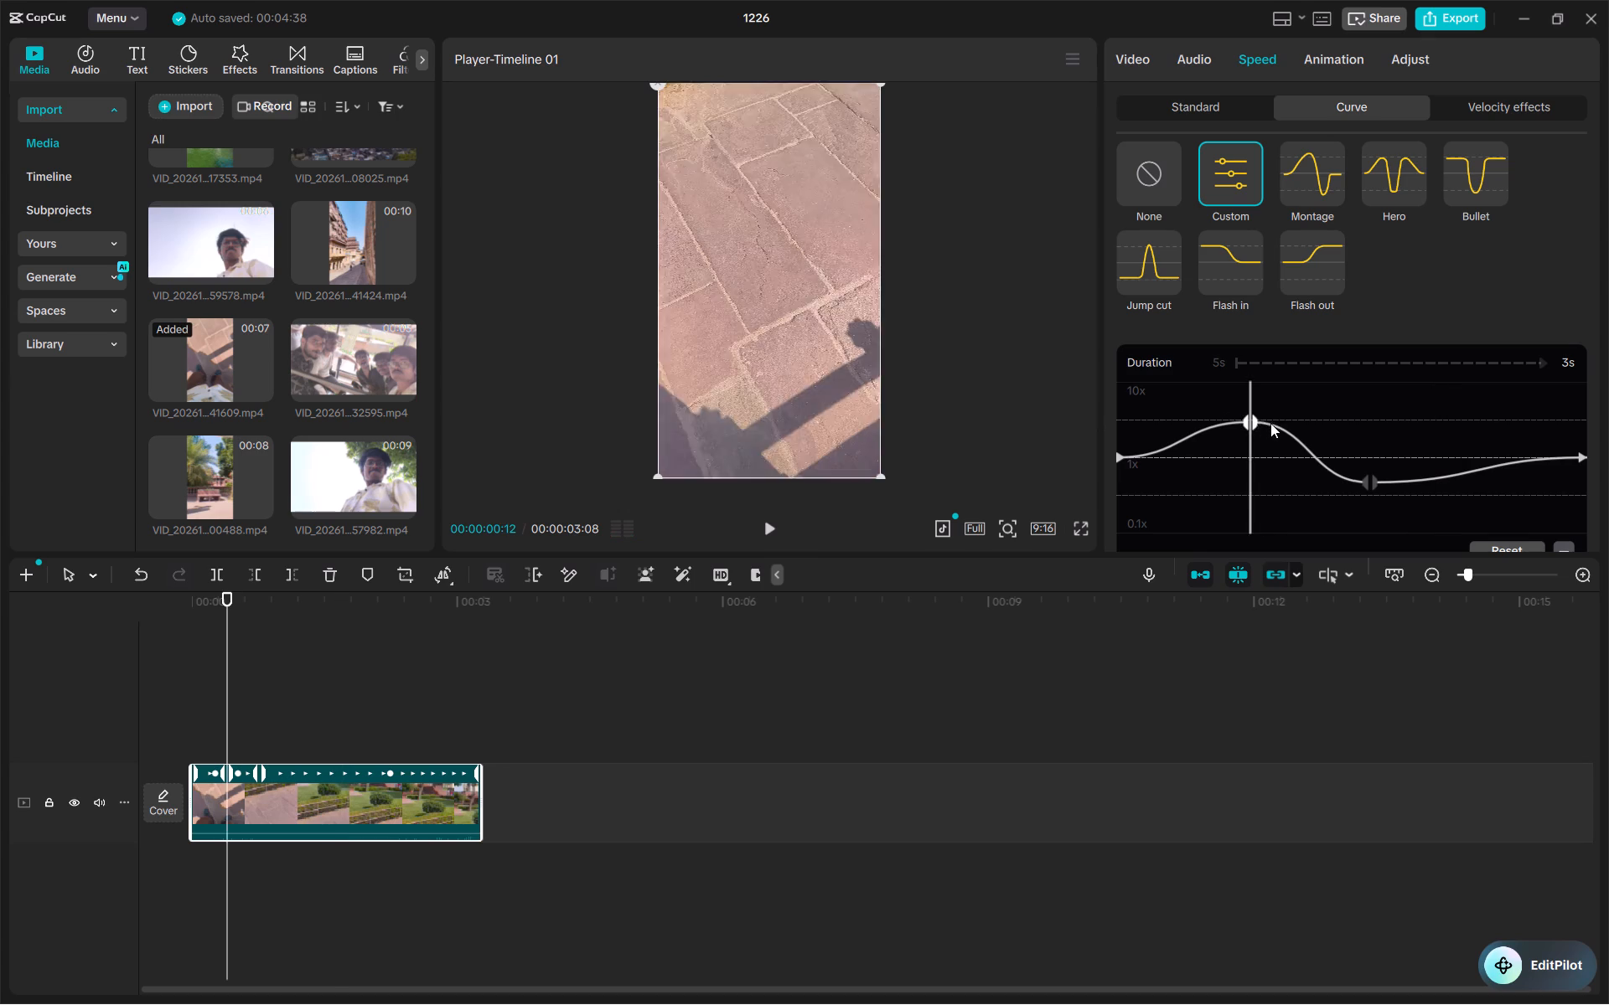
drag(1270, 423, 1314, 410)
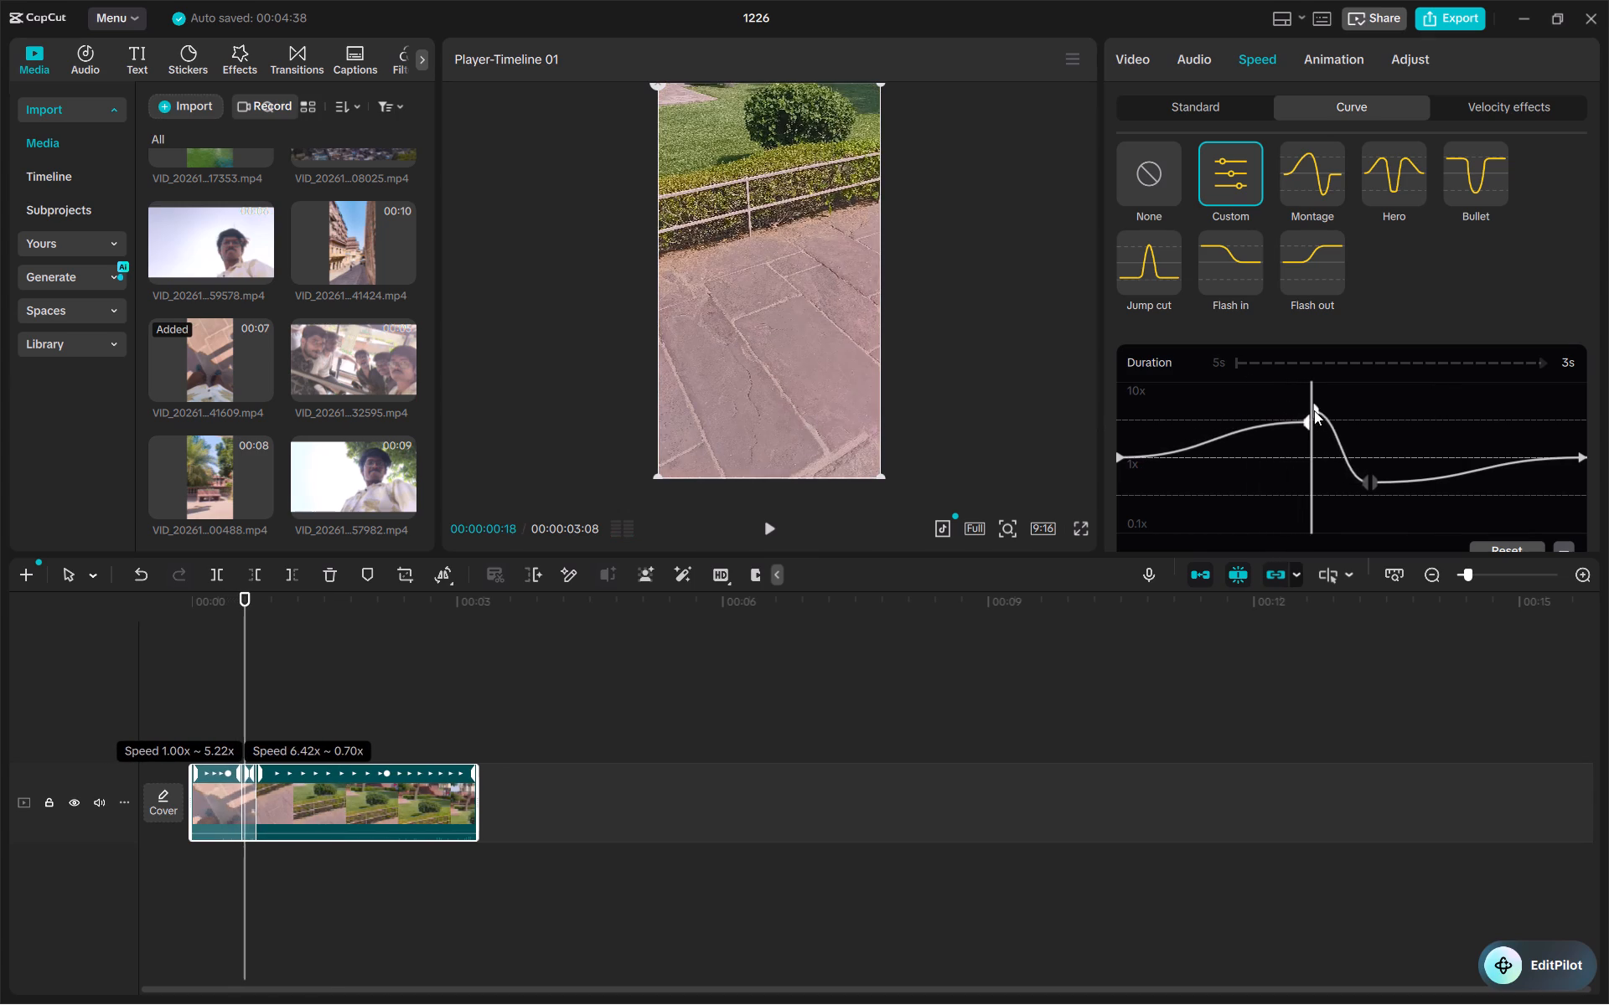
drag(1314, 410, 1431, 441)
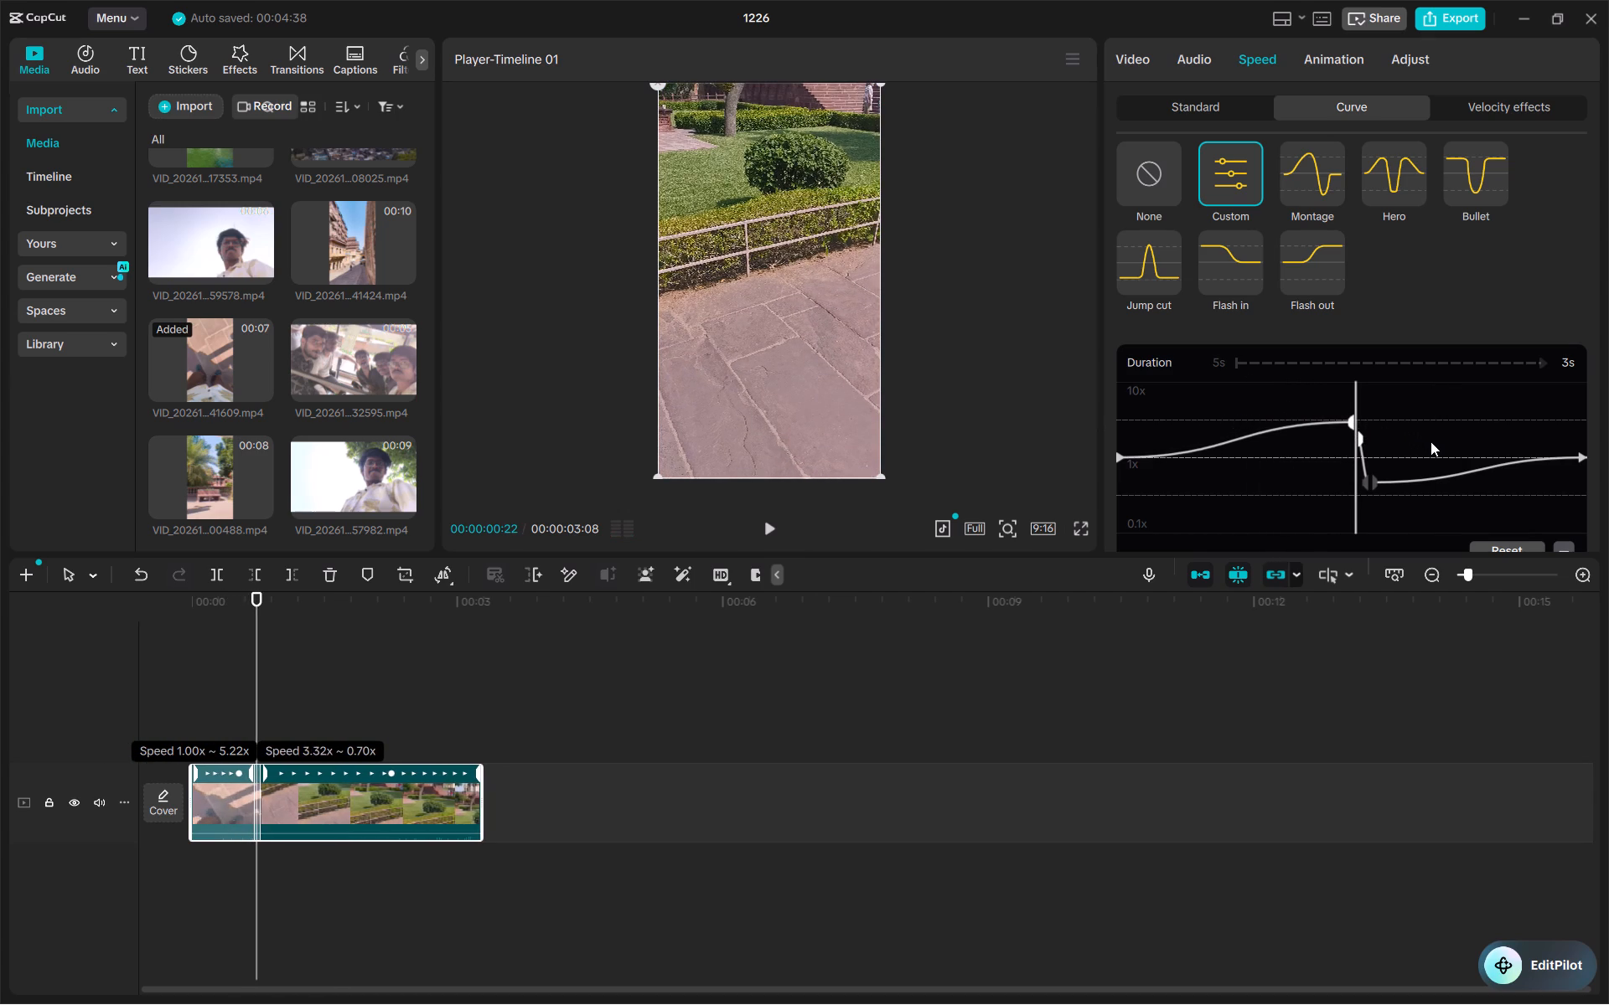
drag(1431, 441, 1403, 430)
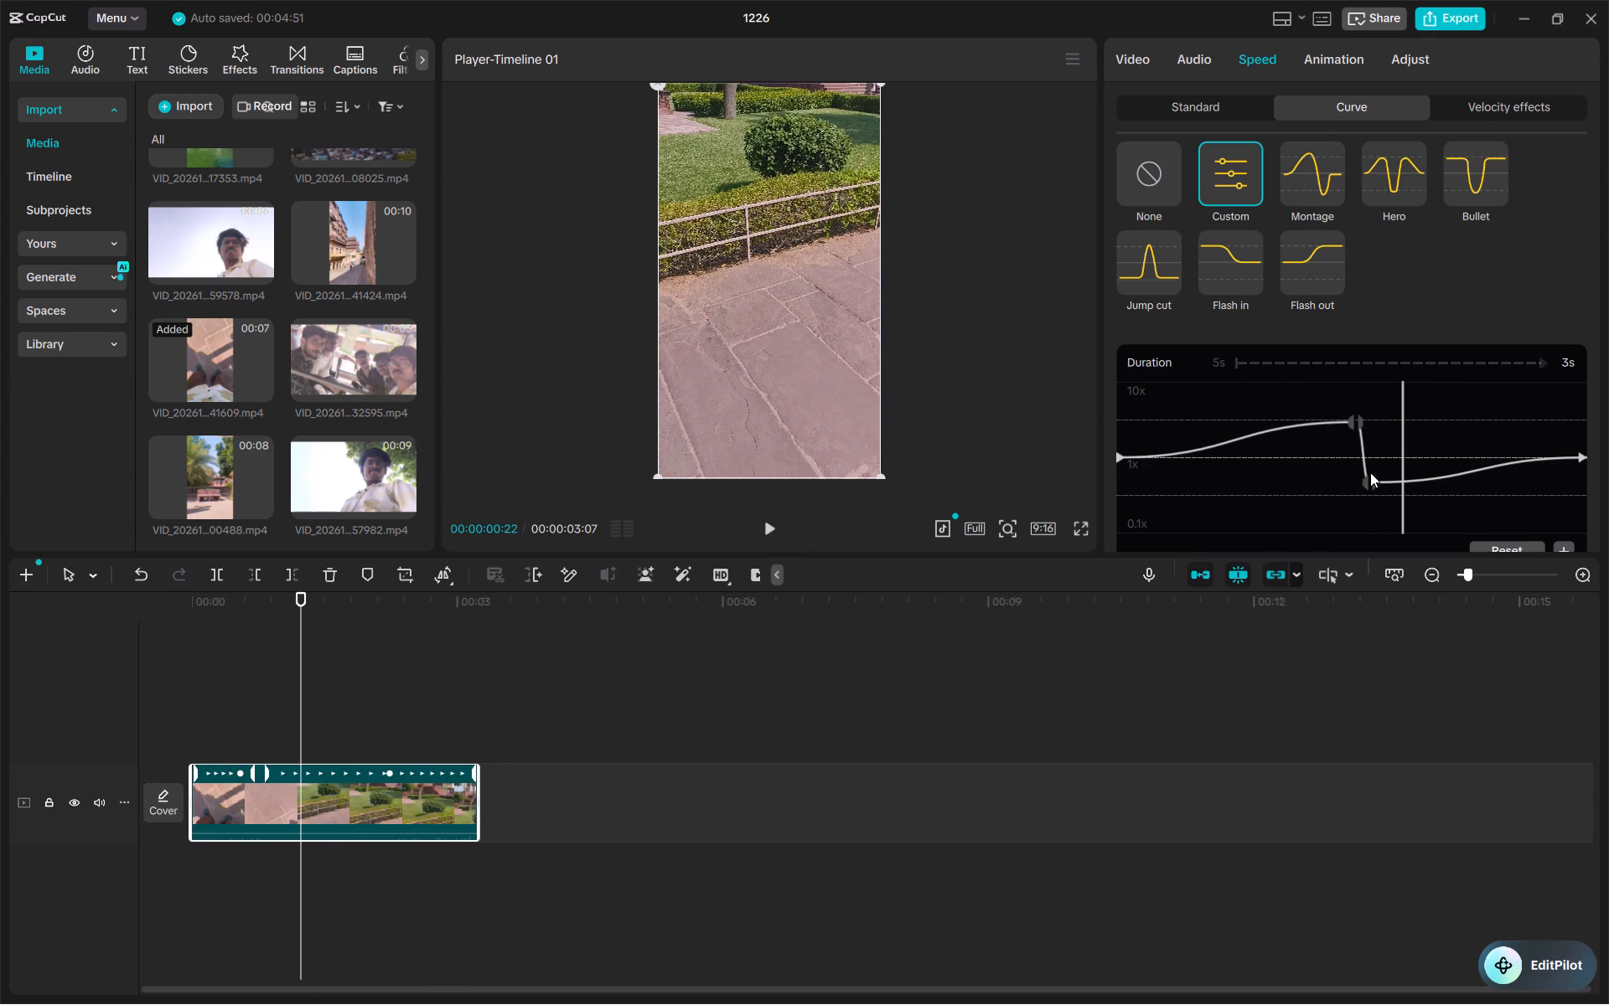
Move the second inner point close to the clip's end, lower both its halves to about 0.25x, and preview the ramp.
drag(1370, 472, 1361, 478)
drag(1369, 477, 1525, 486)
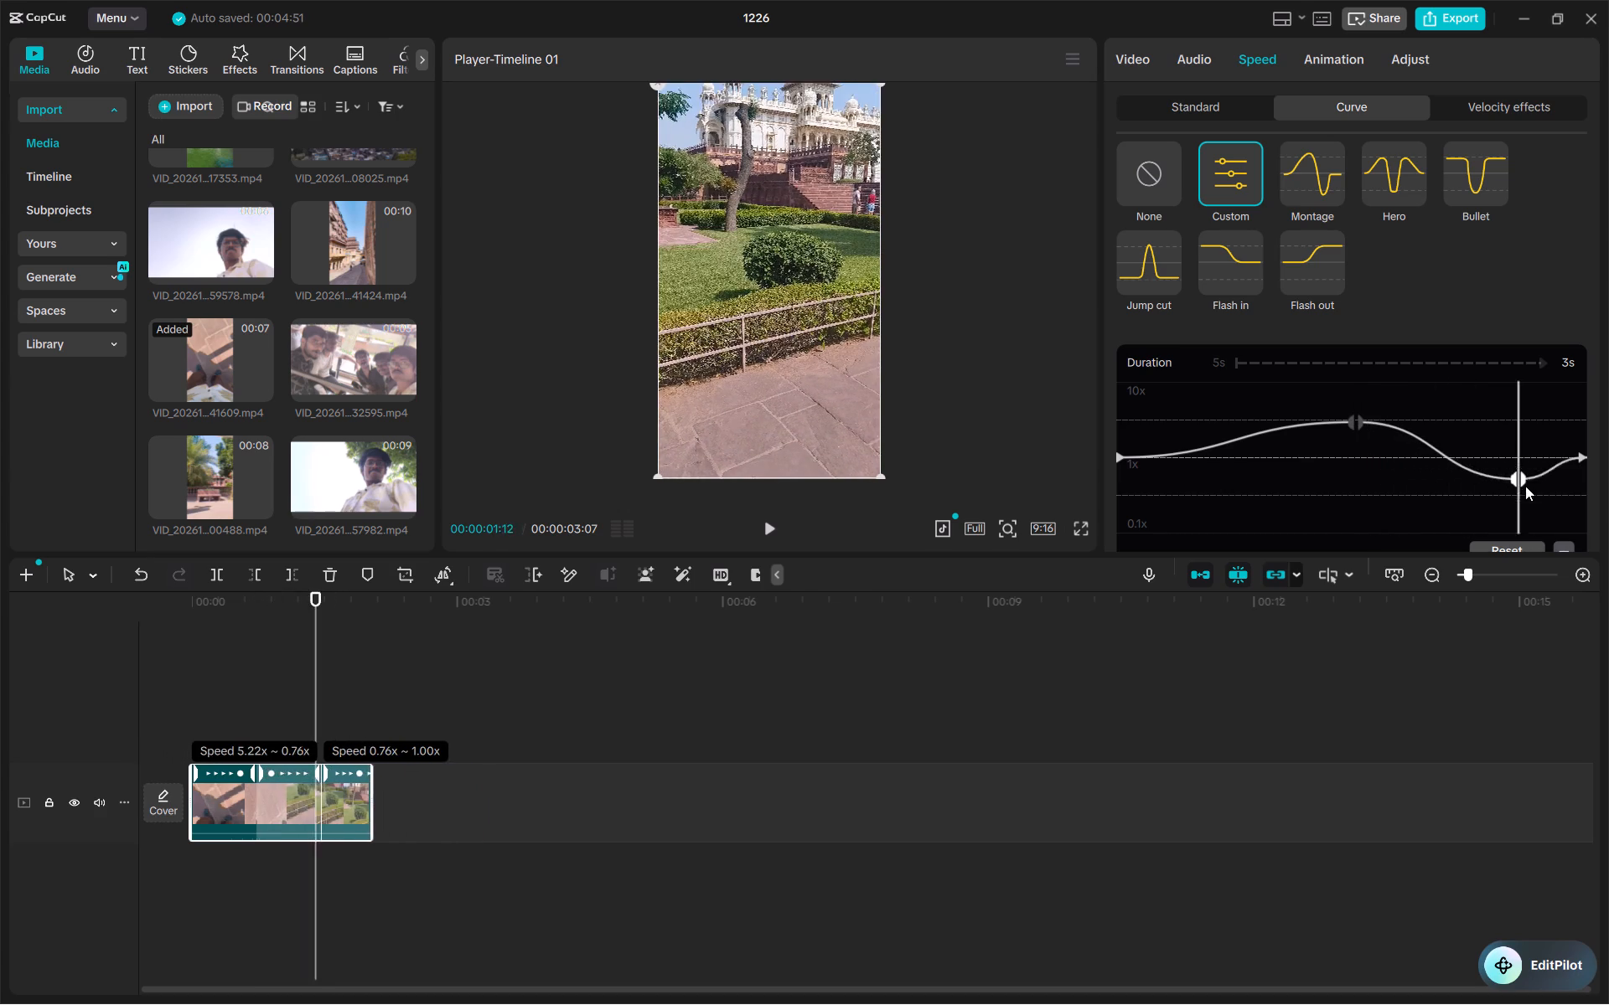
drag(1525, 486, 1512, 491)
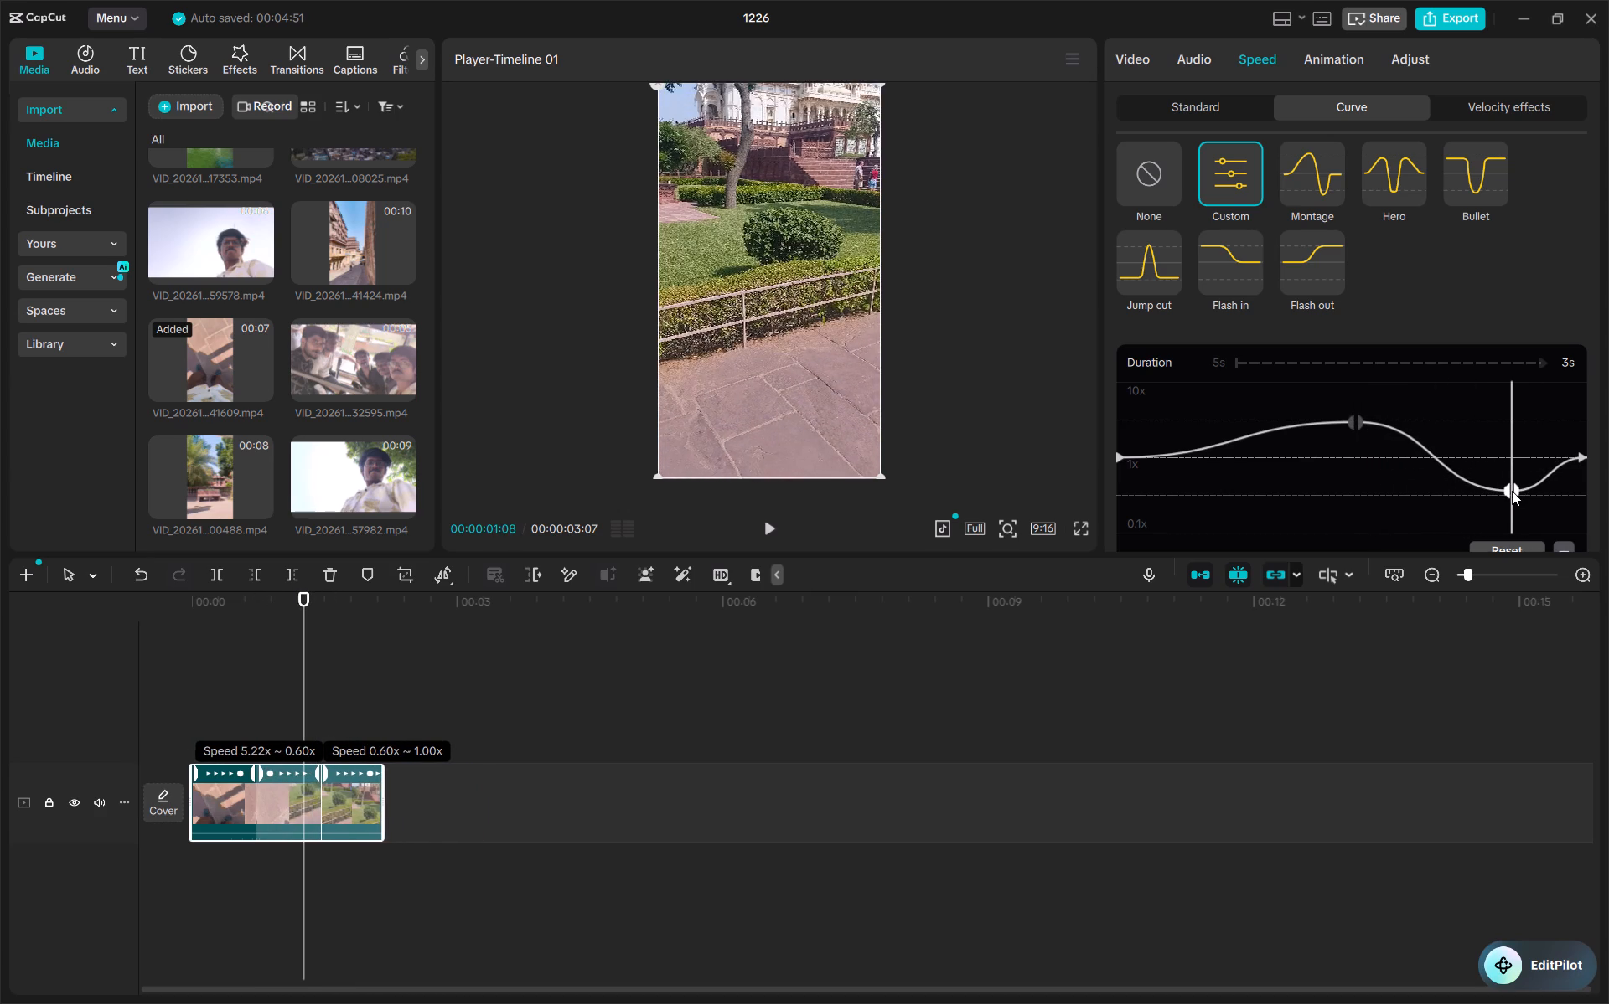
drag(1512, 491, 1515, 490)
key(space)
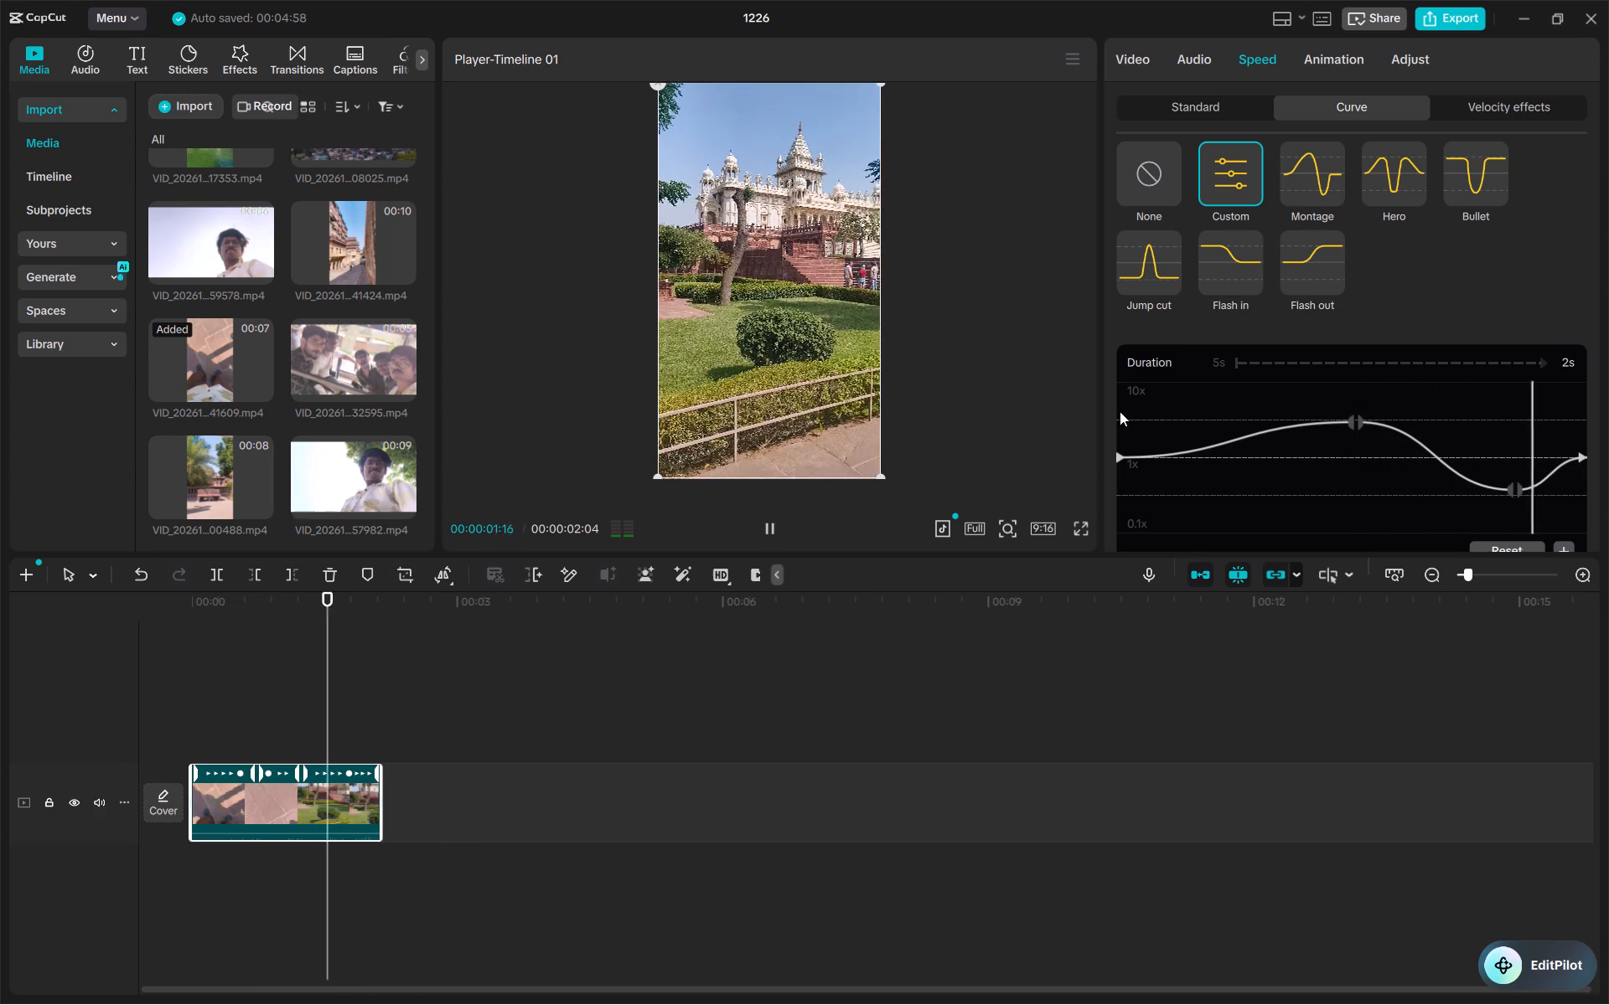
key(space)
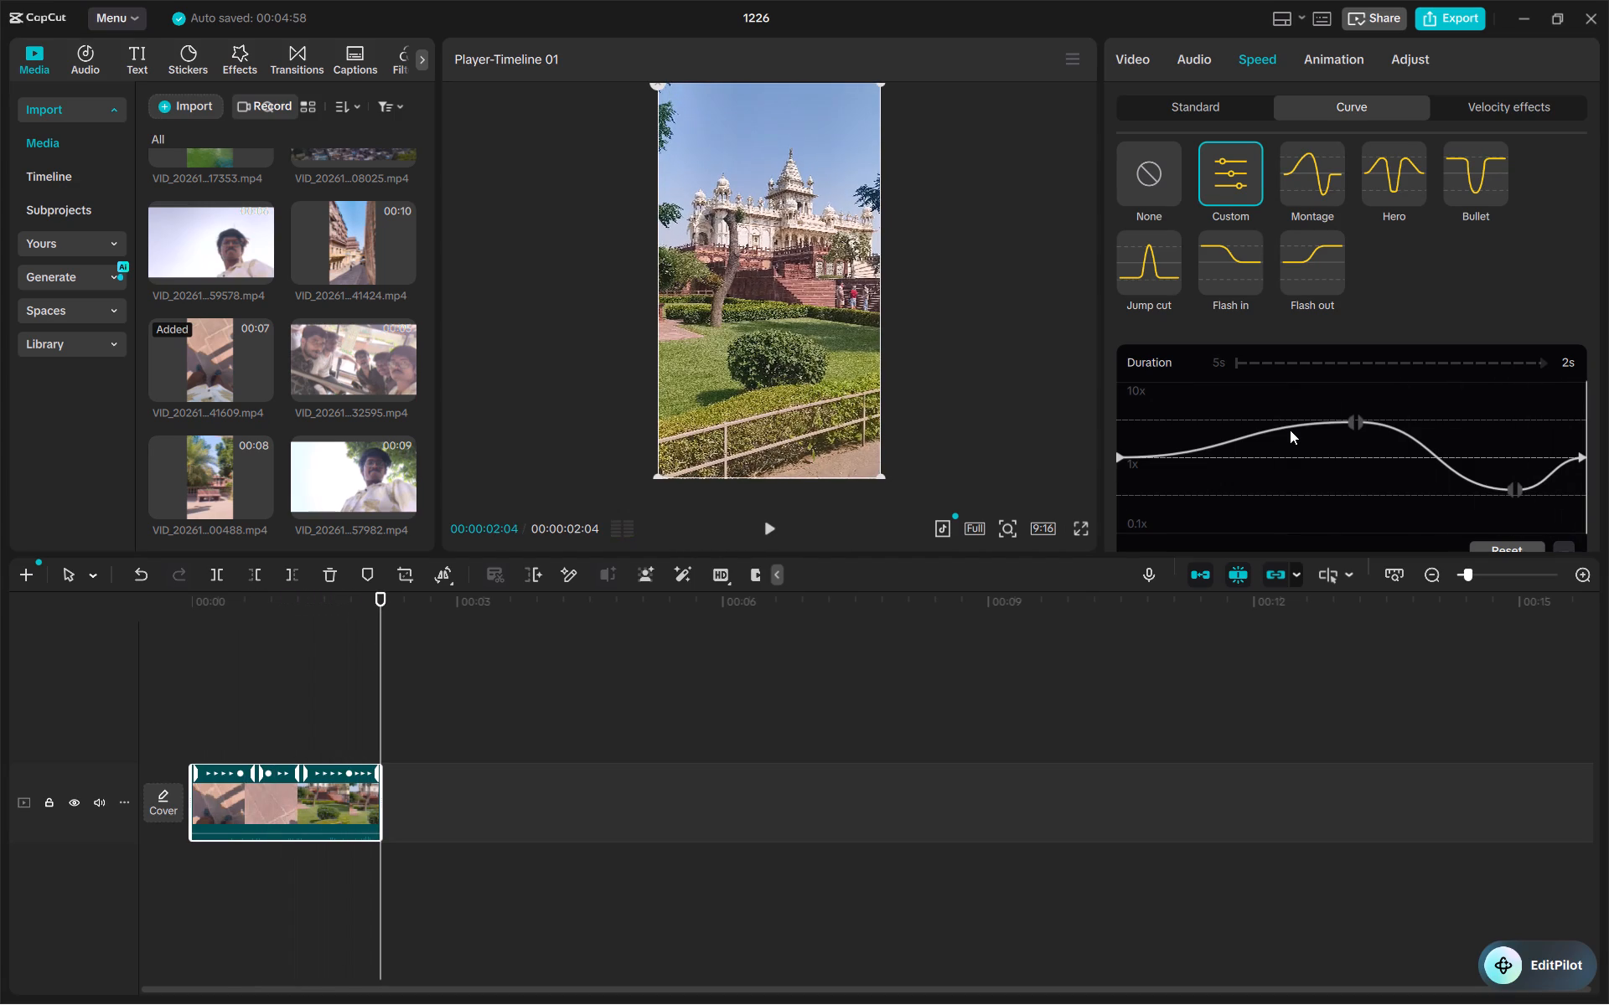
drag(1516, 490, 1519, 513)
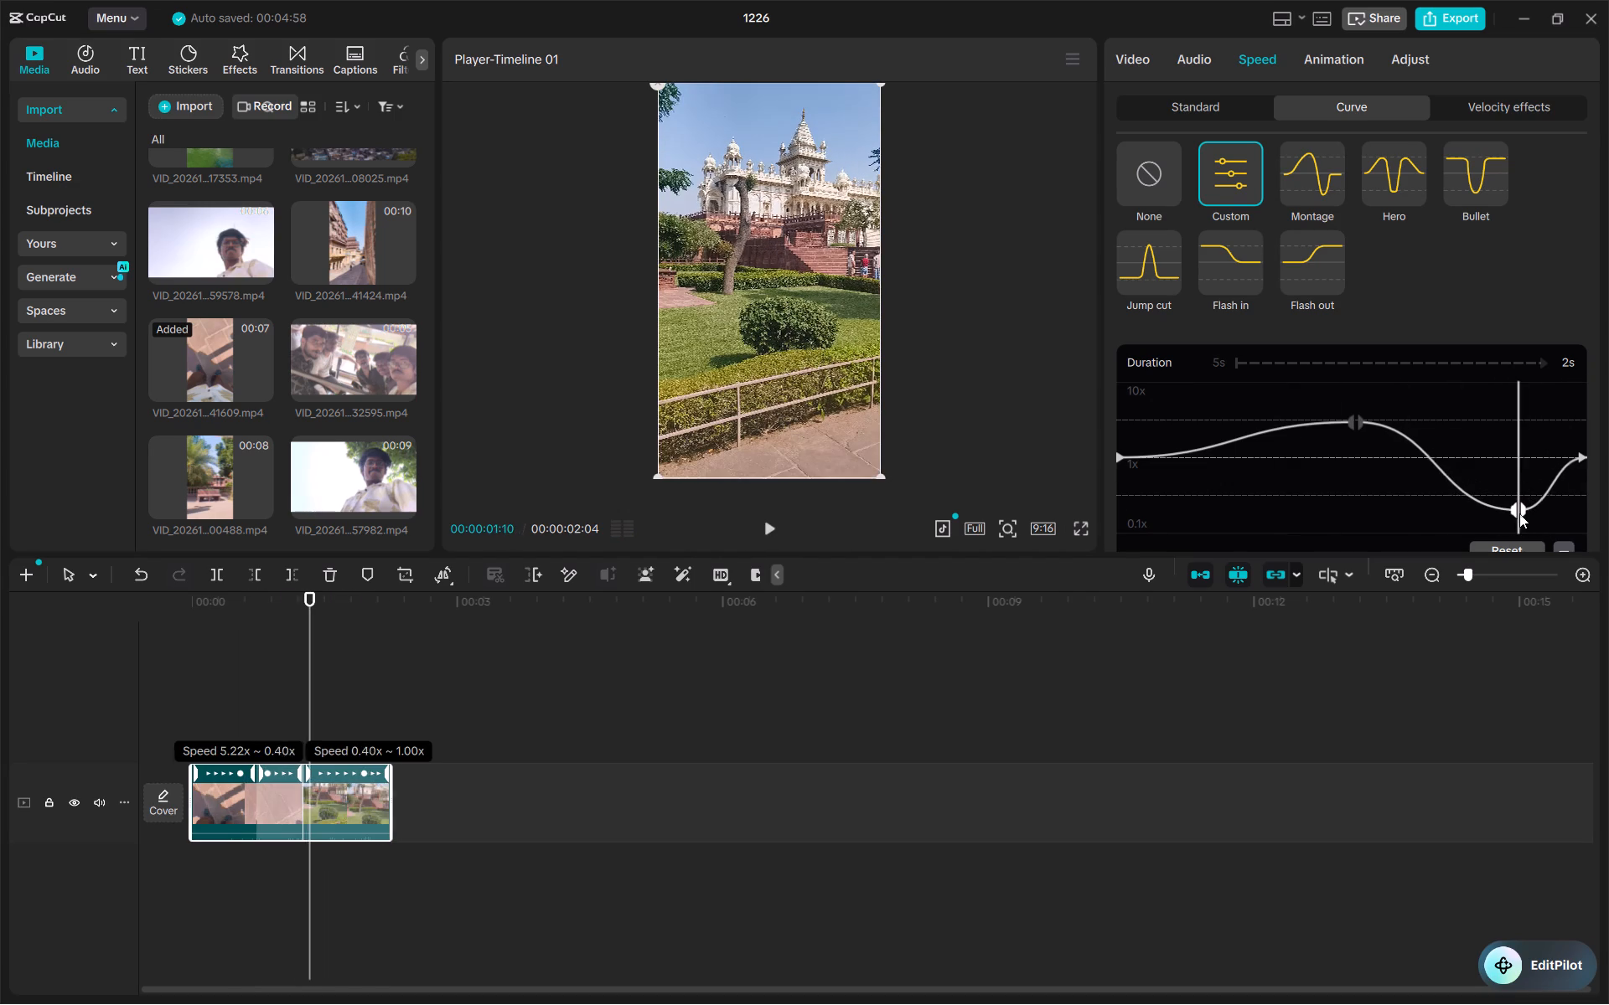
drag(1519, 513, 1526, 520)
key(space)
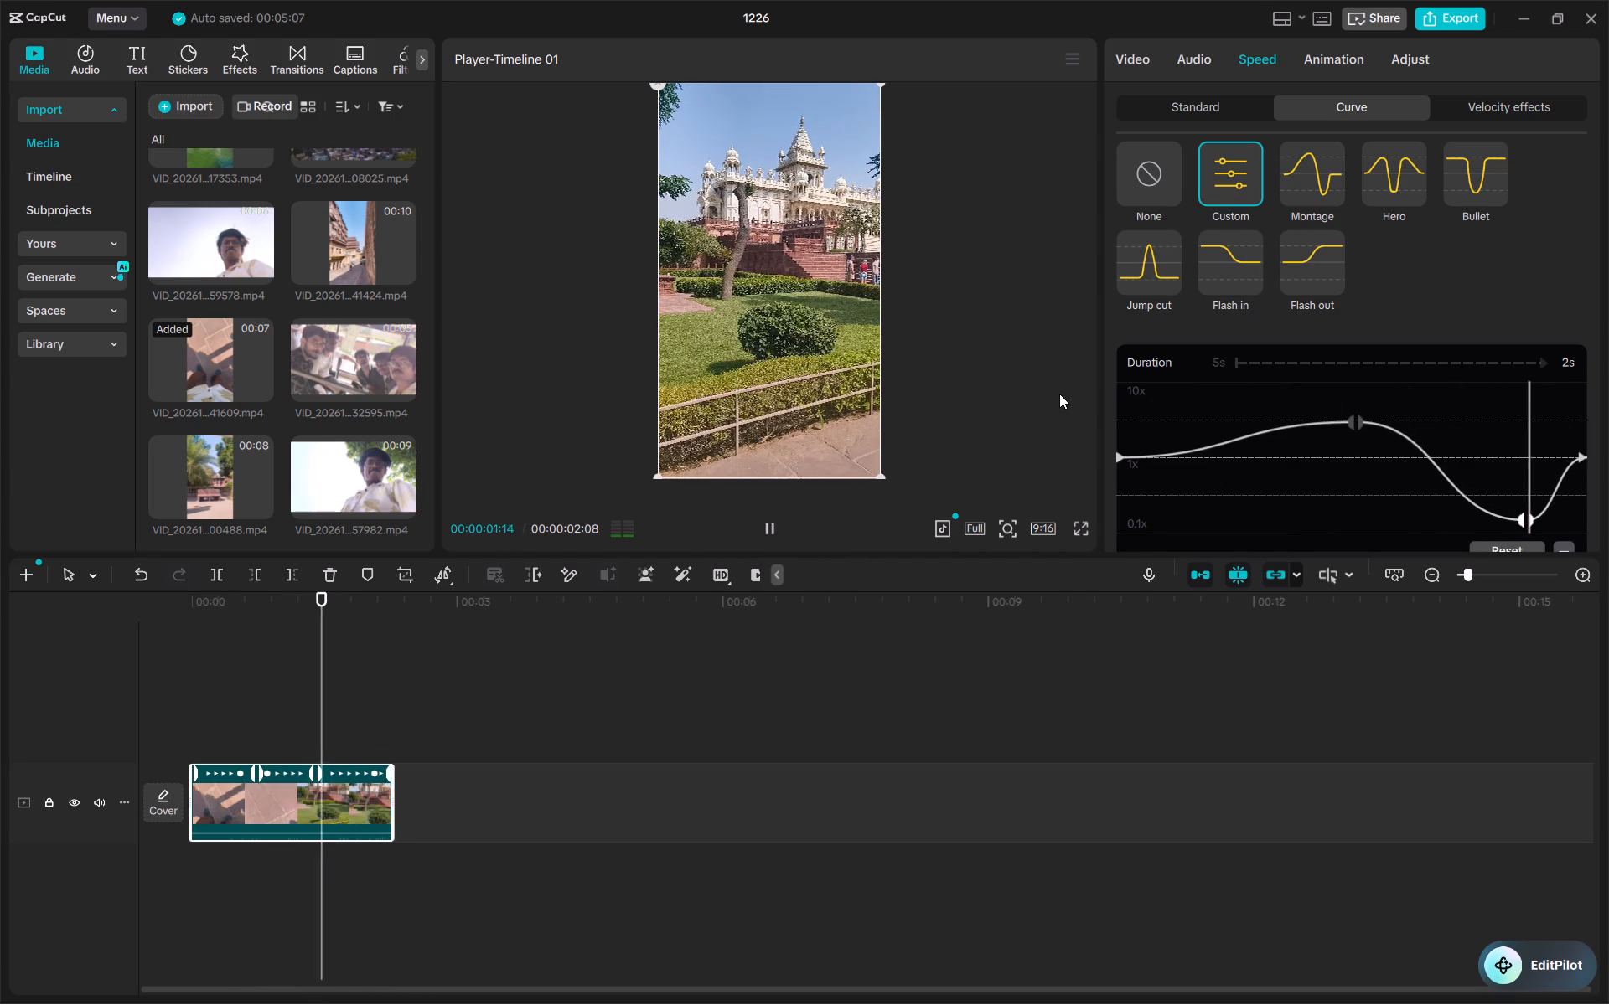
key(space)
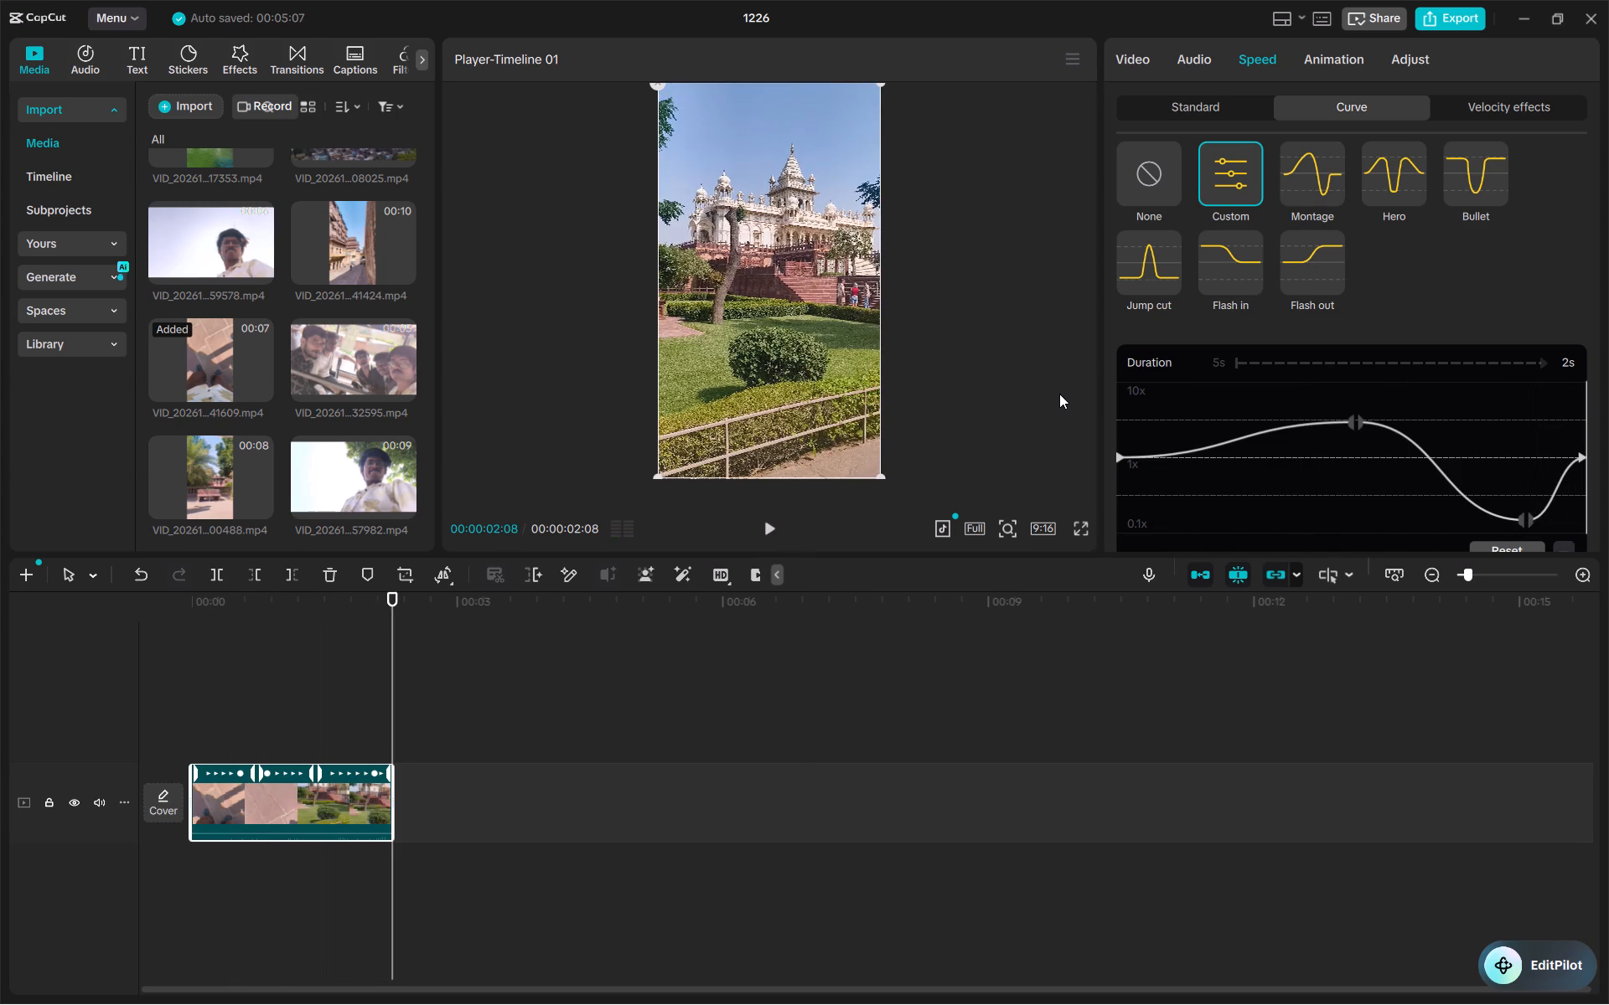
Lower the speed curve's start point to about 0.74x and preview the clip, including in full screen.
click(1120, 461)
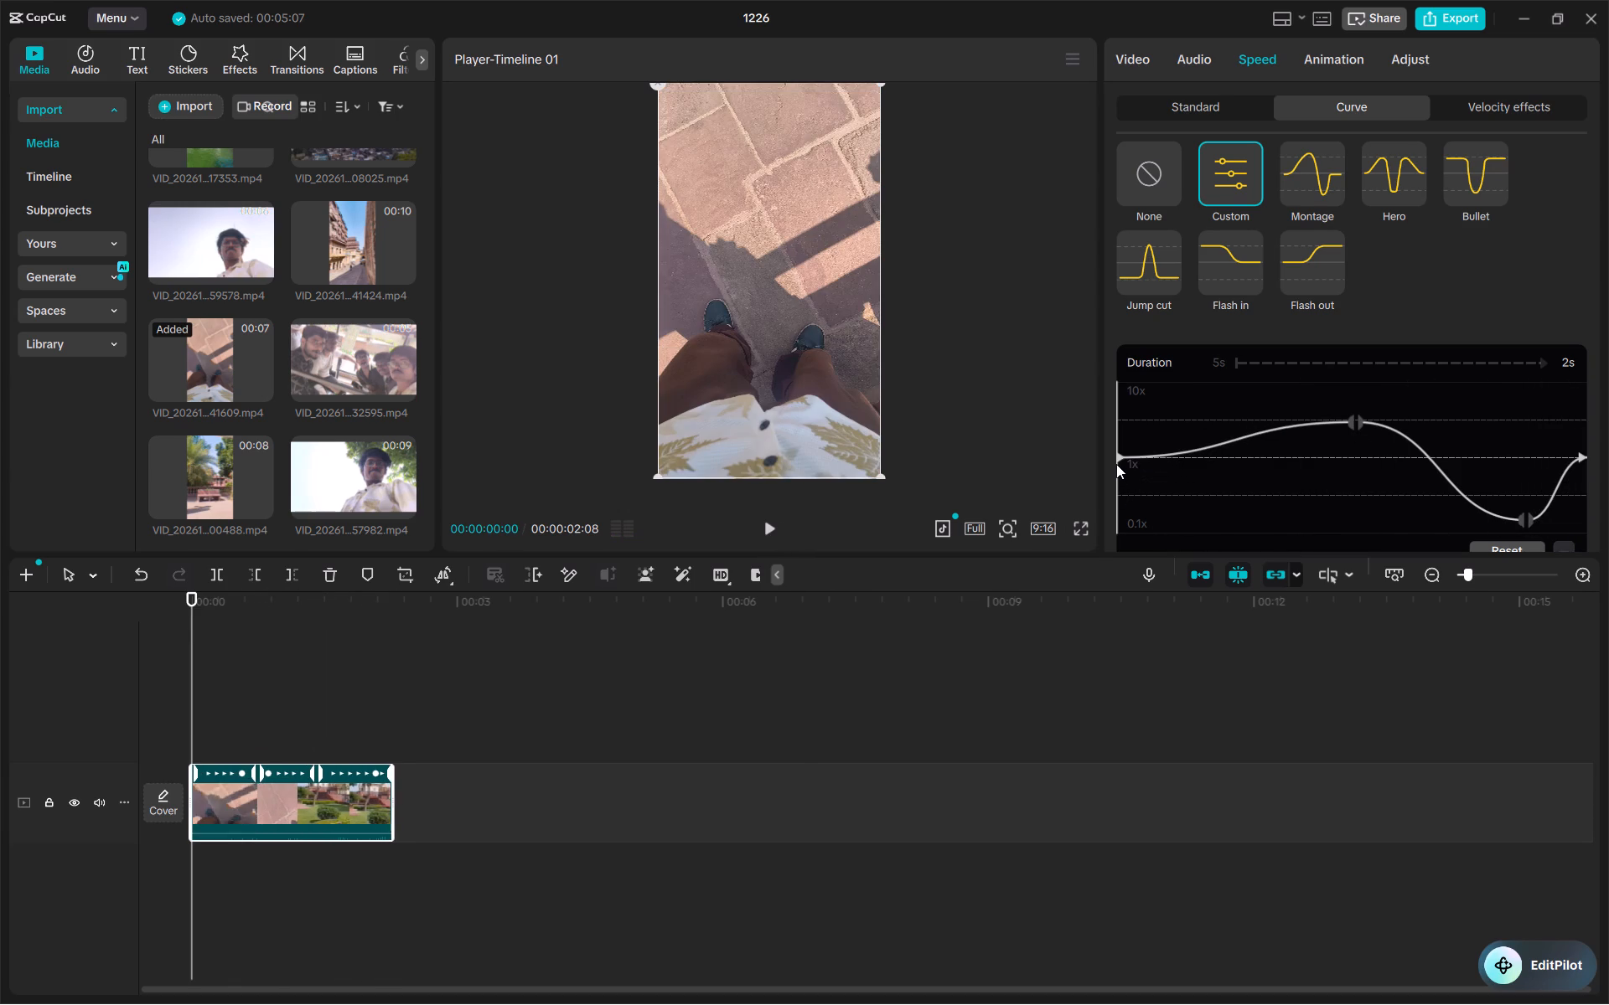
drag(1118, 453, 1119, 479)
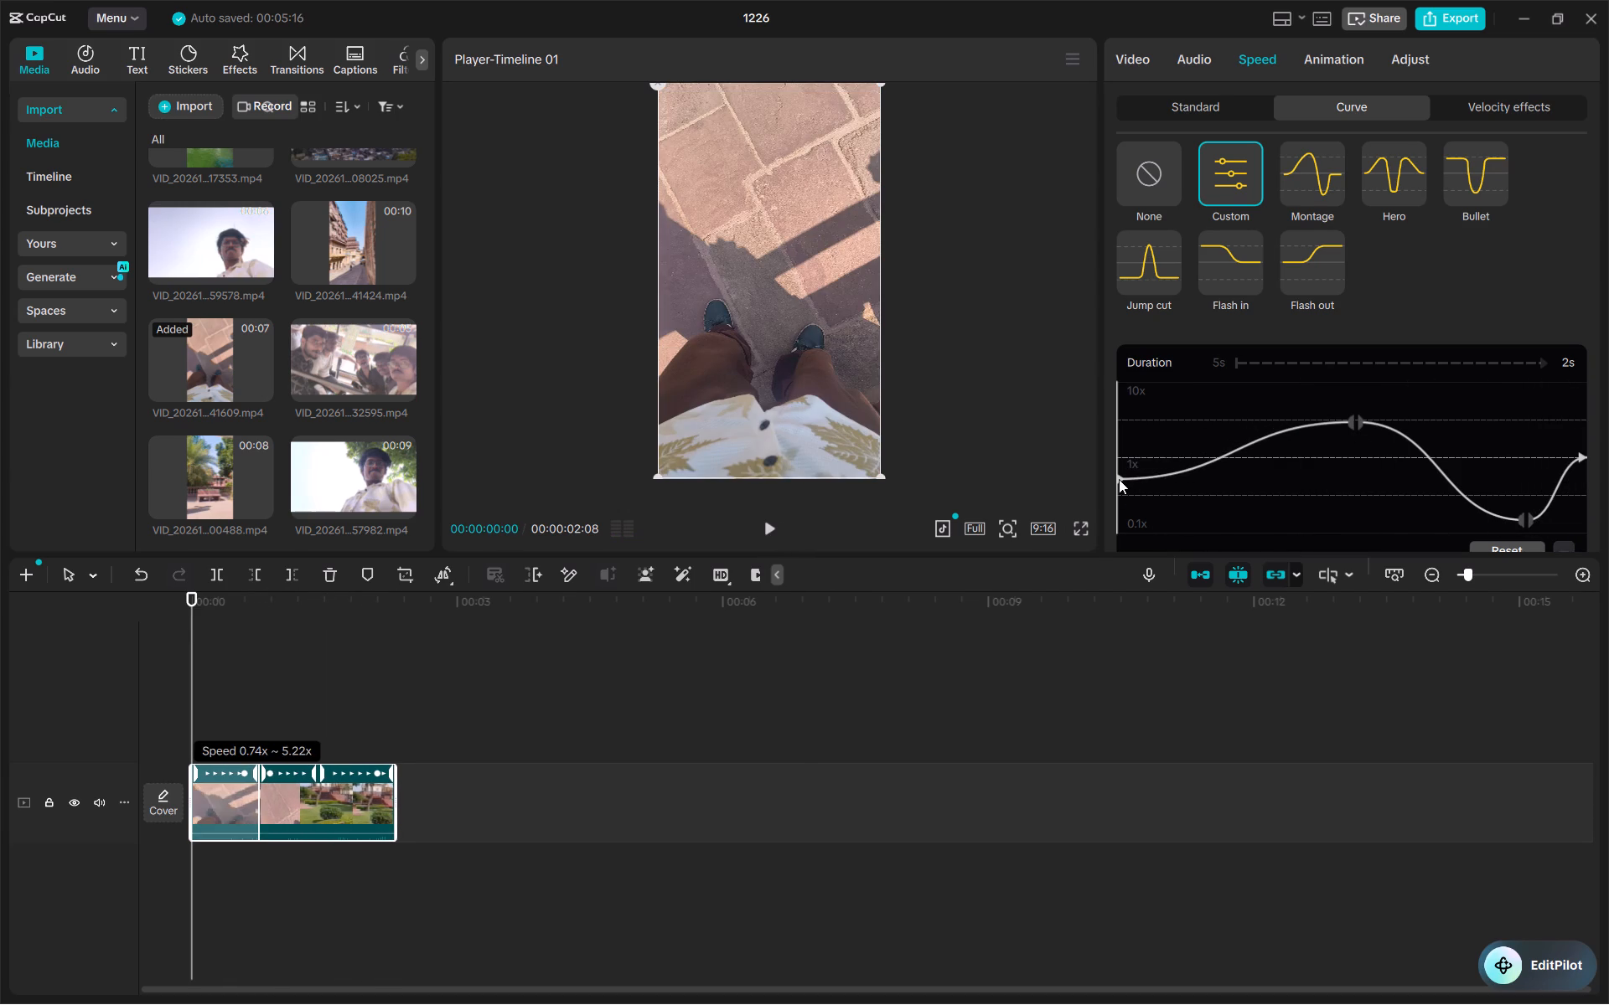
key(space)
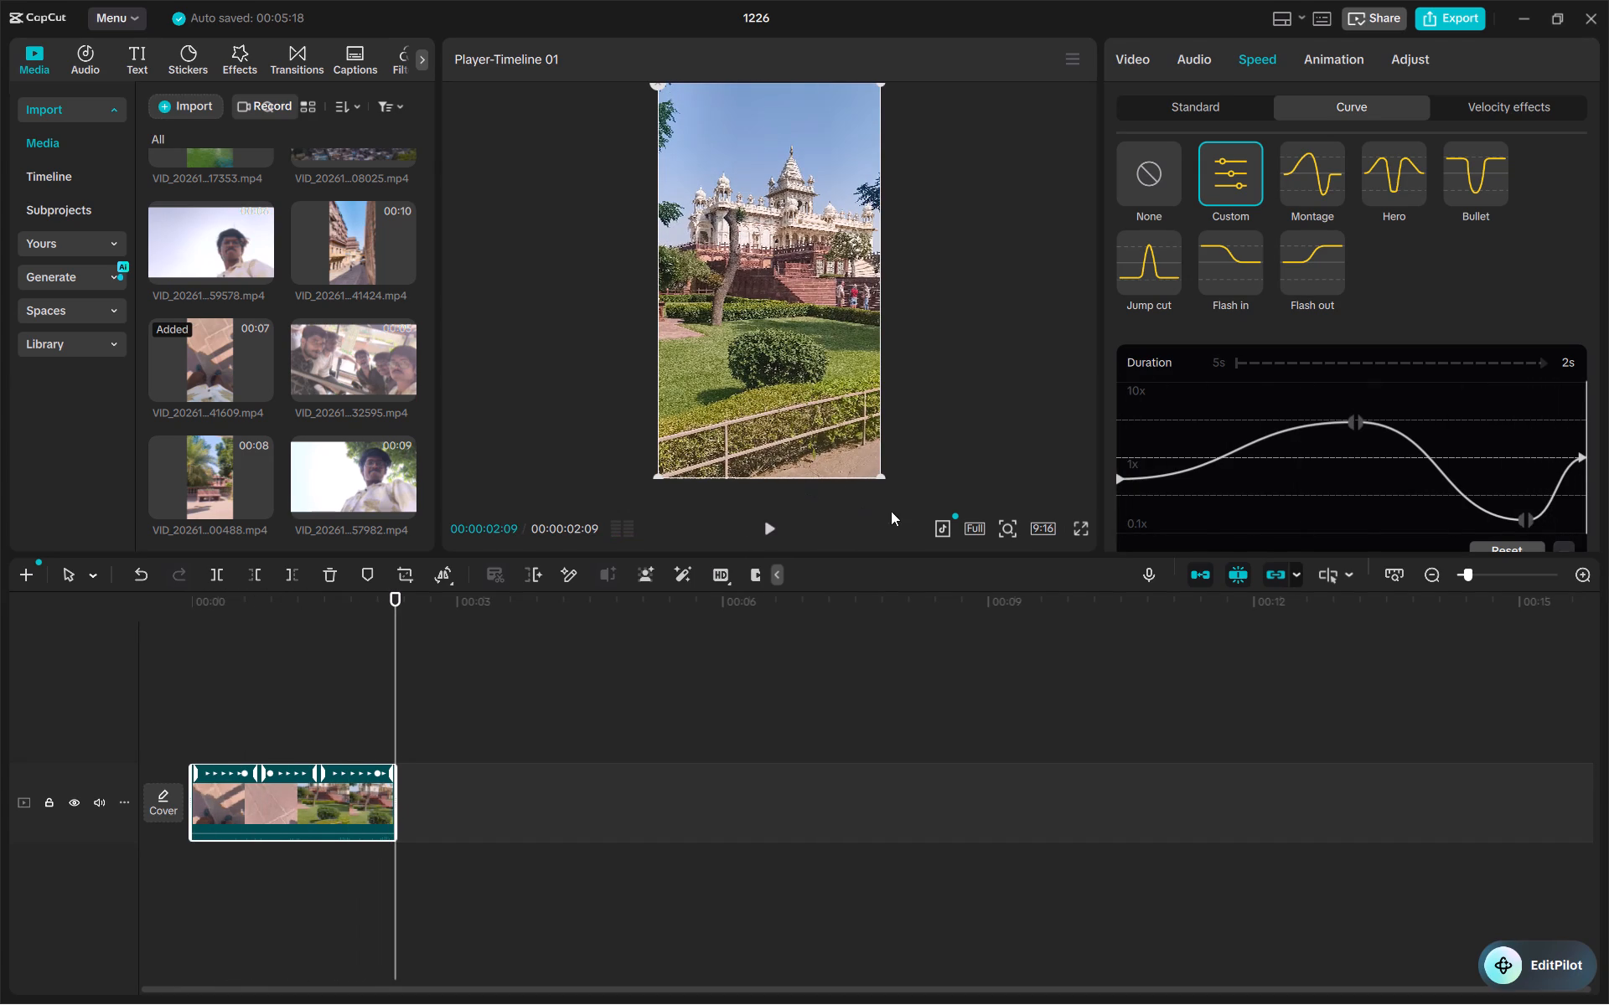
click(1084, 524)
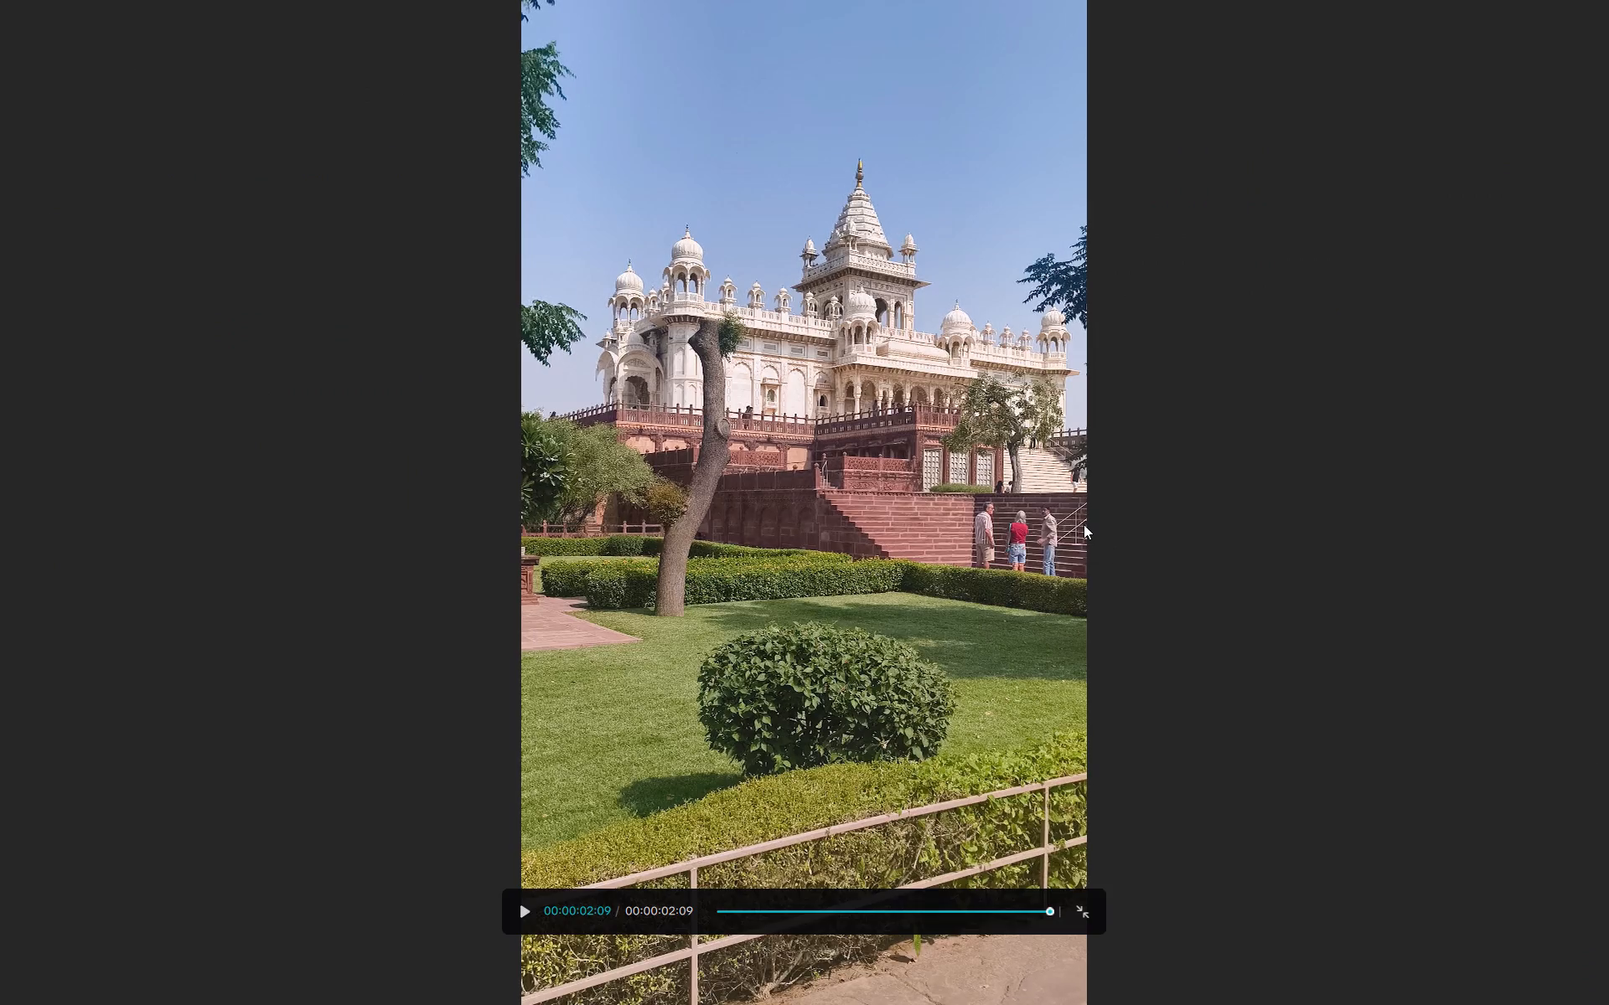
key(space)
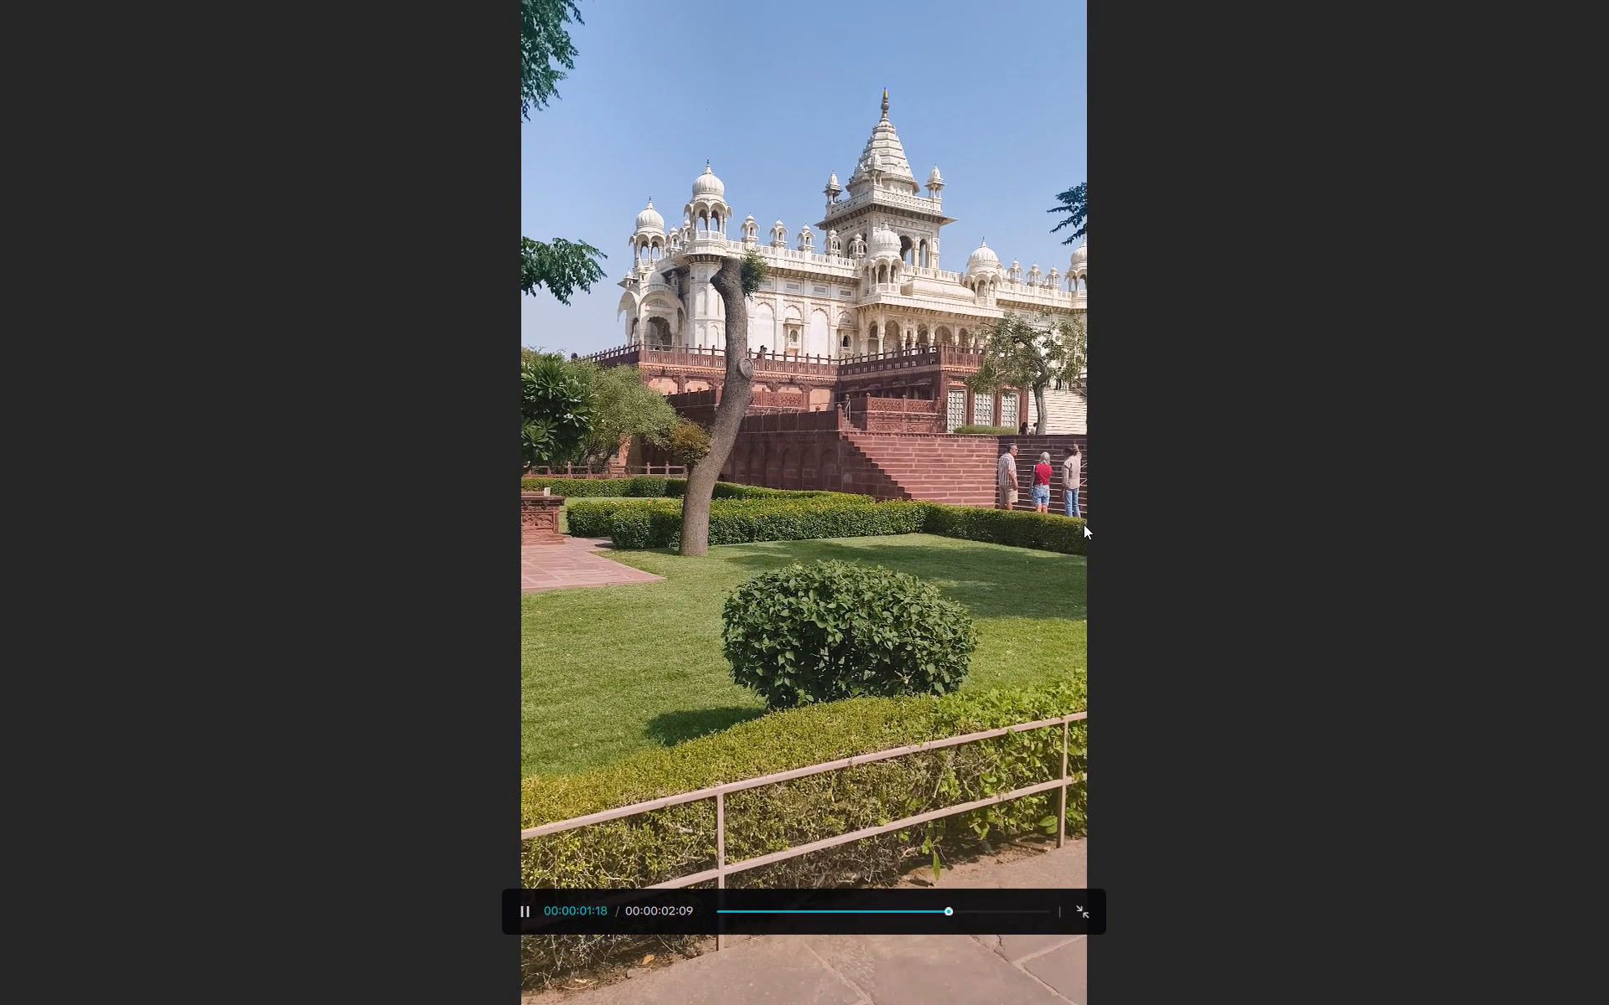
key(Escape)
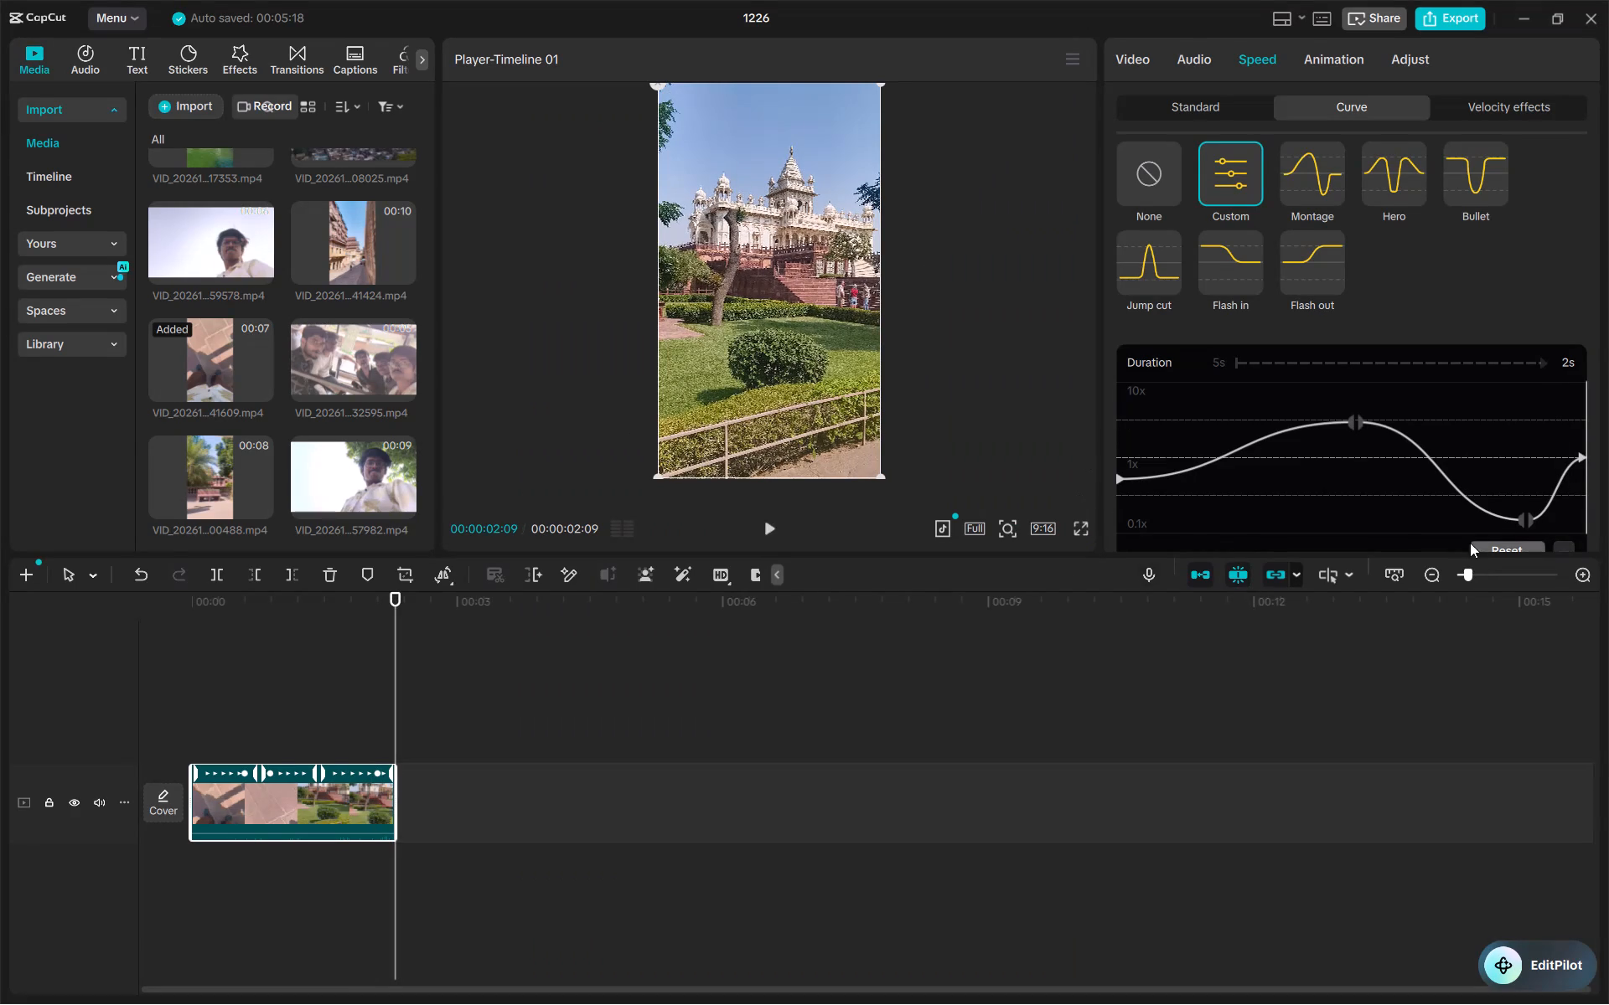
Lower the speed curve's end point to about 0.42x, previewing the clip between adjustments.
drag(1572, 457, 1567, 475)
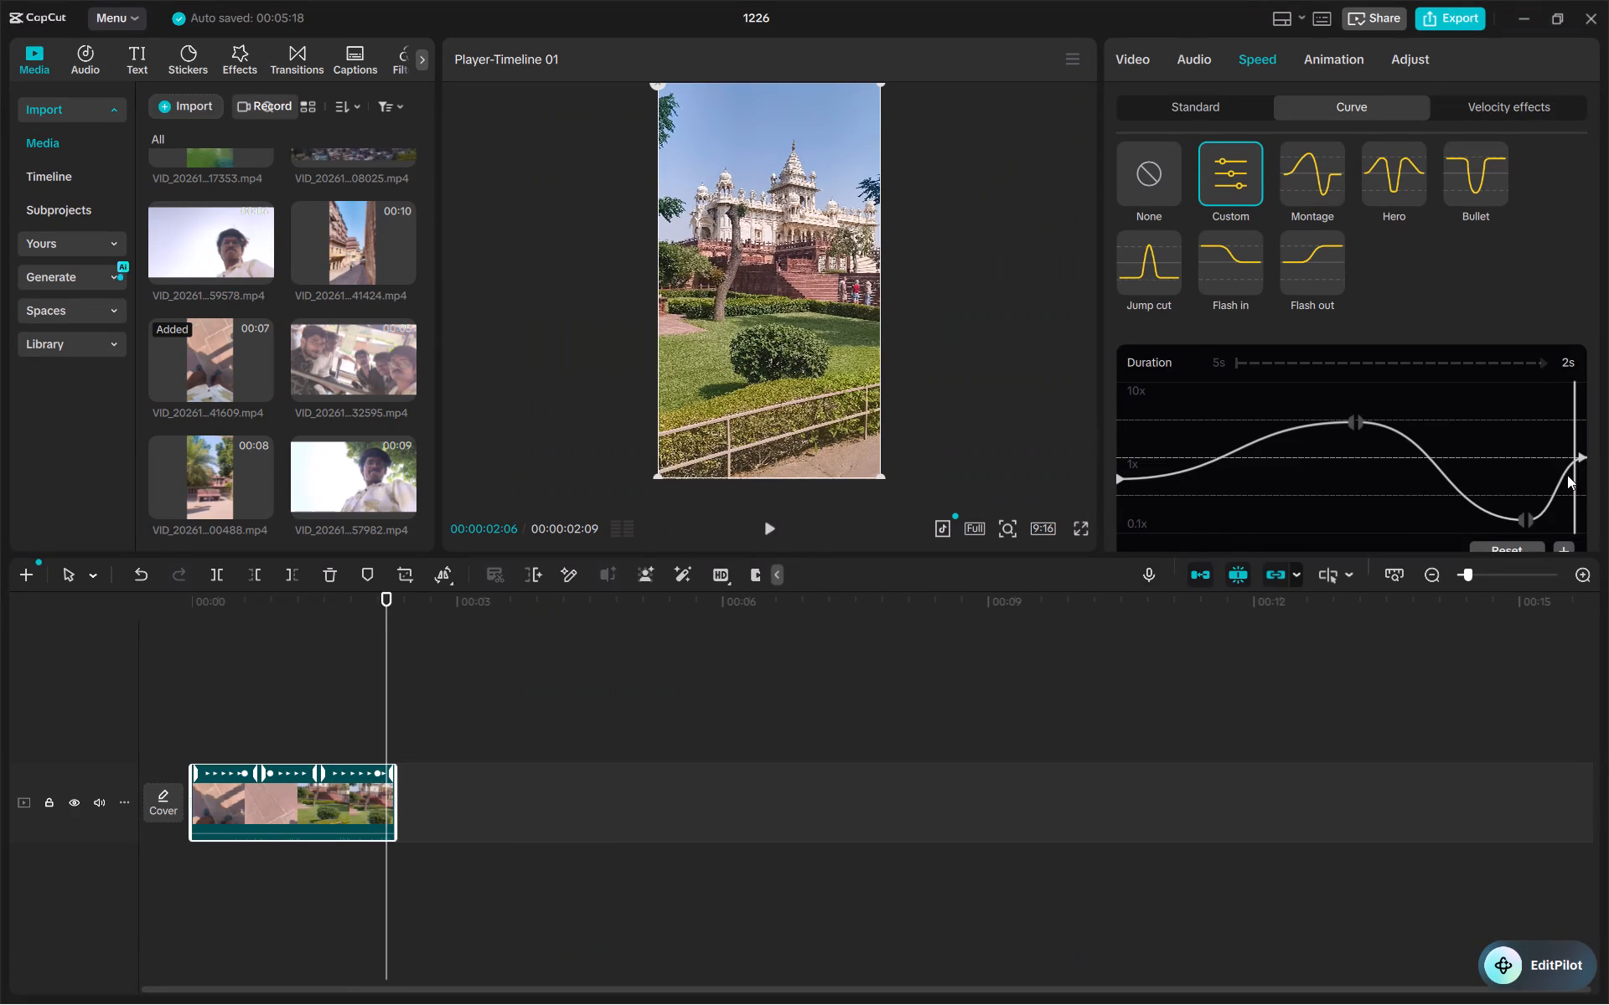
drag(1567, 475, 1566, 471)
drag(1580, 457, 1581, 498)
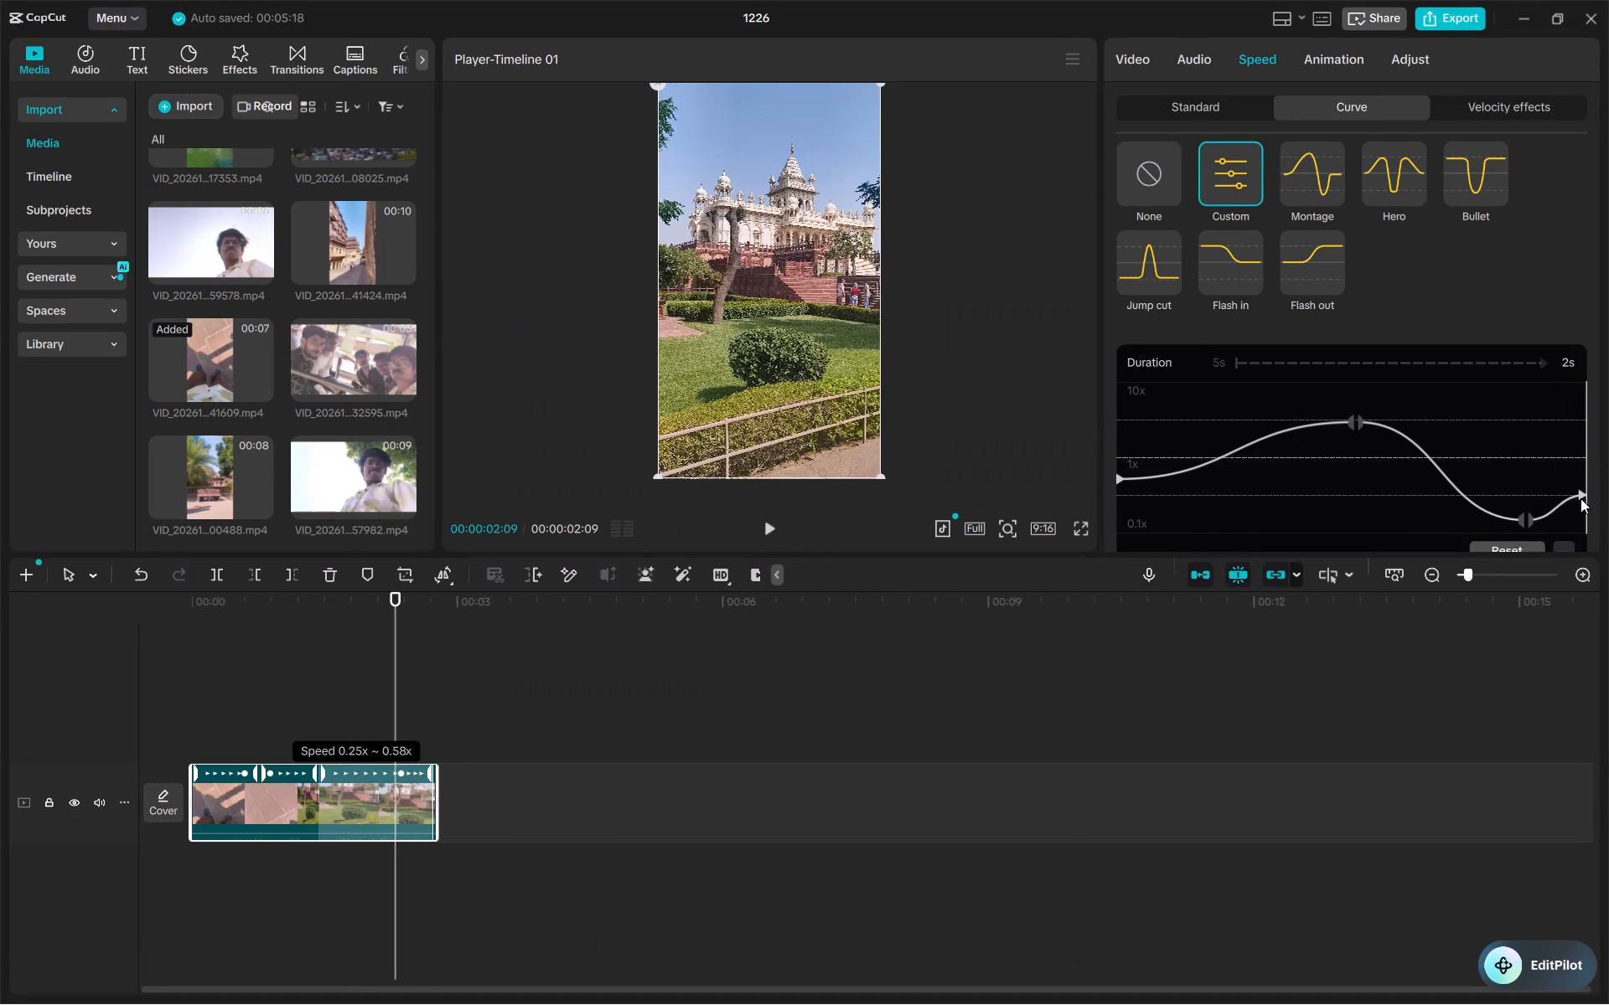
drag(1581, 498, 1579, 500)
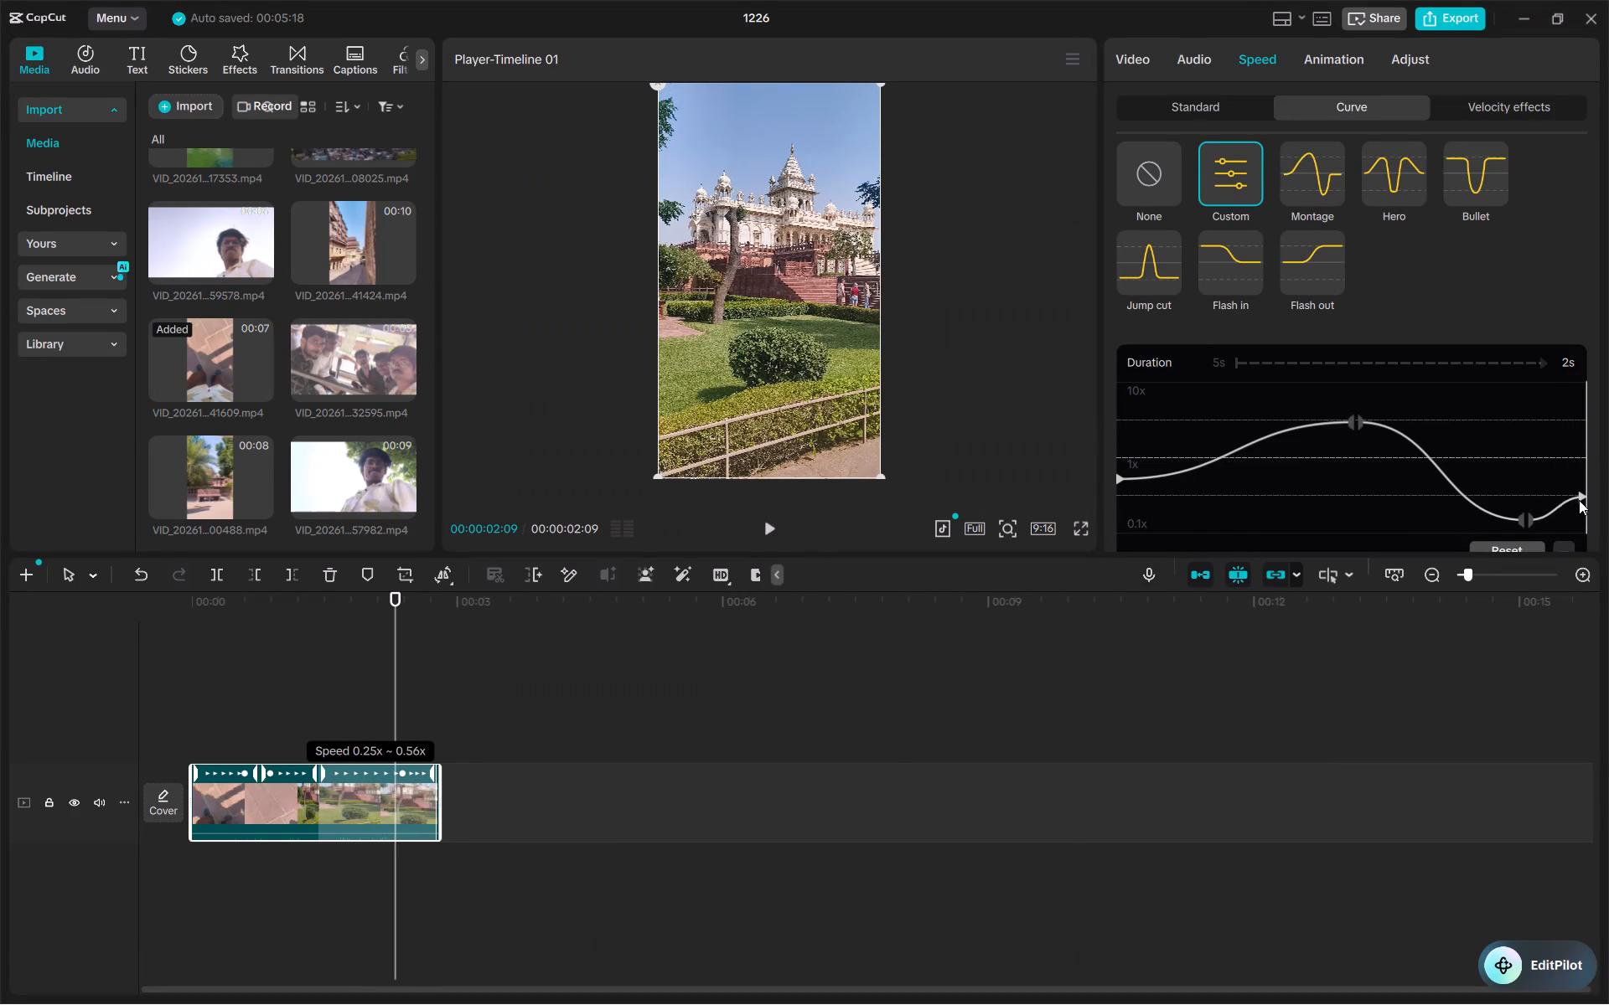
drag(1579, 500, 1579, 495)
key(space)
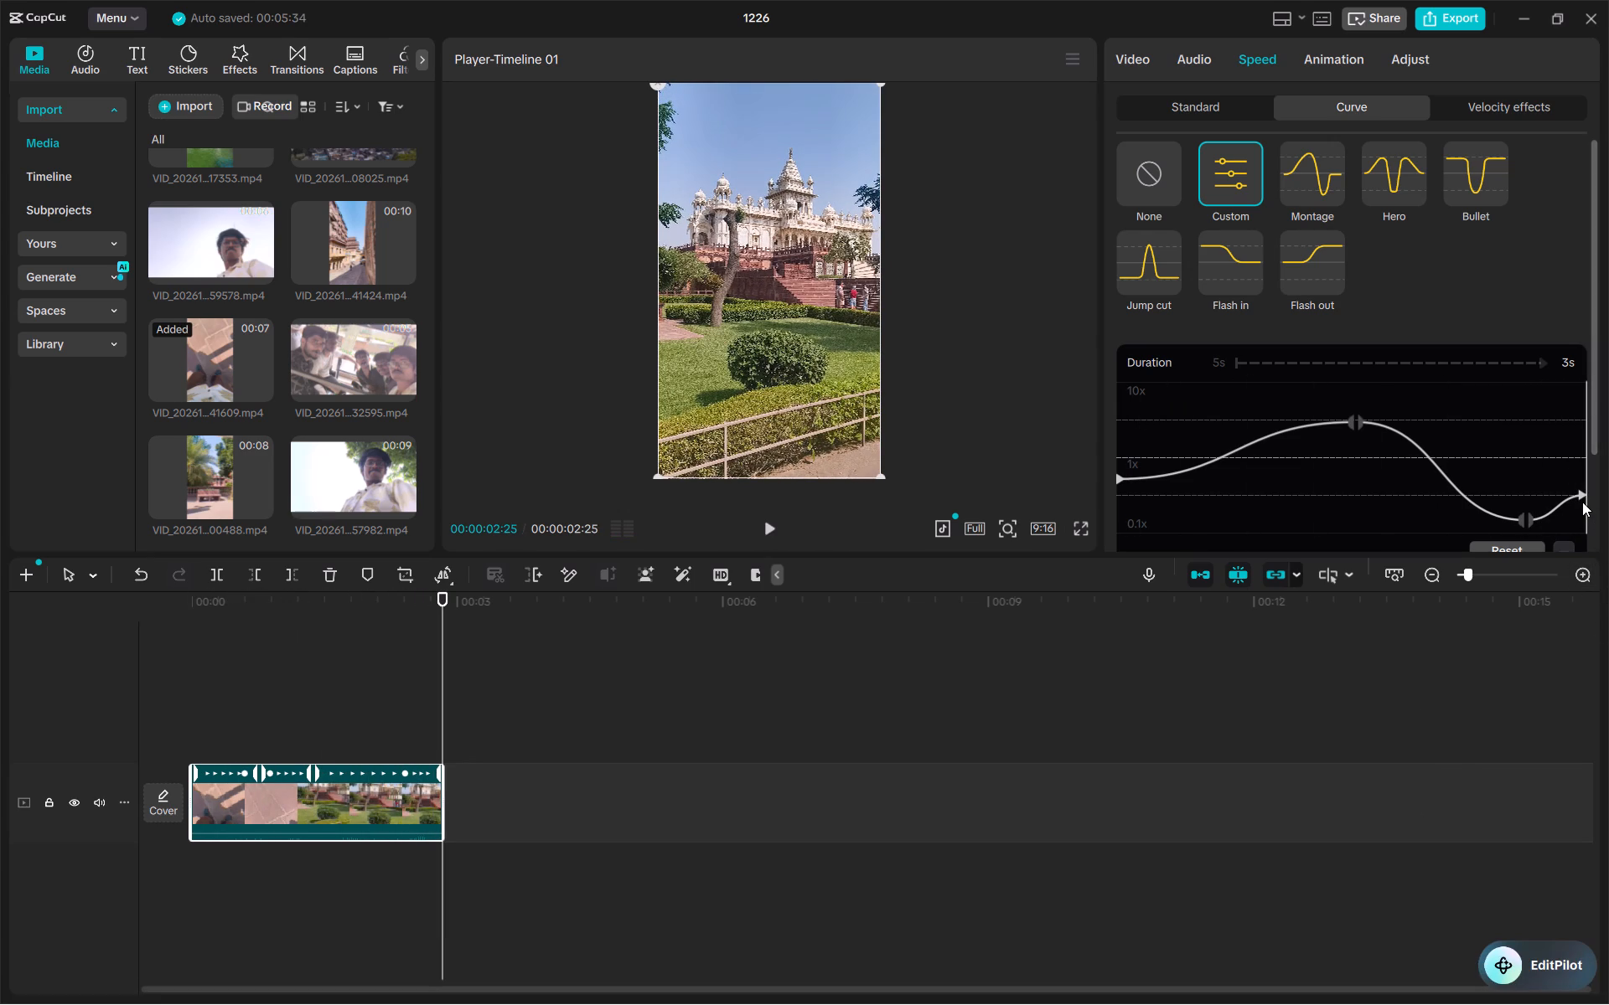
drag(1582, 495, 1581, 506)
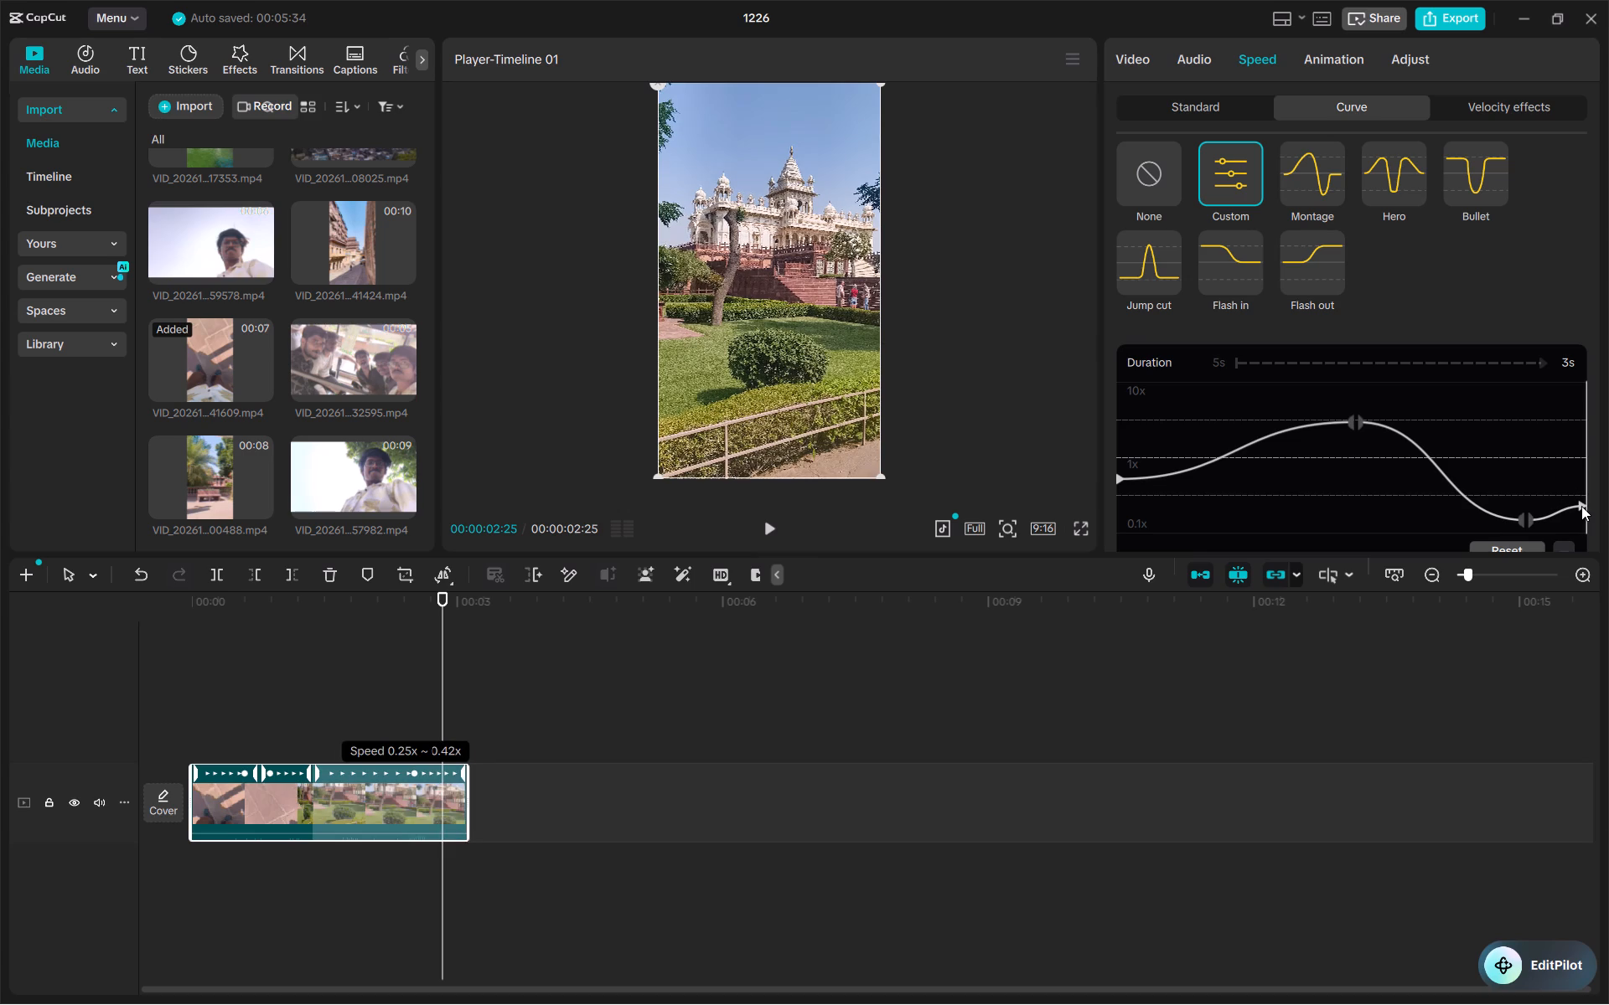
drag(1581, 506, 1581, 504)
key(space)
key(space)
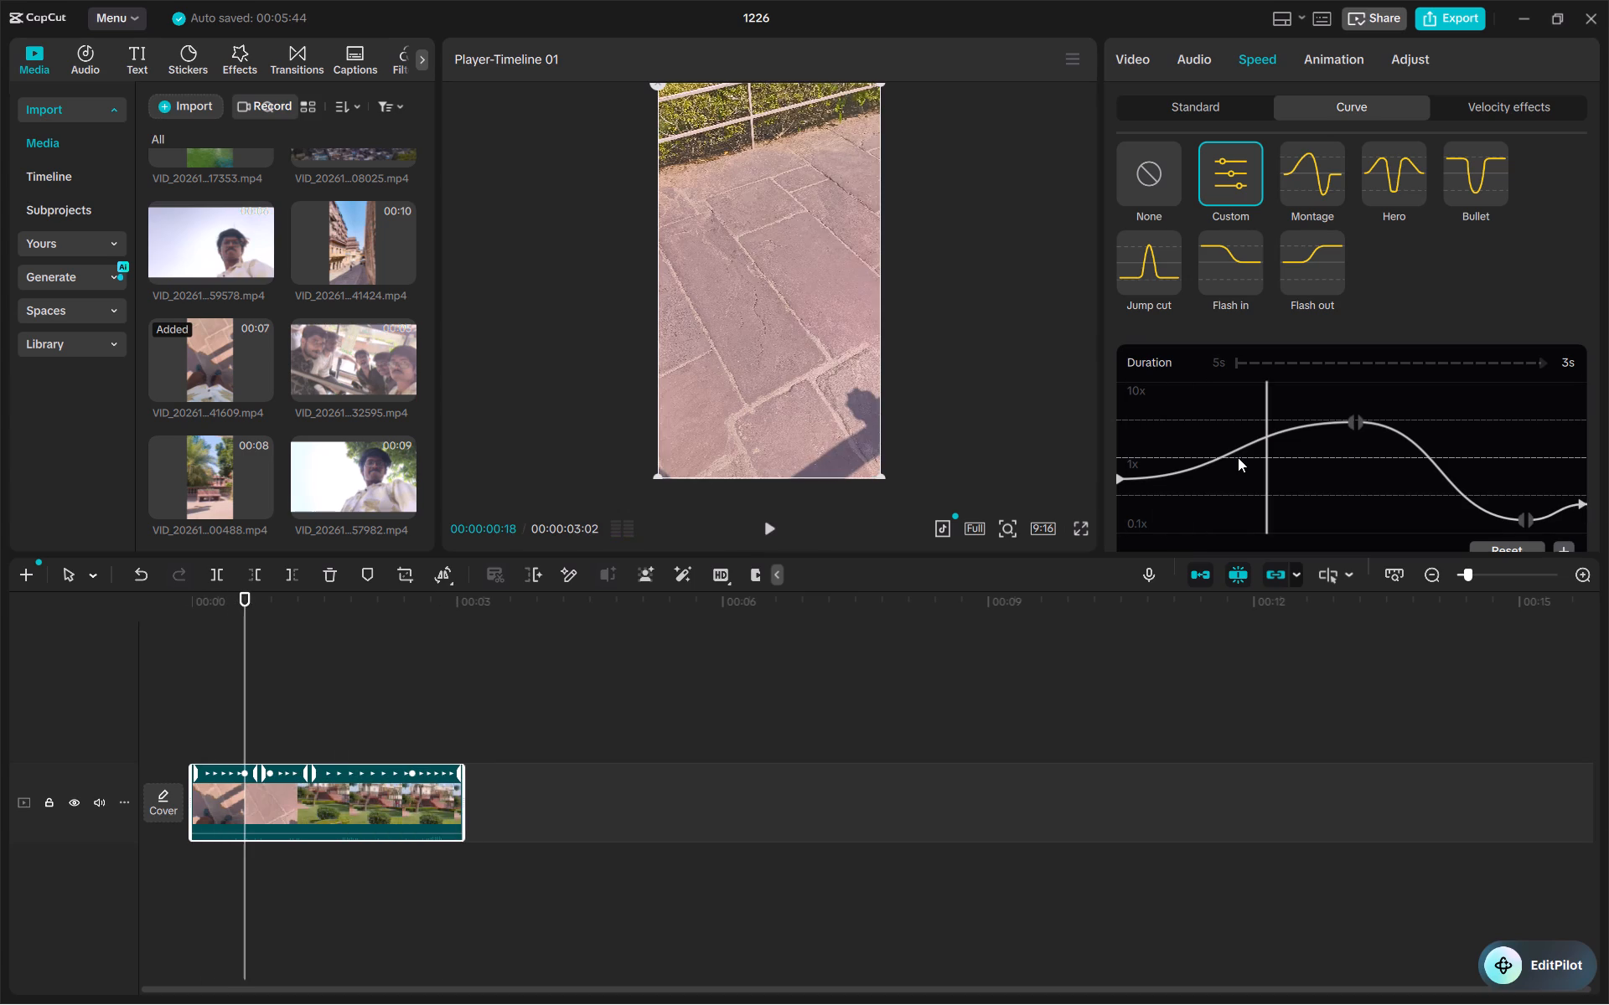
Search the computer for "kuro" and open the Kuro app.
text(kuro)
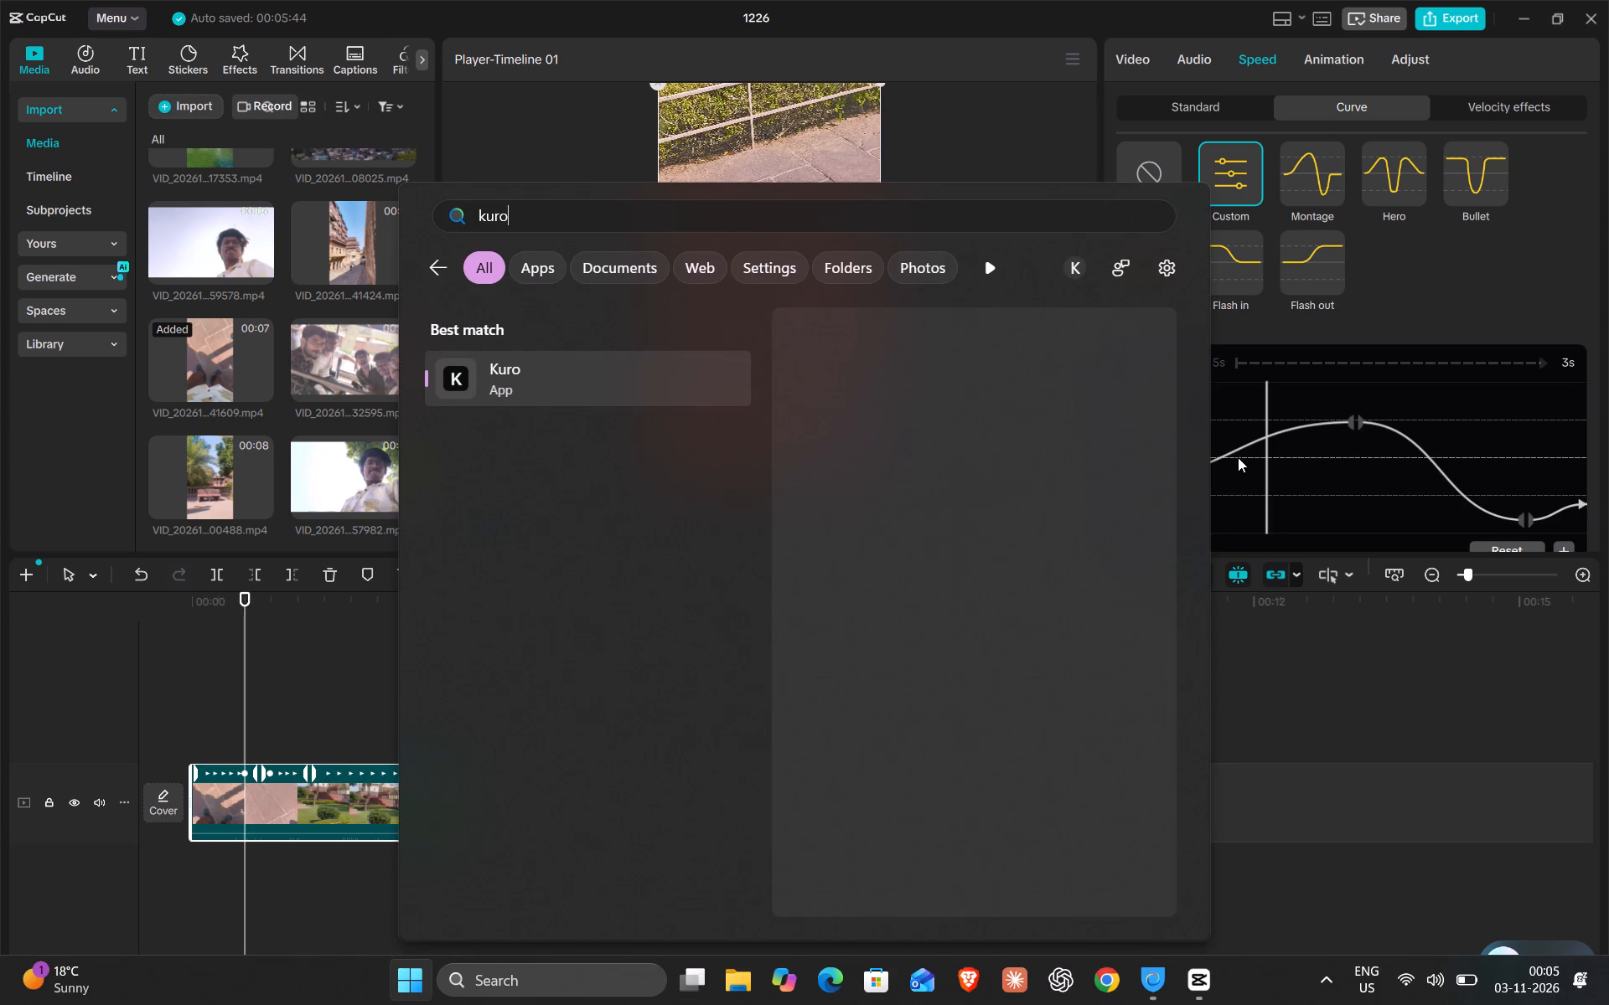
click(870, 533)
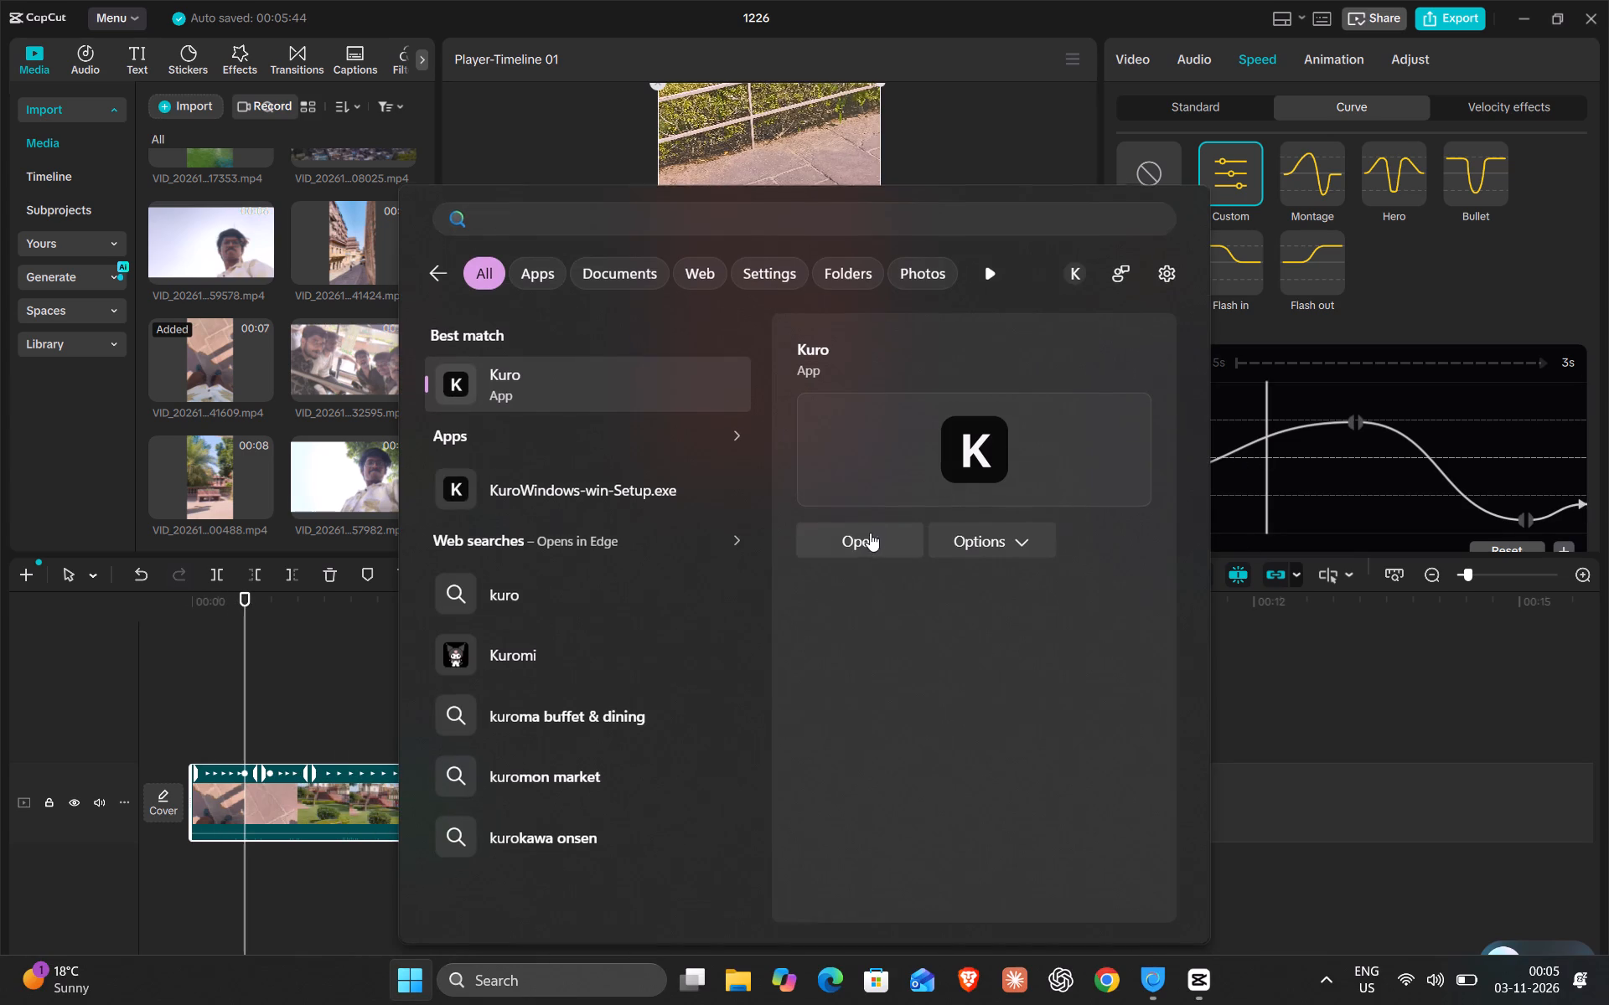
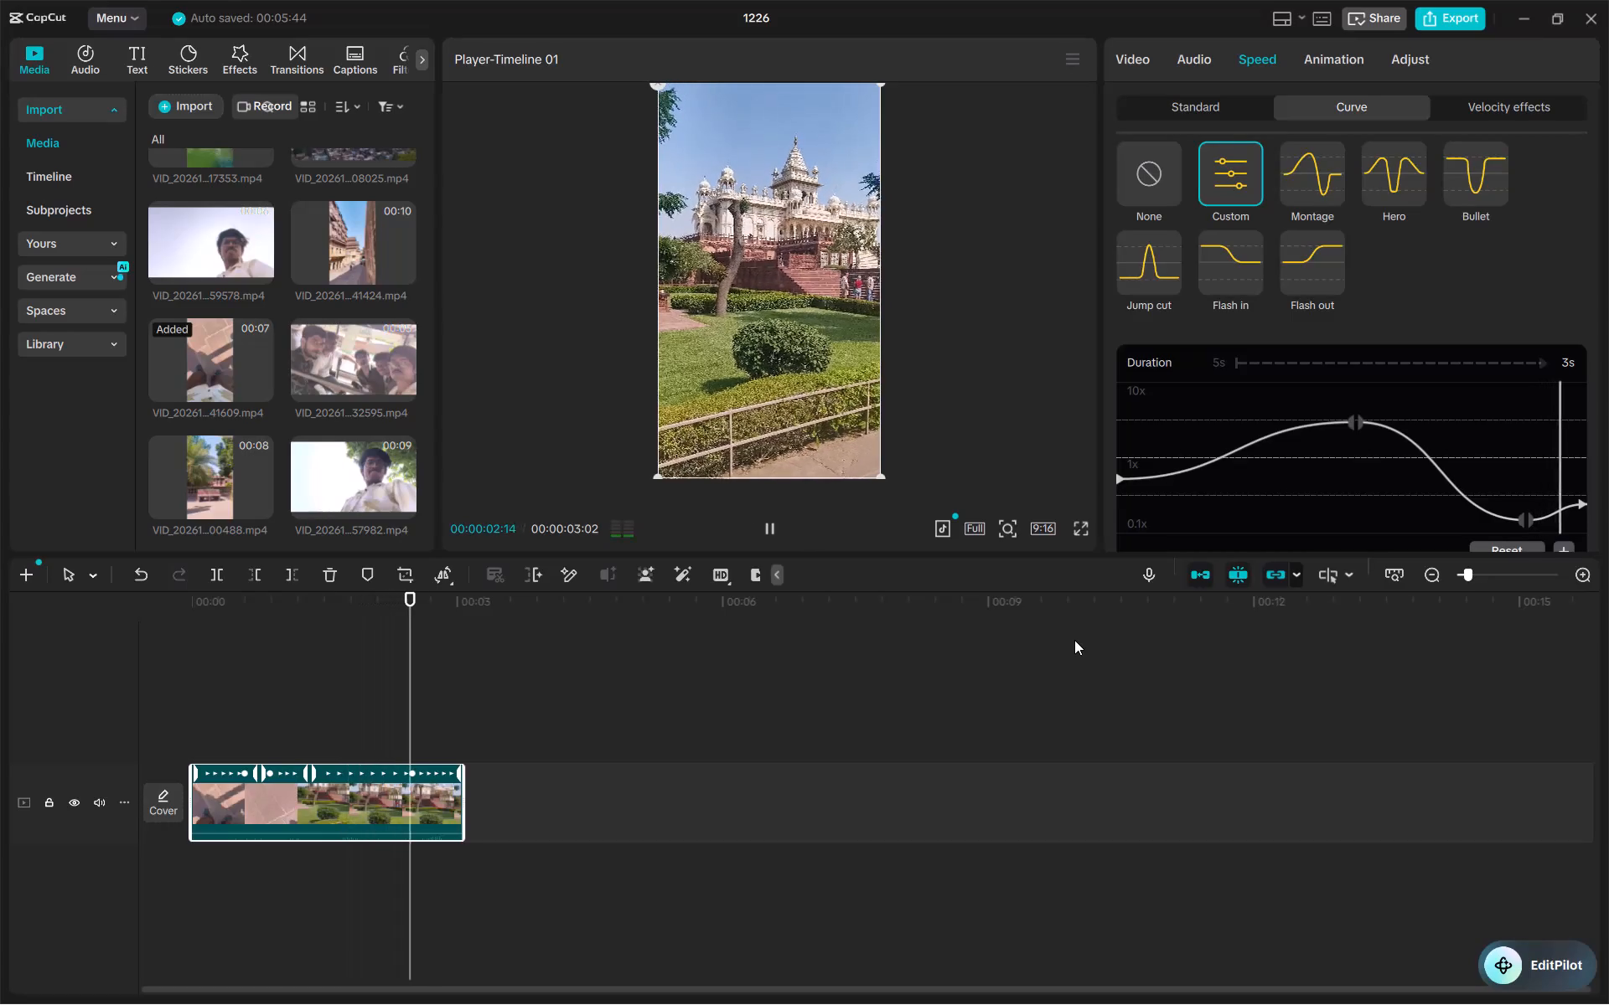
Preview the speed-ramped clip through to its end.
key(space)
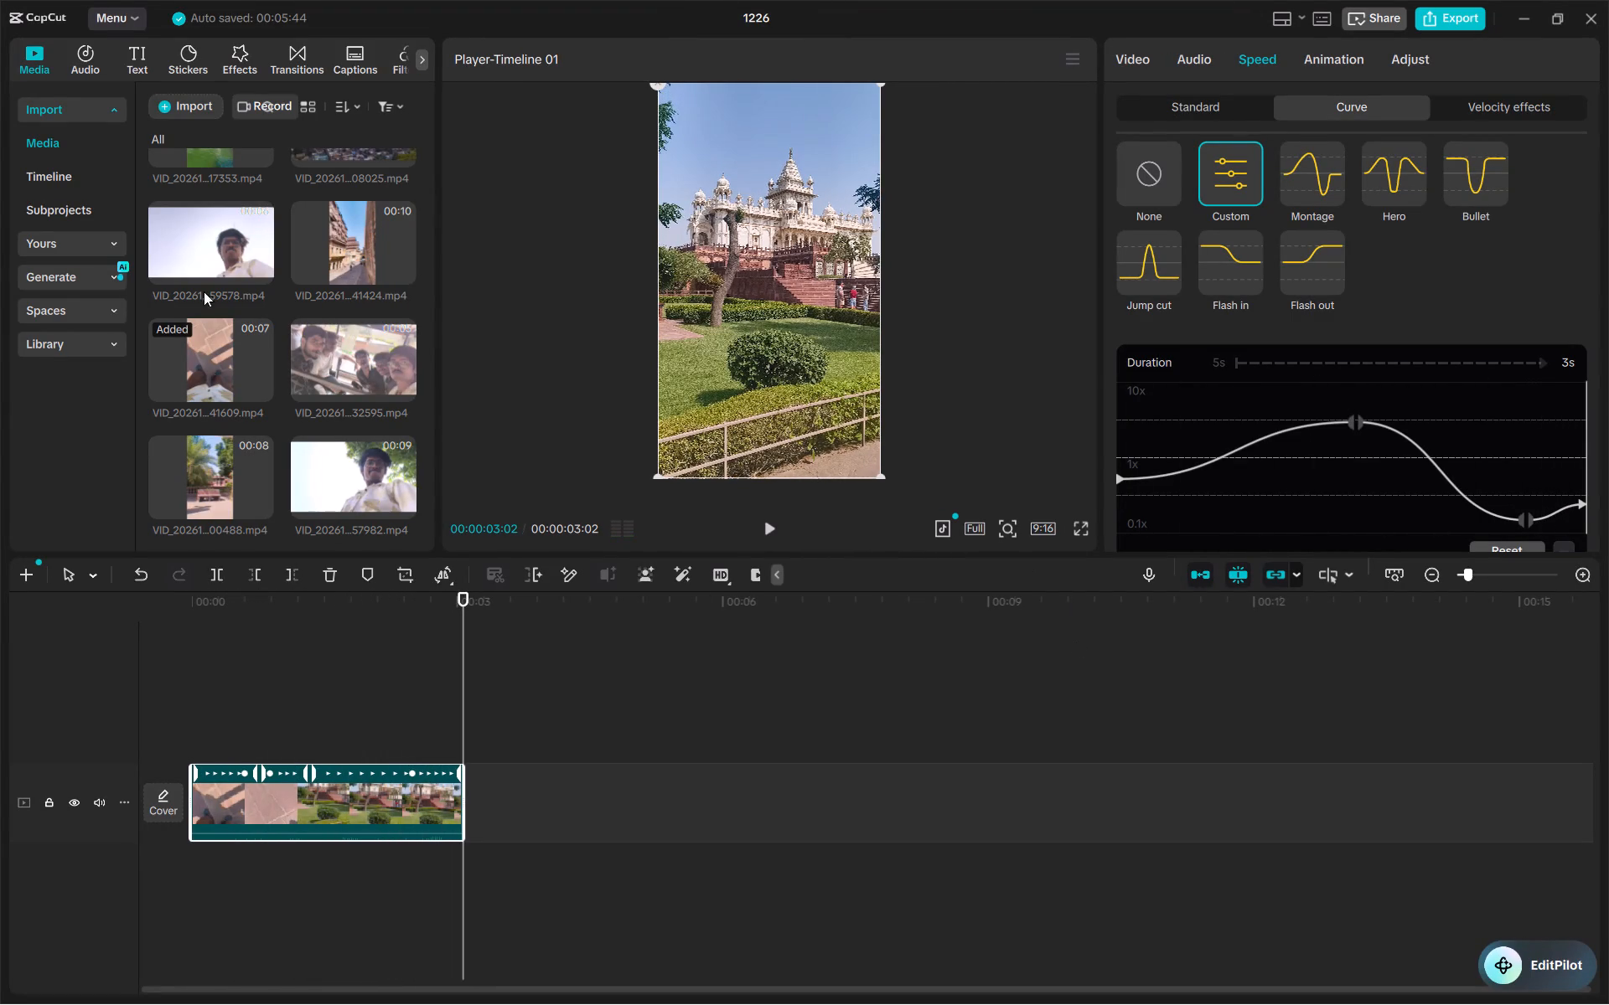
Try to move the playhead back to the timeline's start and open the text effects collection.
click(136, 53)
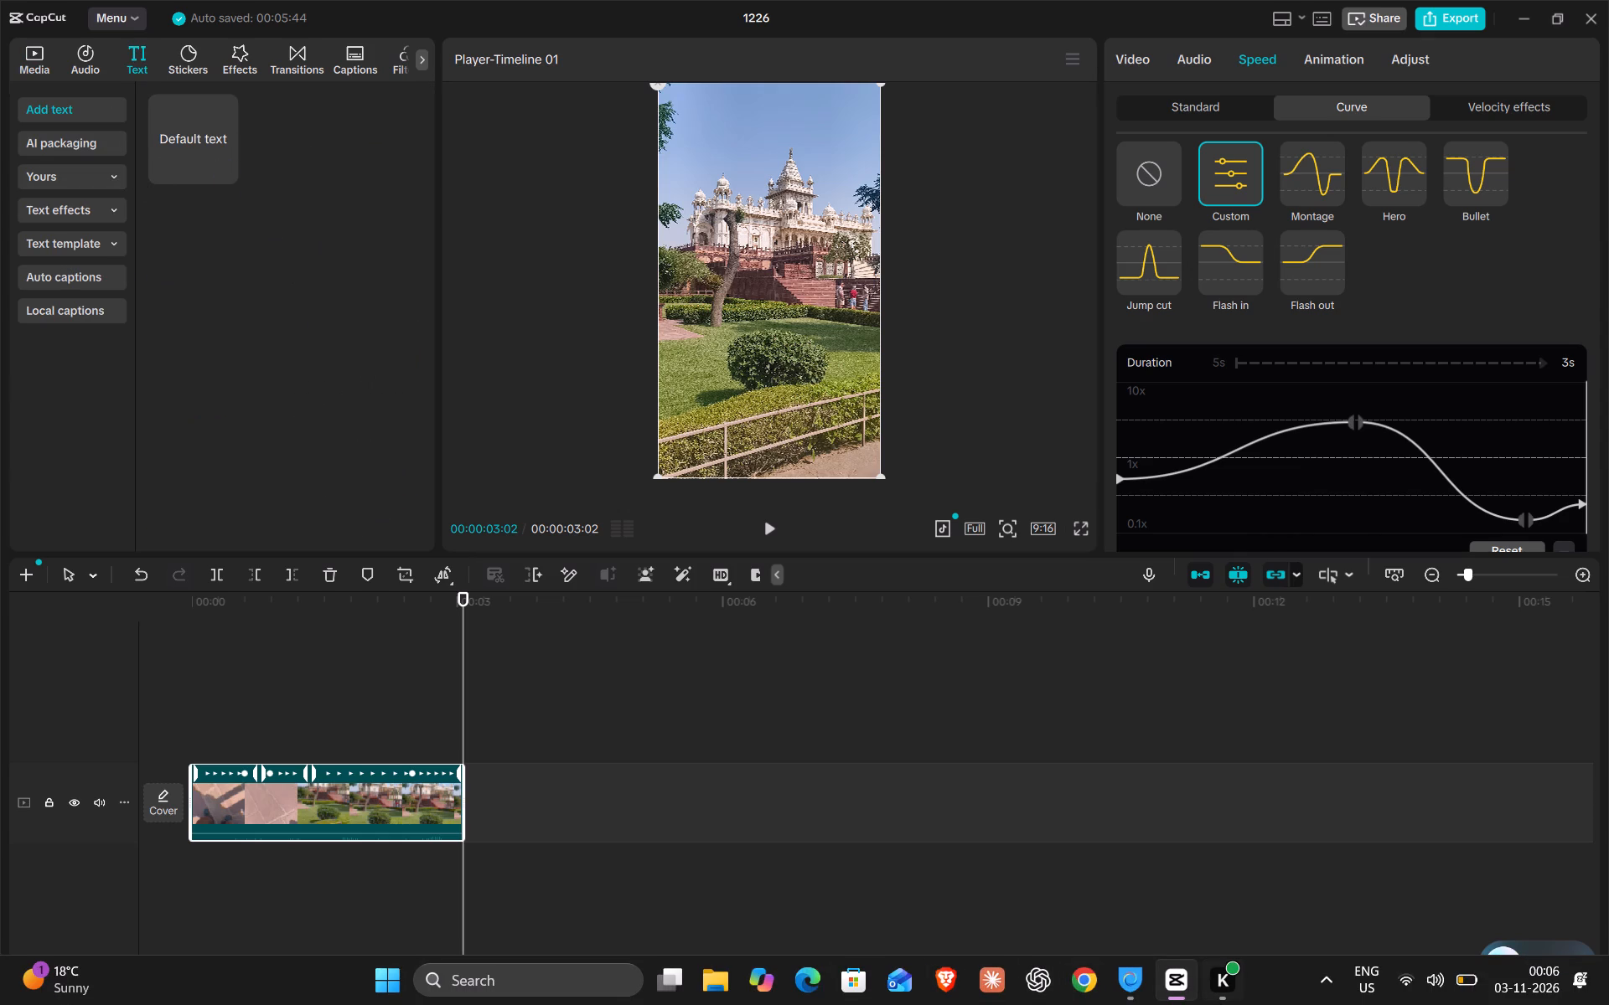
click(1399, 987)
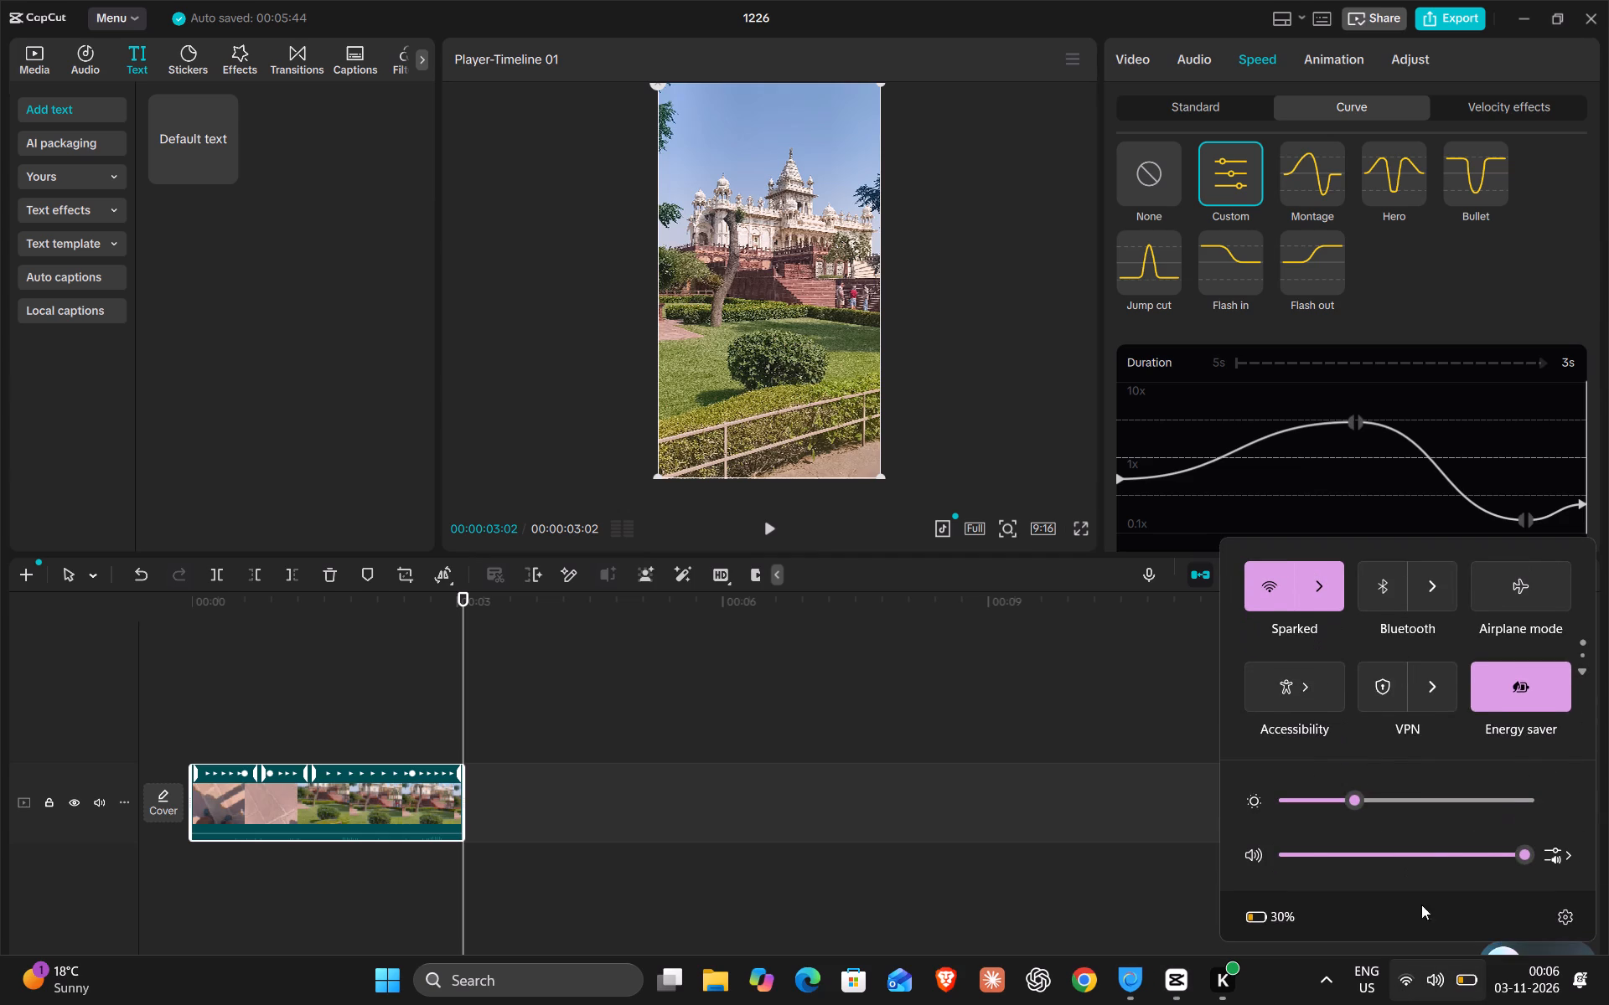
click(1017, 744)
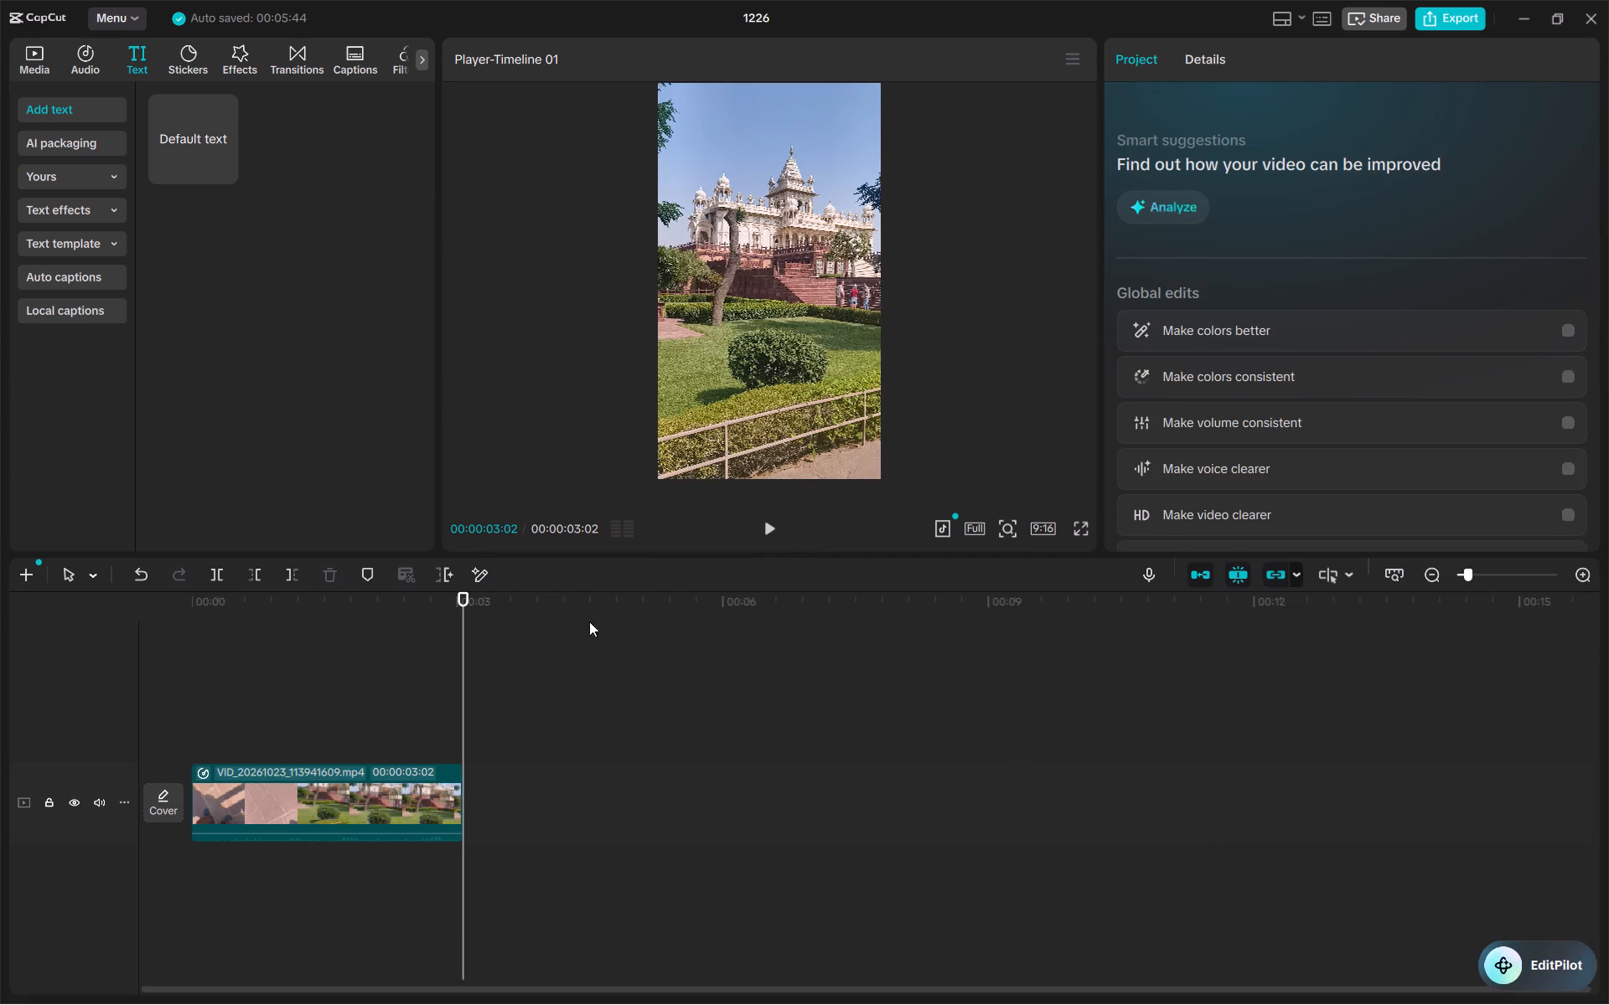
drag(477, 629, 207, 651)
drag(463, 588, 158, 603)
click(77, 216)
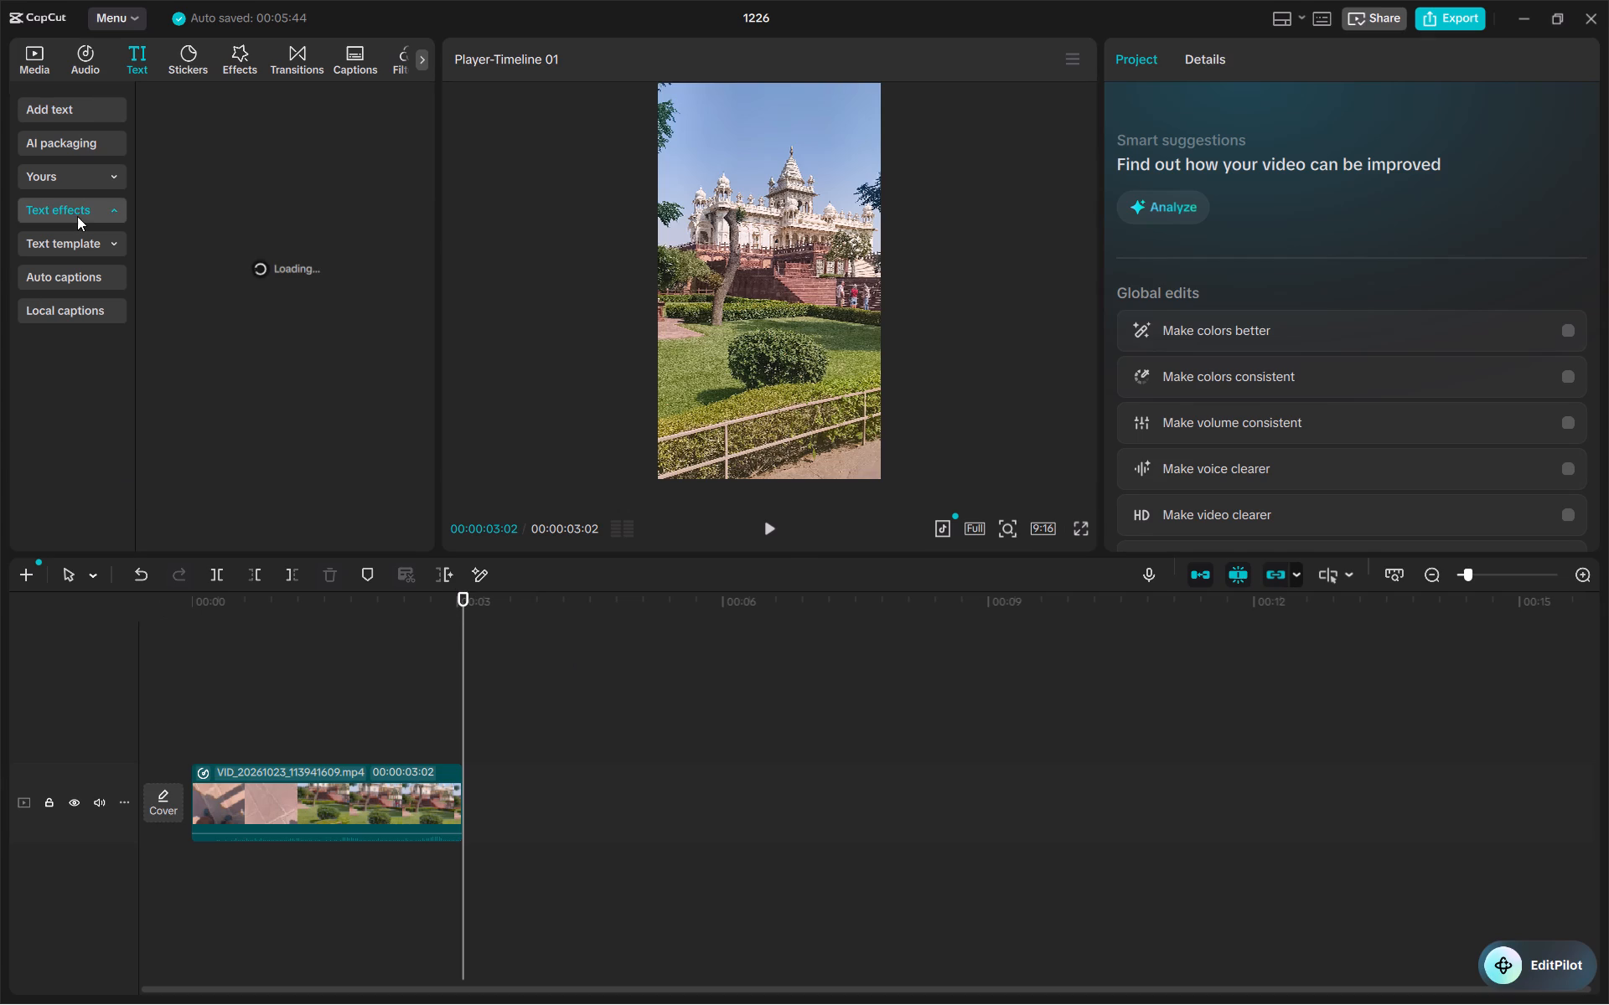
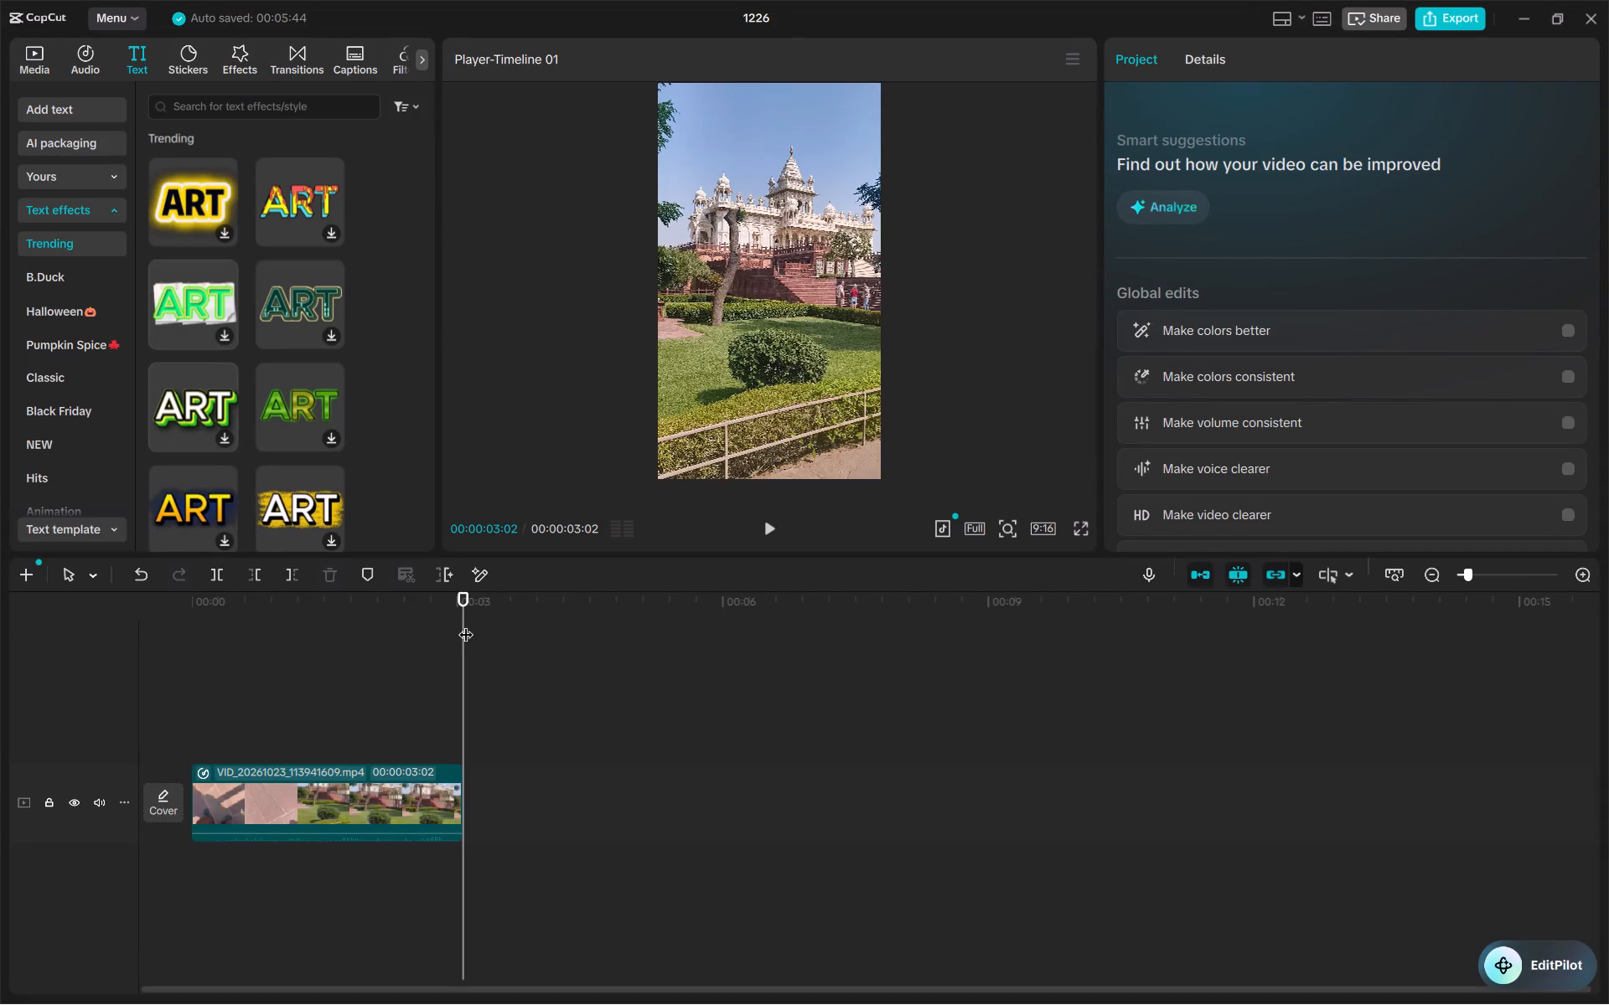
Replay the speed-ramped clip from the timeline's start several times, including once in full-screen preview.
drag(467, 590, 230, 627)
drag(230, 627, 423, 623)
drag(460, 600, 168, 634)
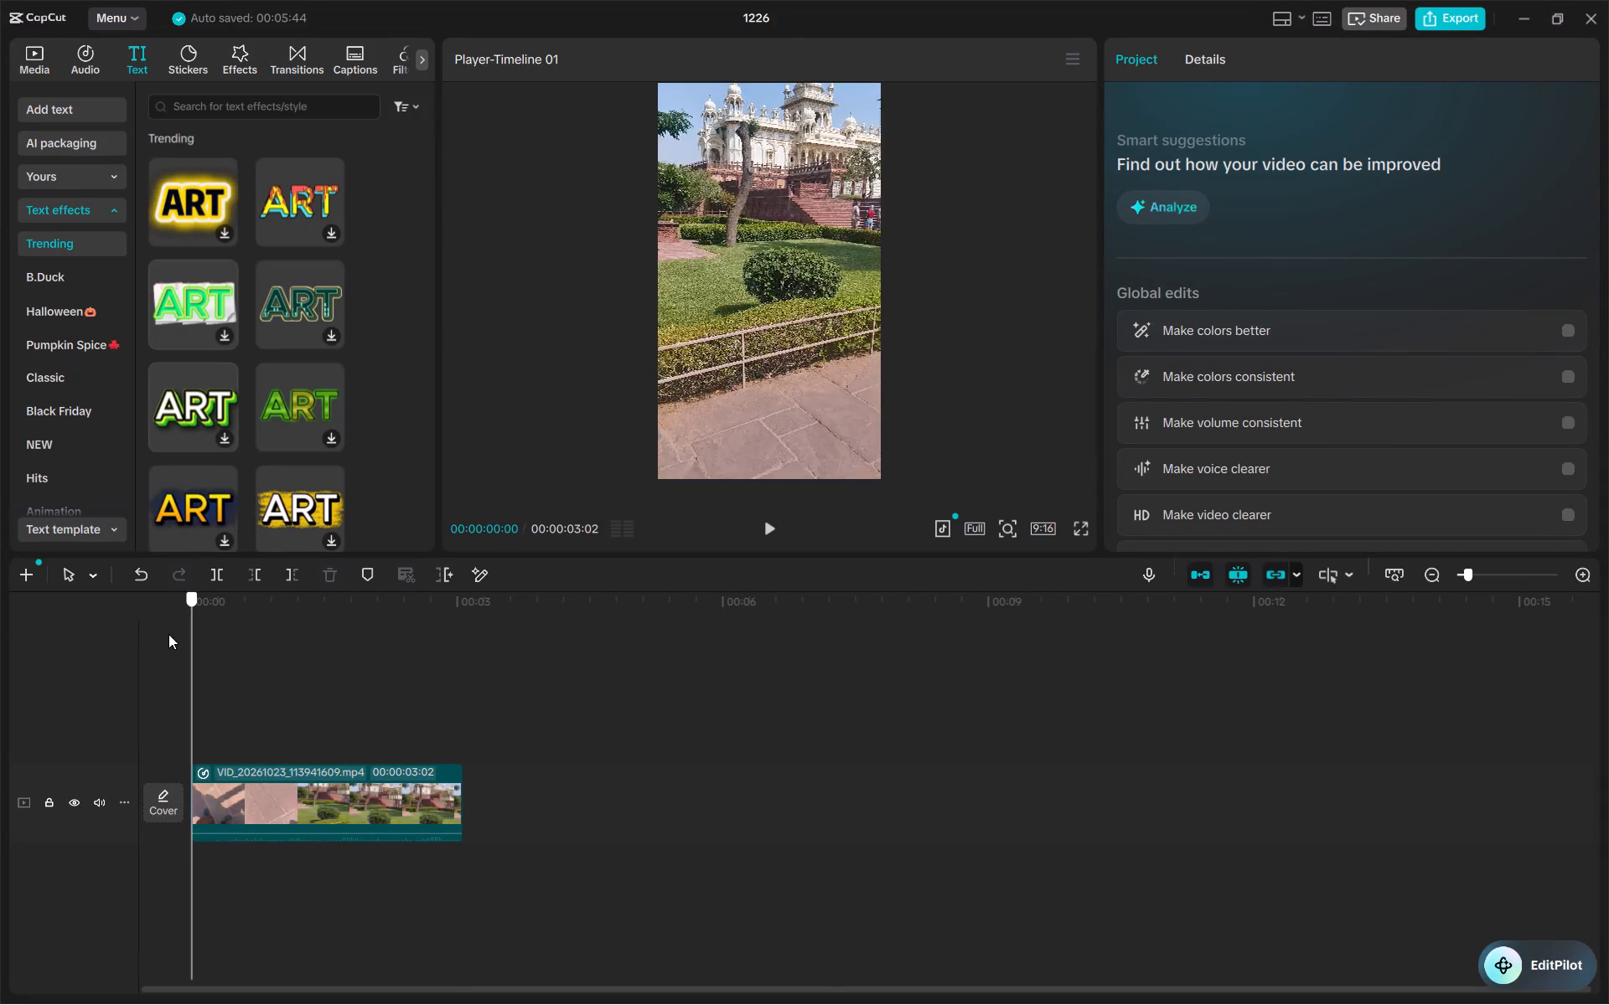
drag(168, 634, 157, 638)
key(space)
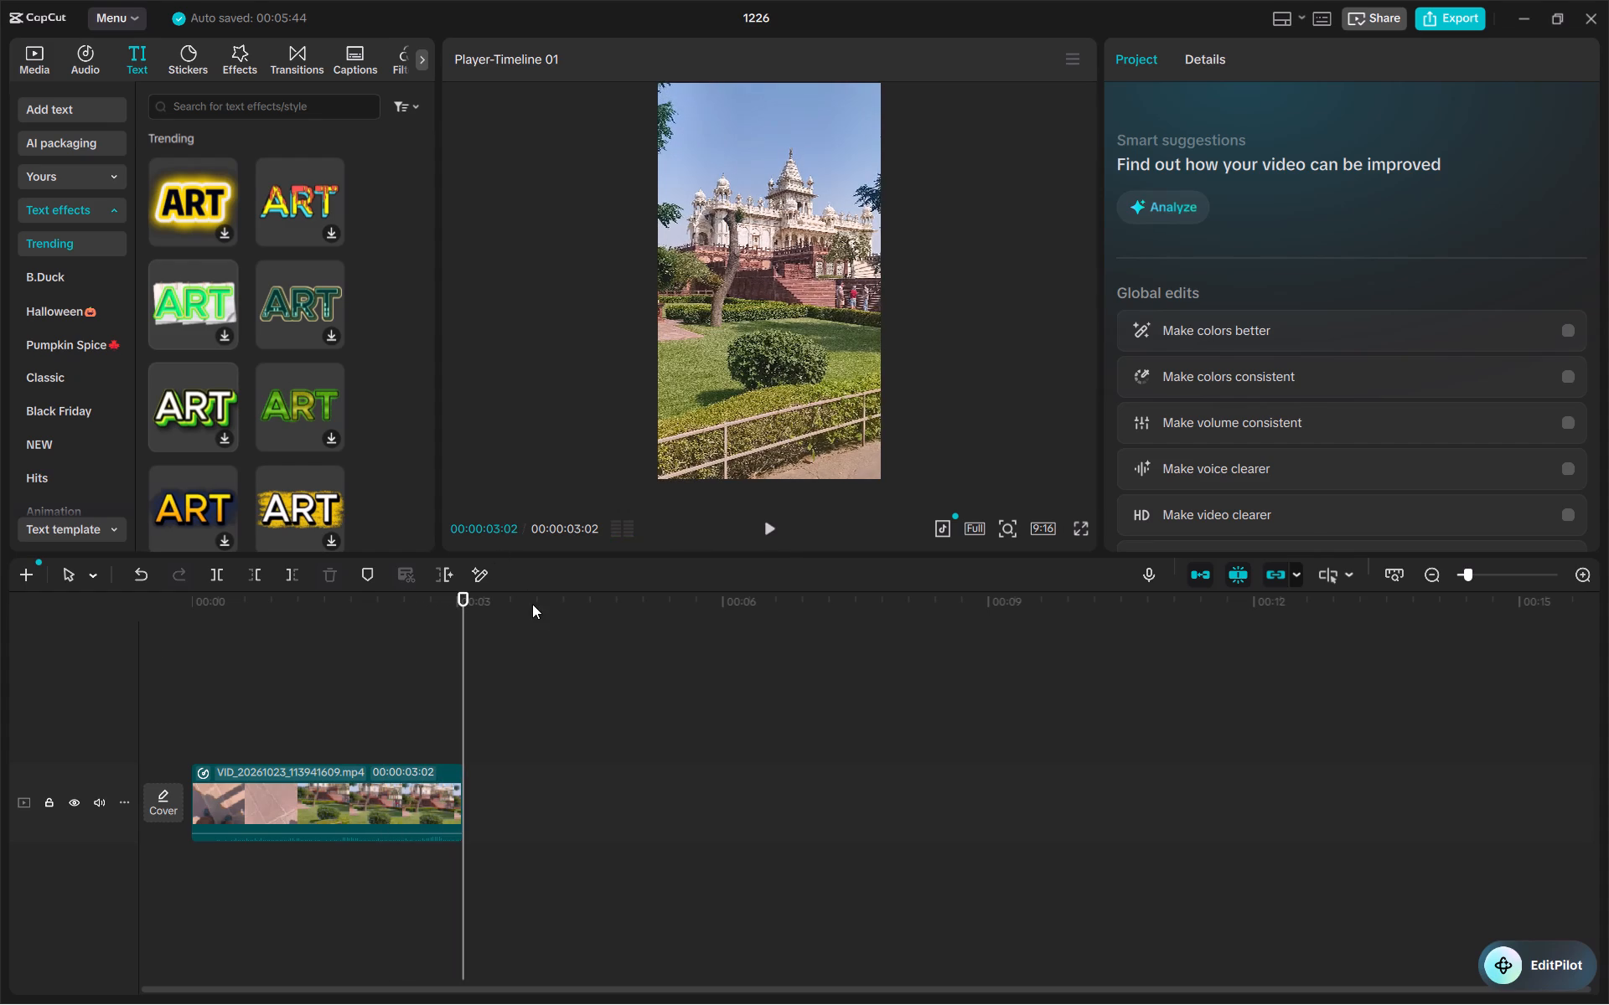
drag(466, 592, 234, 613)
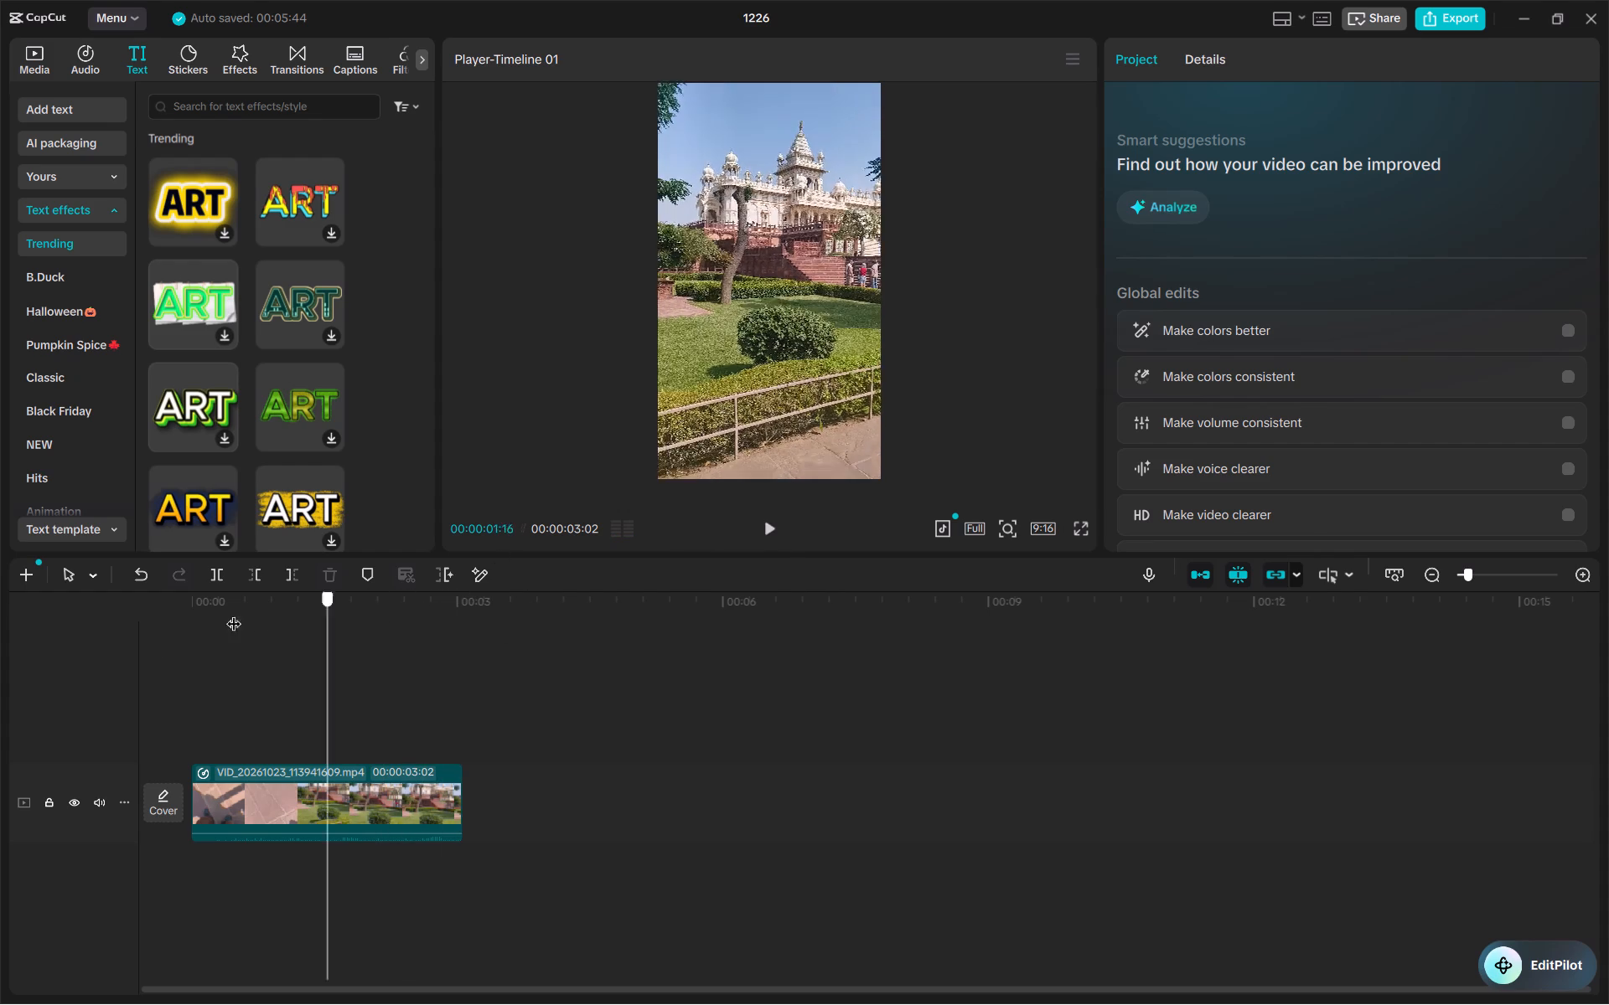
drag(234, 613, 117, 617)
key(space)
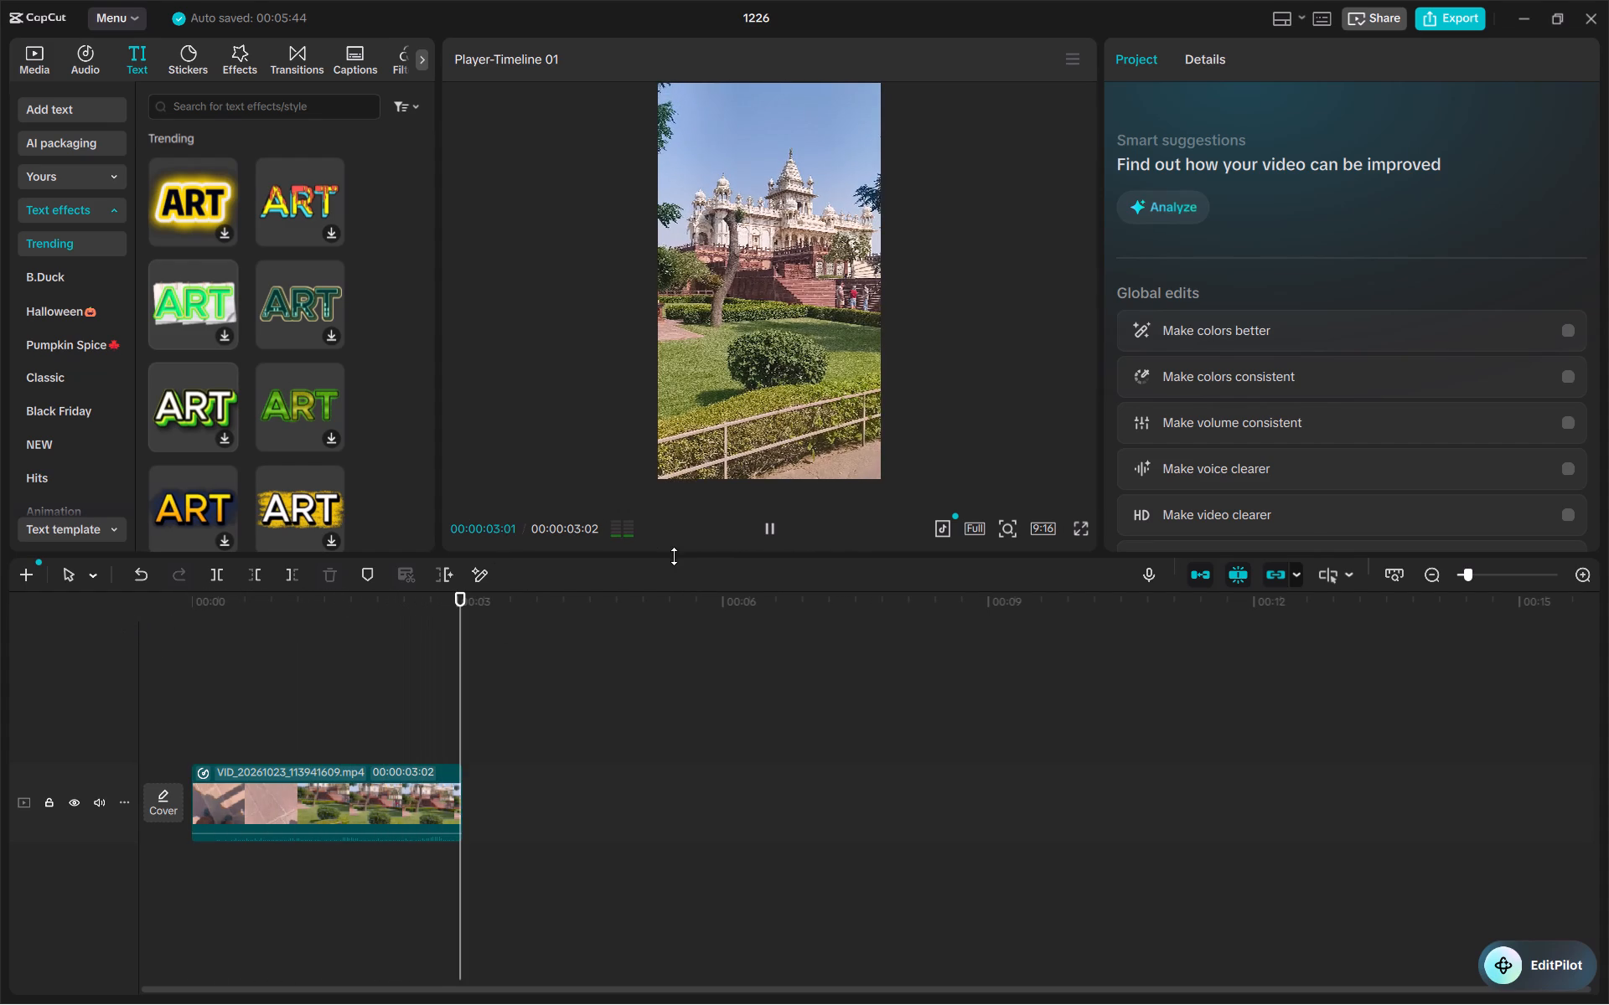
click(1089, 525)
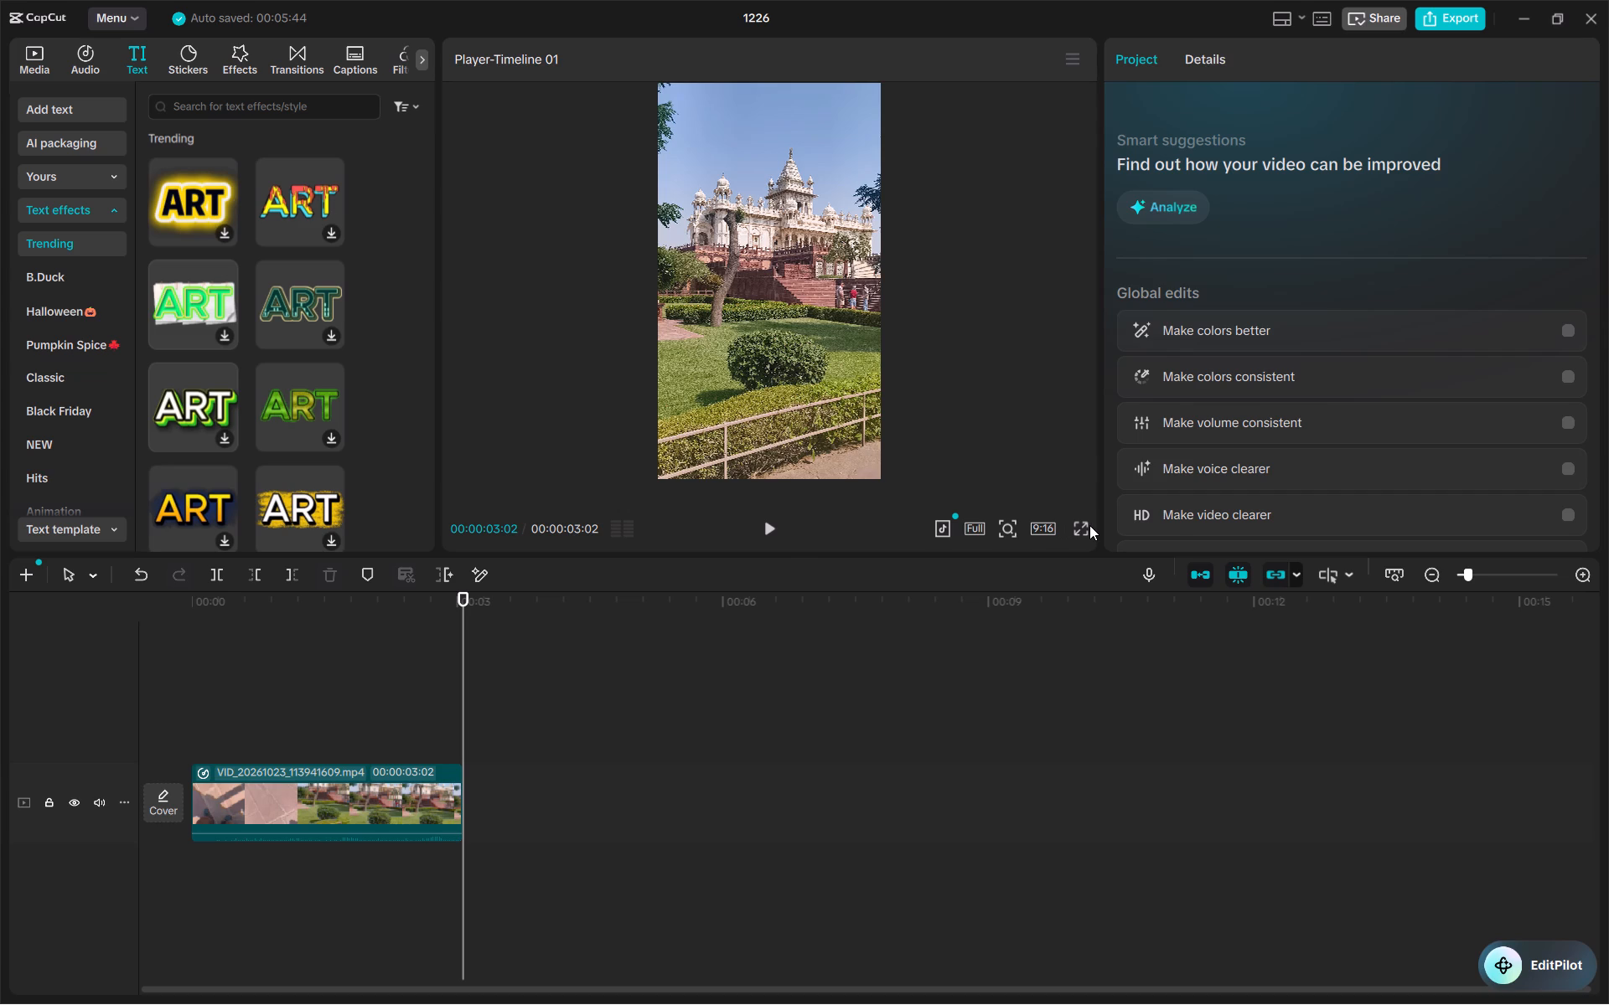
click(1083, 528)
key(space)
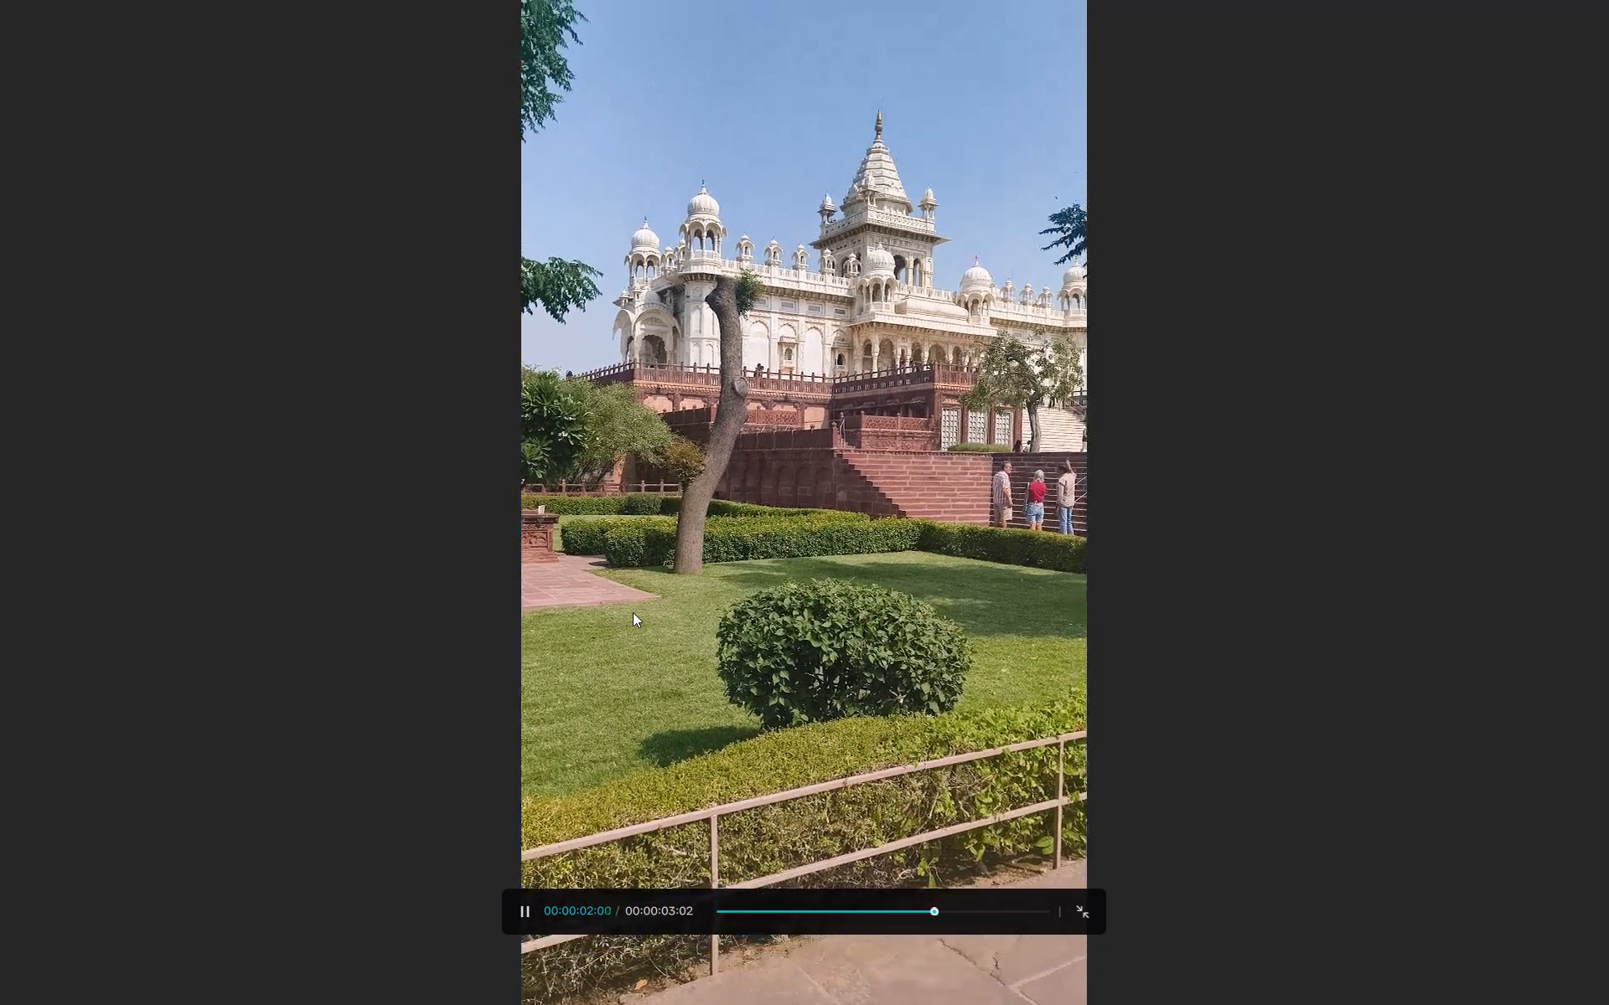
key(Escape)
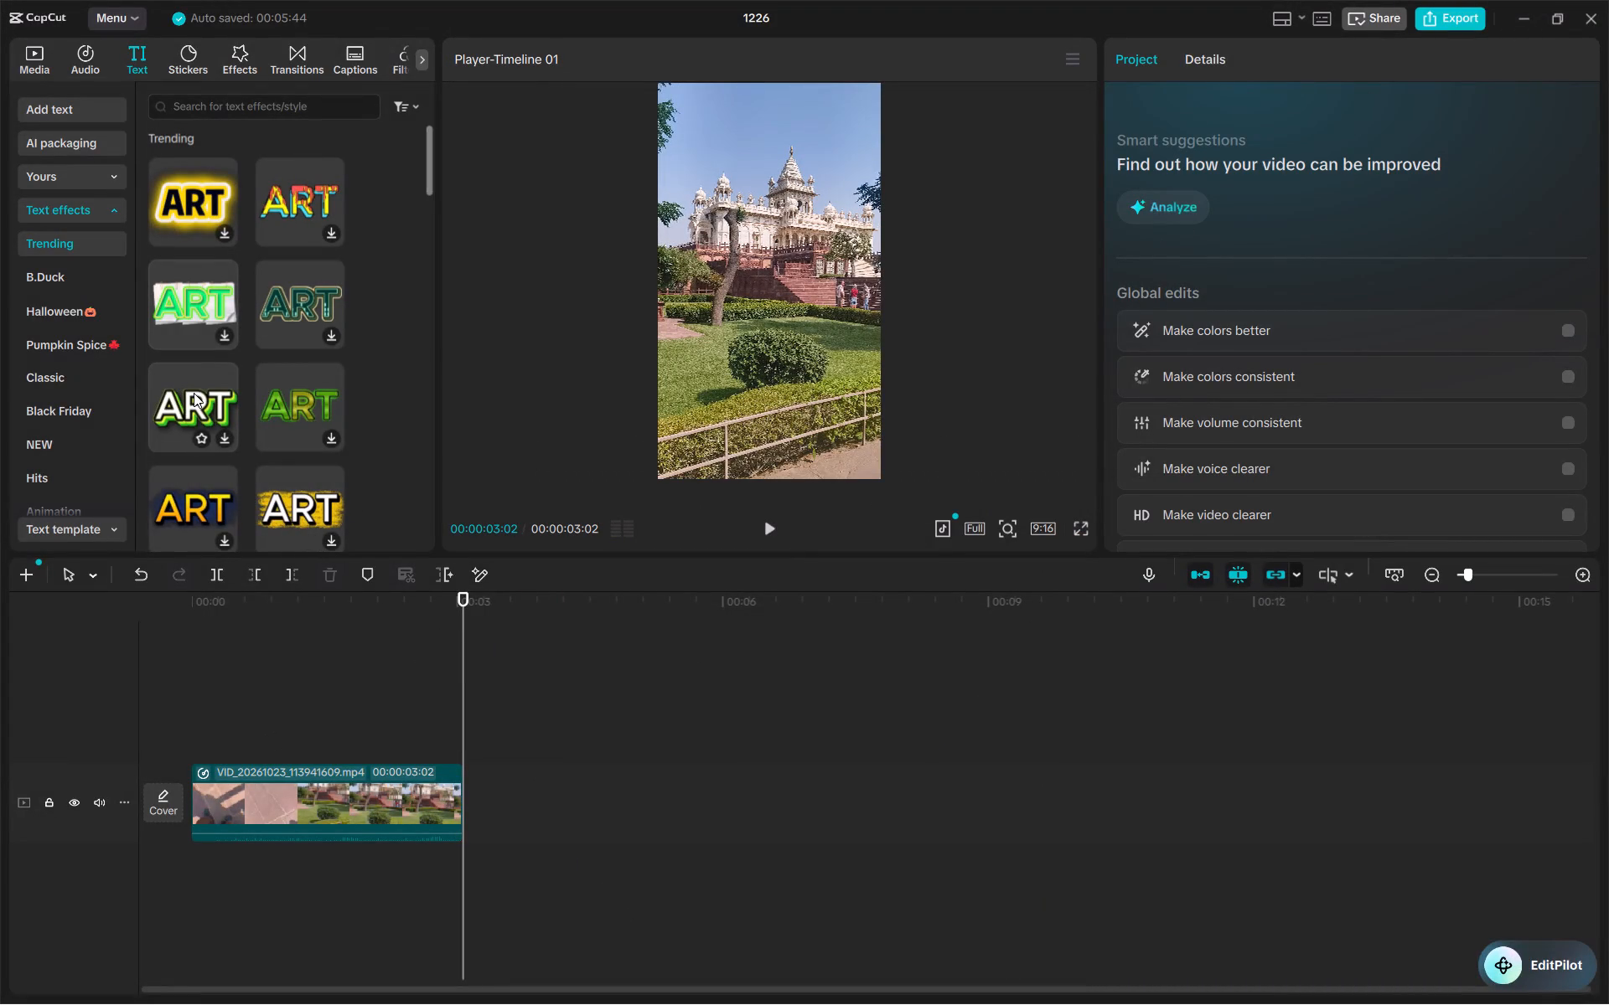
Move the high-speed peak of the clip's custom speed curve earlier, to about 00:00:00:18, and replay the clip.
click(354, 803)
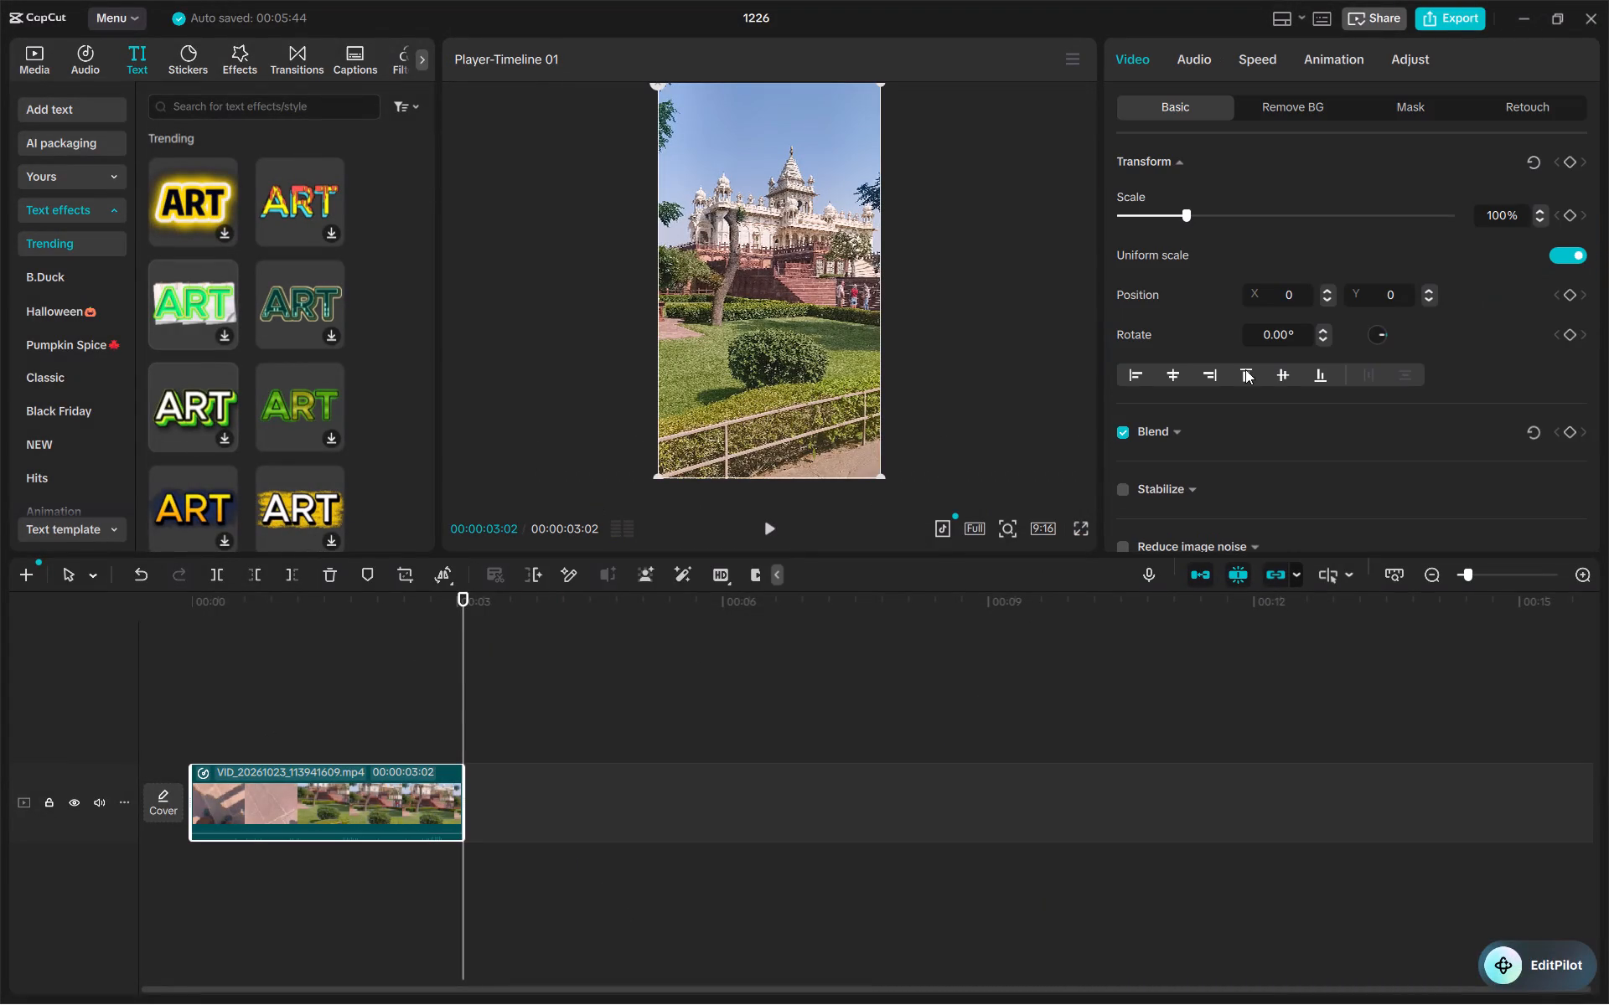
click(1249, 51)
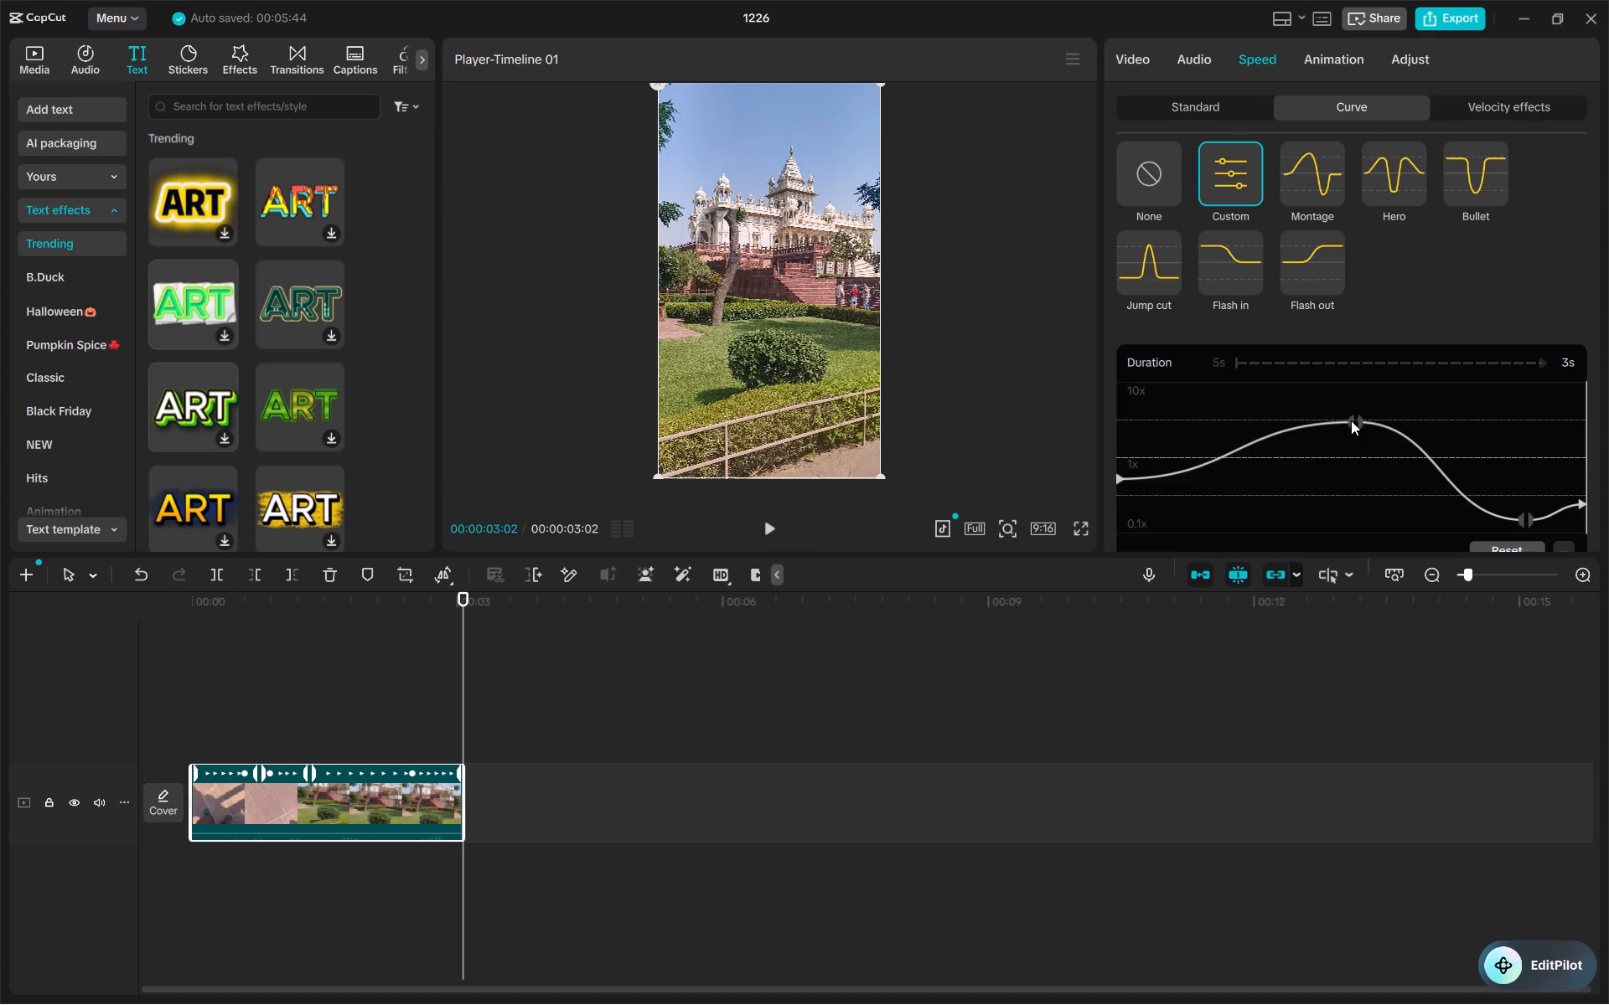
drag(1350, 421, 1315, 425)
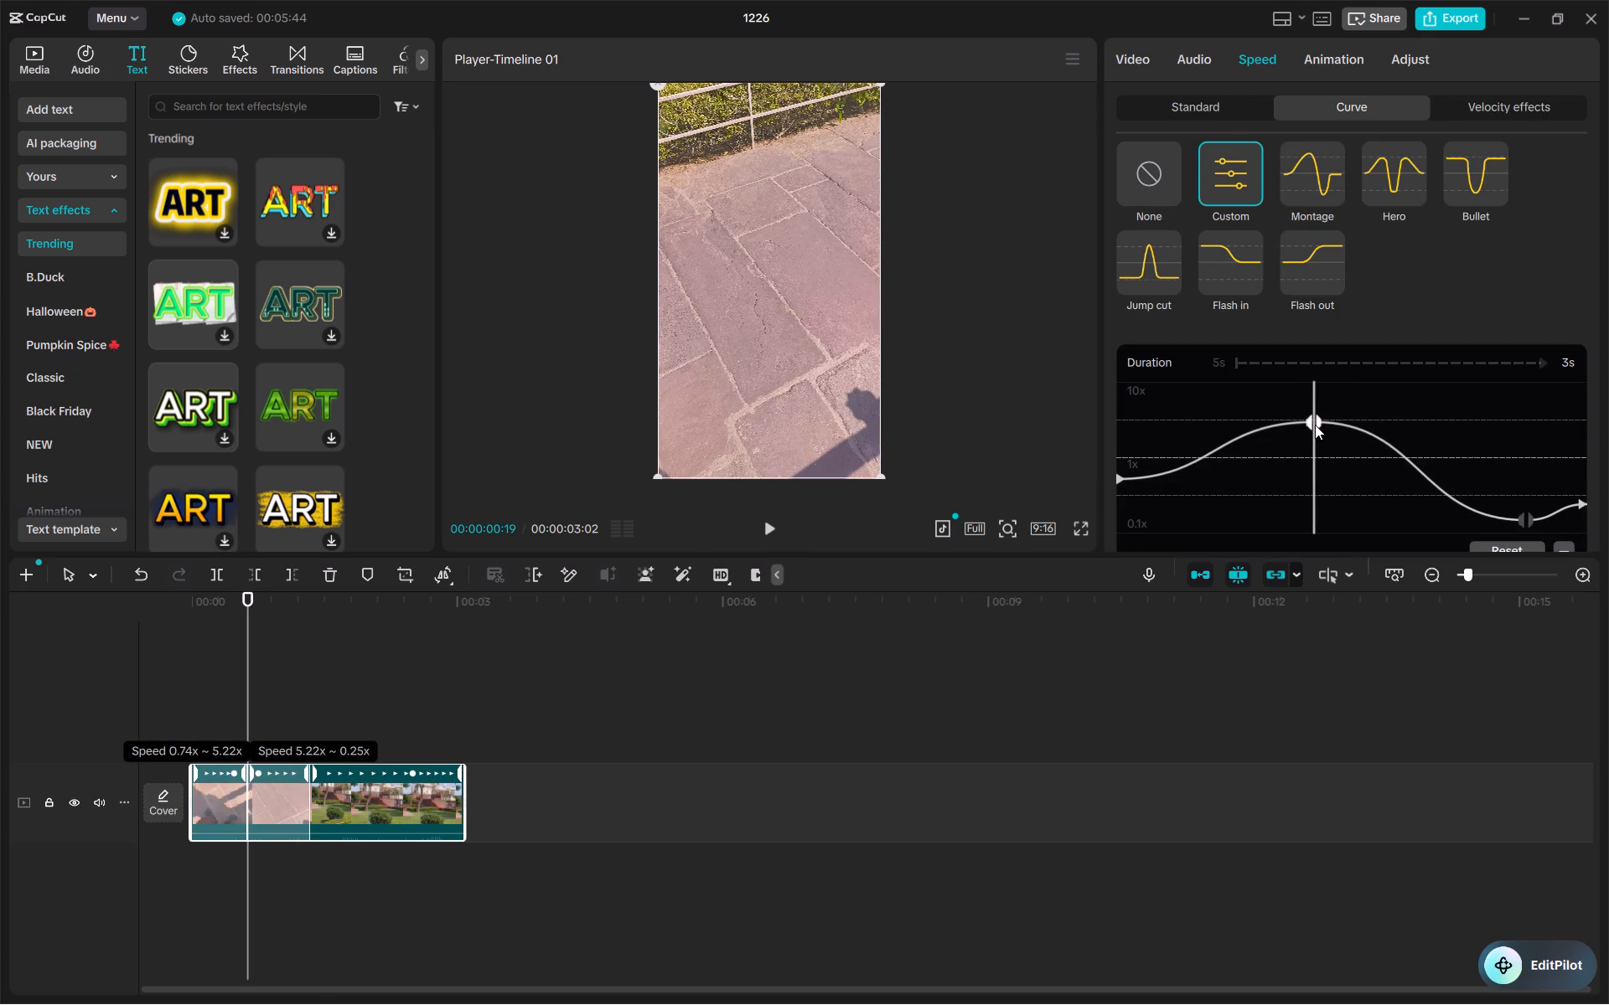
drag(1315, 425, 1317, 424)
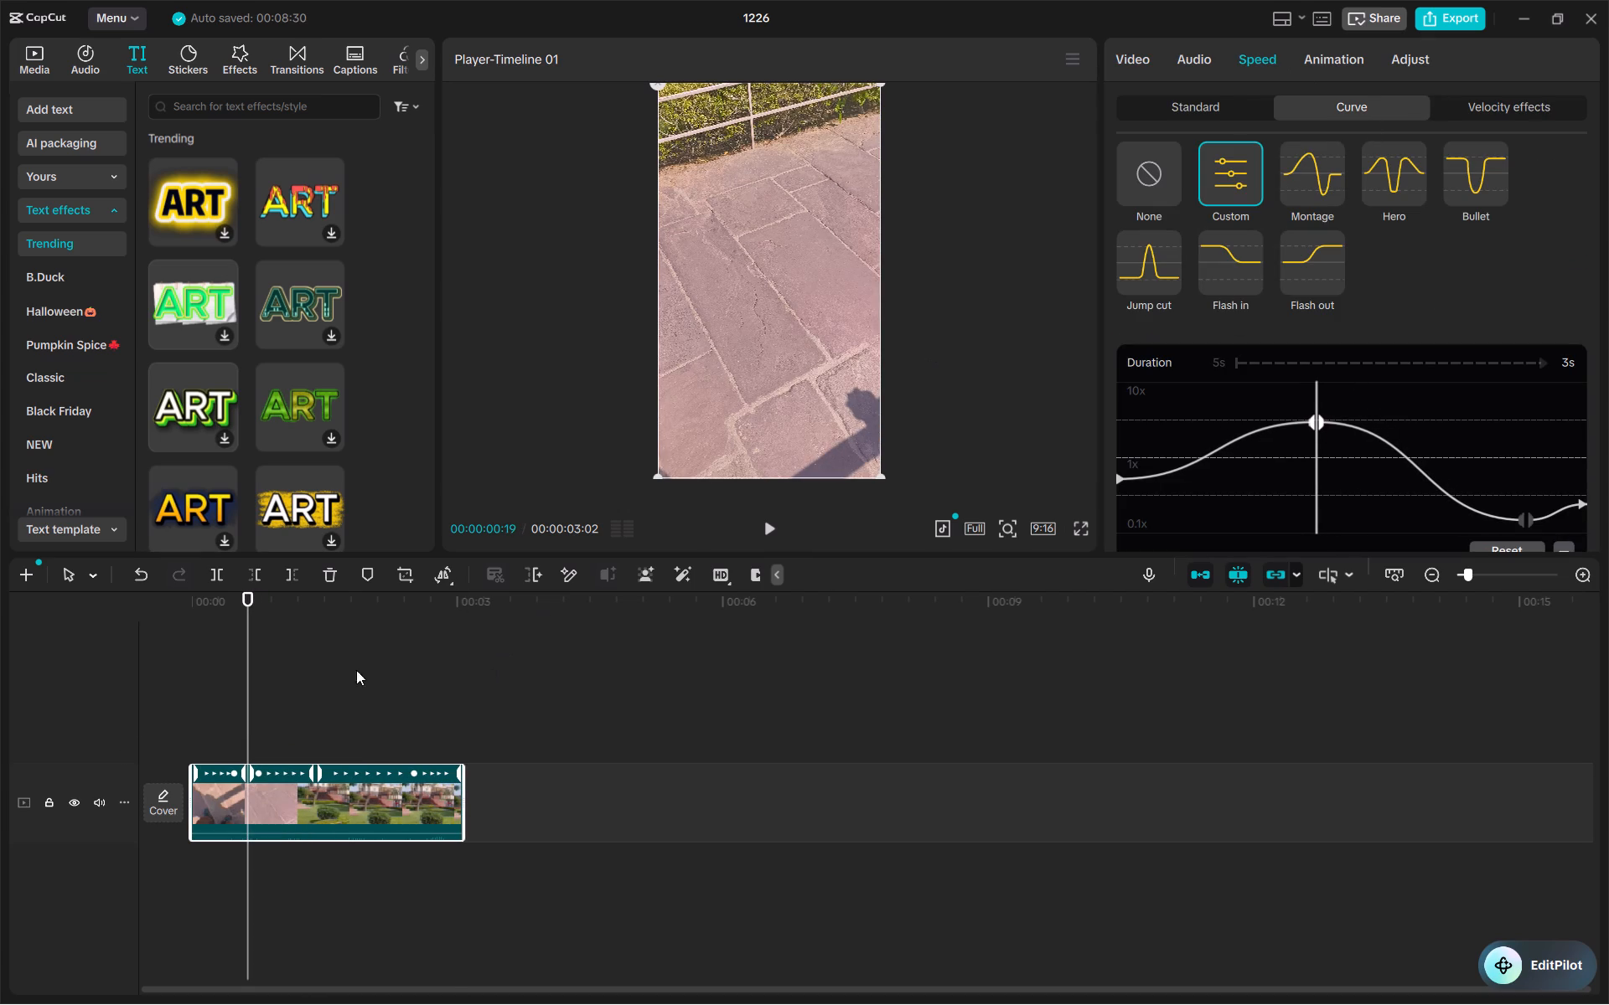
drag(242, 607, 140, 611)
key(space)
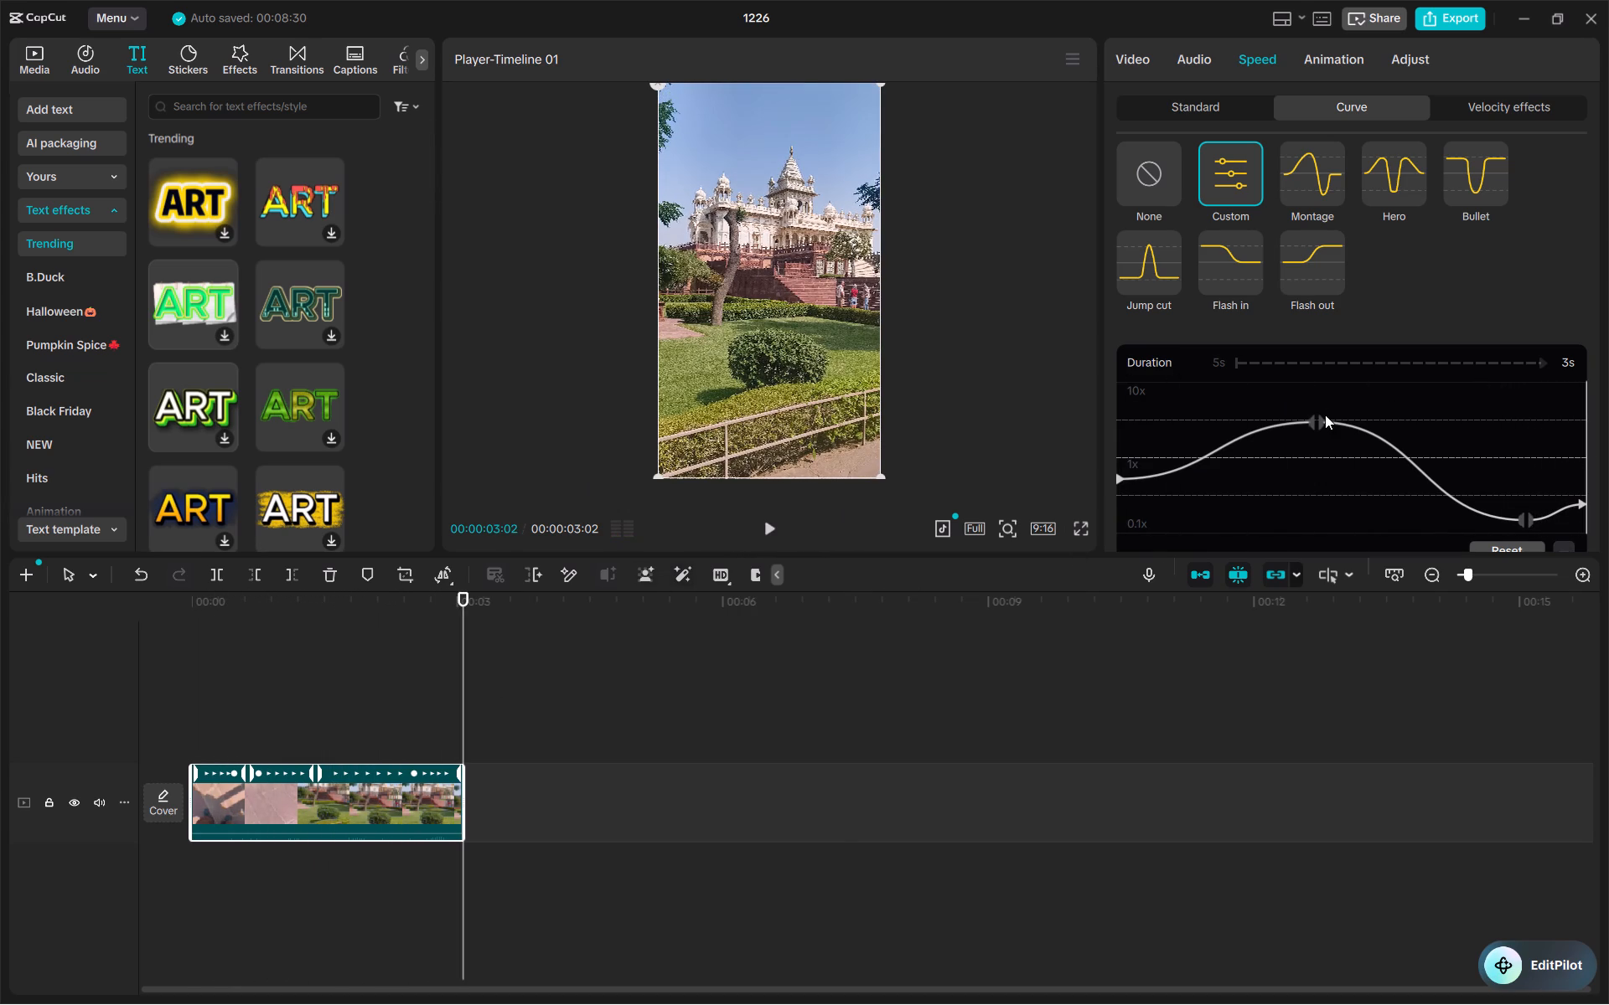
drag(1316, 423, 1298, 422)
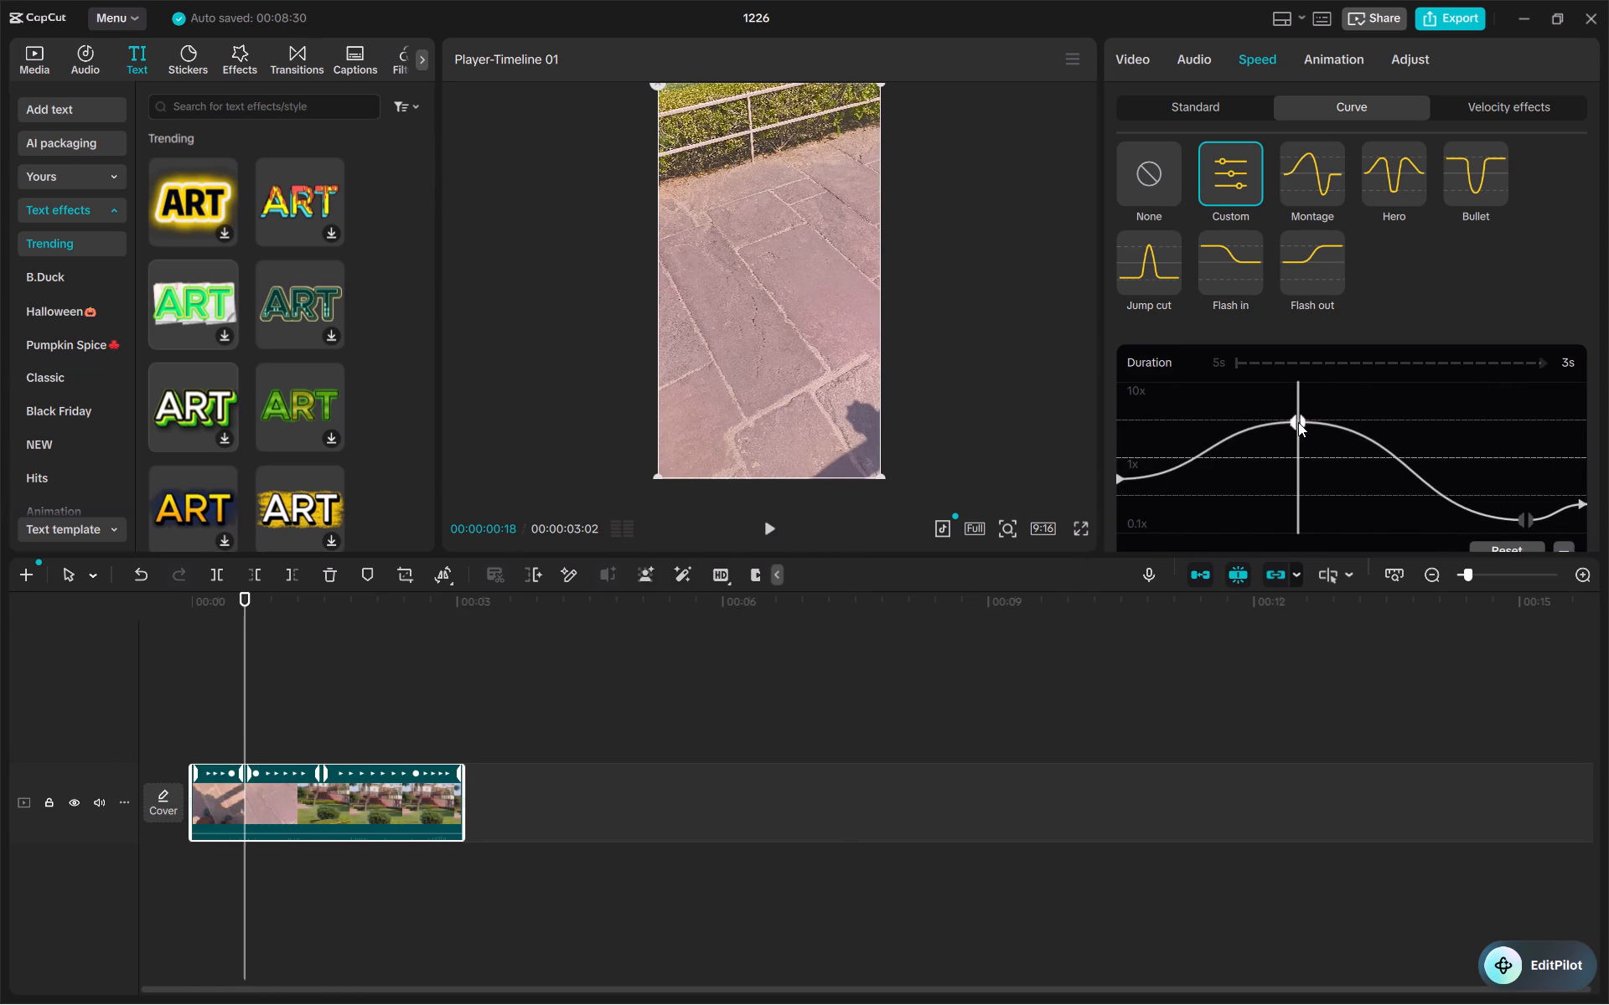
drag(245, 618, 149, 637)
key(space)
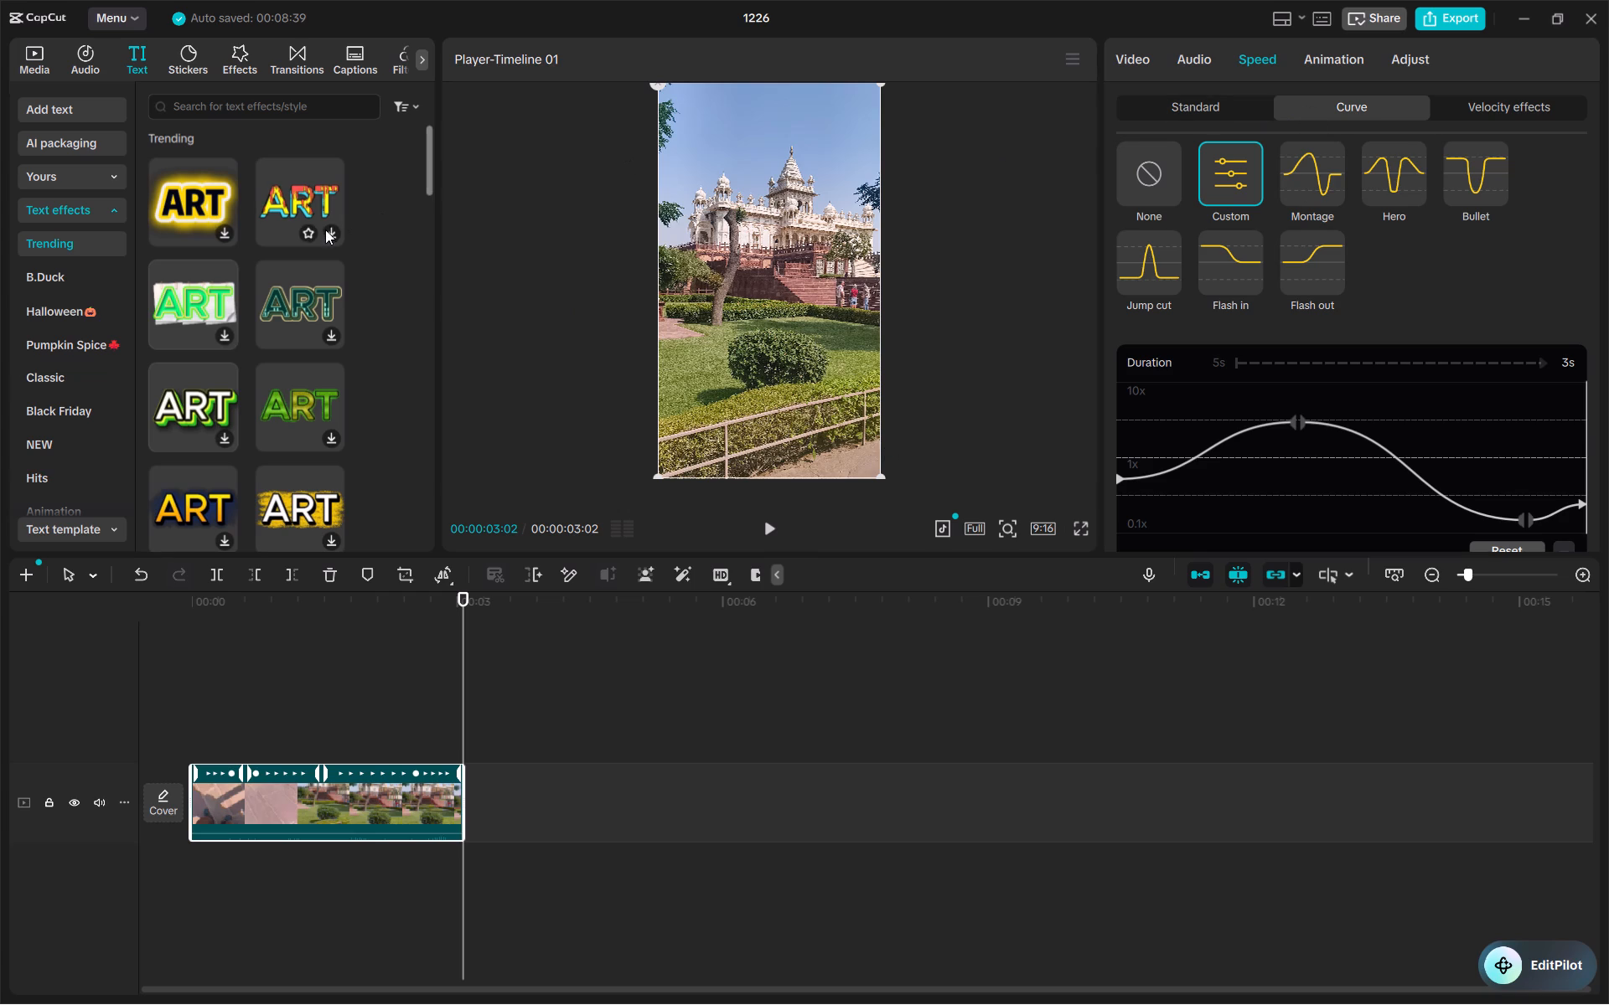
Add a Default text clip on a new track above the video, starting at the timeline's beginning.
scroll(324, 232, up, 2)
scroll(324, 232, right, 1)
scroll(247, 378, right, 1)
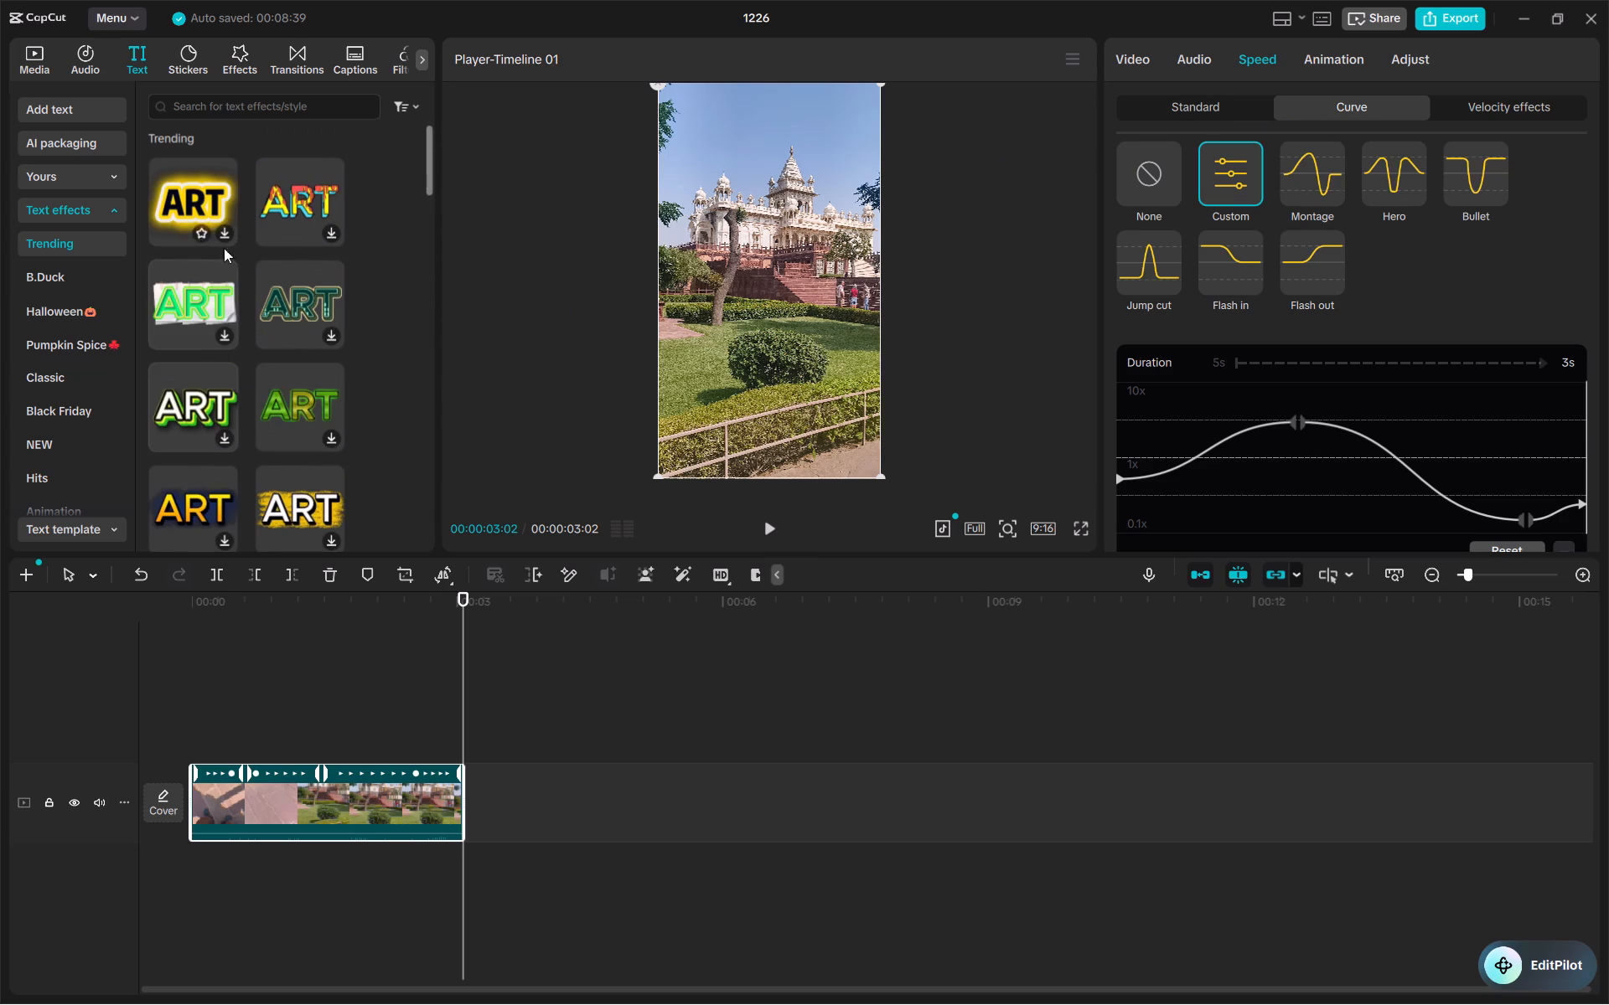
scroll(222, 293, up, 1)
click(49, 107)
drag(188, 145, 254, 724)
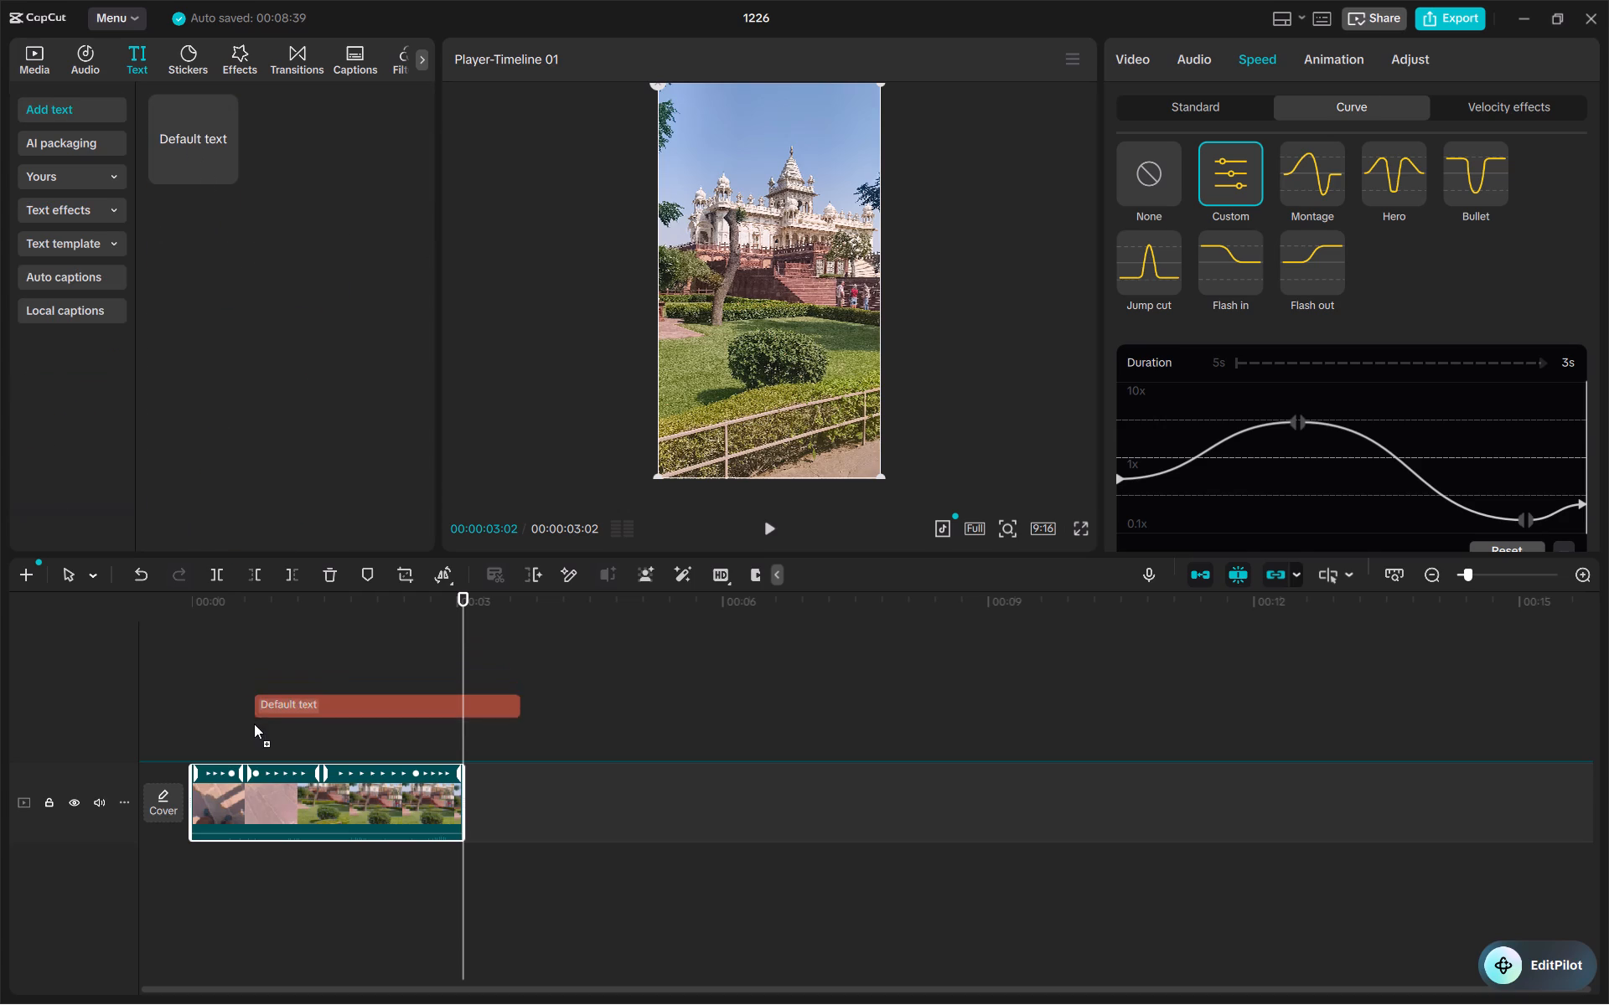
drag(254, 724, 189, 743)
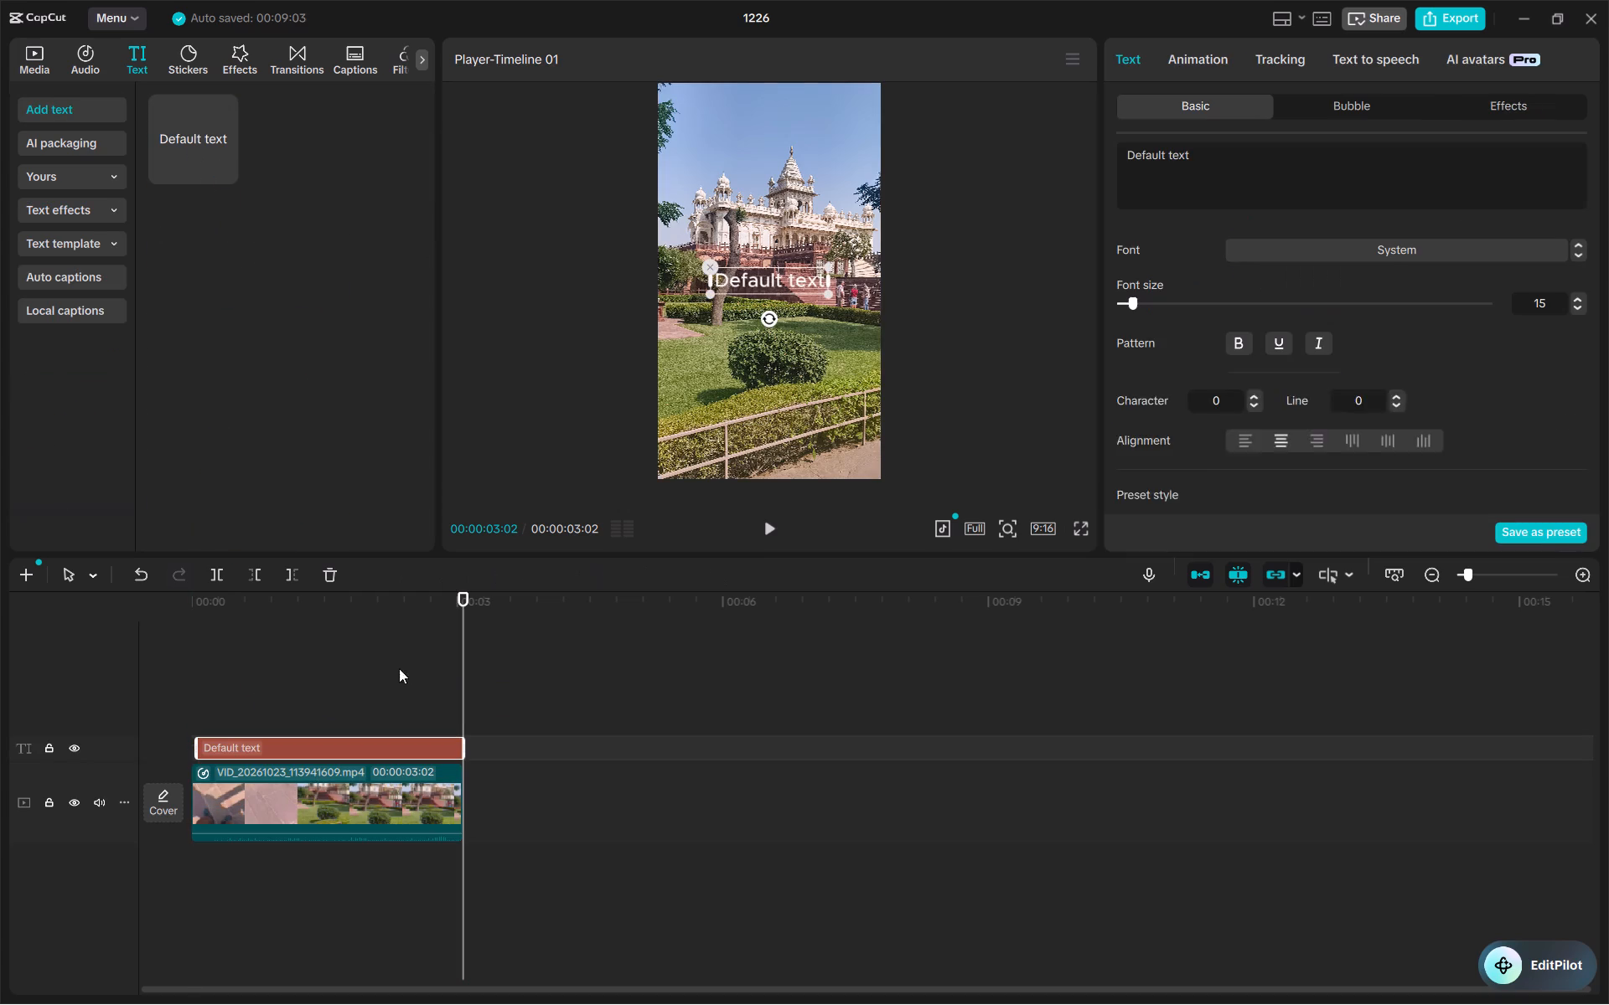
Play the video with the text, and trim the text clip's start to just after the 1-second mark.
drag(466, 607, 204, 650)
key(space)
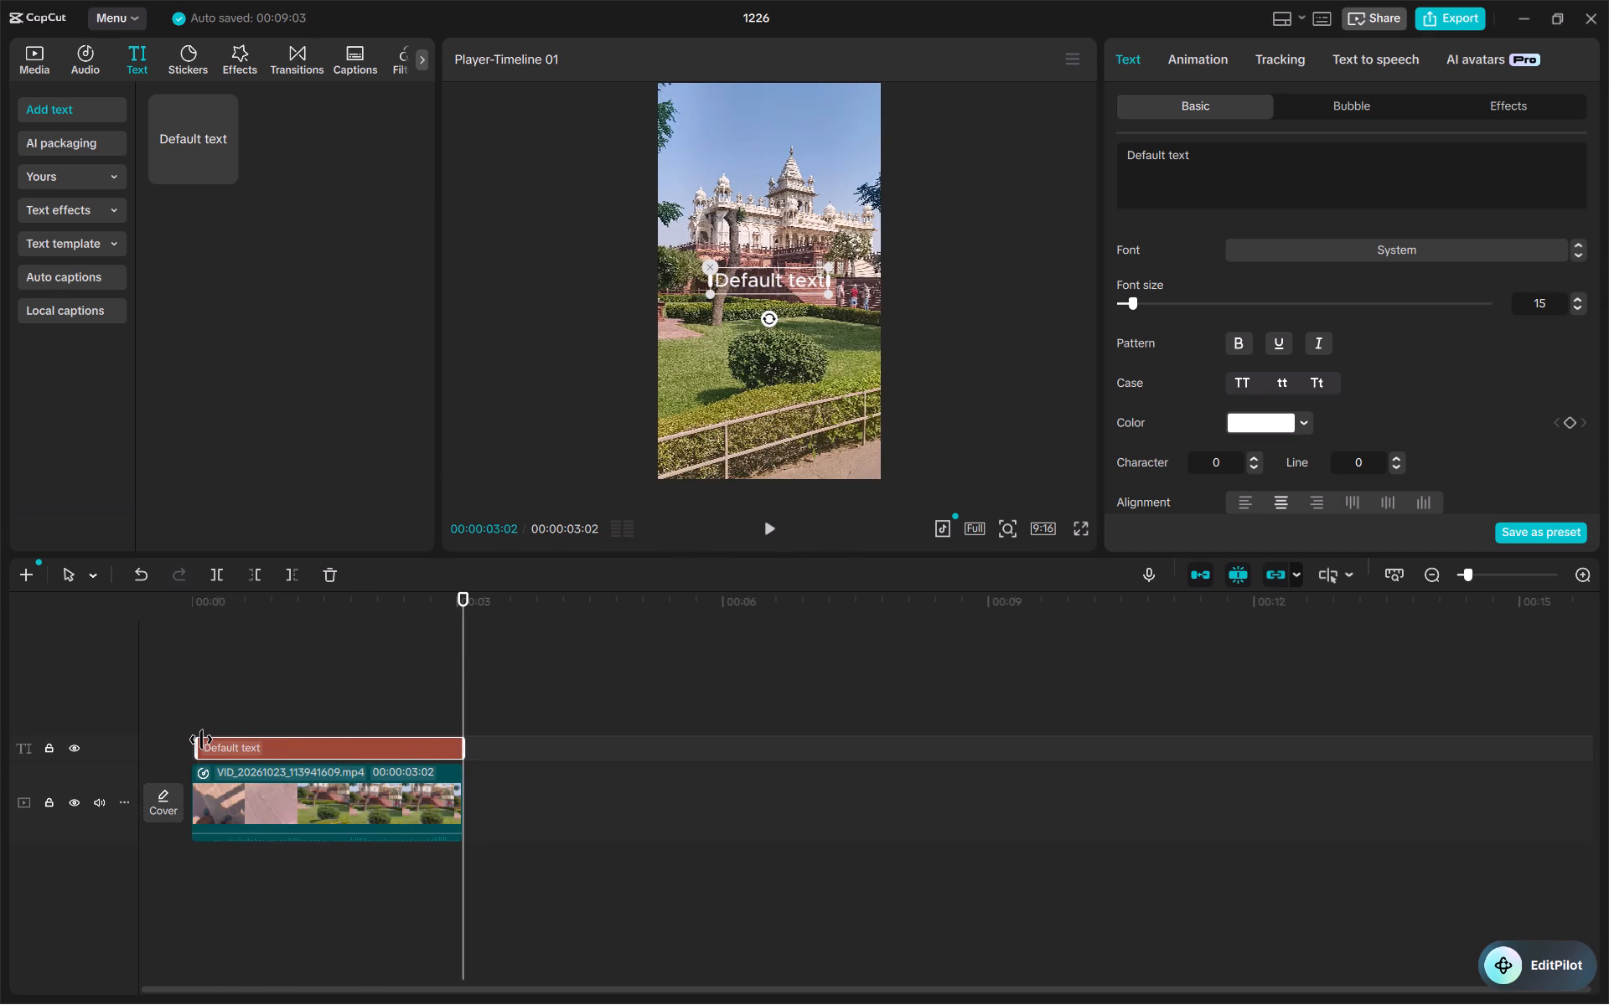
drag(196, 741, 272, 738)
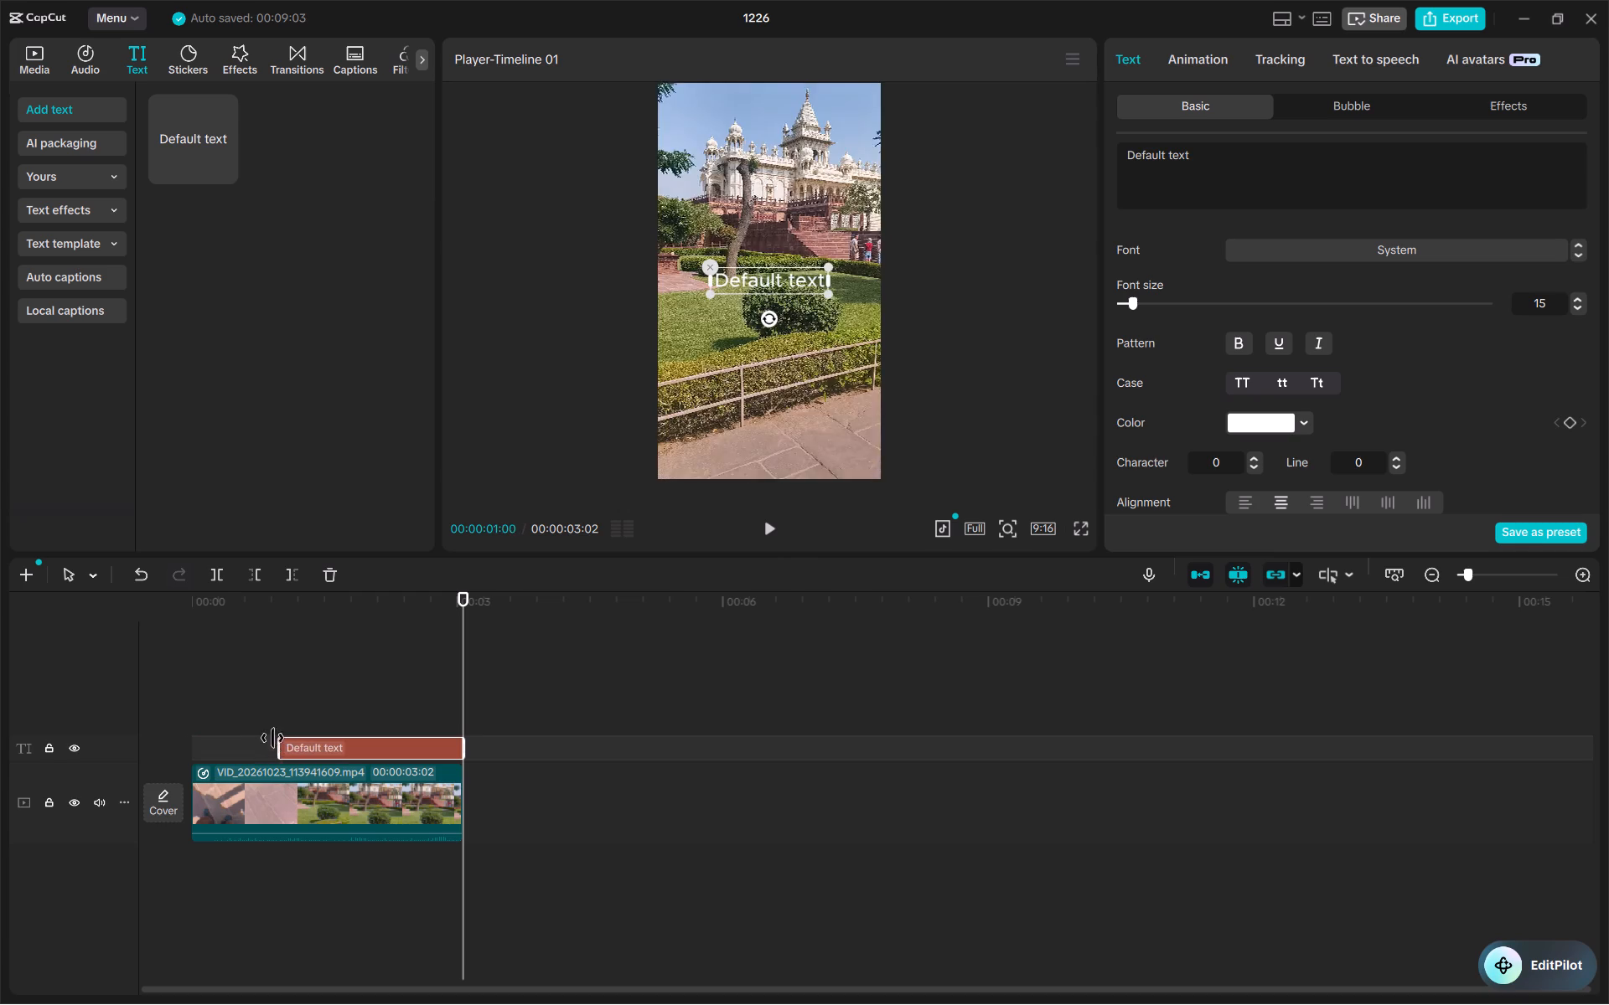
drag(272, 738, 326, 733)
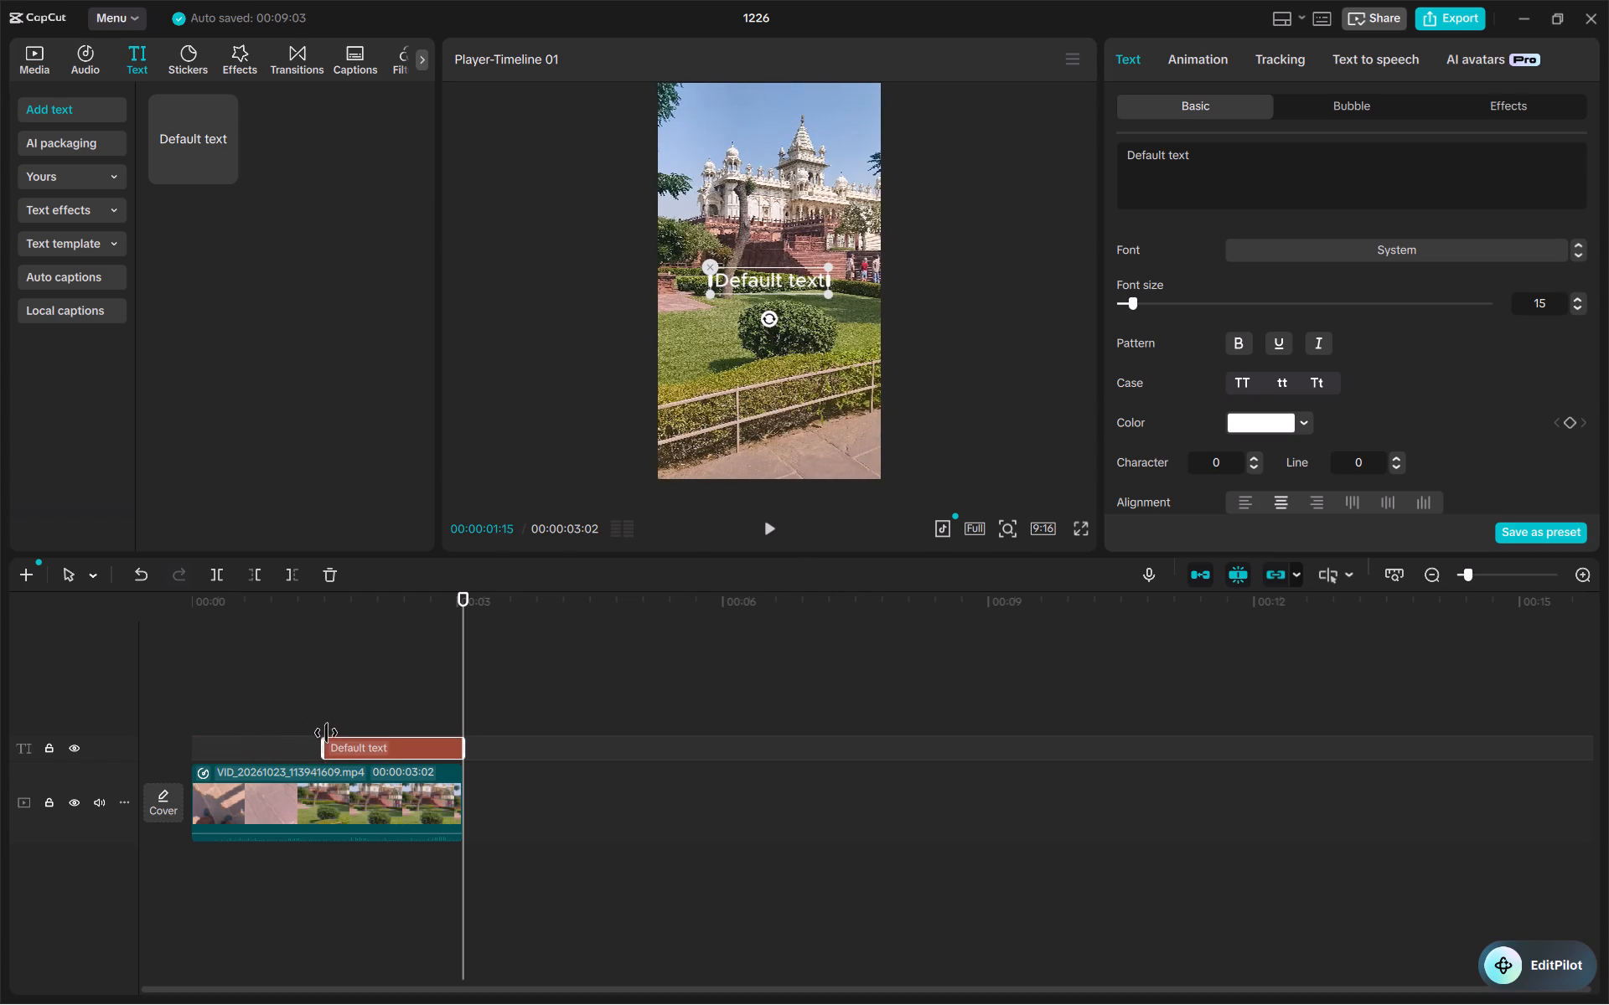
drag(326, 733, 306, 731)
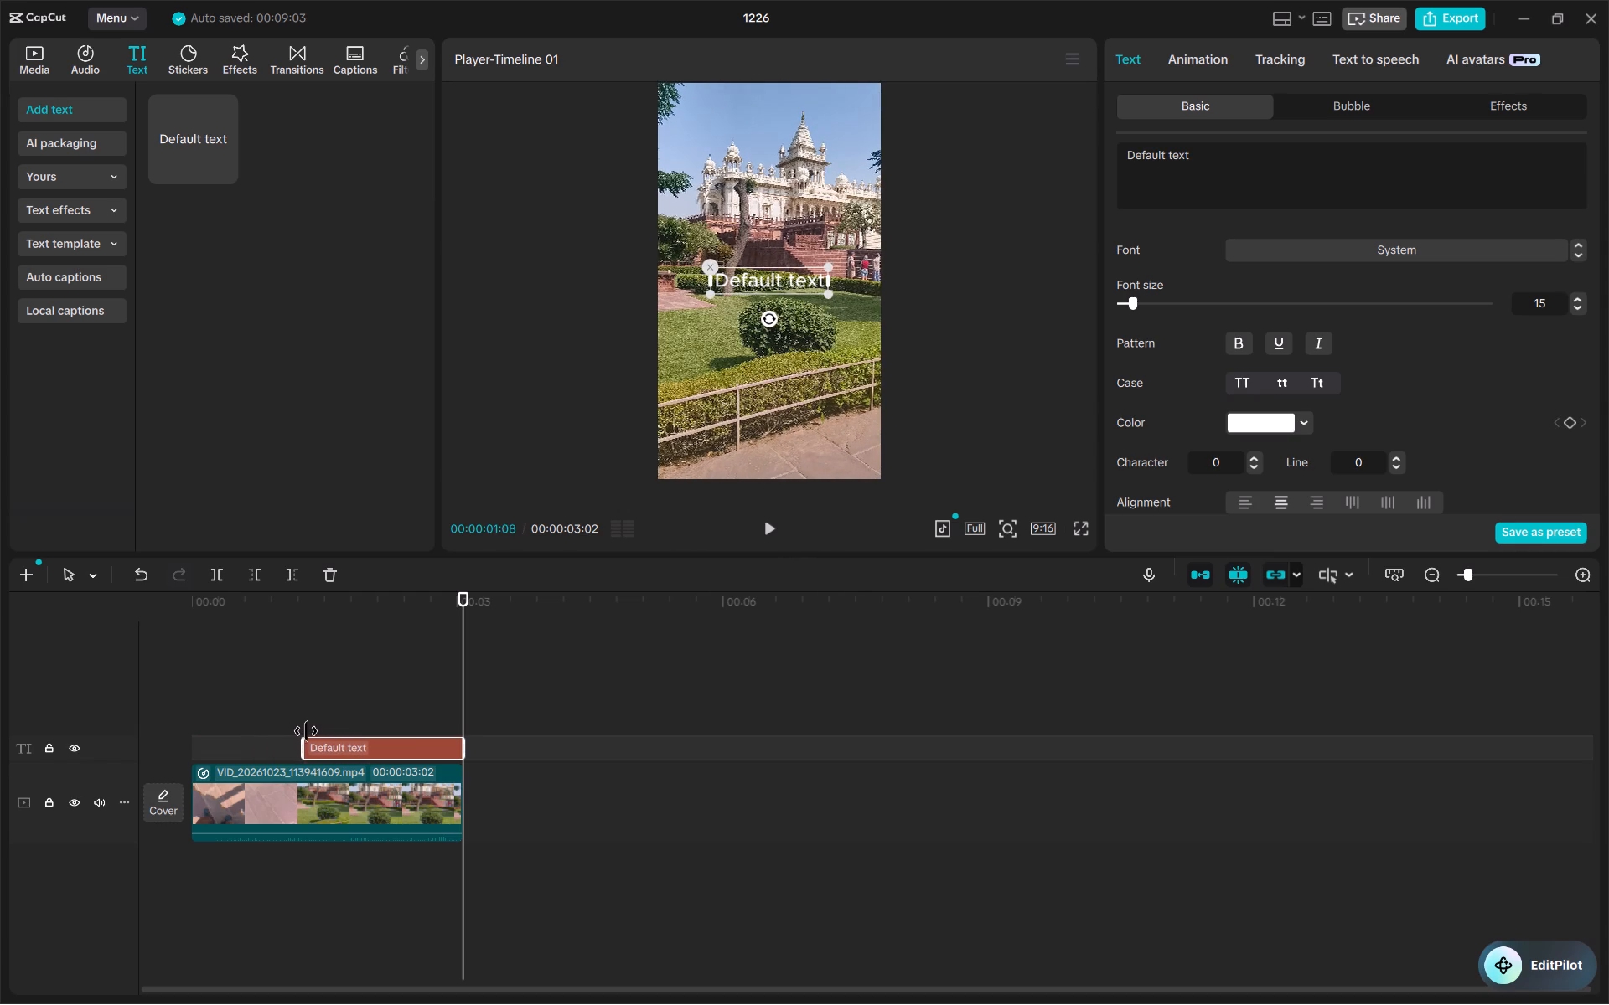
drag(306, 731, 304, 727)
drag(304, 727, 294, 727)
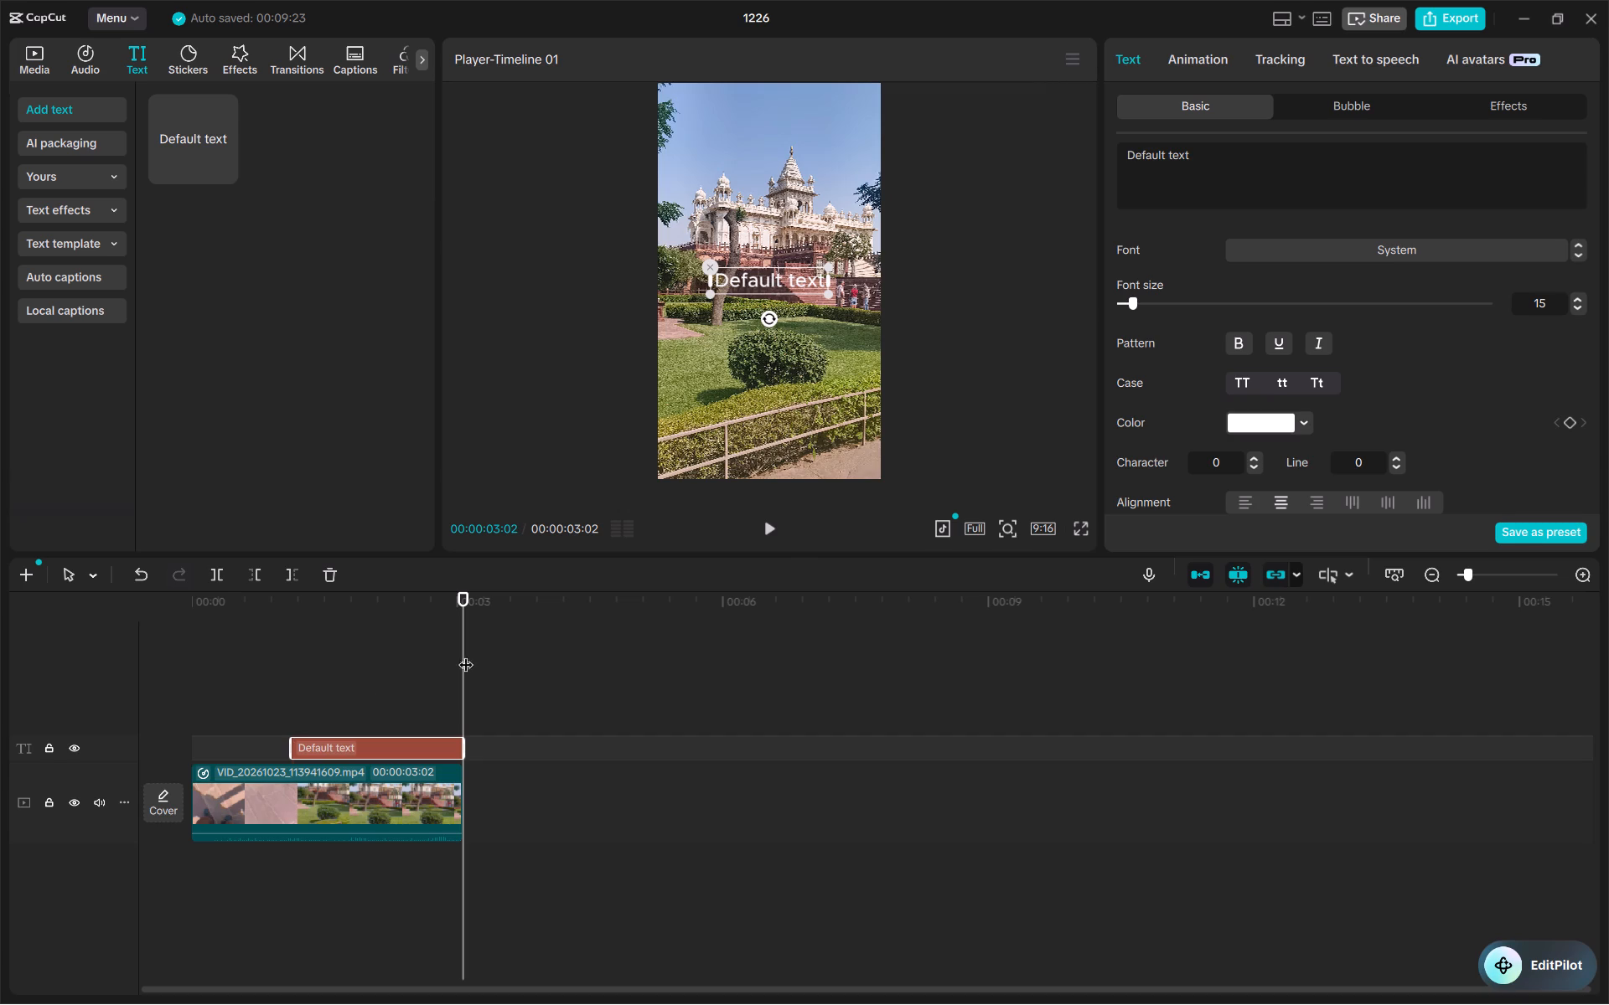
Replay the timeline from the start to check when the trimmed text appears over the video.
drag(467, 606, 181, 630)
key(space)
drag(463, 602, 163, 630)
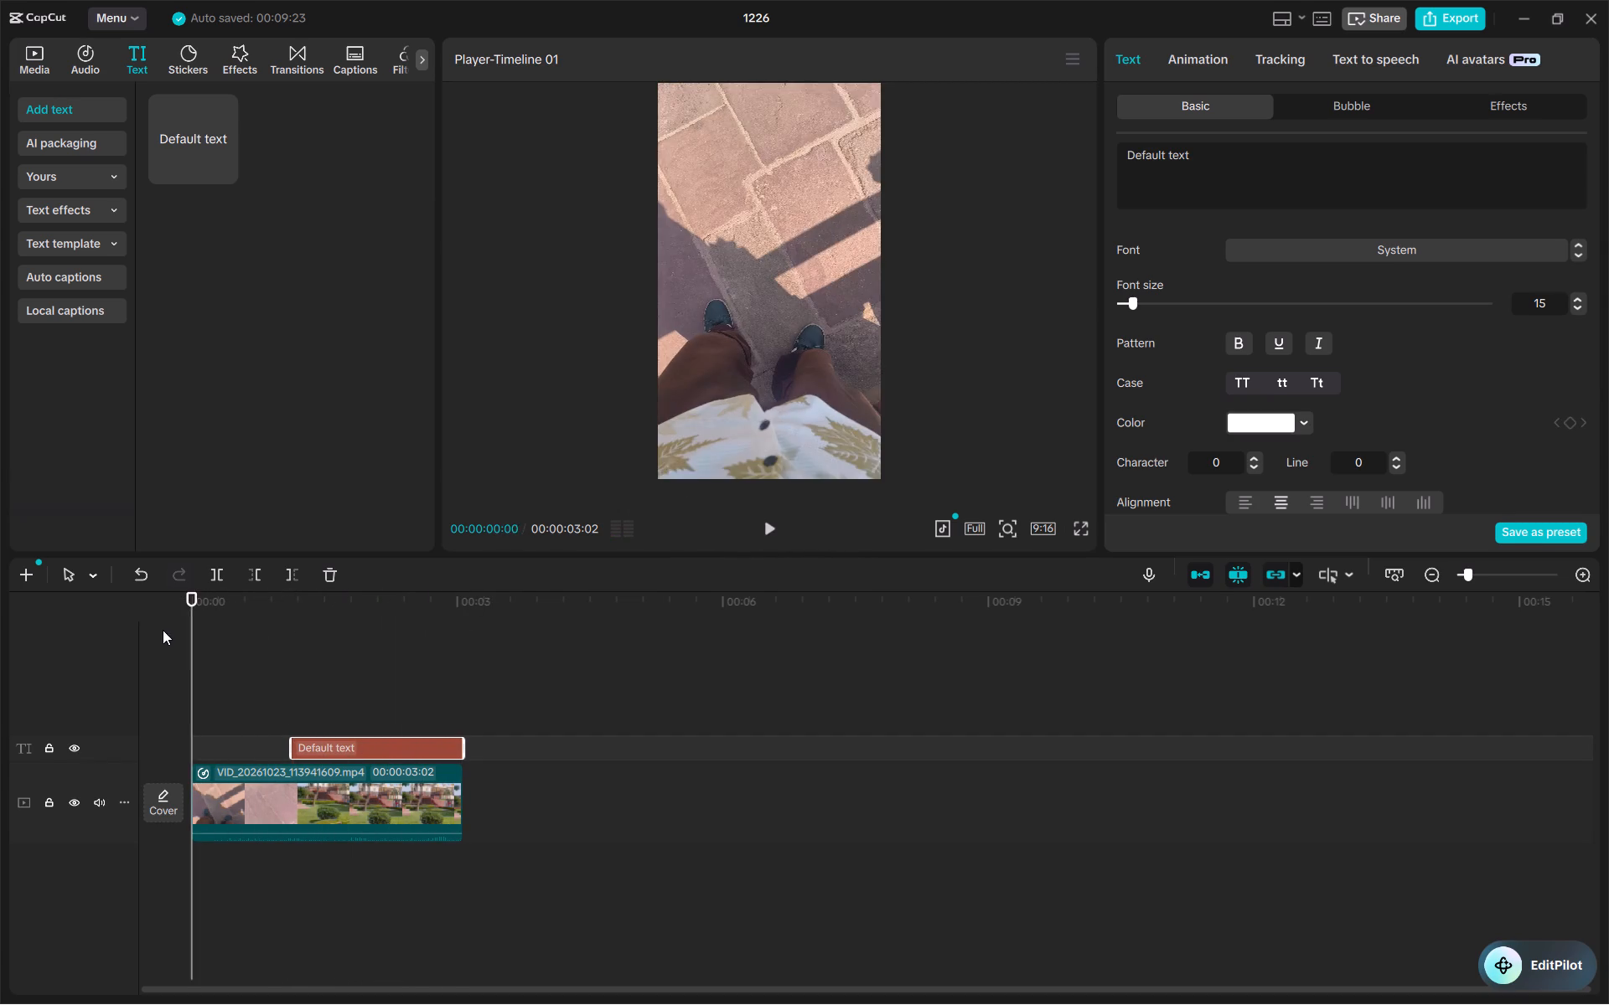
key(space)
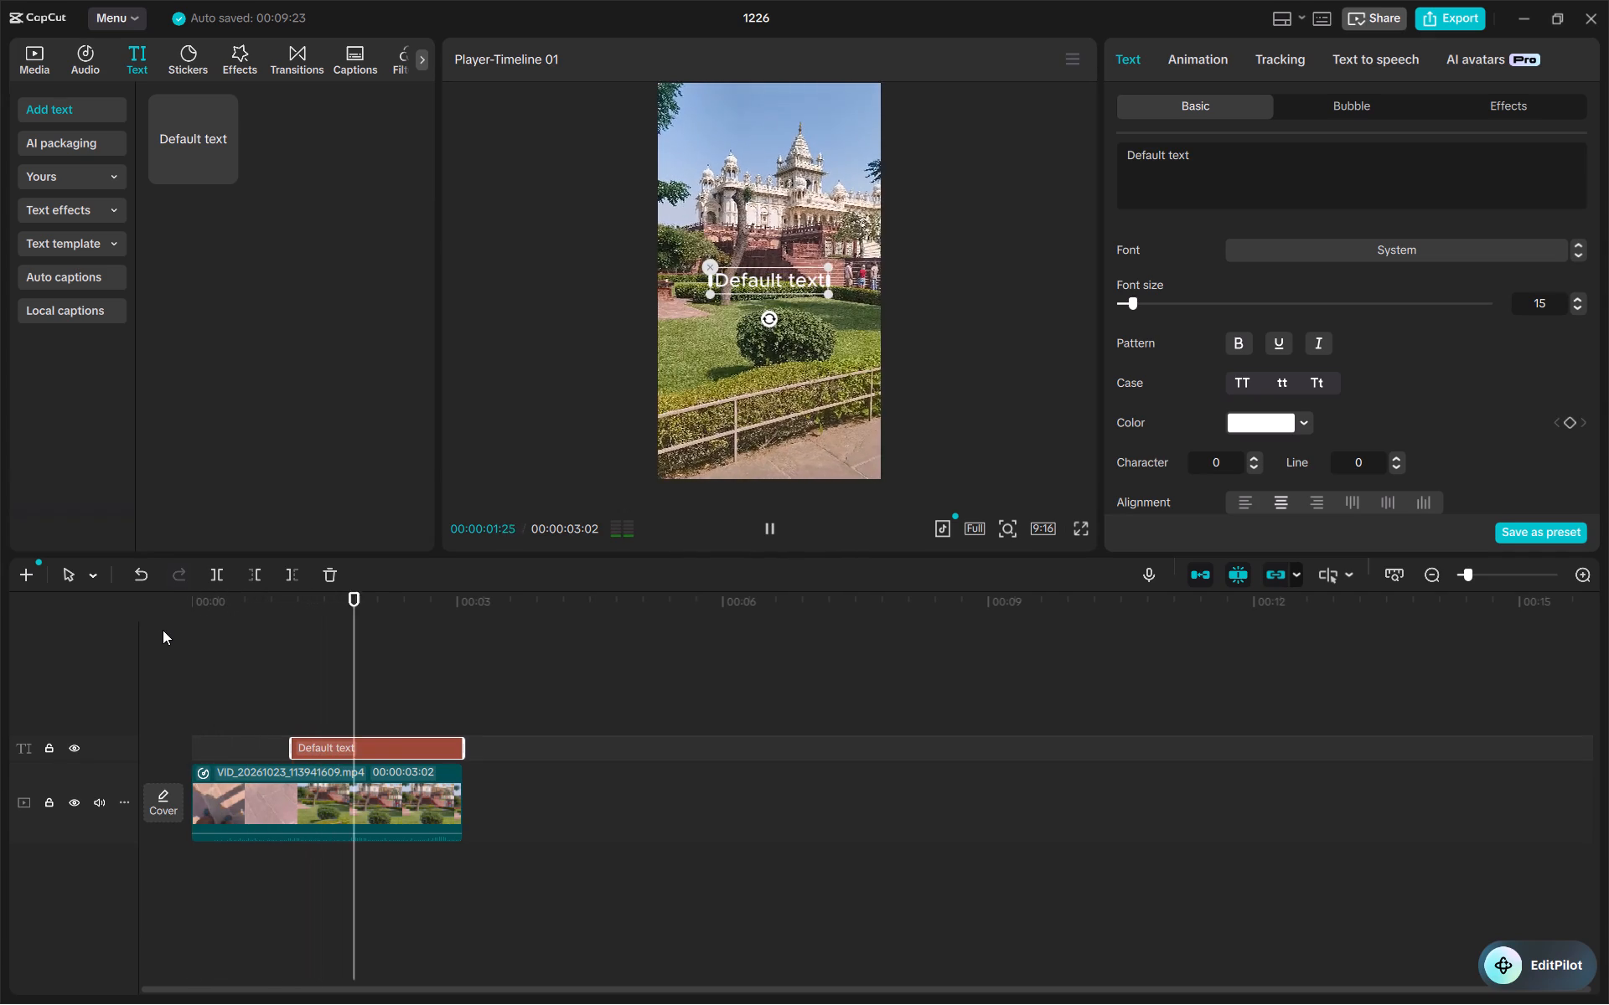
key(space)
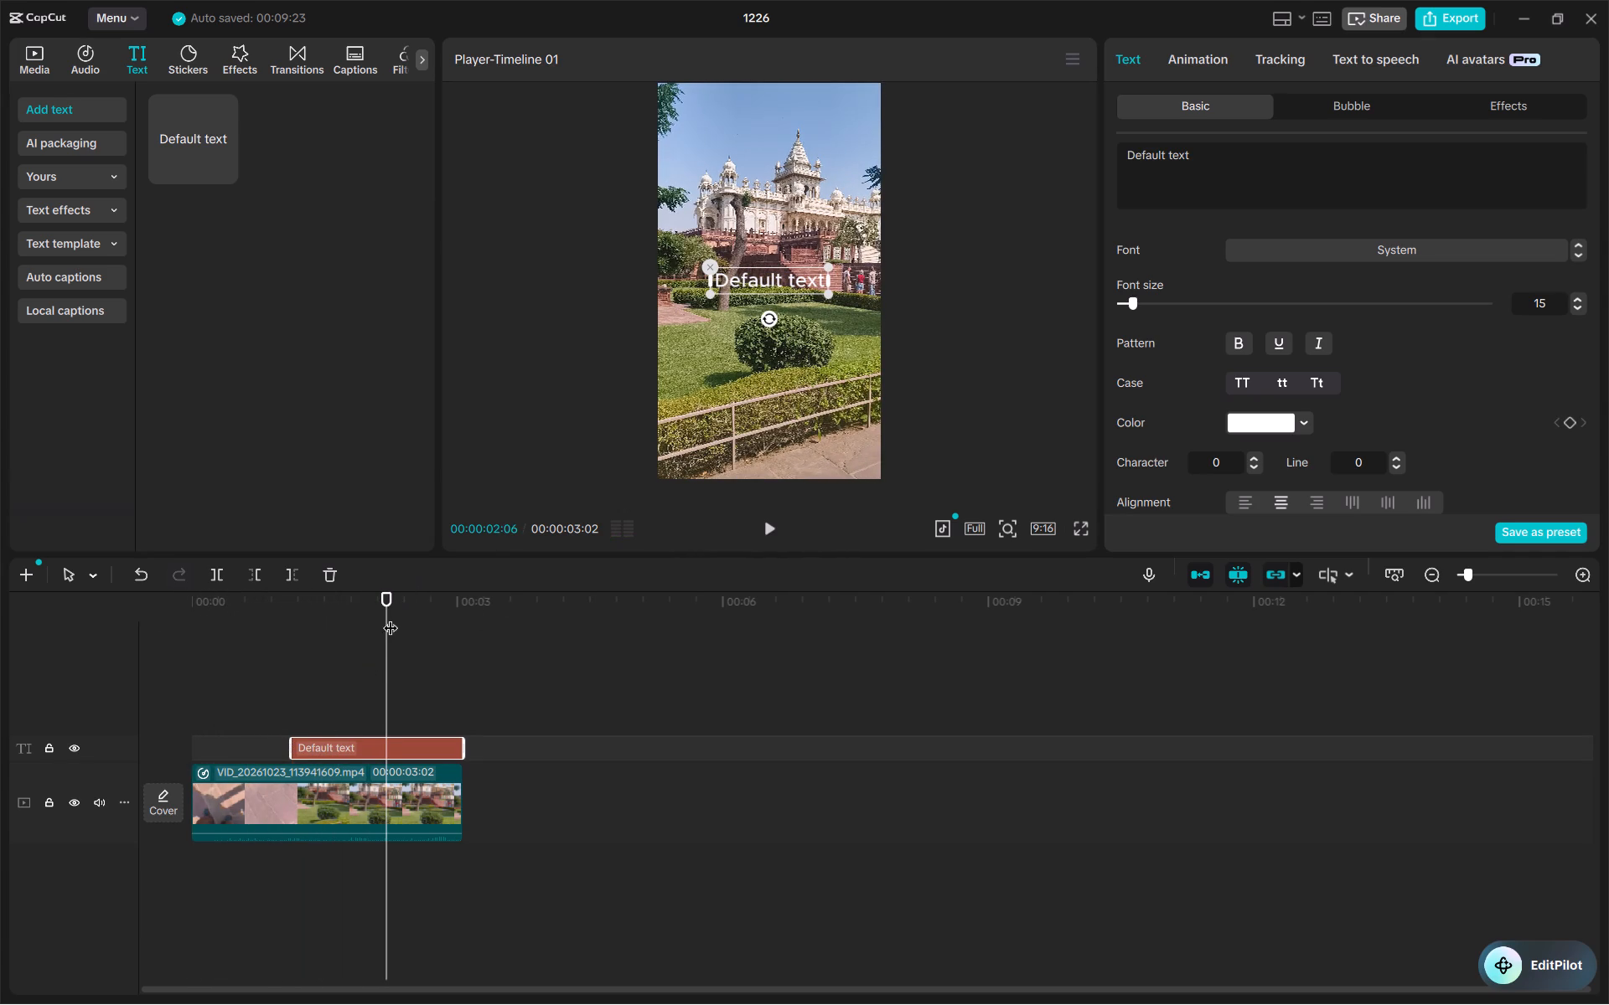
Extend the text clip's start back to 00:00:00:28, where the monument comes into view, and replay the video from the beginning.
ctrl+scroll(389, 647, up, 11)
scroll(389, 647, right, 5)
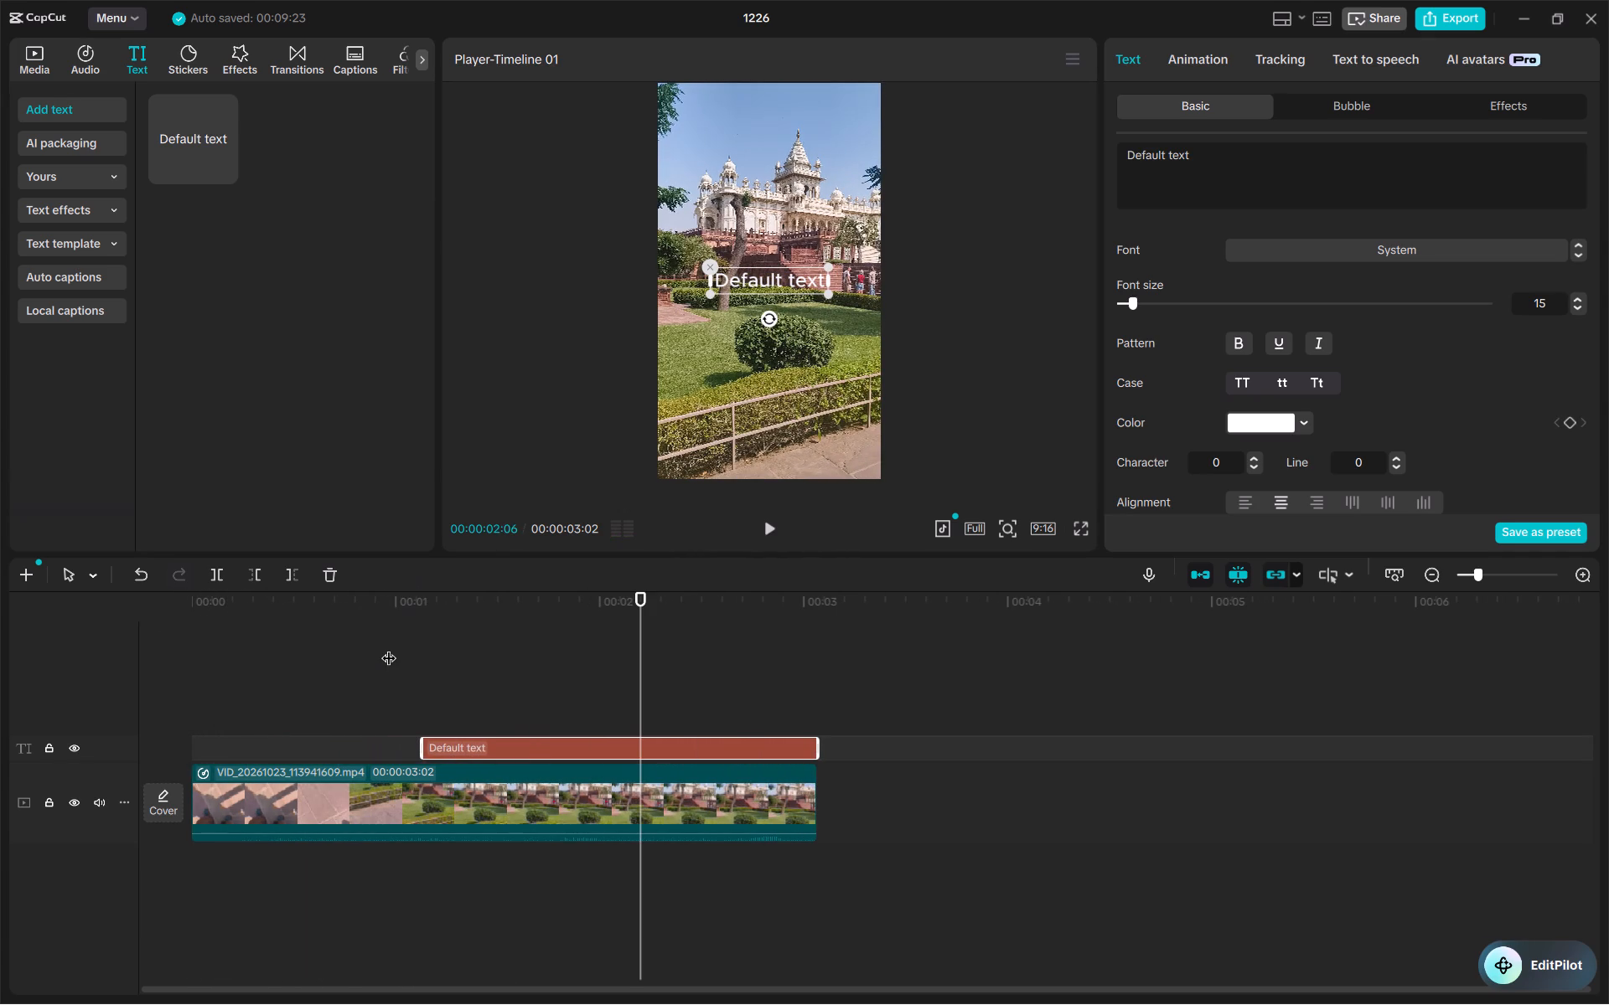
drag(653, 632, 484, 636)
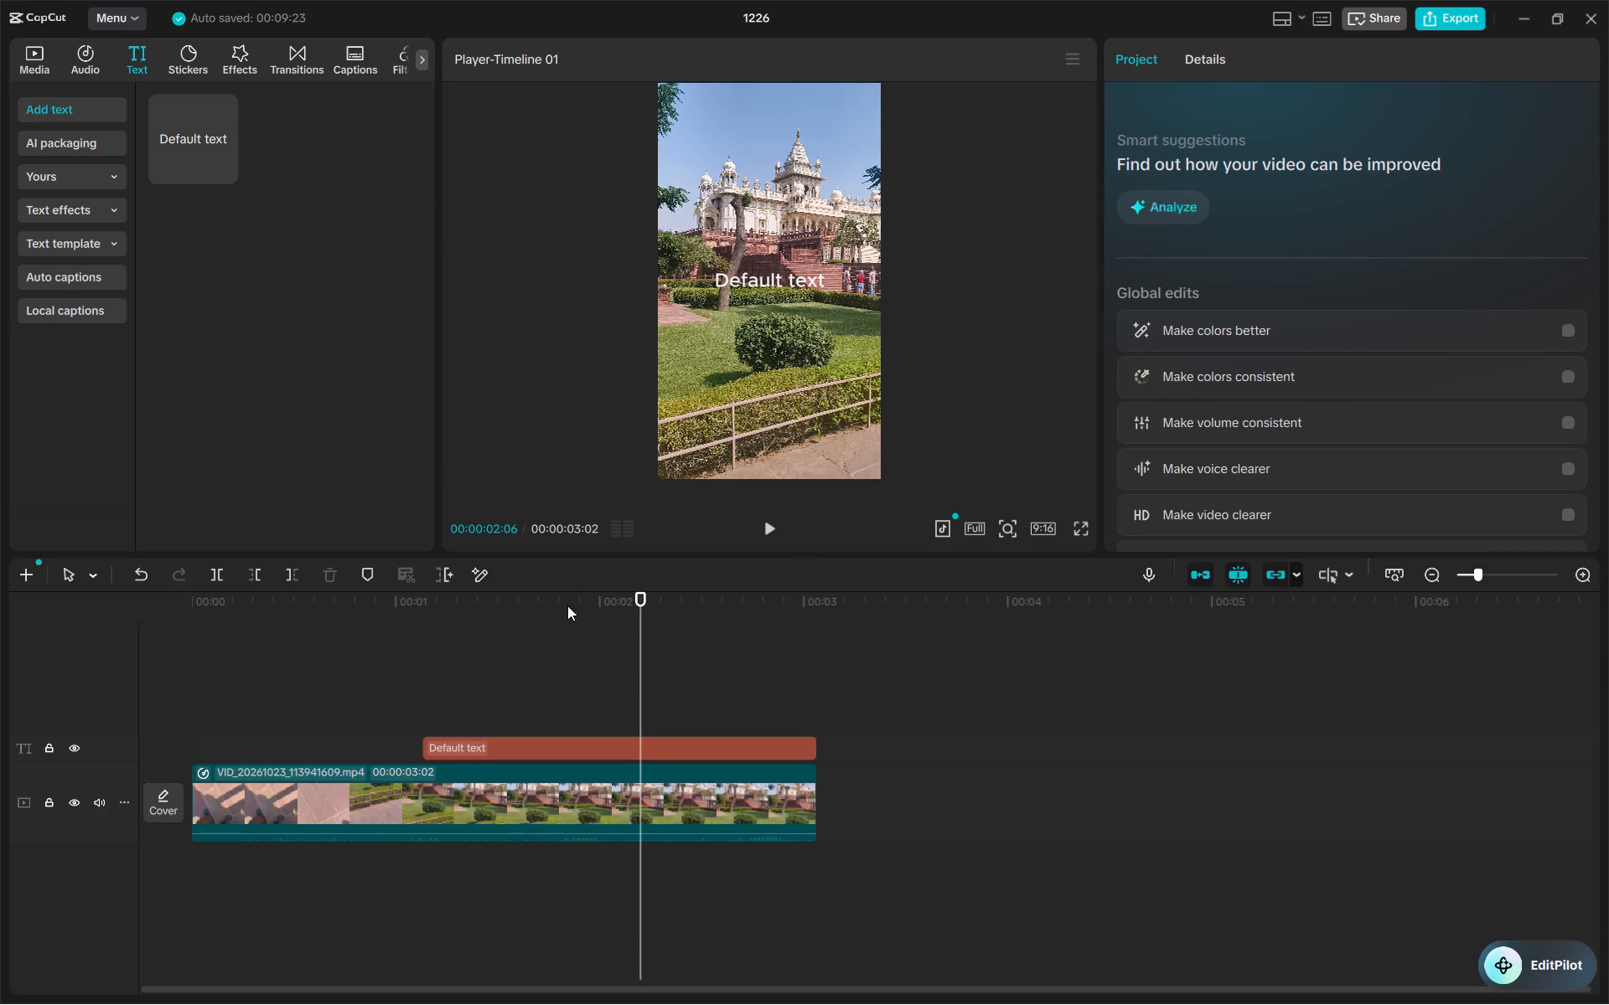
drag(645, 604, 274, 598)
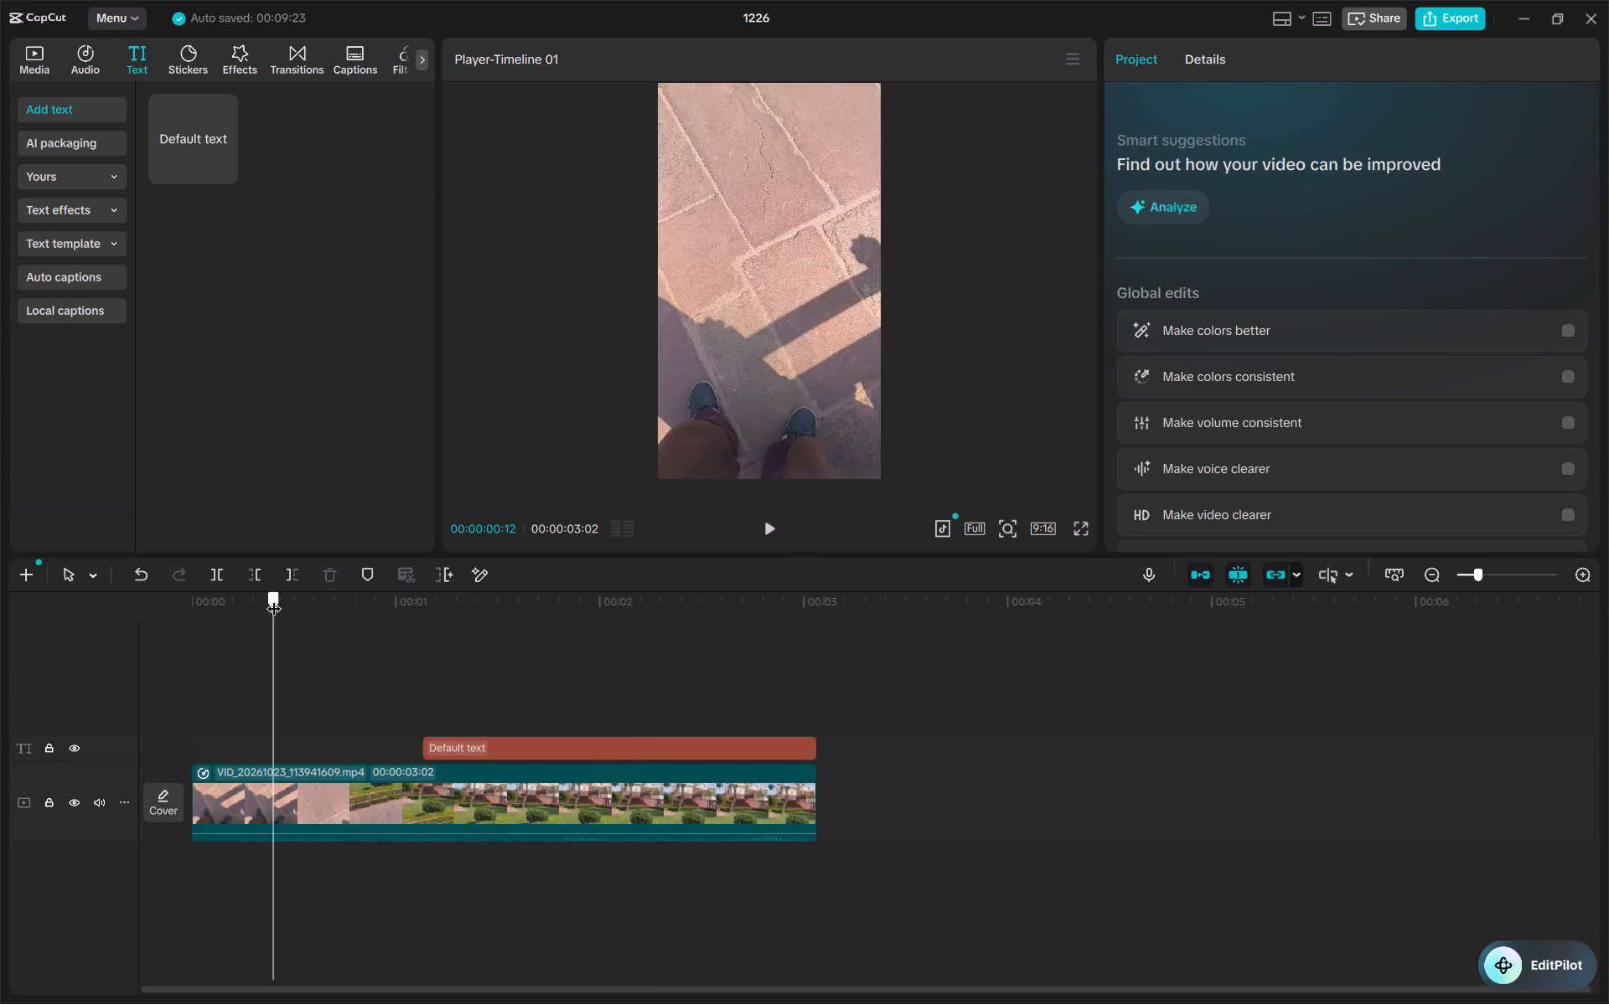
drag(274, 598, 330, 585)
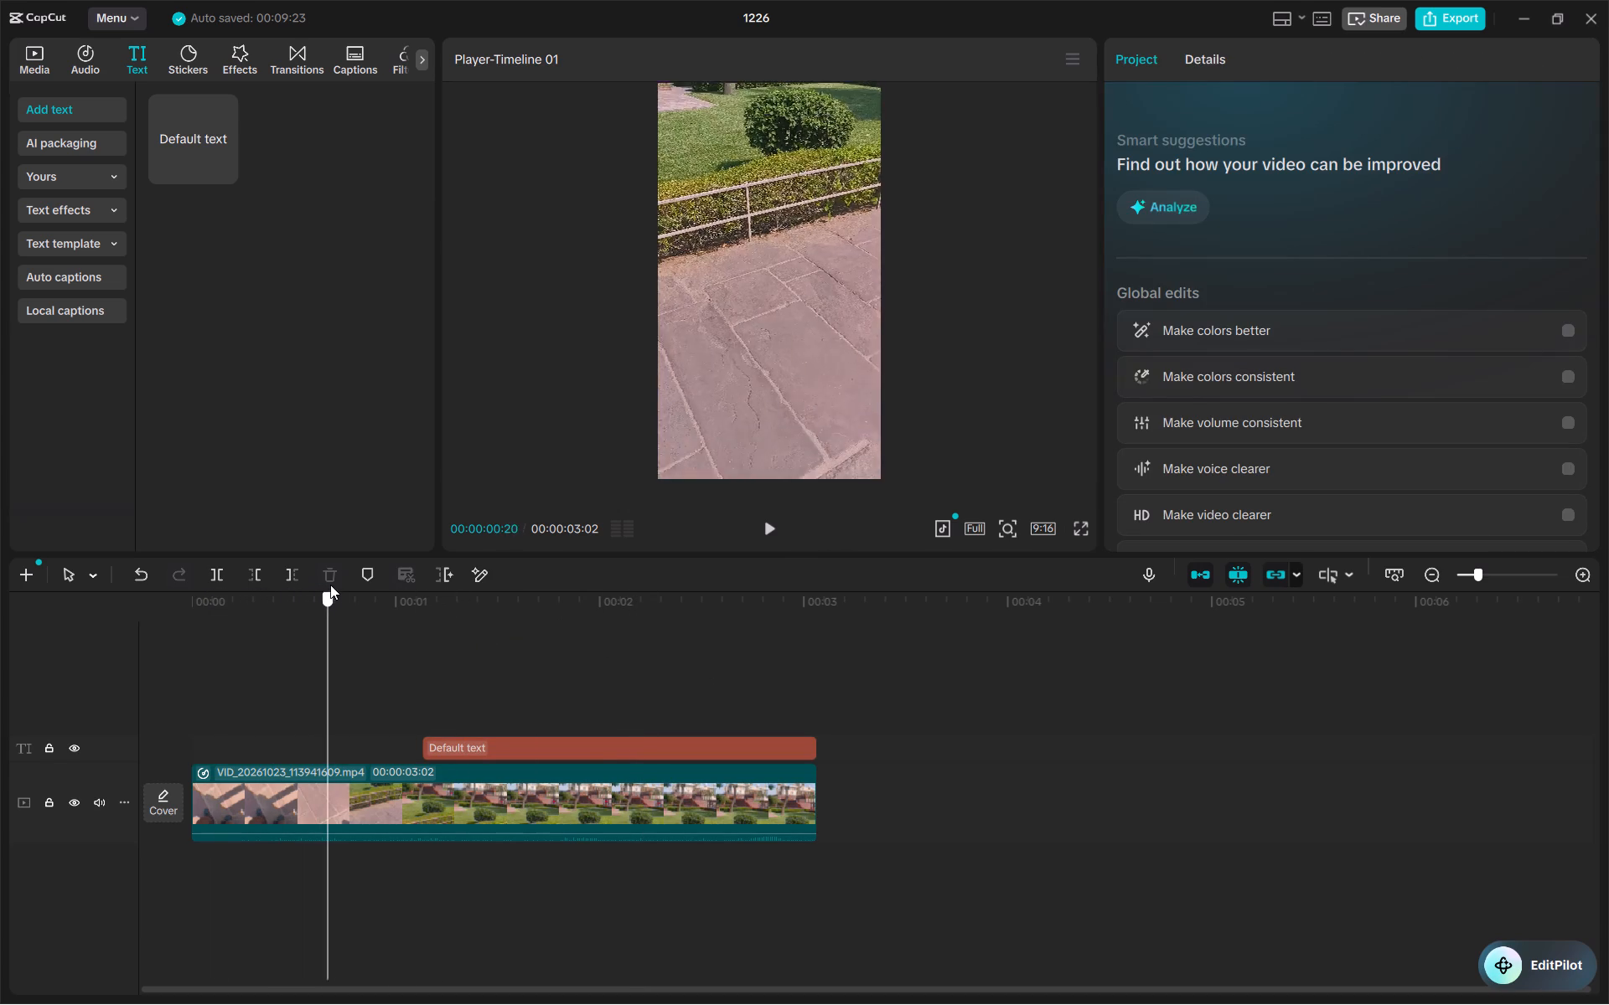
drag(330, 585, 380, 574)
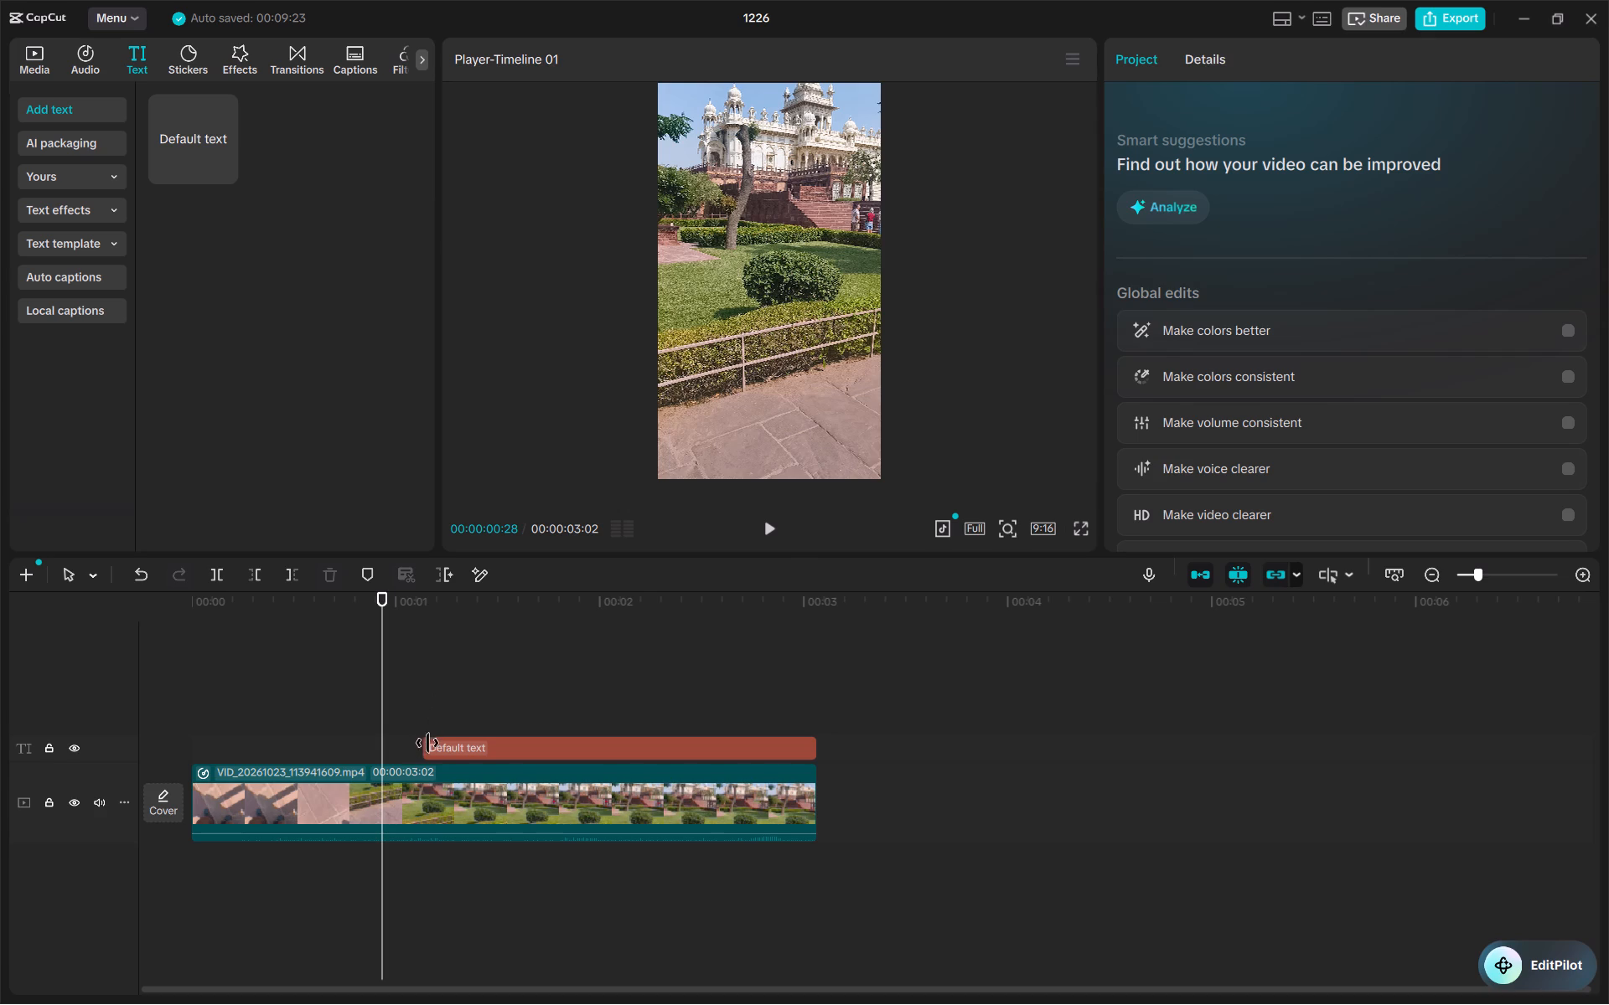
drag(428, 747, 386, 753)
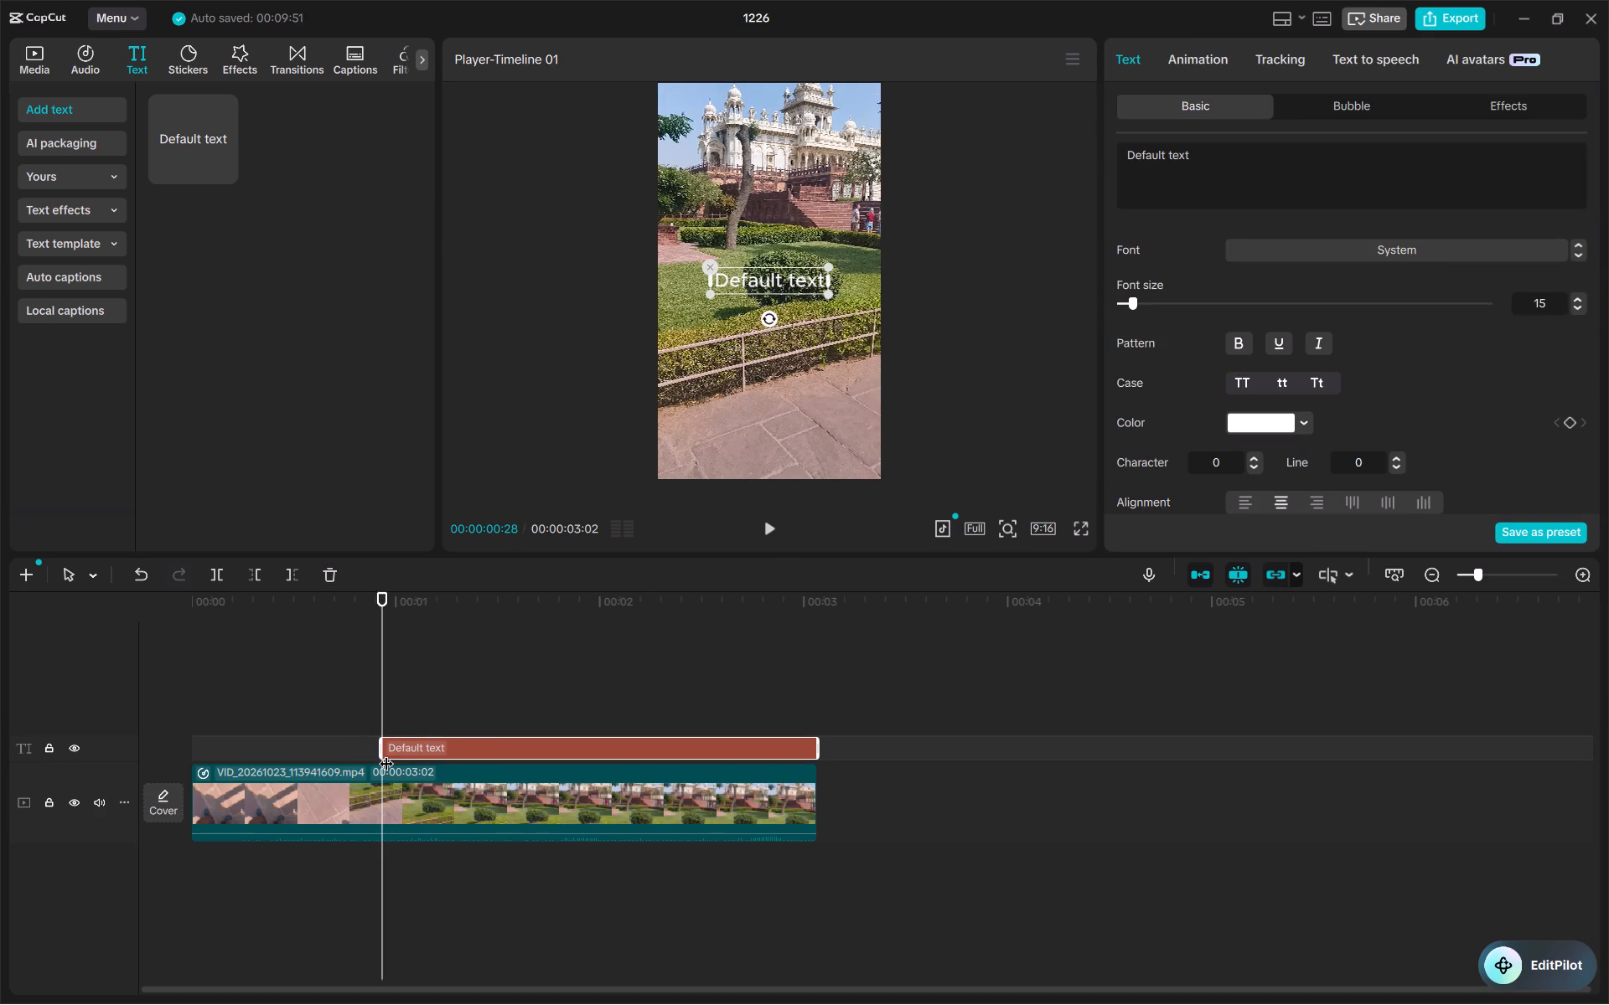
drag(384, 617, 194, 617)
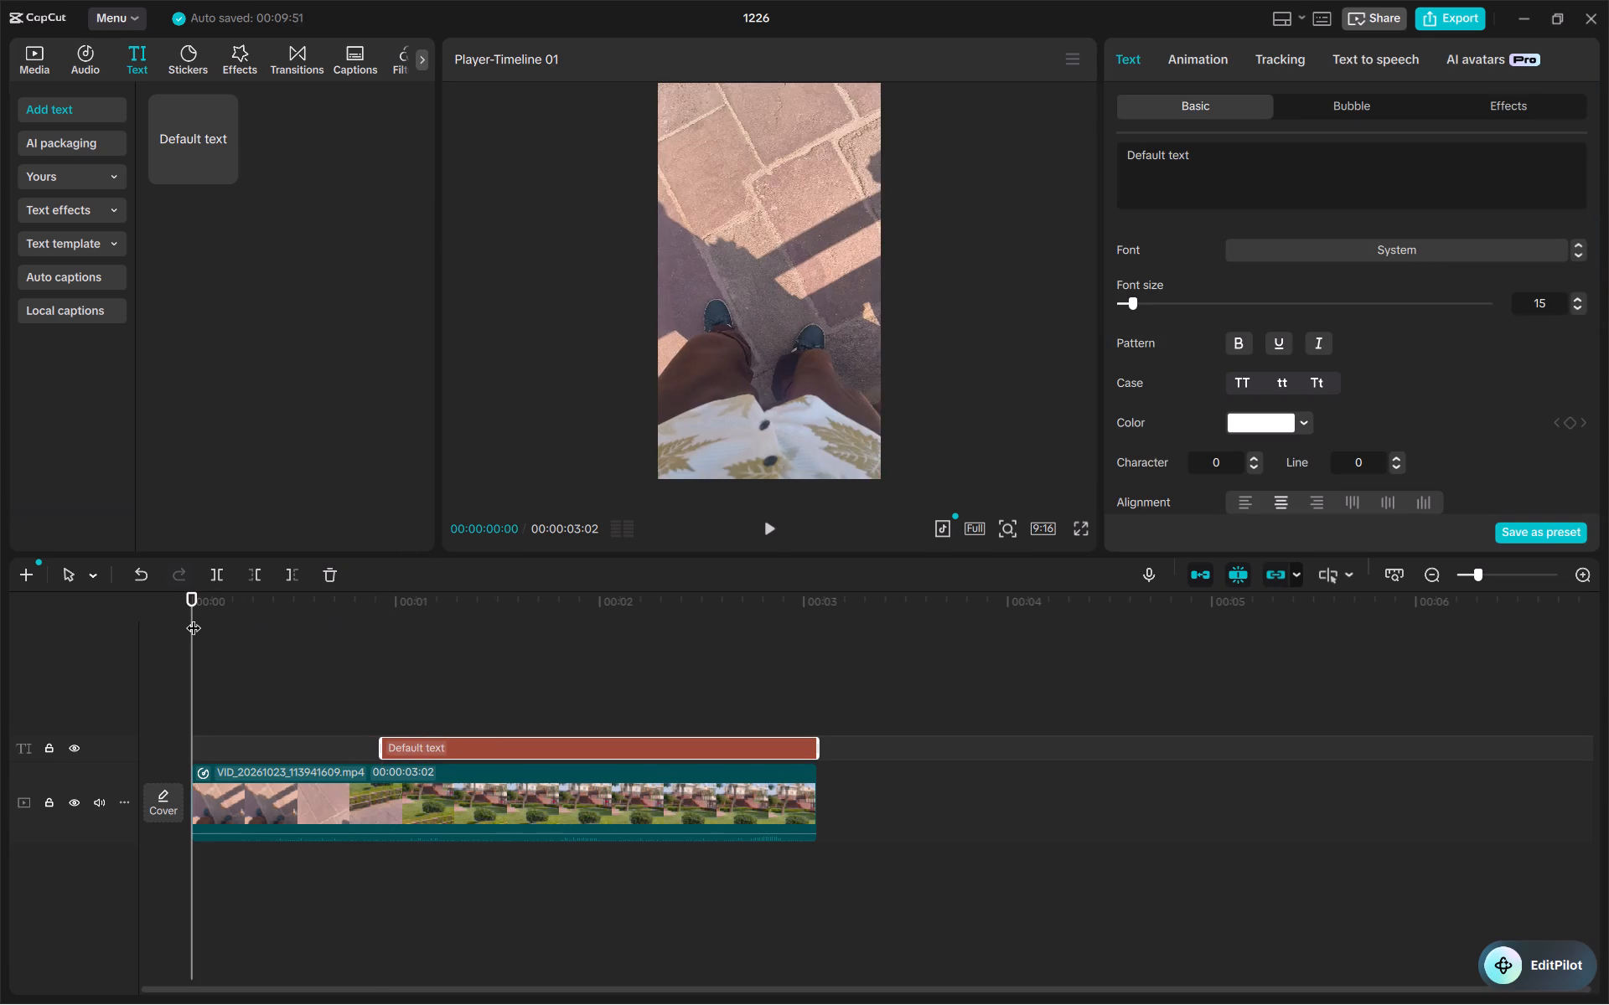
key(space)
key(space)
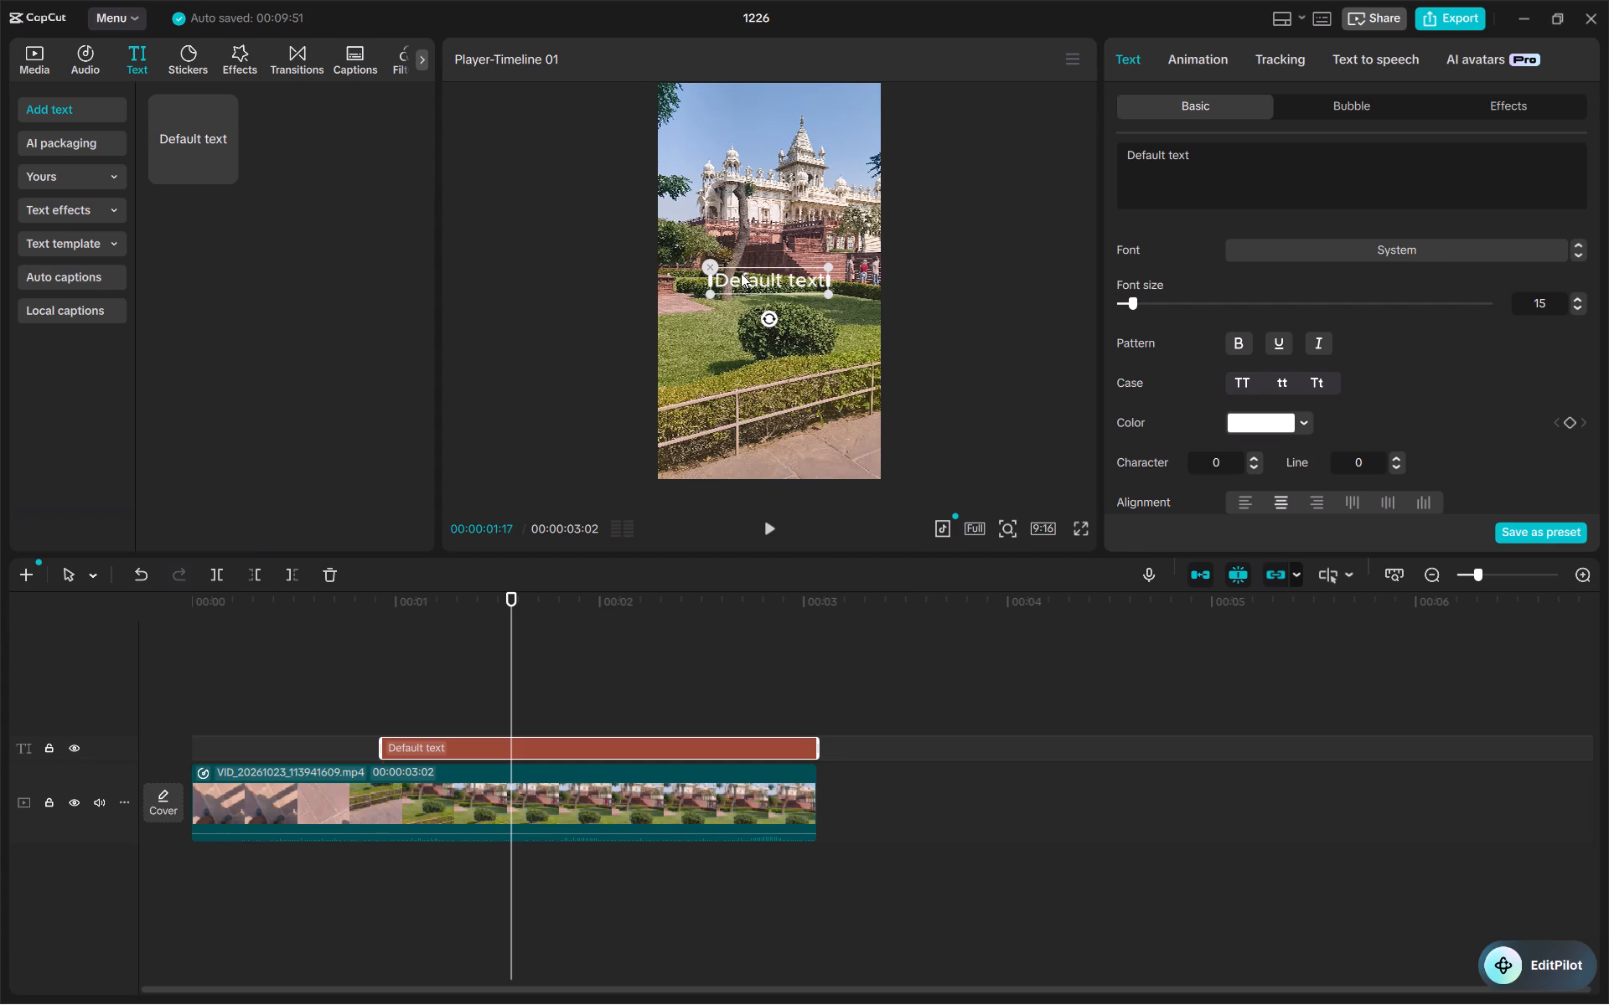
Reposition the text higher in the video frame so it sits over the lower part of the monument.
drag(741, 273, 753, 218)
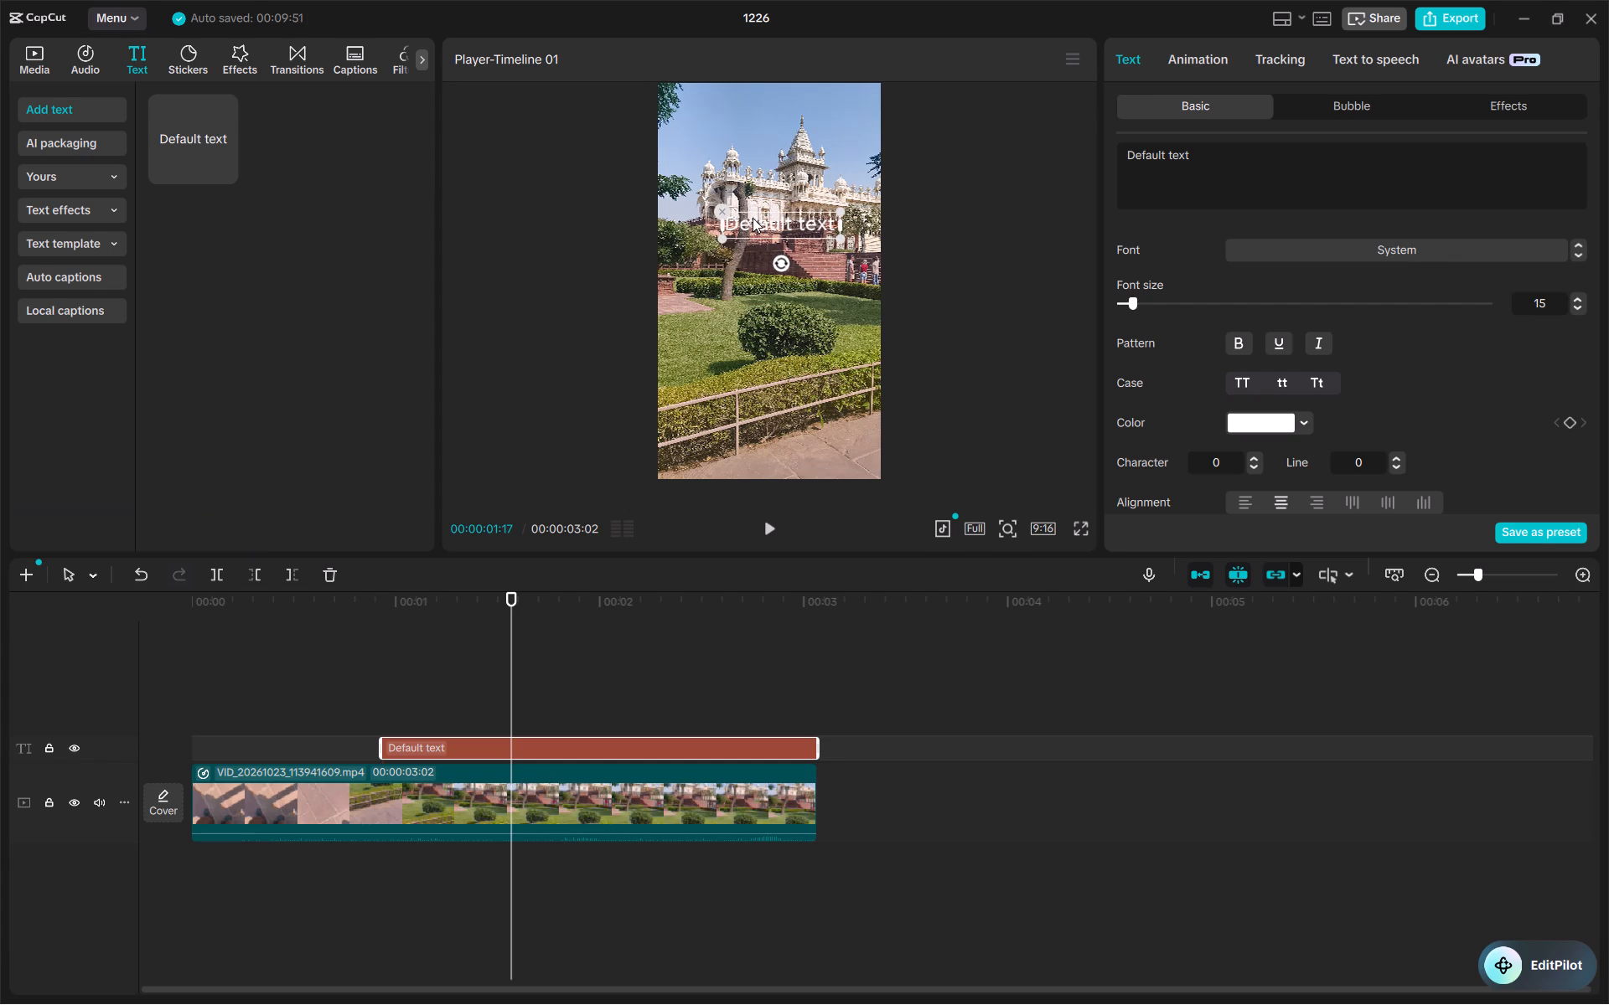
drag(753, 218, 753, 224)
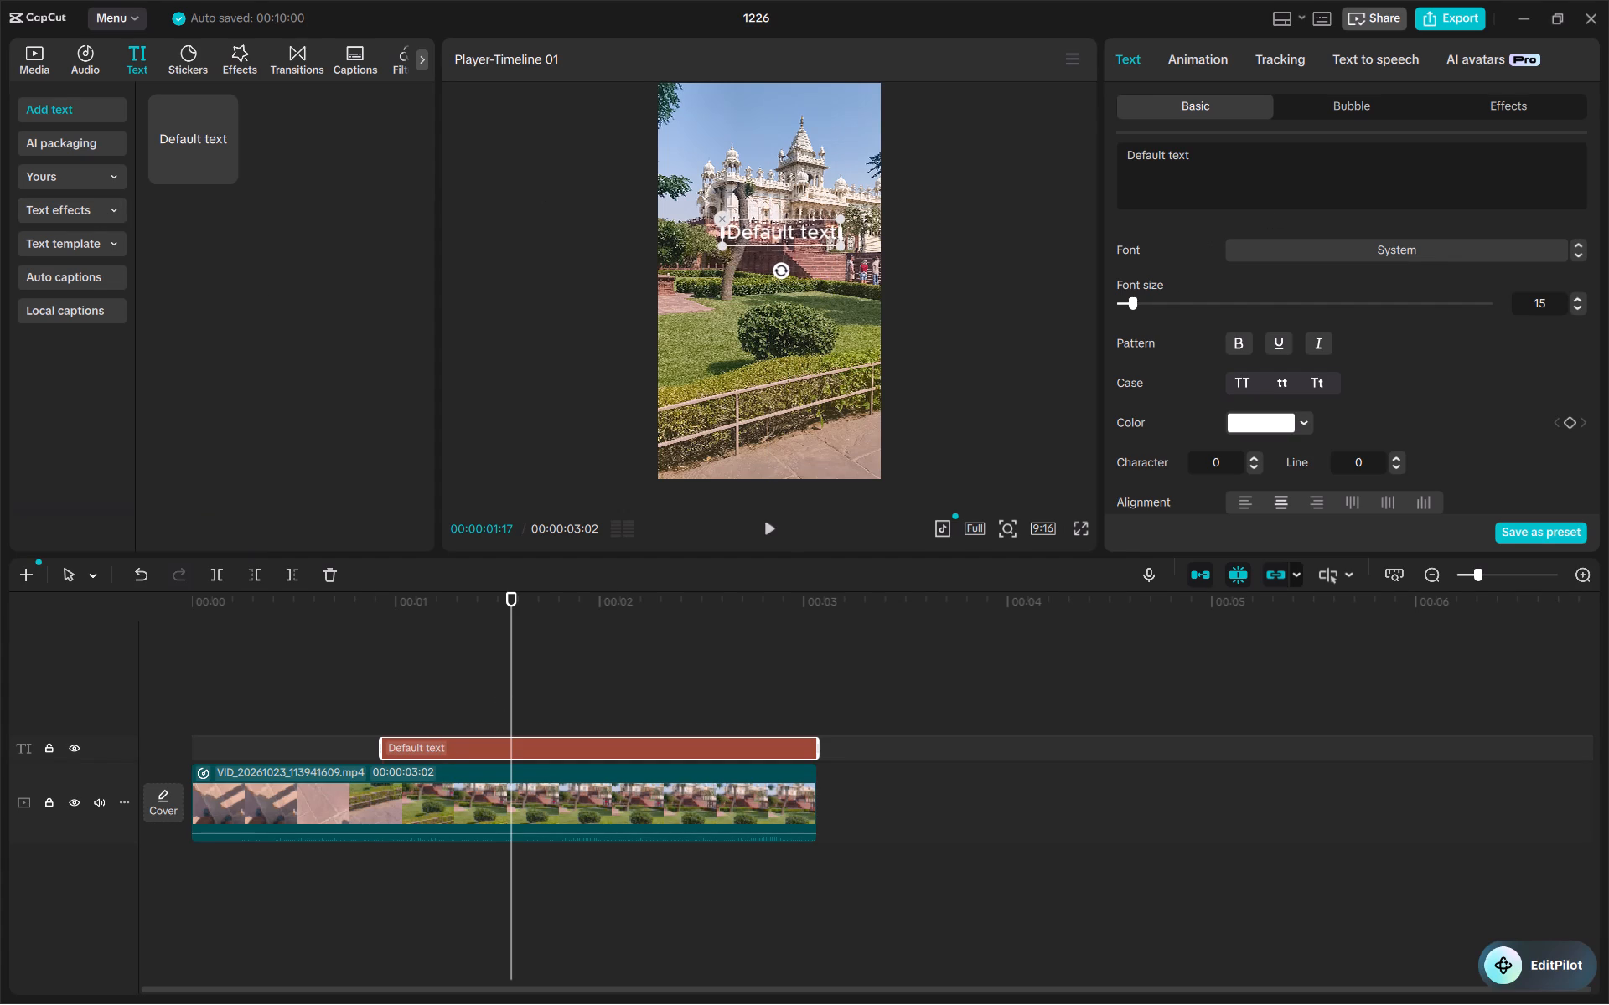
Look through the Bubble styles and the text-to-speech and animation options available for the text.
click(1352, 108)
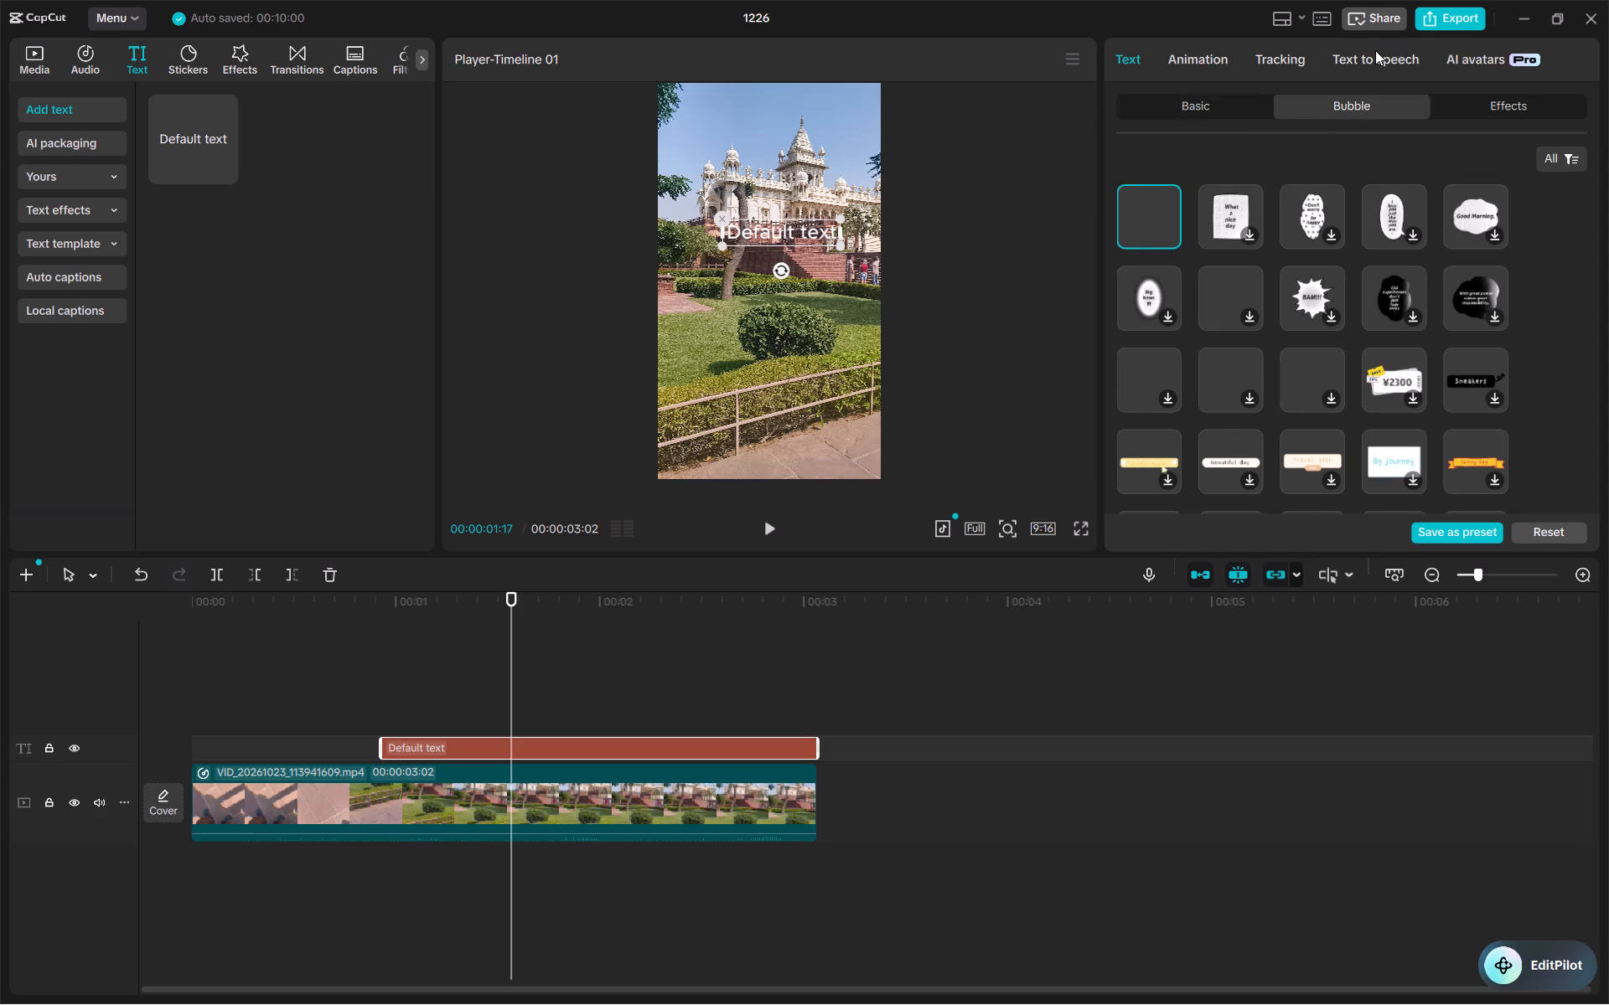
scroll(1375, 50, left, 2)
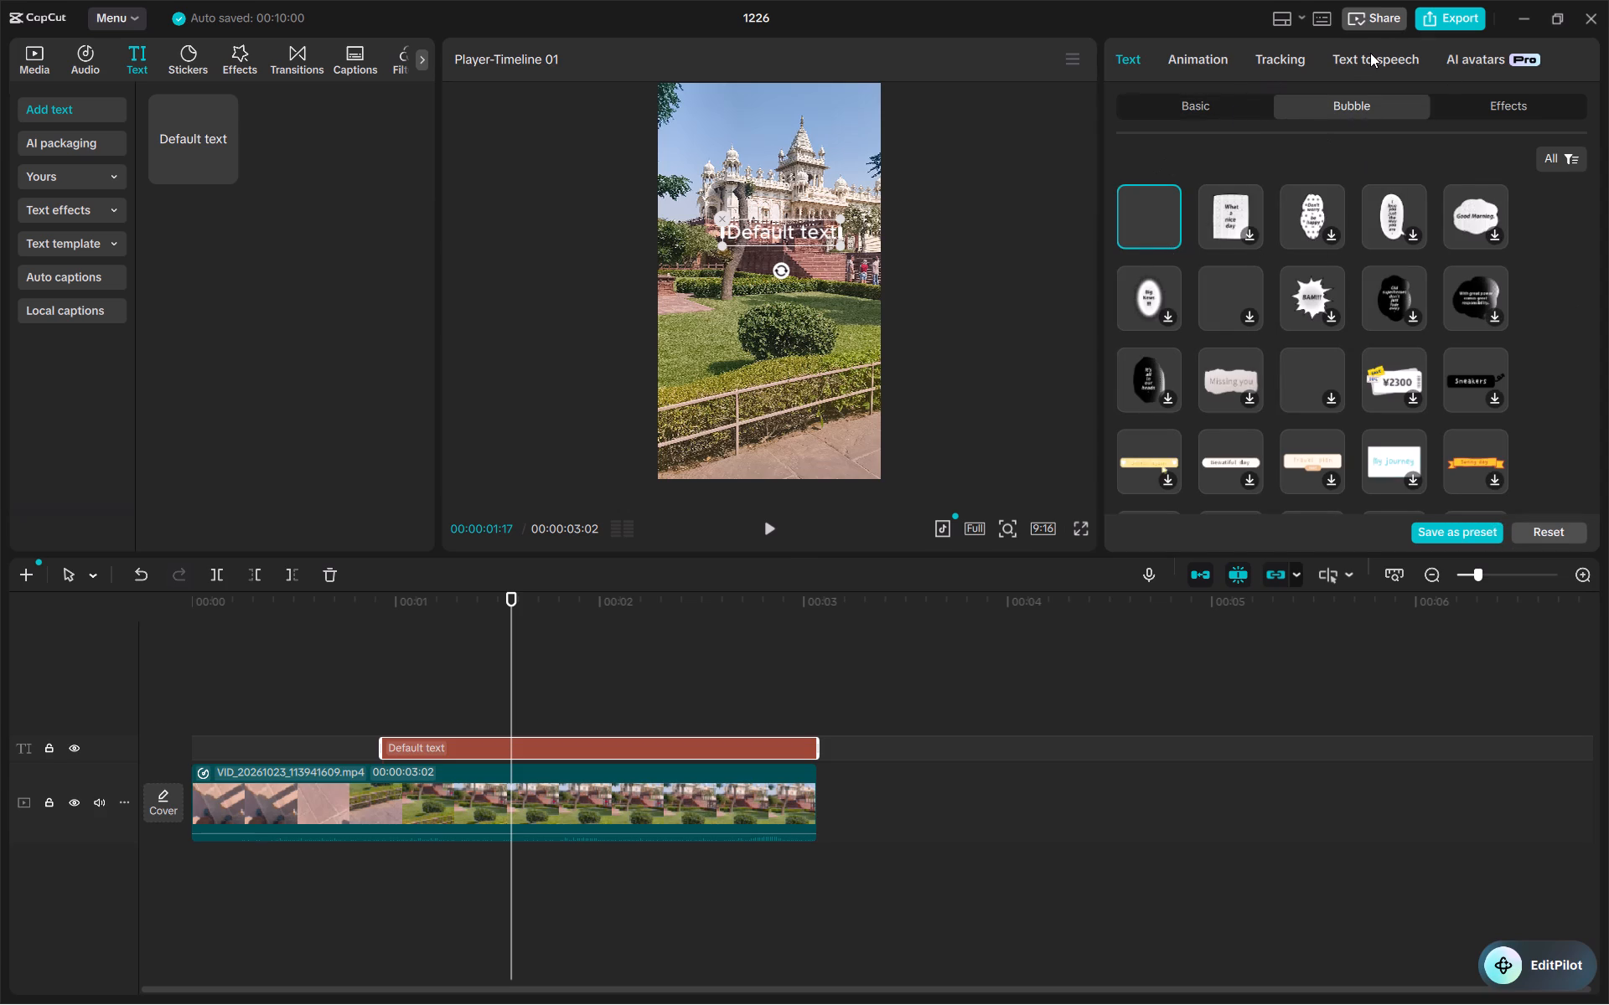
click(1368, 54)
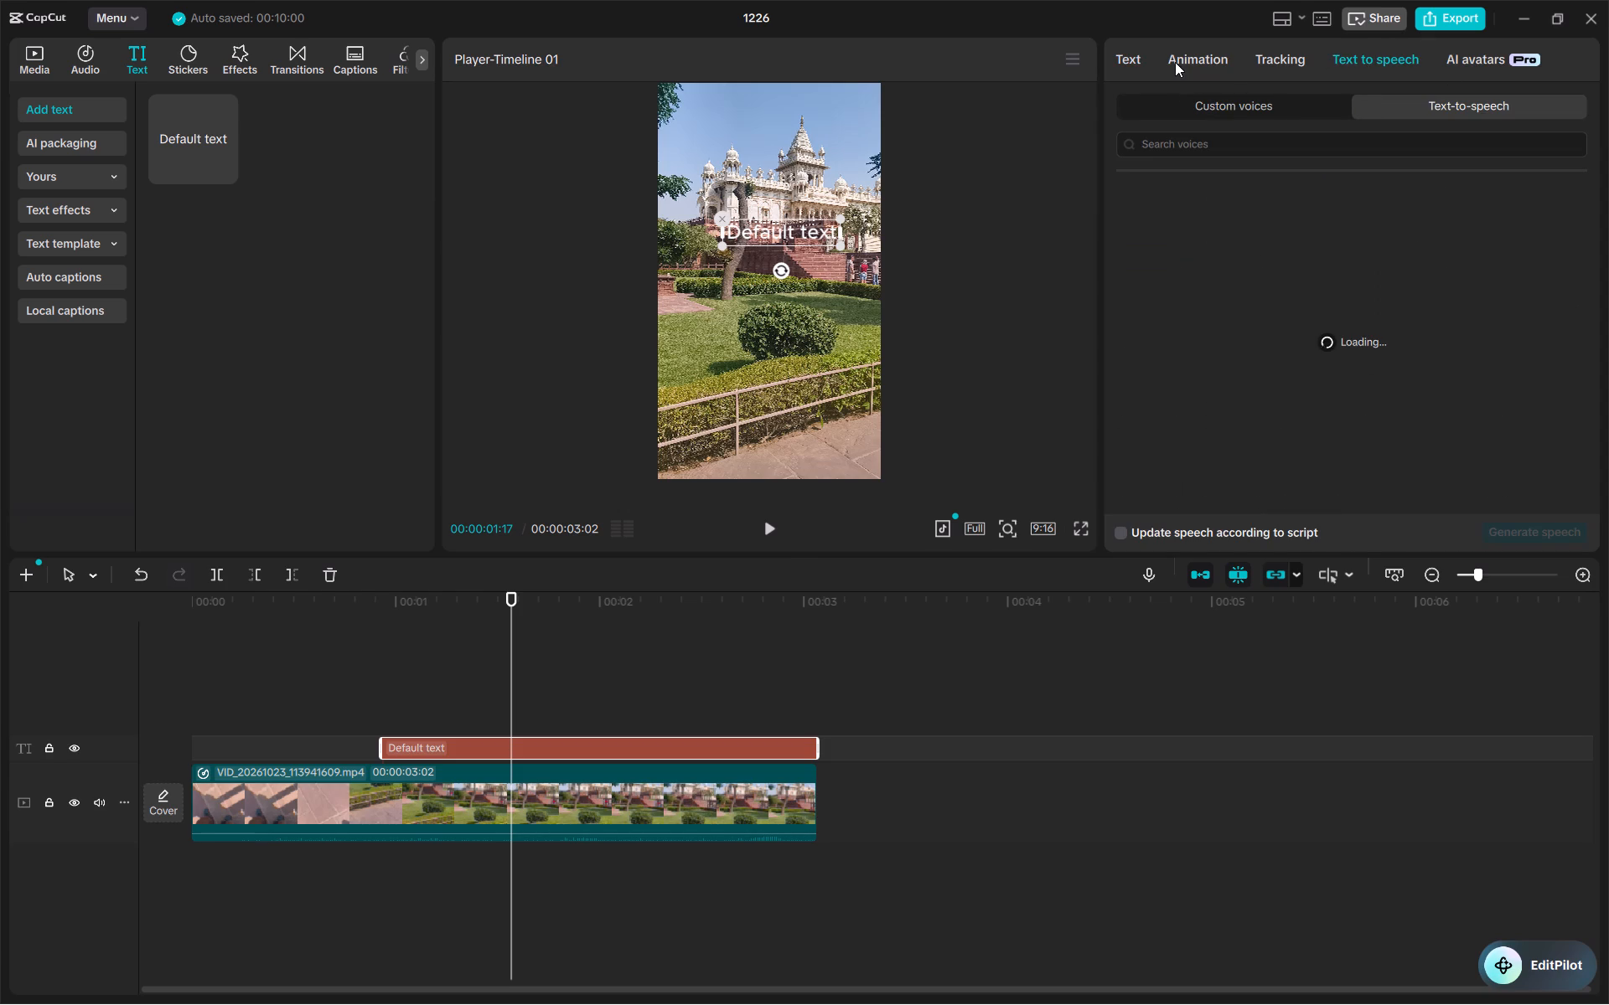
click(1175, 62)
click(1120, 58)
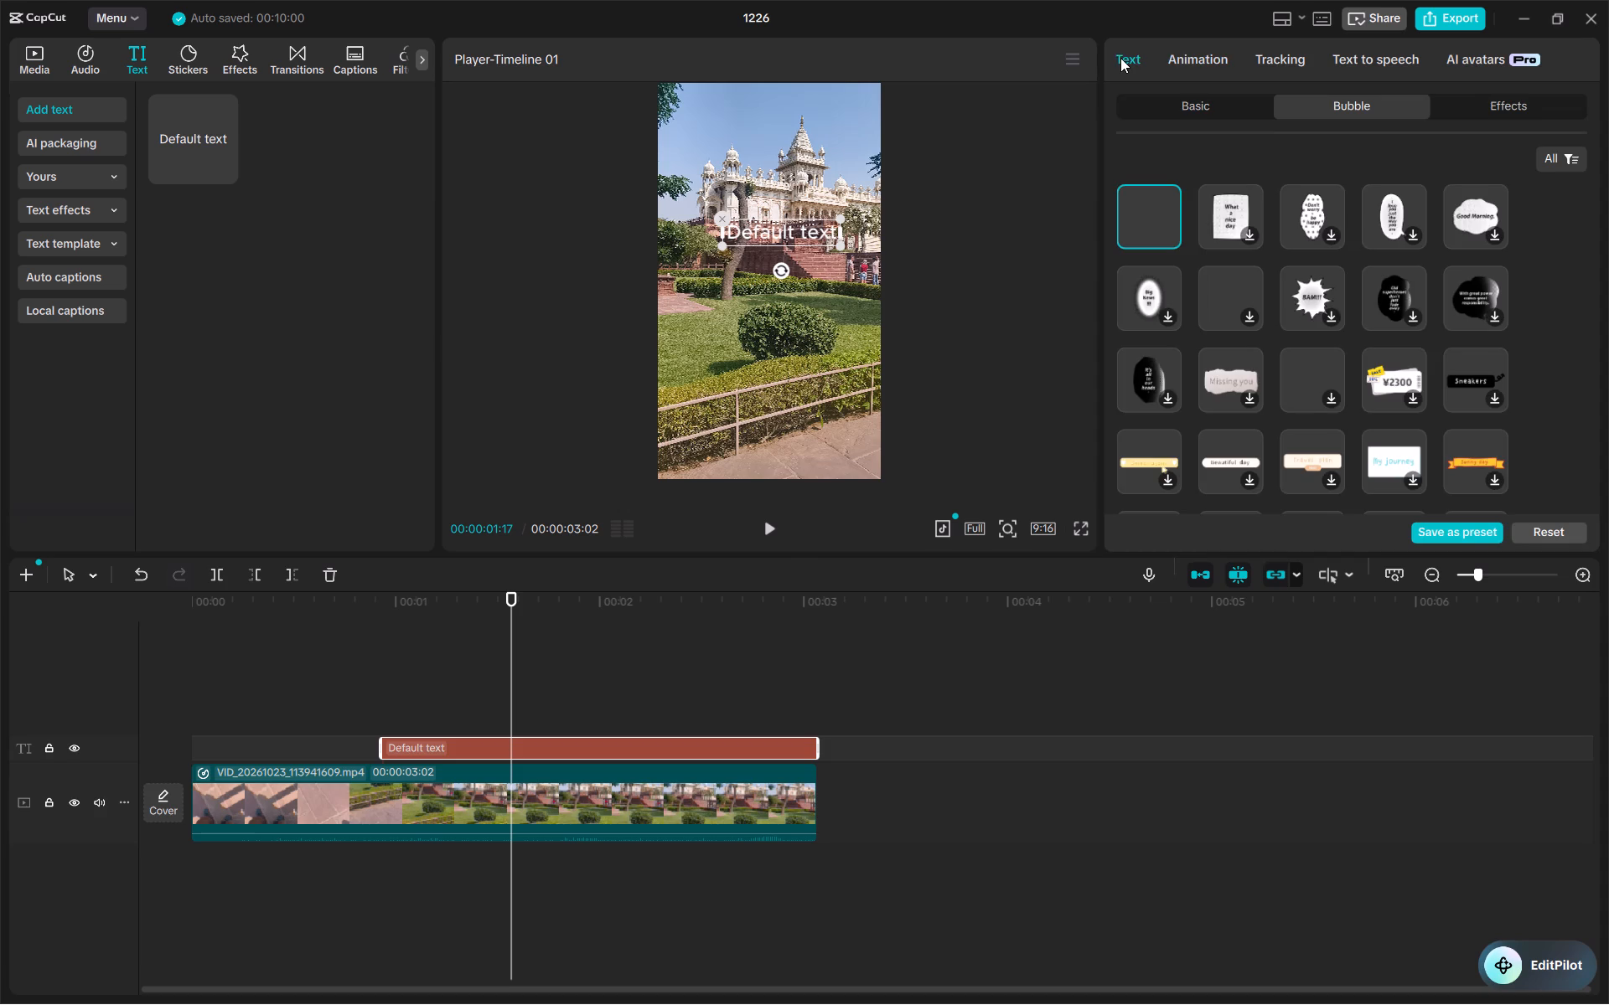
scroll(1317, 327, down, 1)
scroll(1317, 327, up, 1)
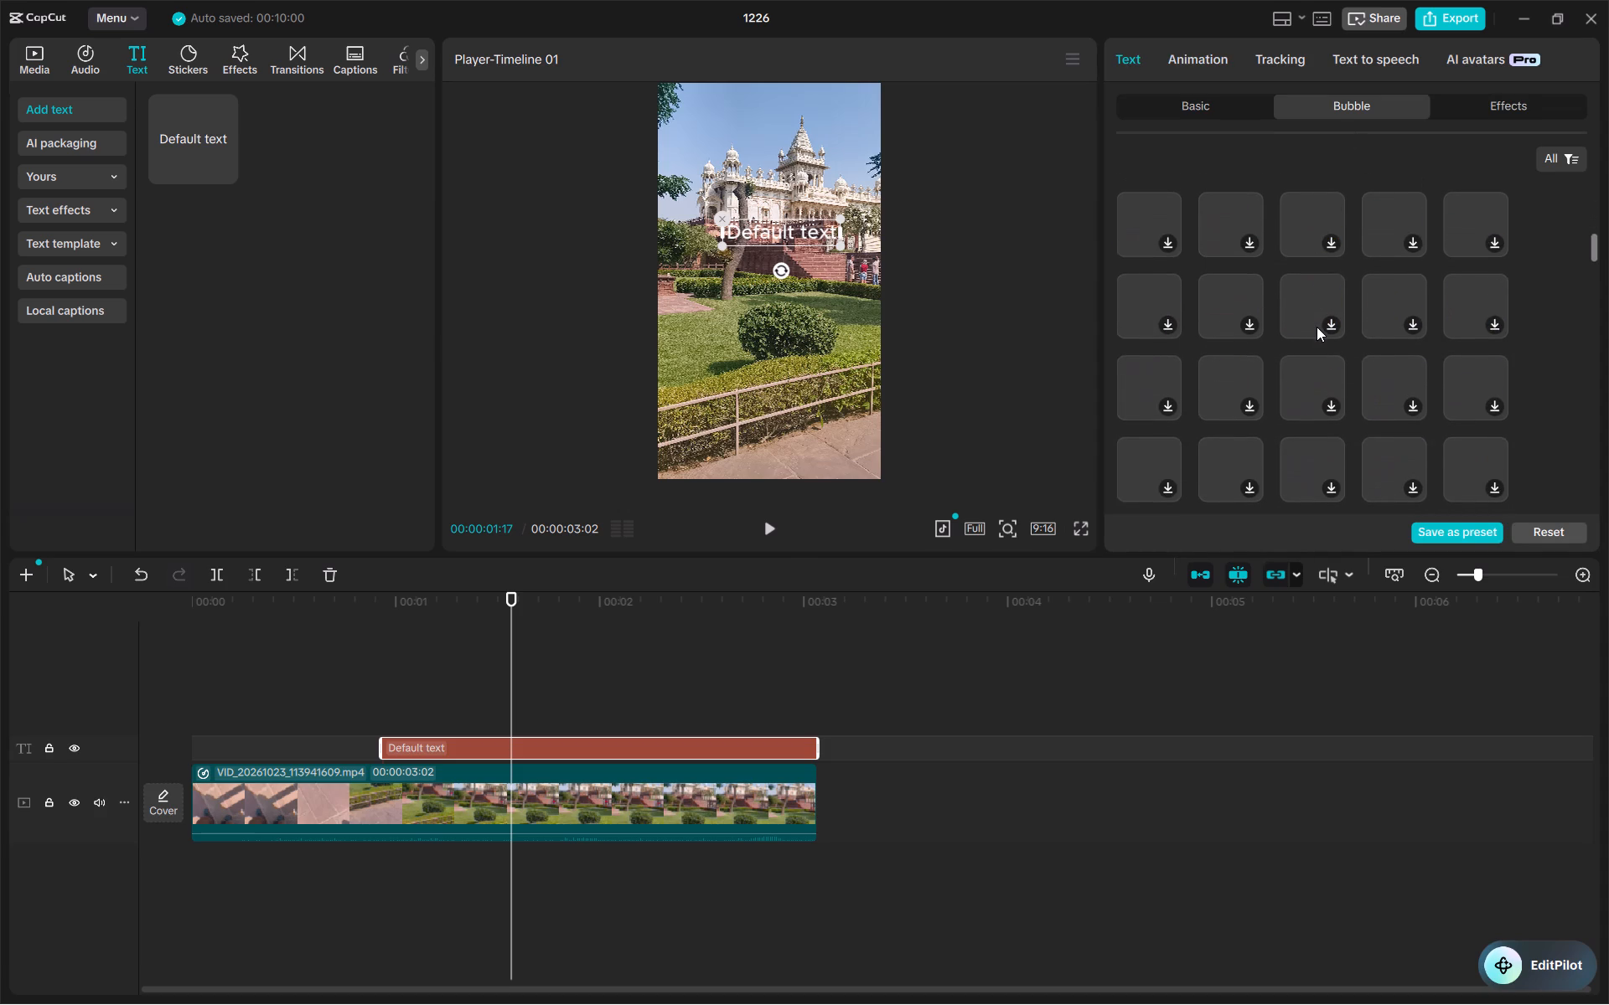
scroll(1317, 327, up, 1)
Review the text's basic formatting, preset style and stroke-to-curve settings, and make the text bold.
click(1221, 106)
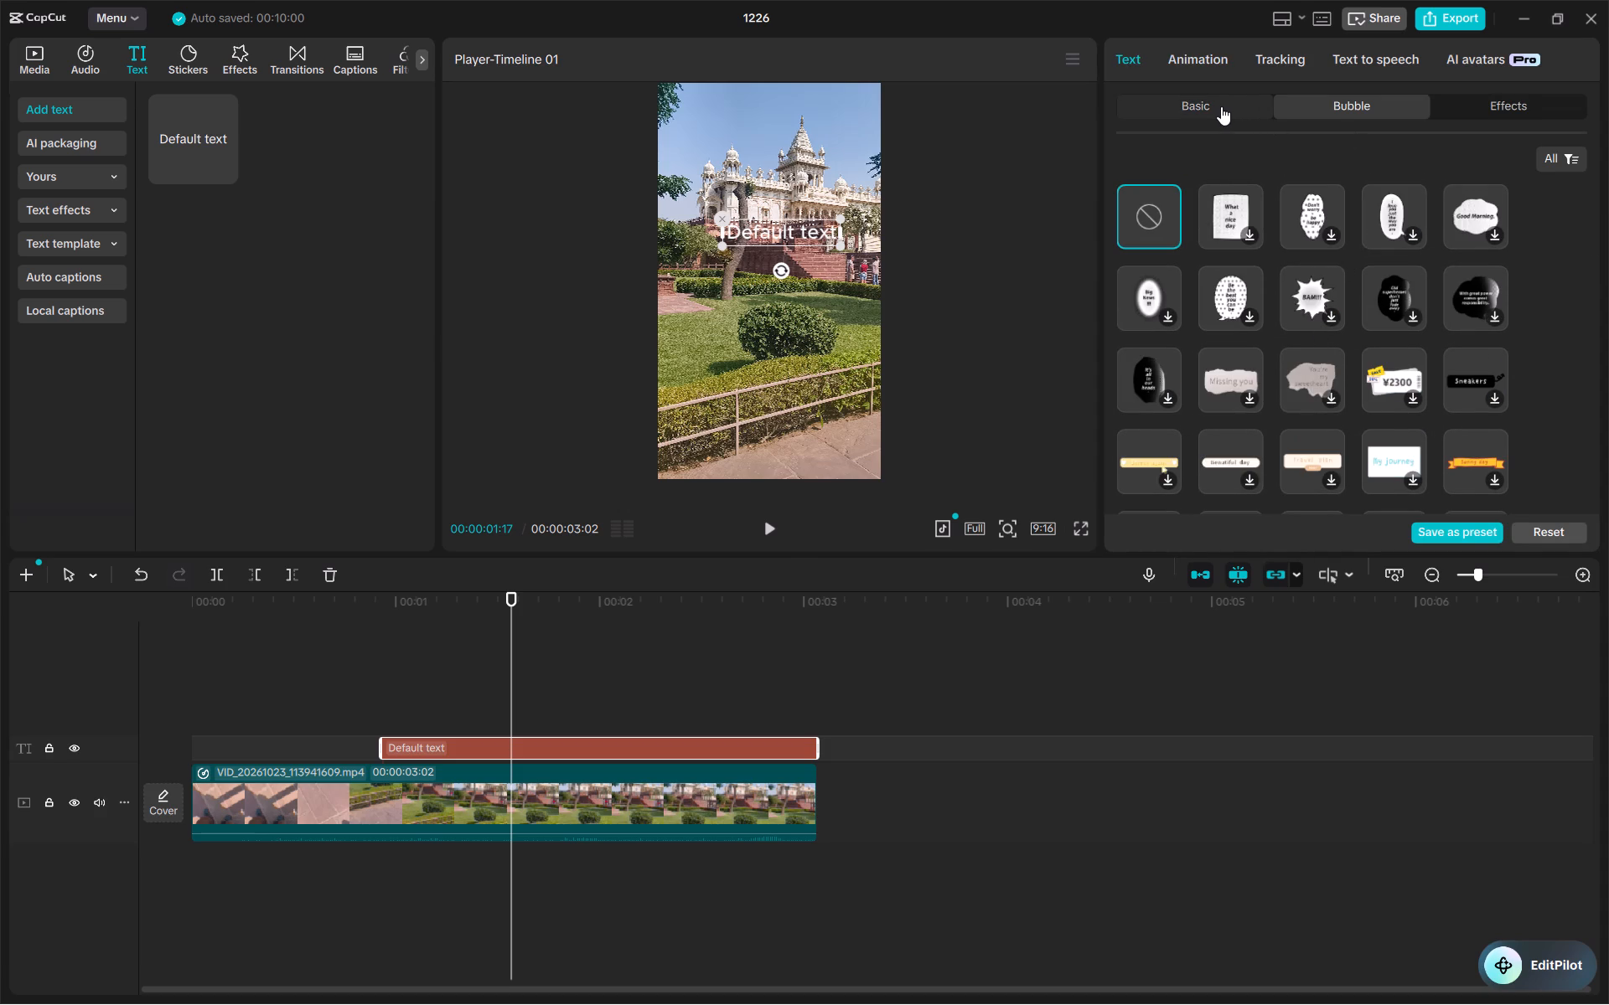
scroll(1274, 358, down, 1)
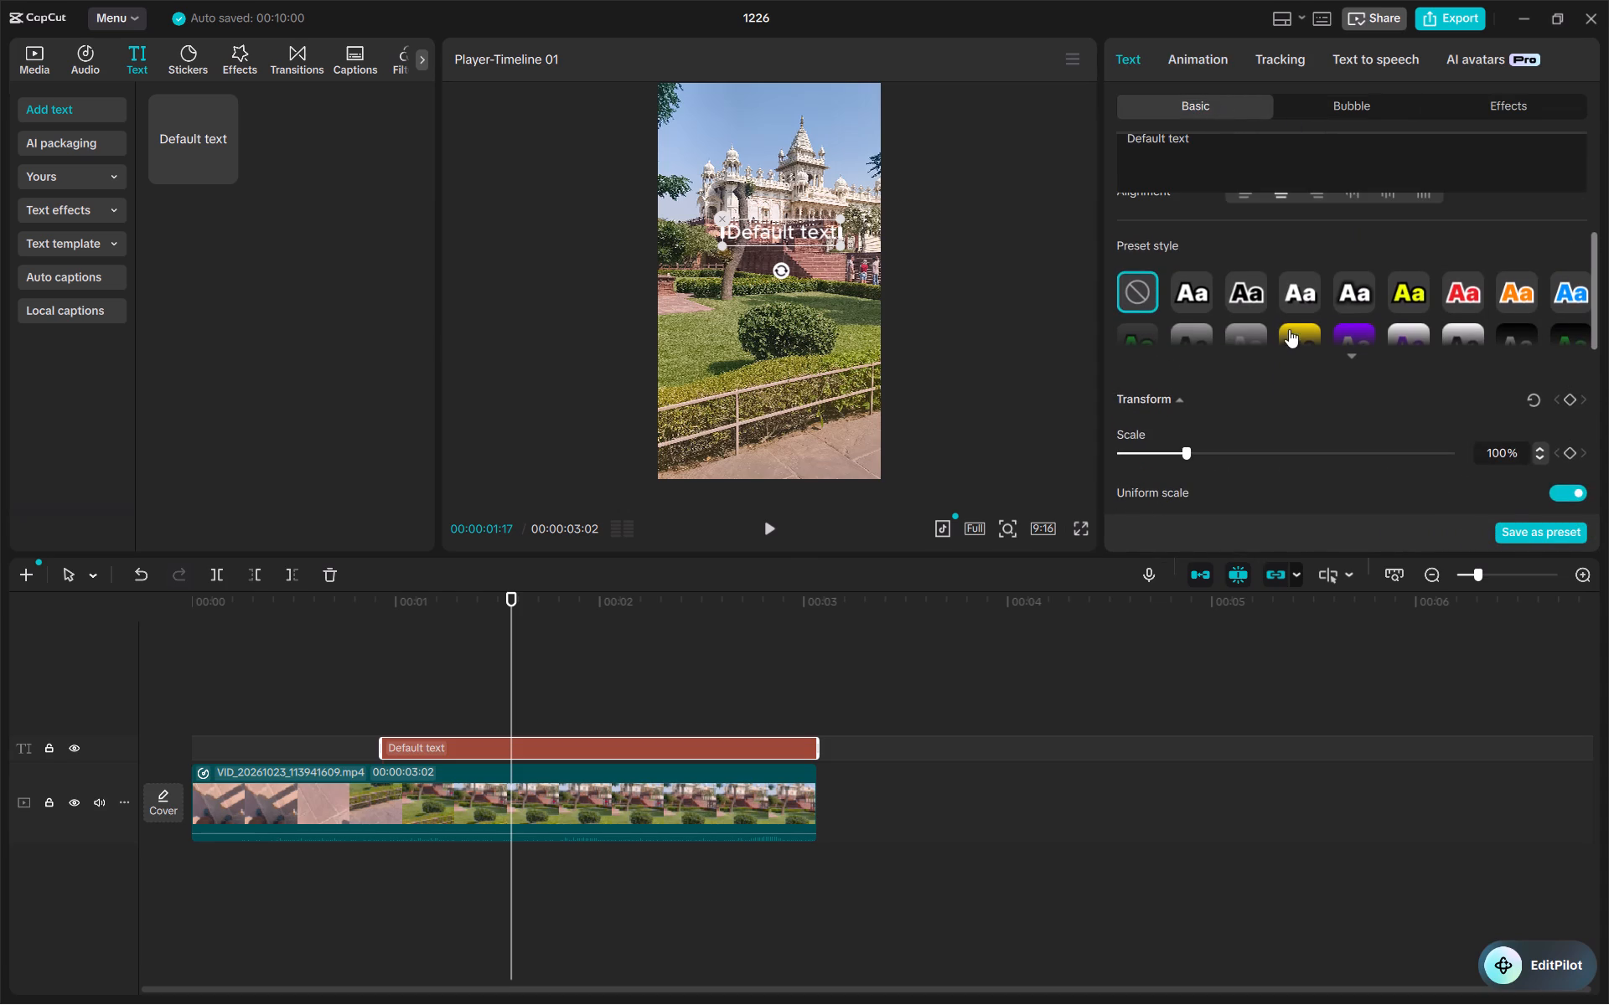
scroll(1277, 324, down, 1)
scroll(1277, 324, up, 1)
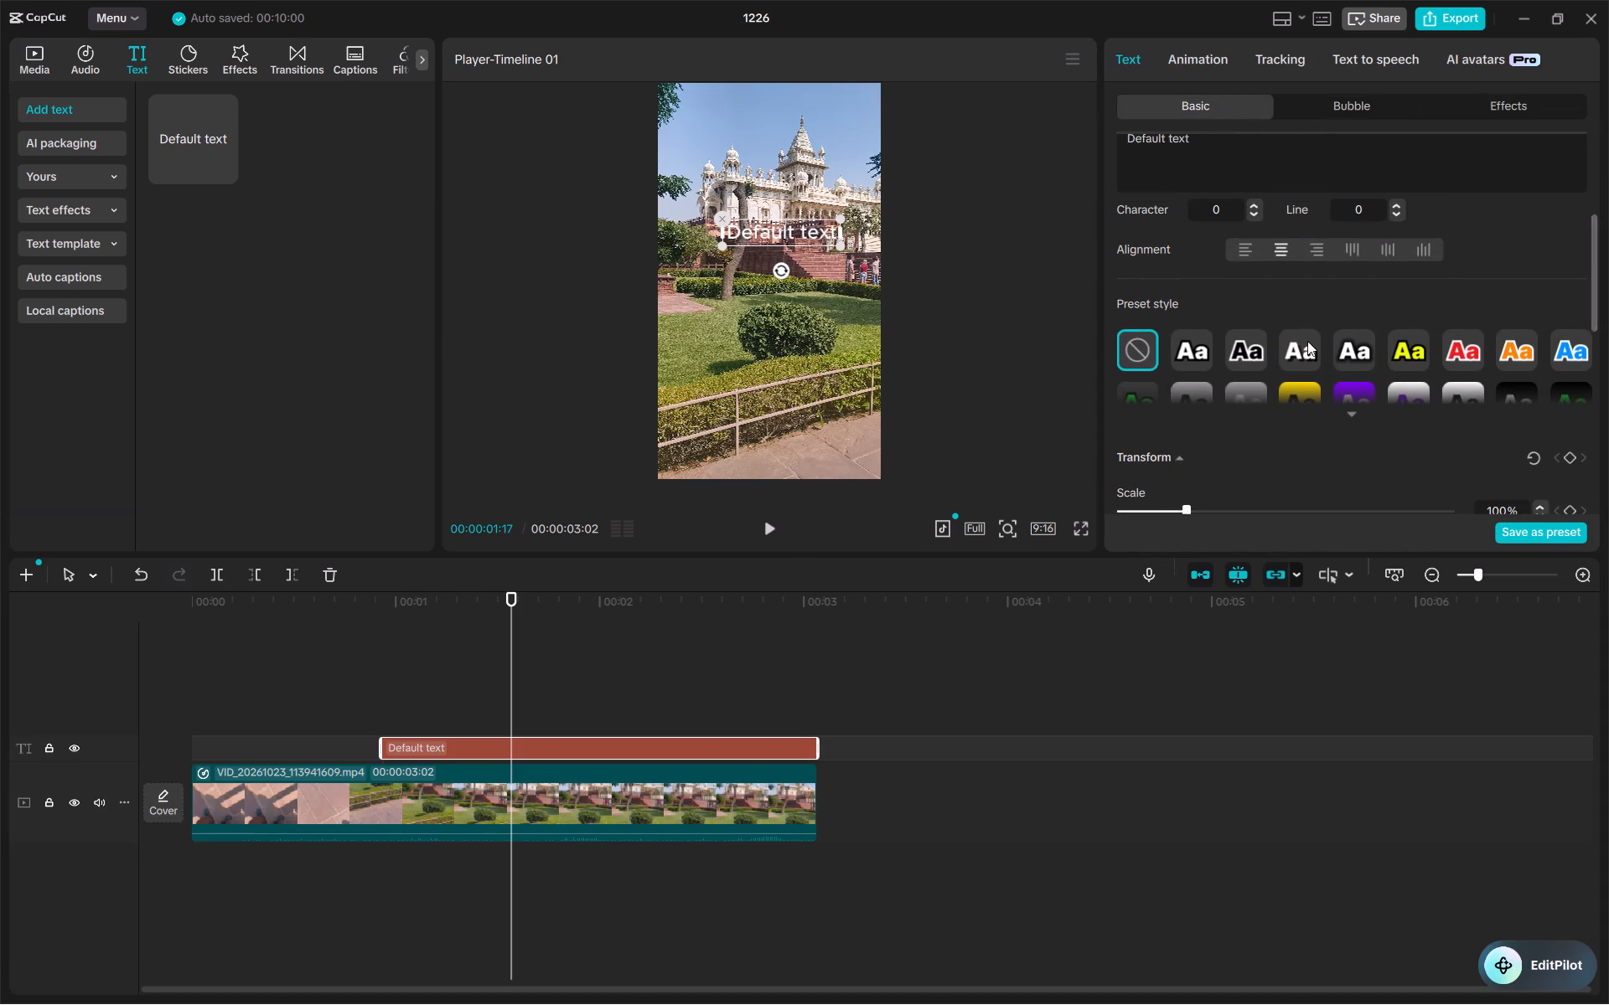
scroll(1307, 341, down, 1)
scroll(1307, 341, left, 1)
scroll(1307, 341, down, 1)
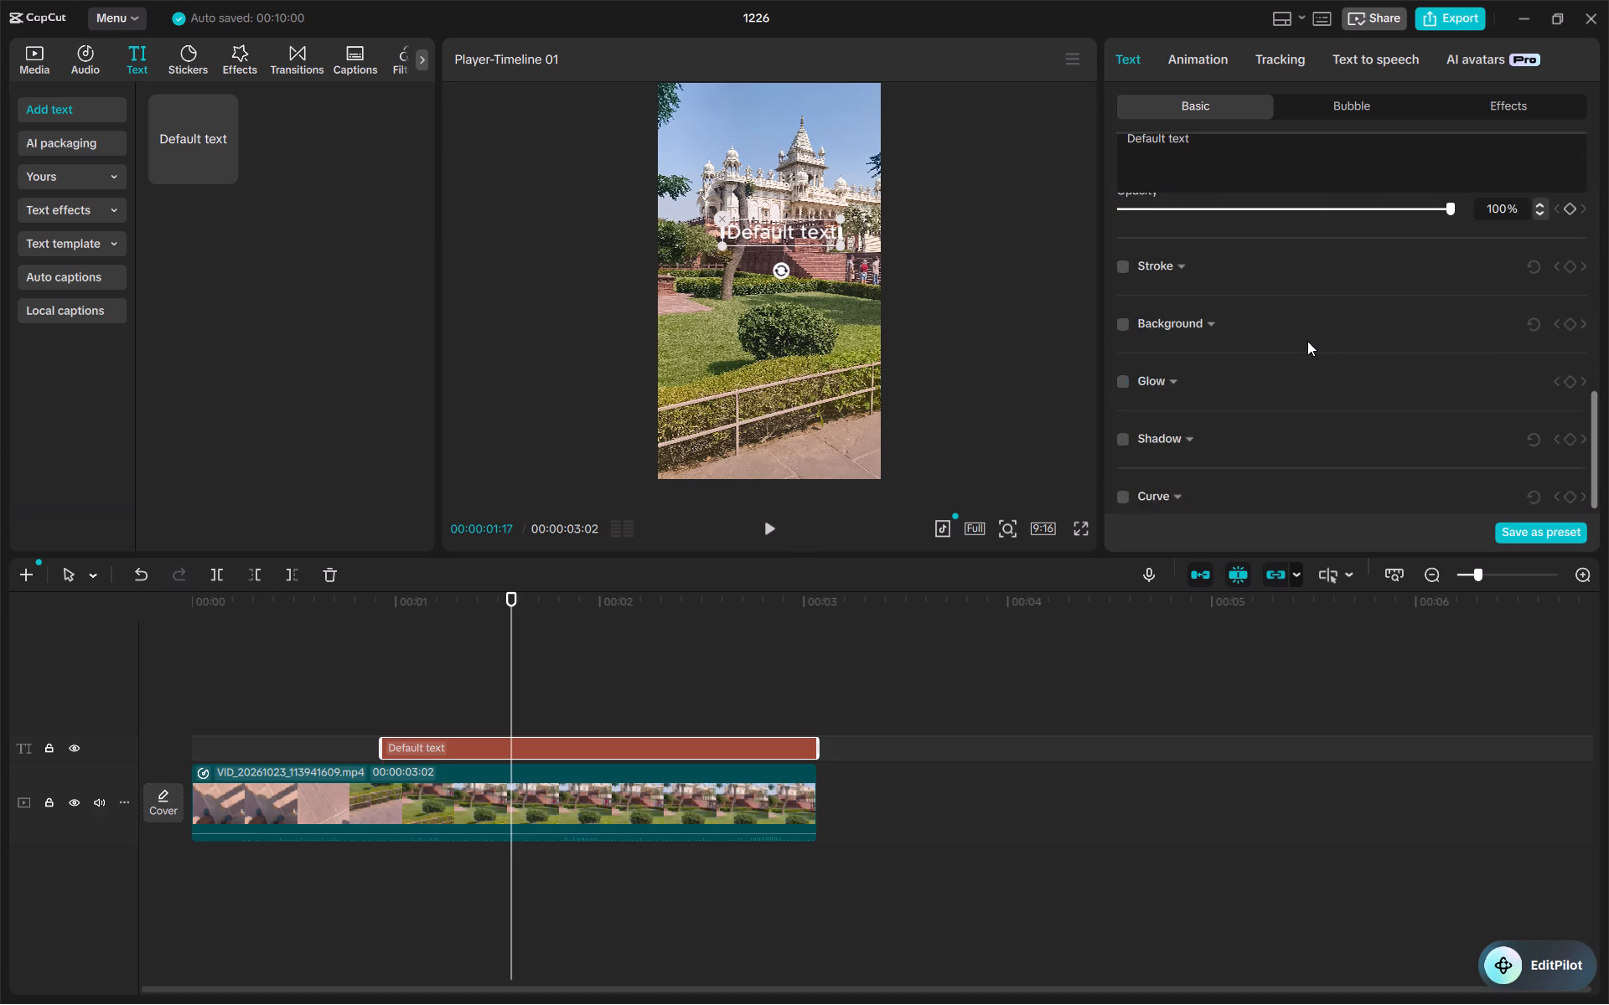
scroll(1307, 341, down, 2)
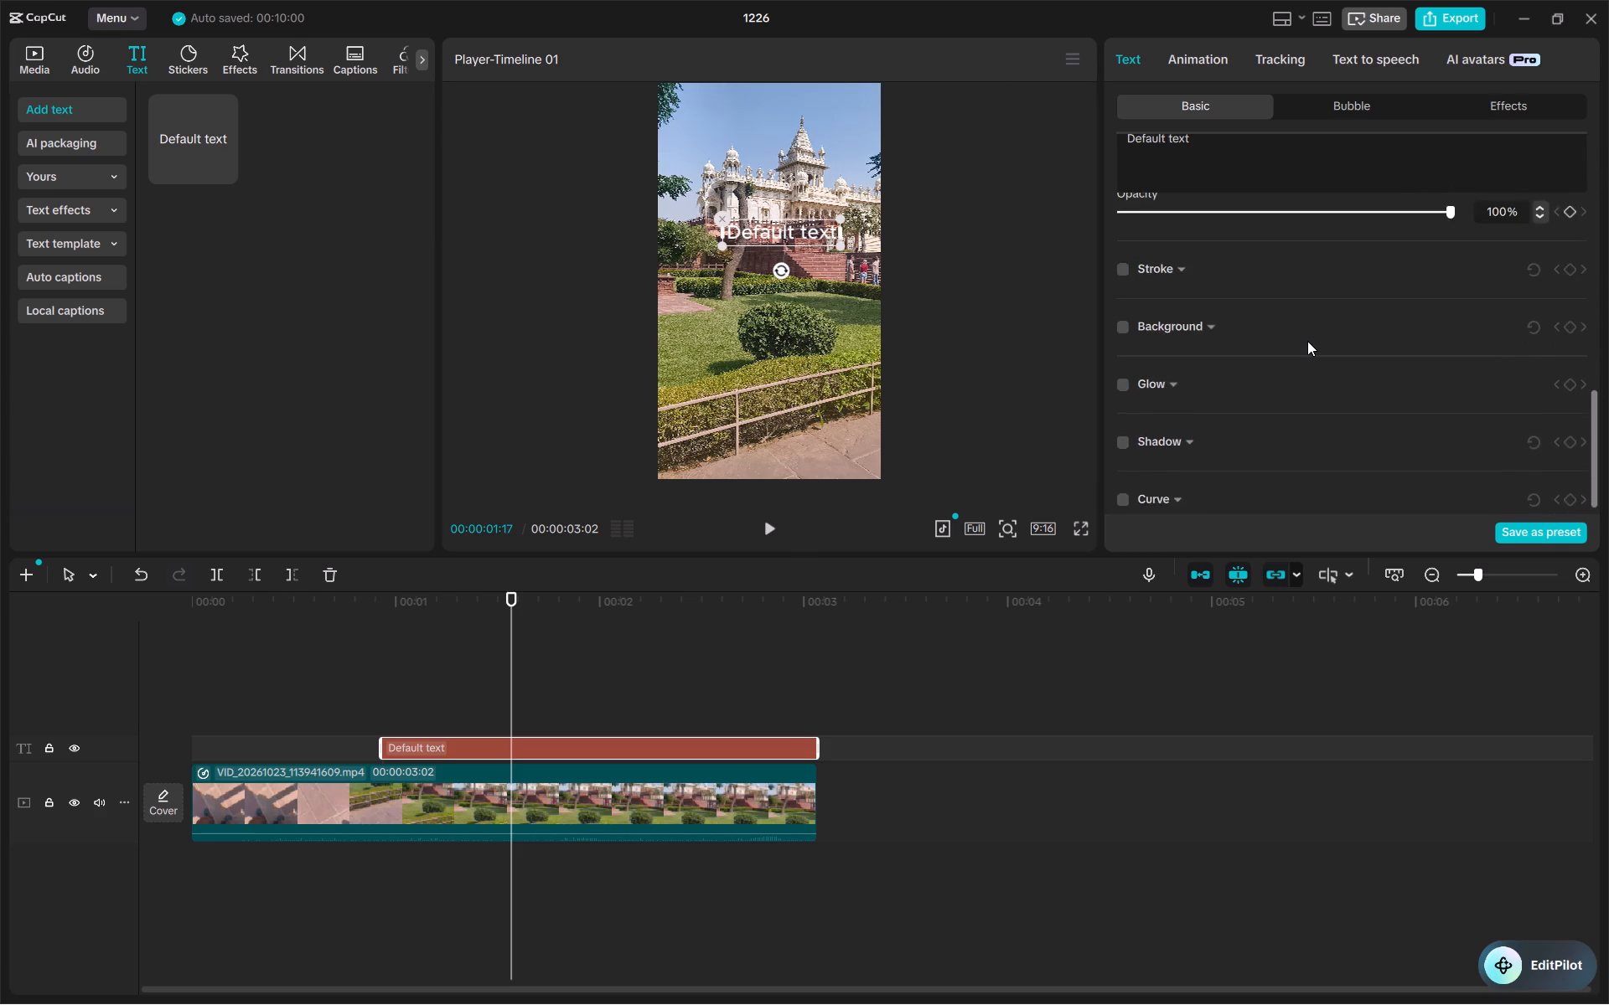
scroll(1307, 341, up, 4)
scroll(1307, 341, down, 4)
scroll(1307, 341, up, 3)
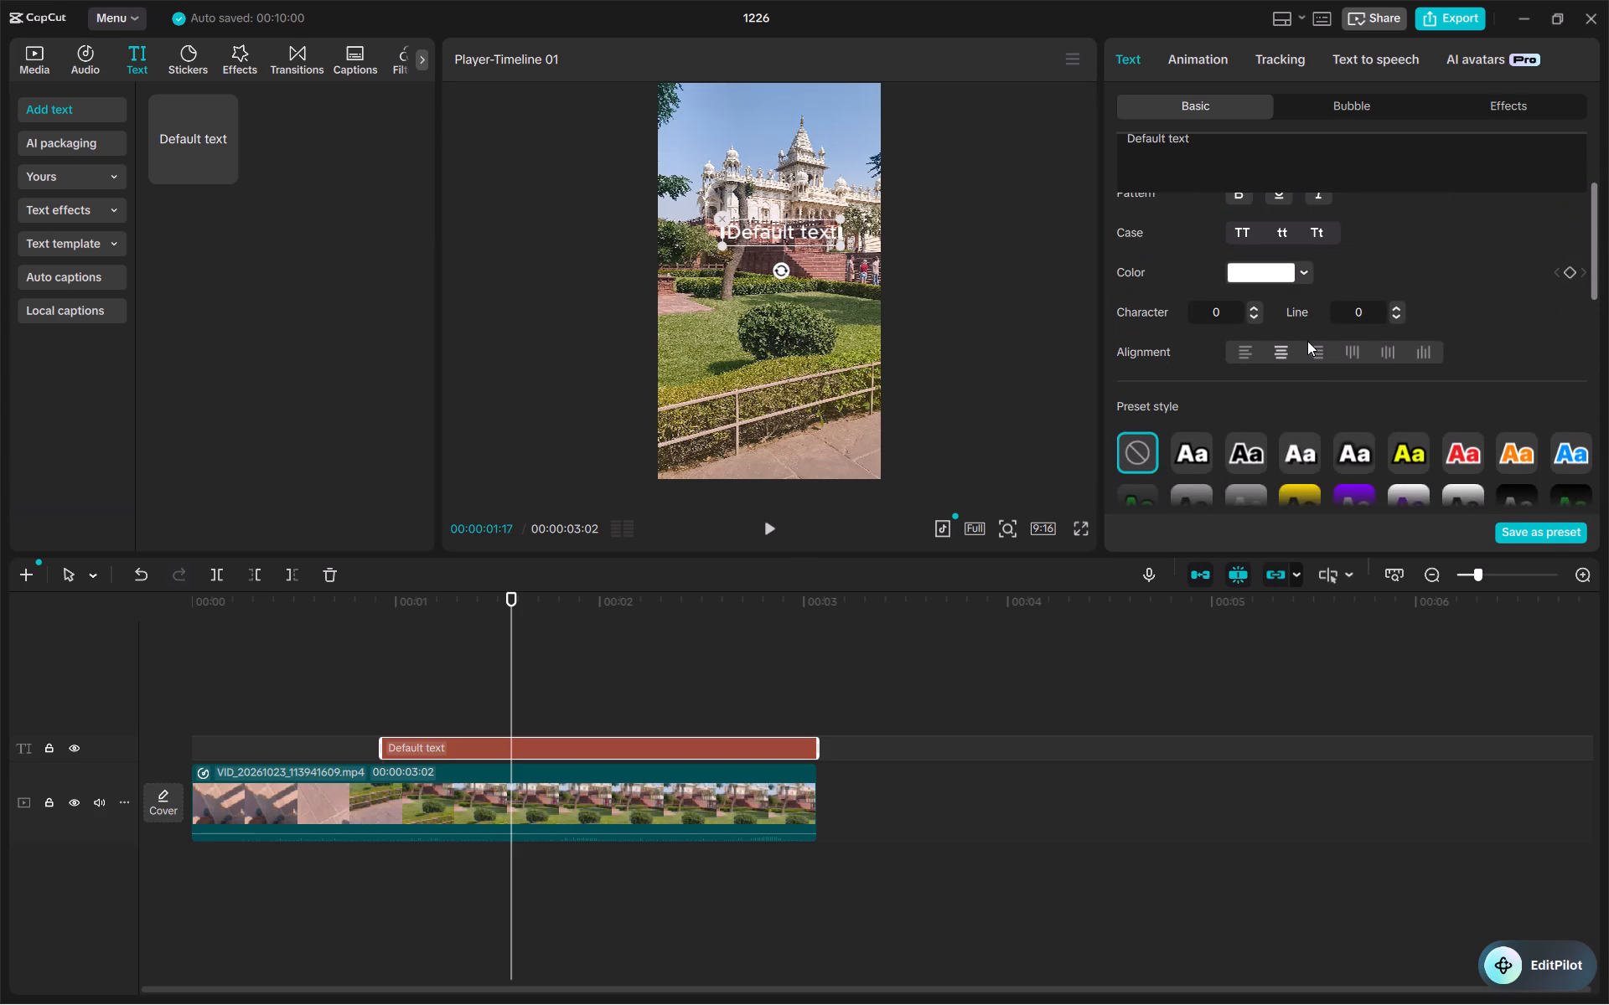
click(1242, 216)
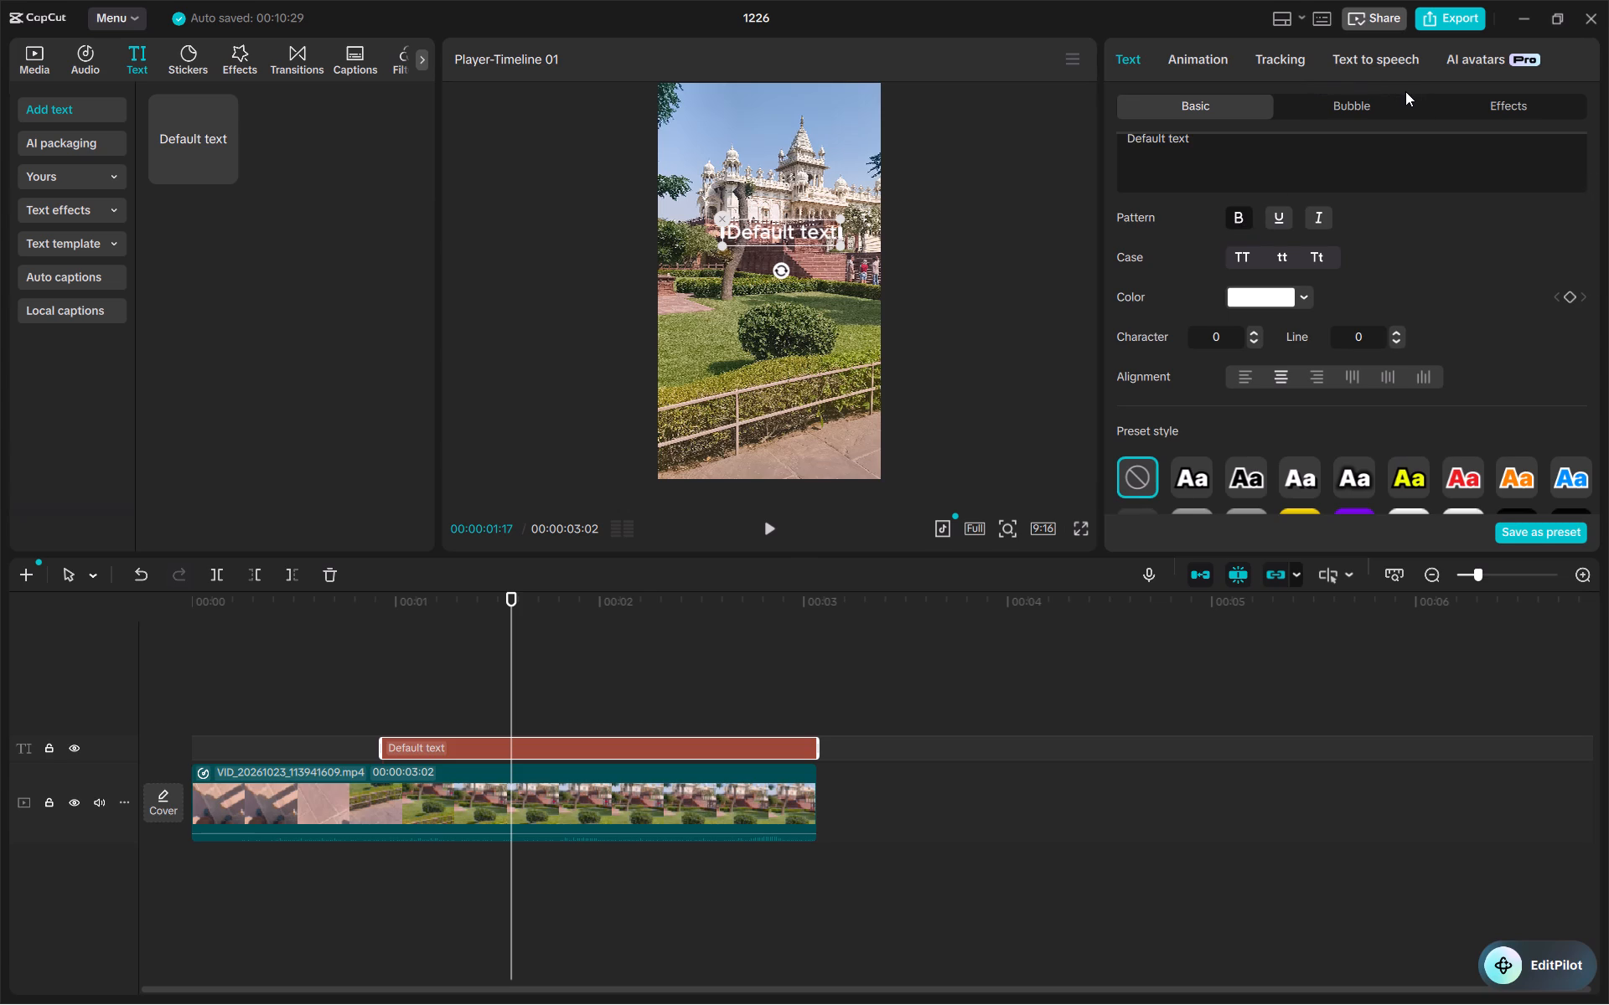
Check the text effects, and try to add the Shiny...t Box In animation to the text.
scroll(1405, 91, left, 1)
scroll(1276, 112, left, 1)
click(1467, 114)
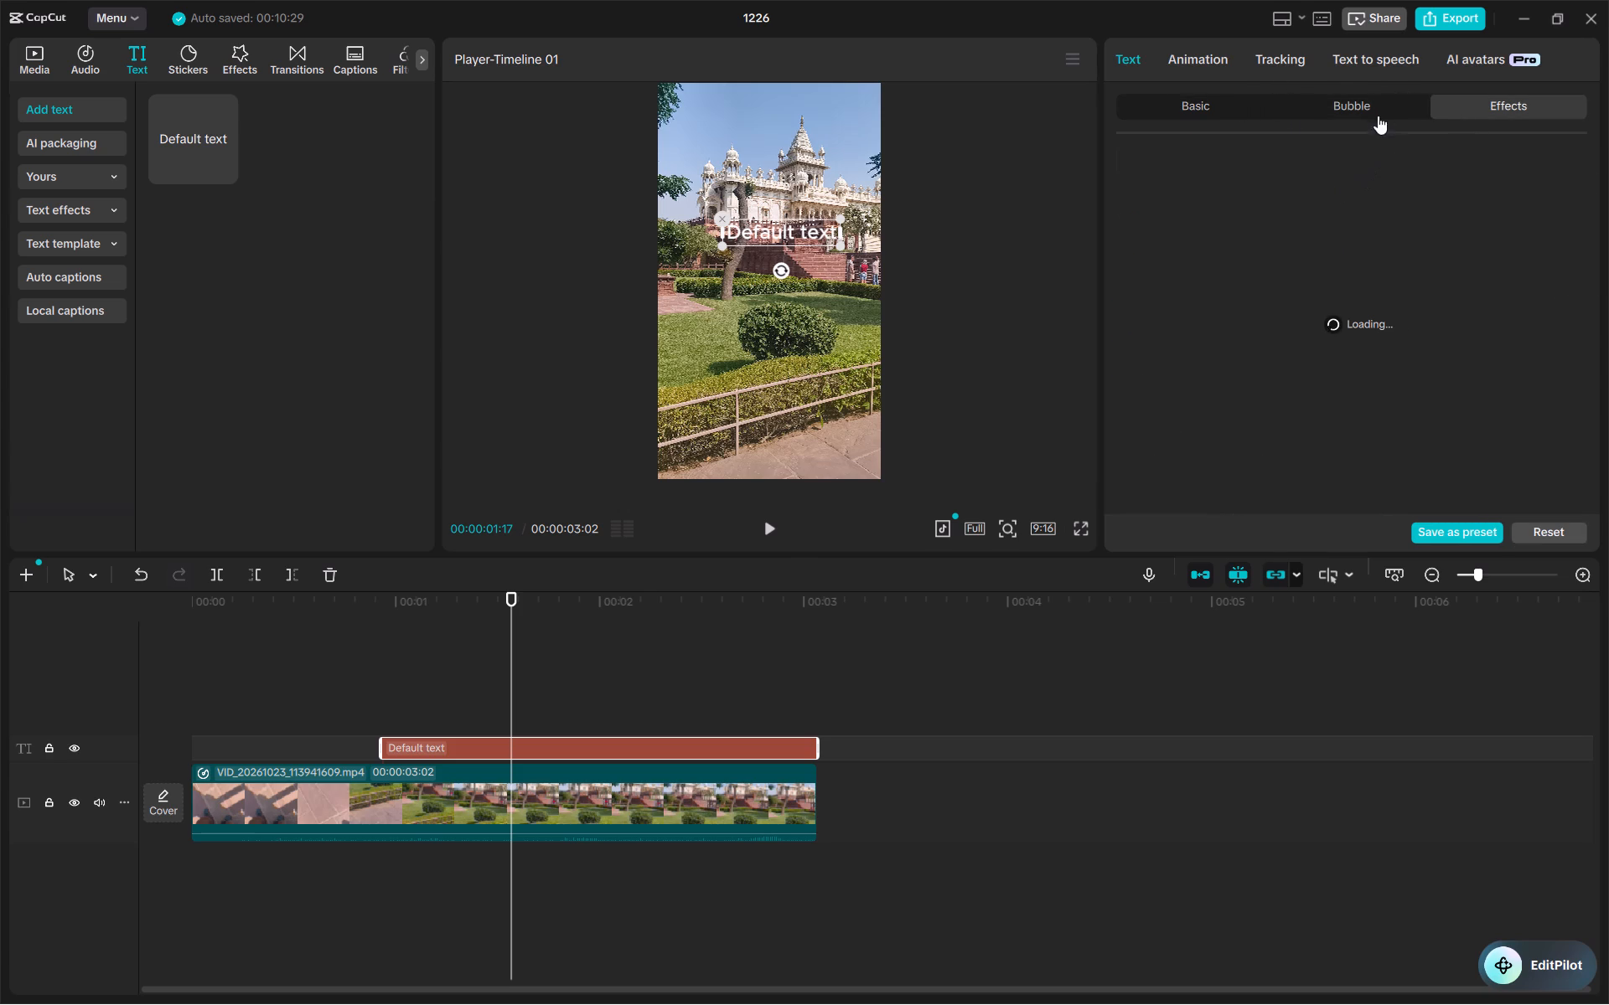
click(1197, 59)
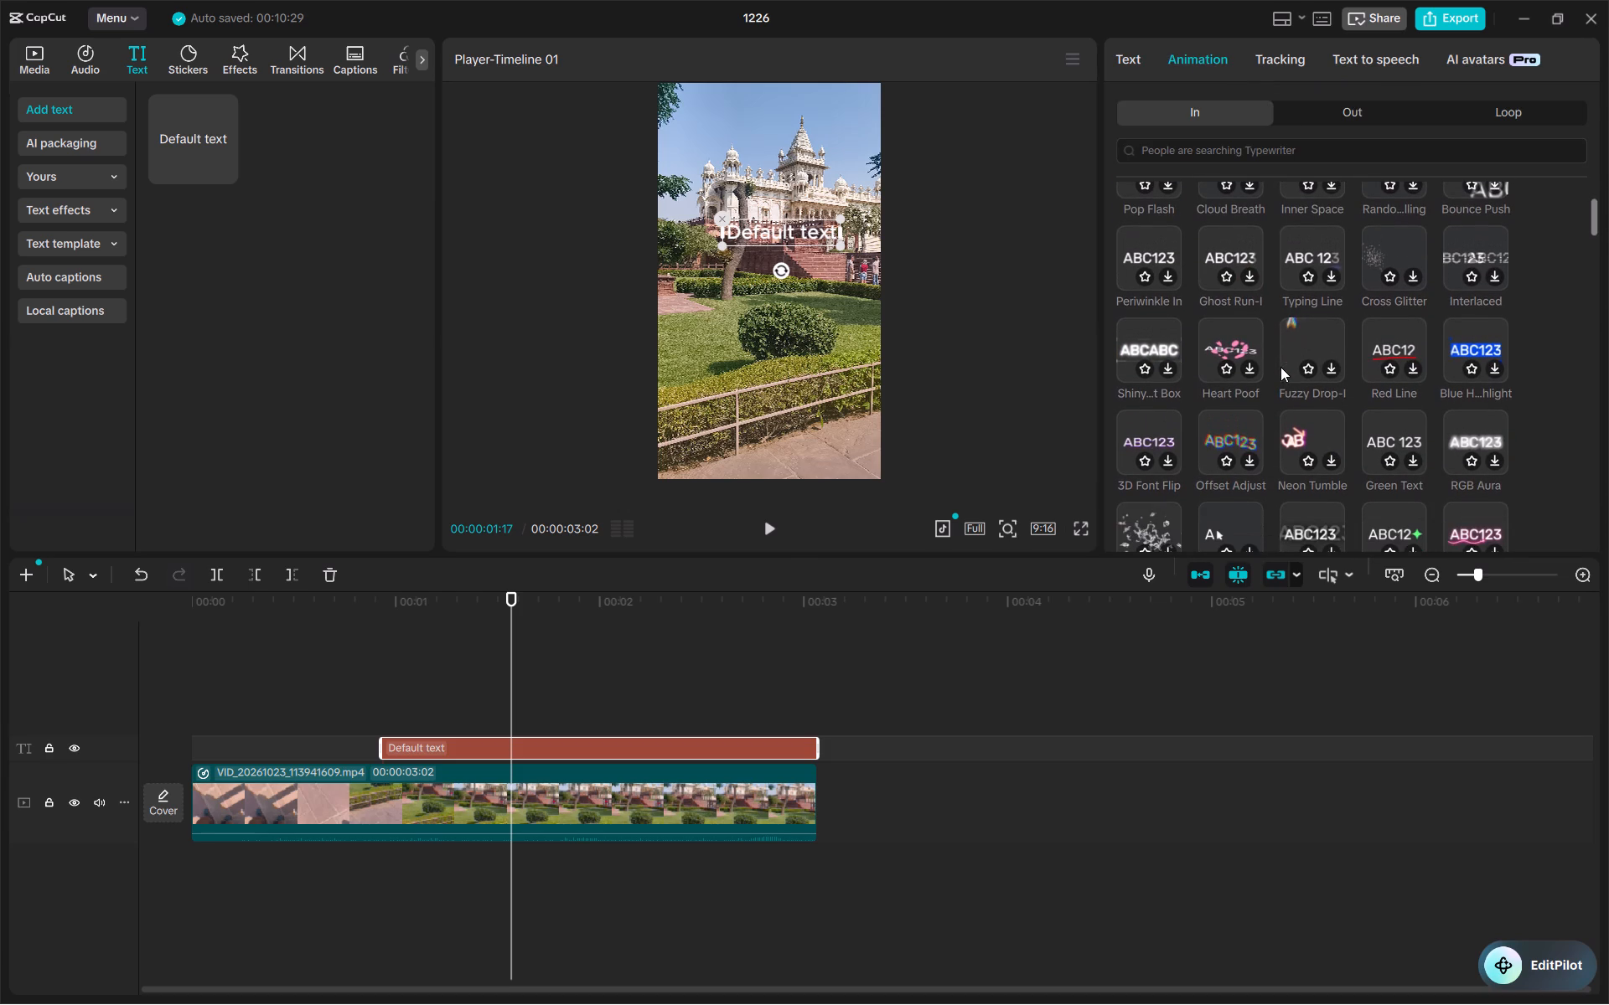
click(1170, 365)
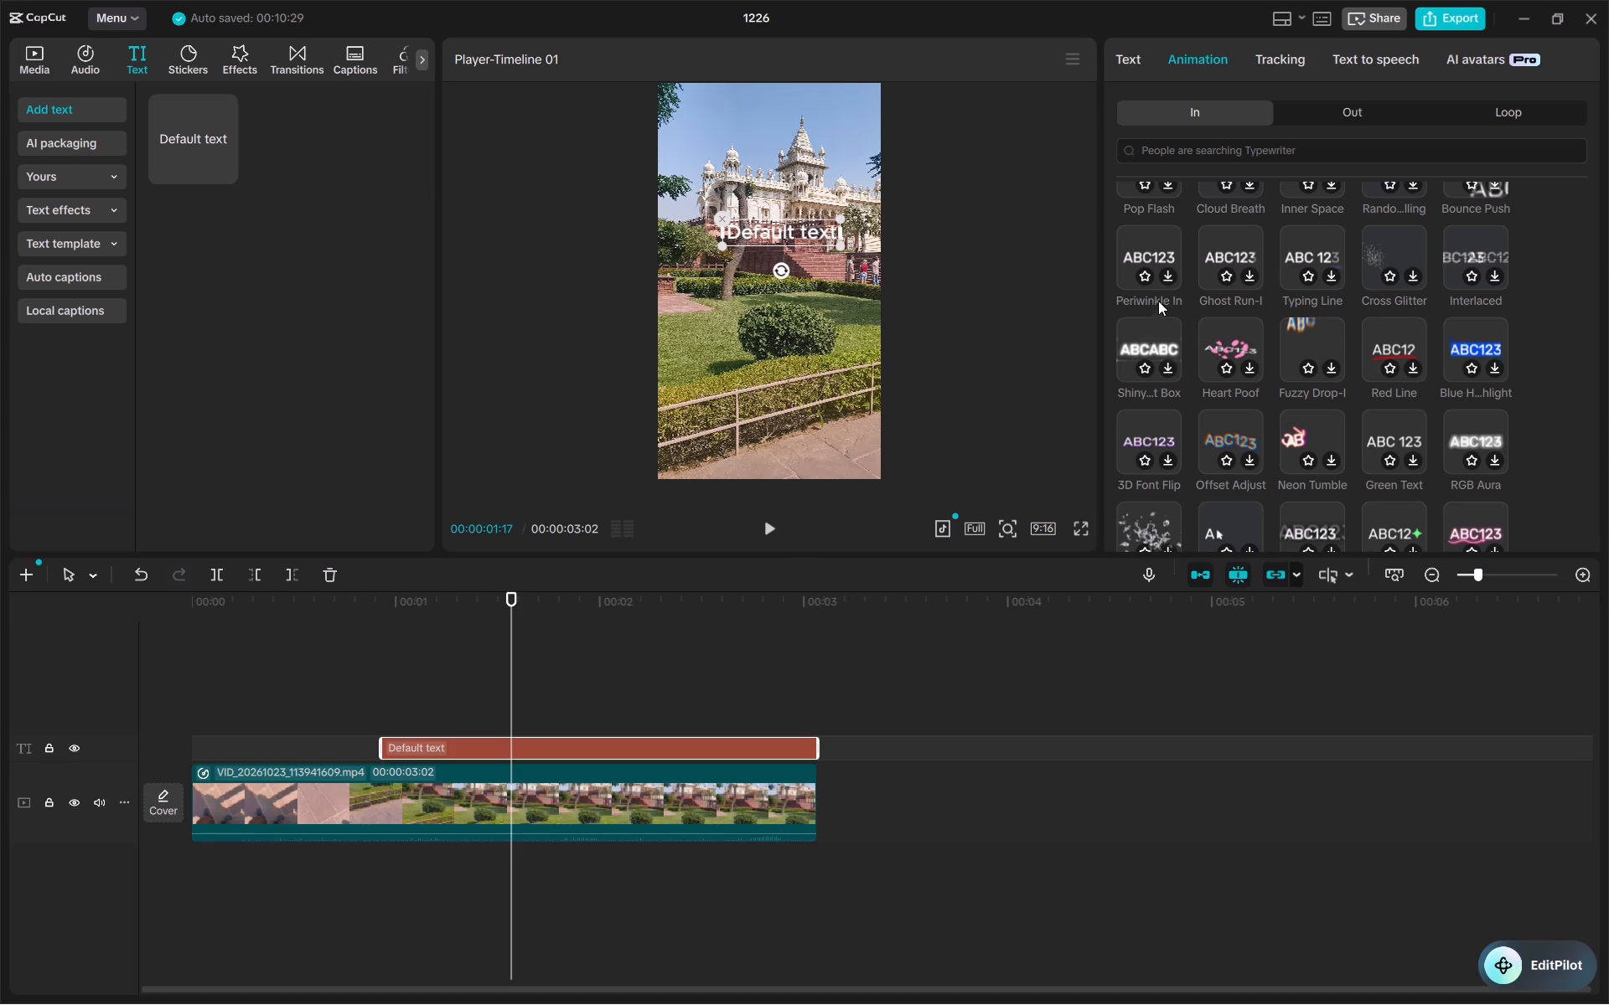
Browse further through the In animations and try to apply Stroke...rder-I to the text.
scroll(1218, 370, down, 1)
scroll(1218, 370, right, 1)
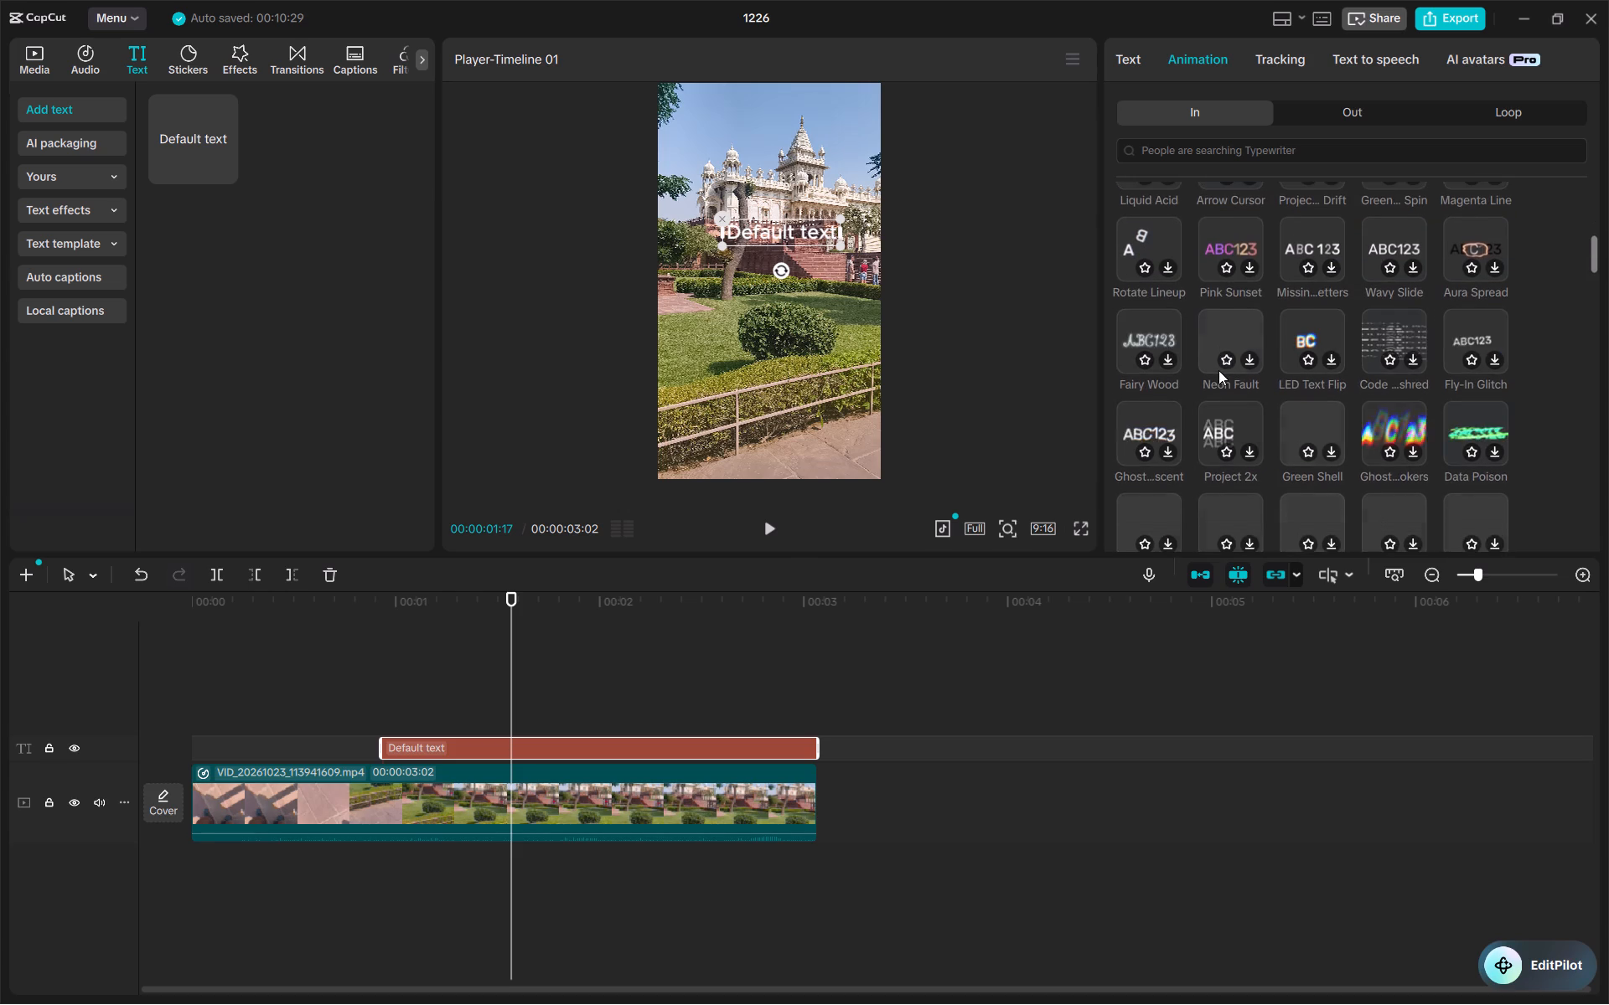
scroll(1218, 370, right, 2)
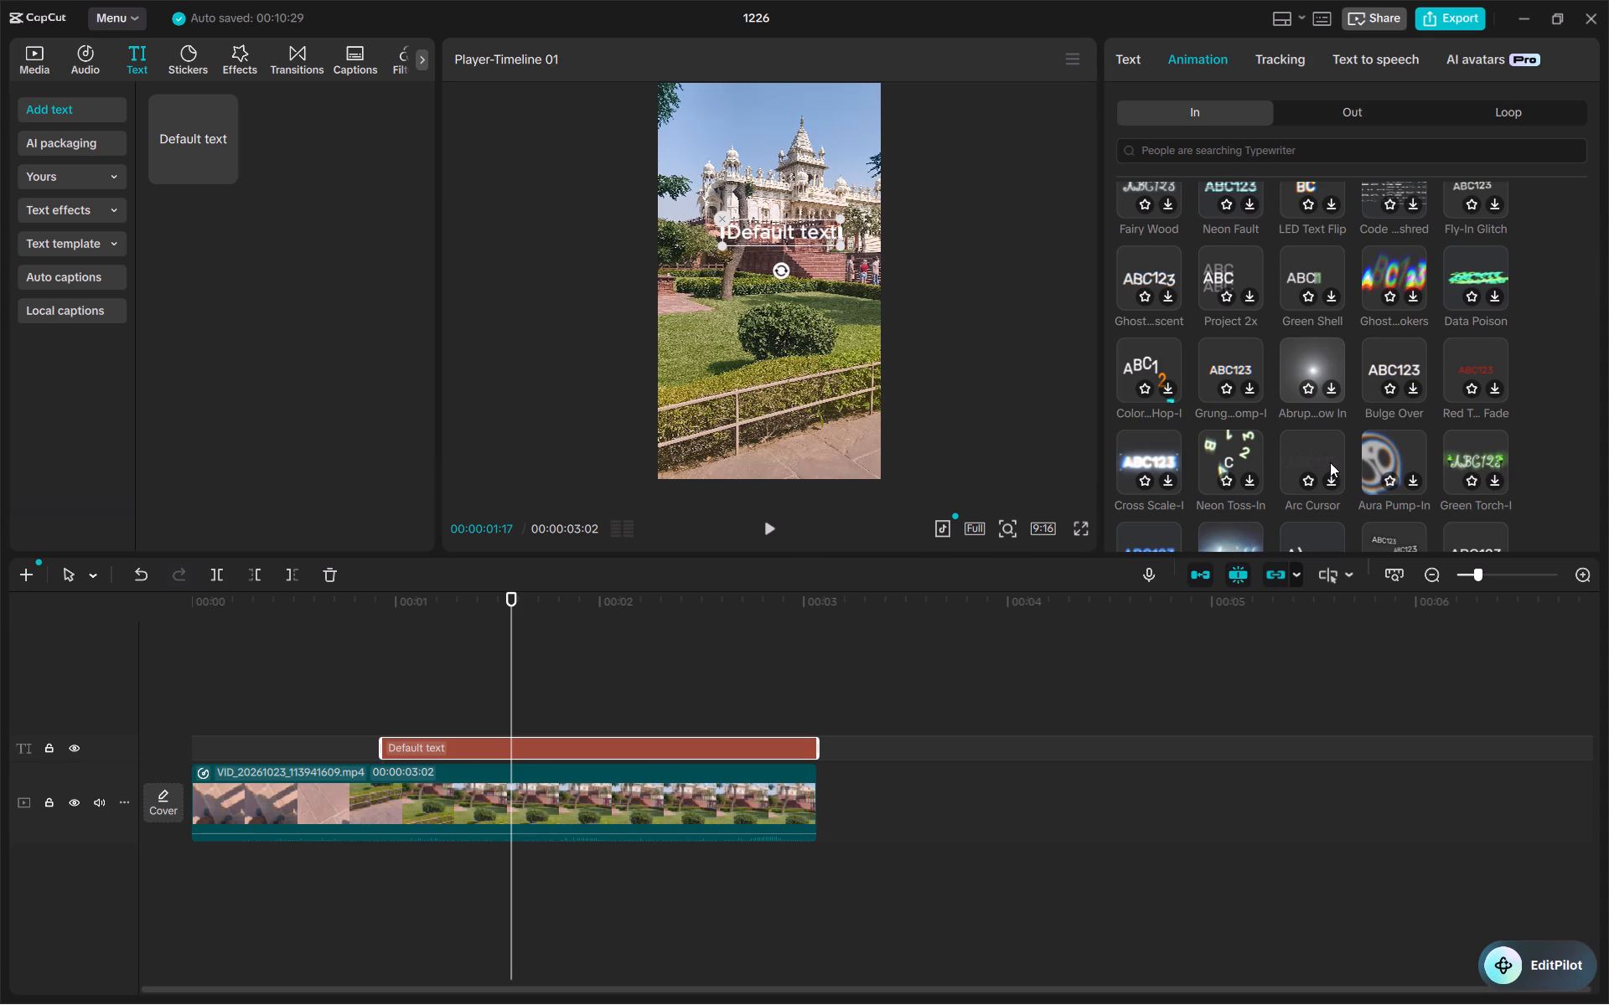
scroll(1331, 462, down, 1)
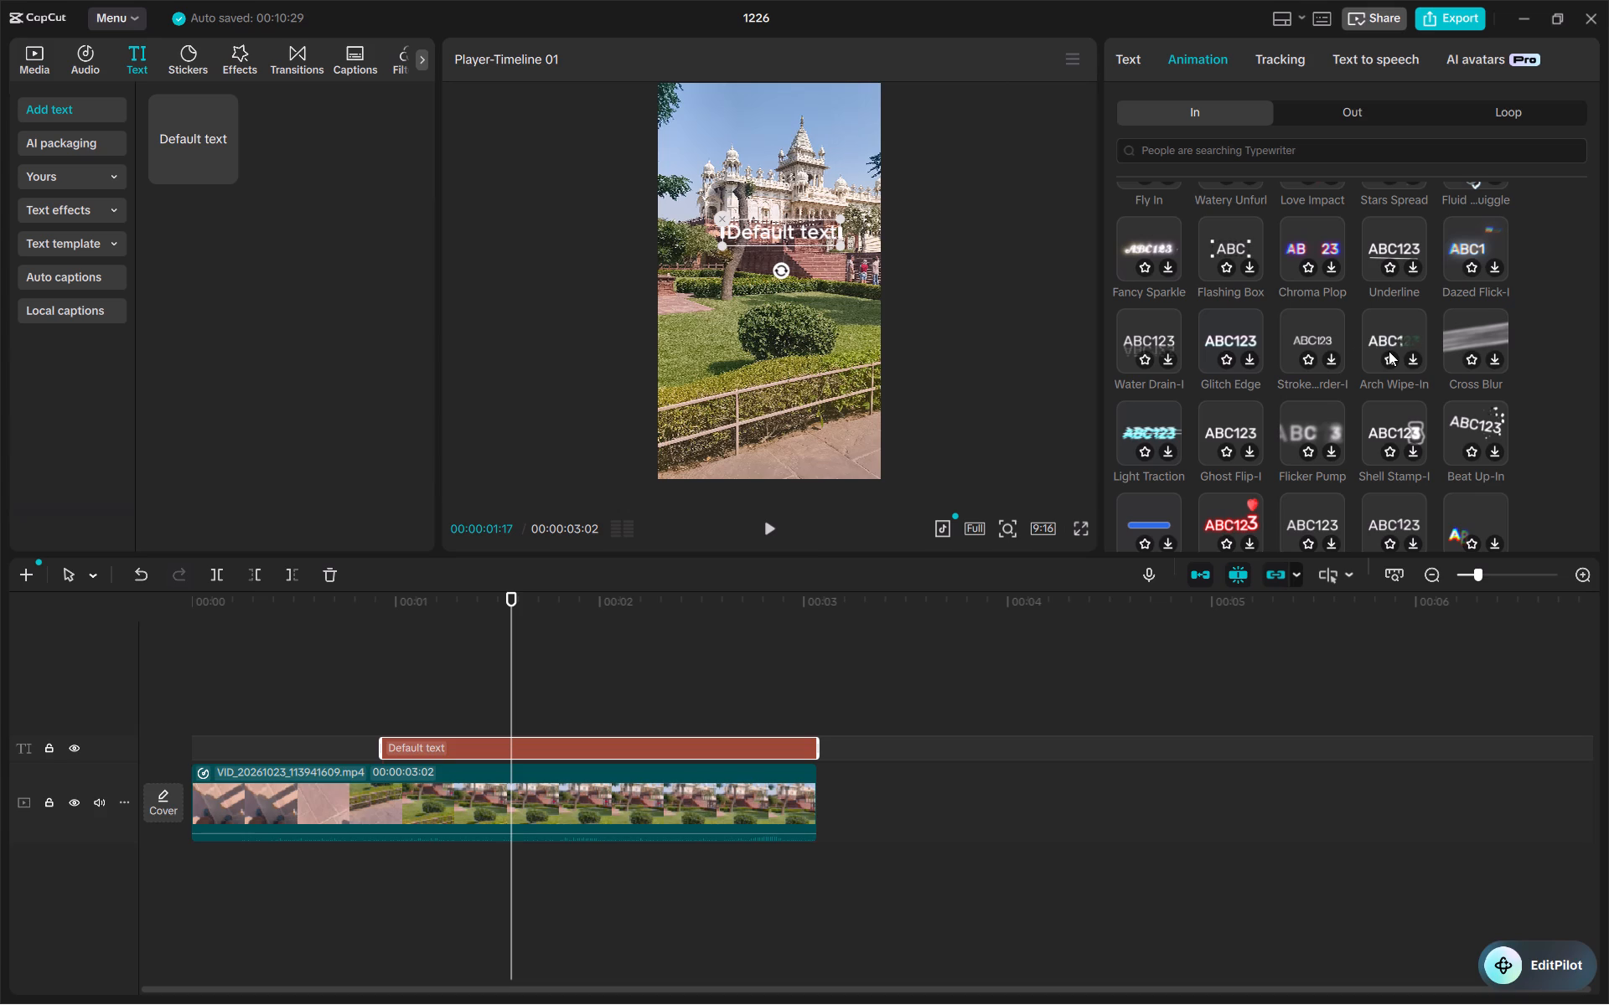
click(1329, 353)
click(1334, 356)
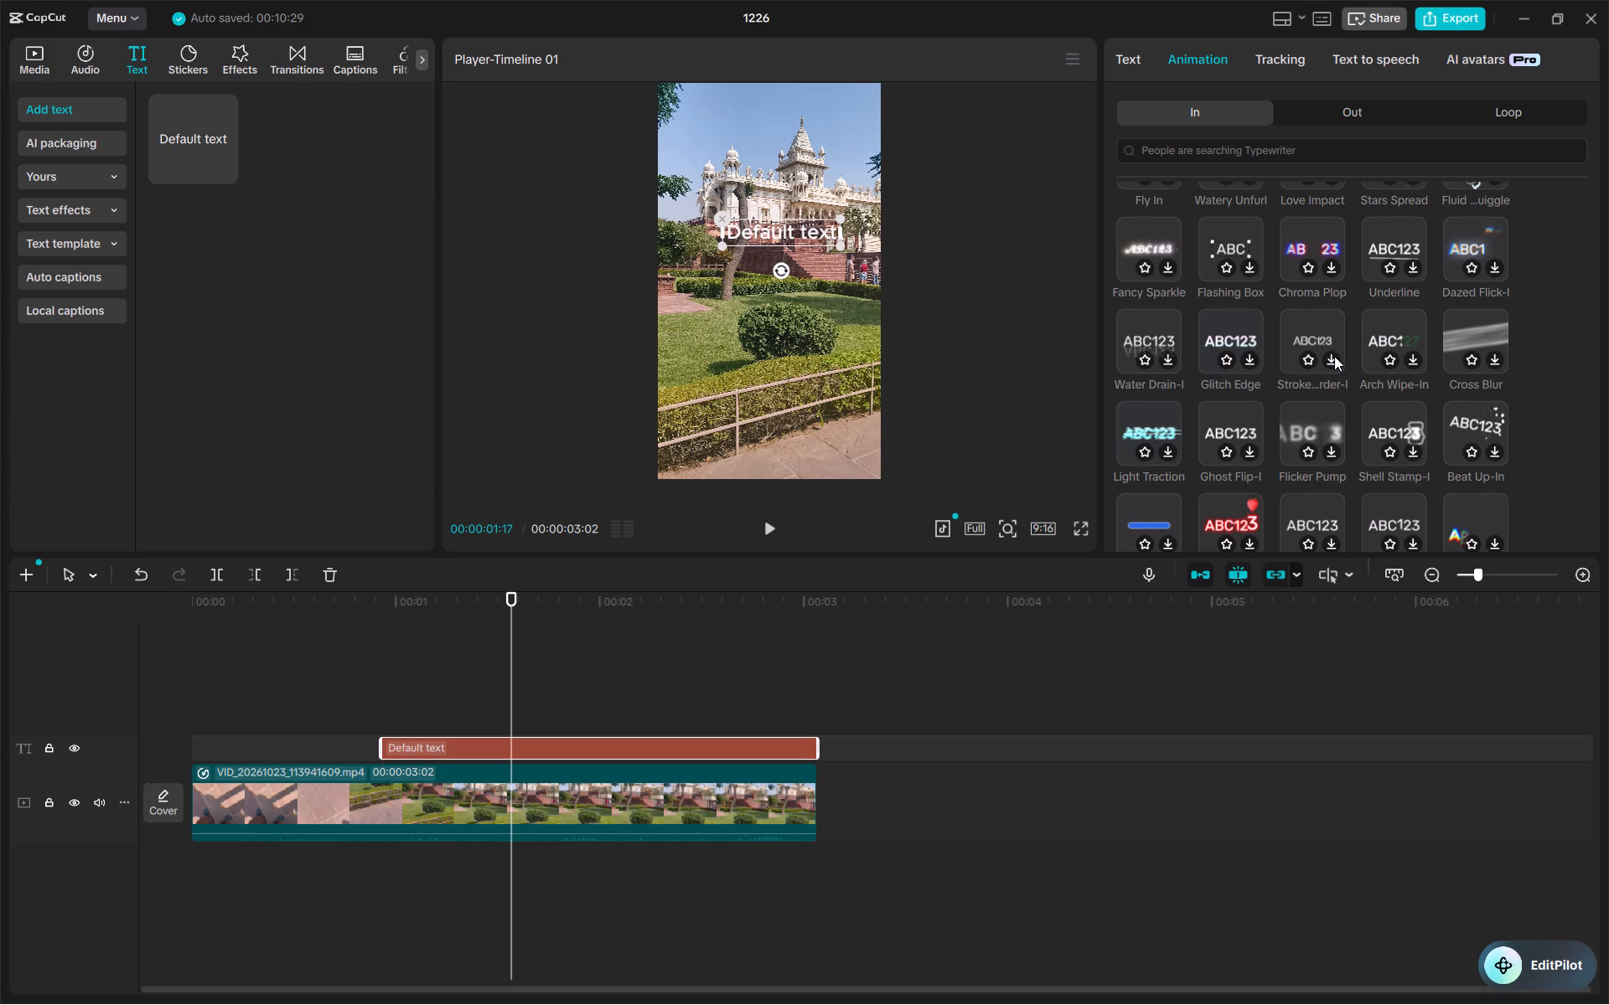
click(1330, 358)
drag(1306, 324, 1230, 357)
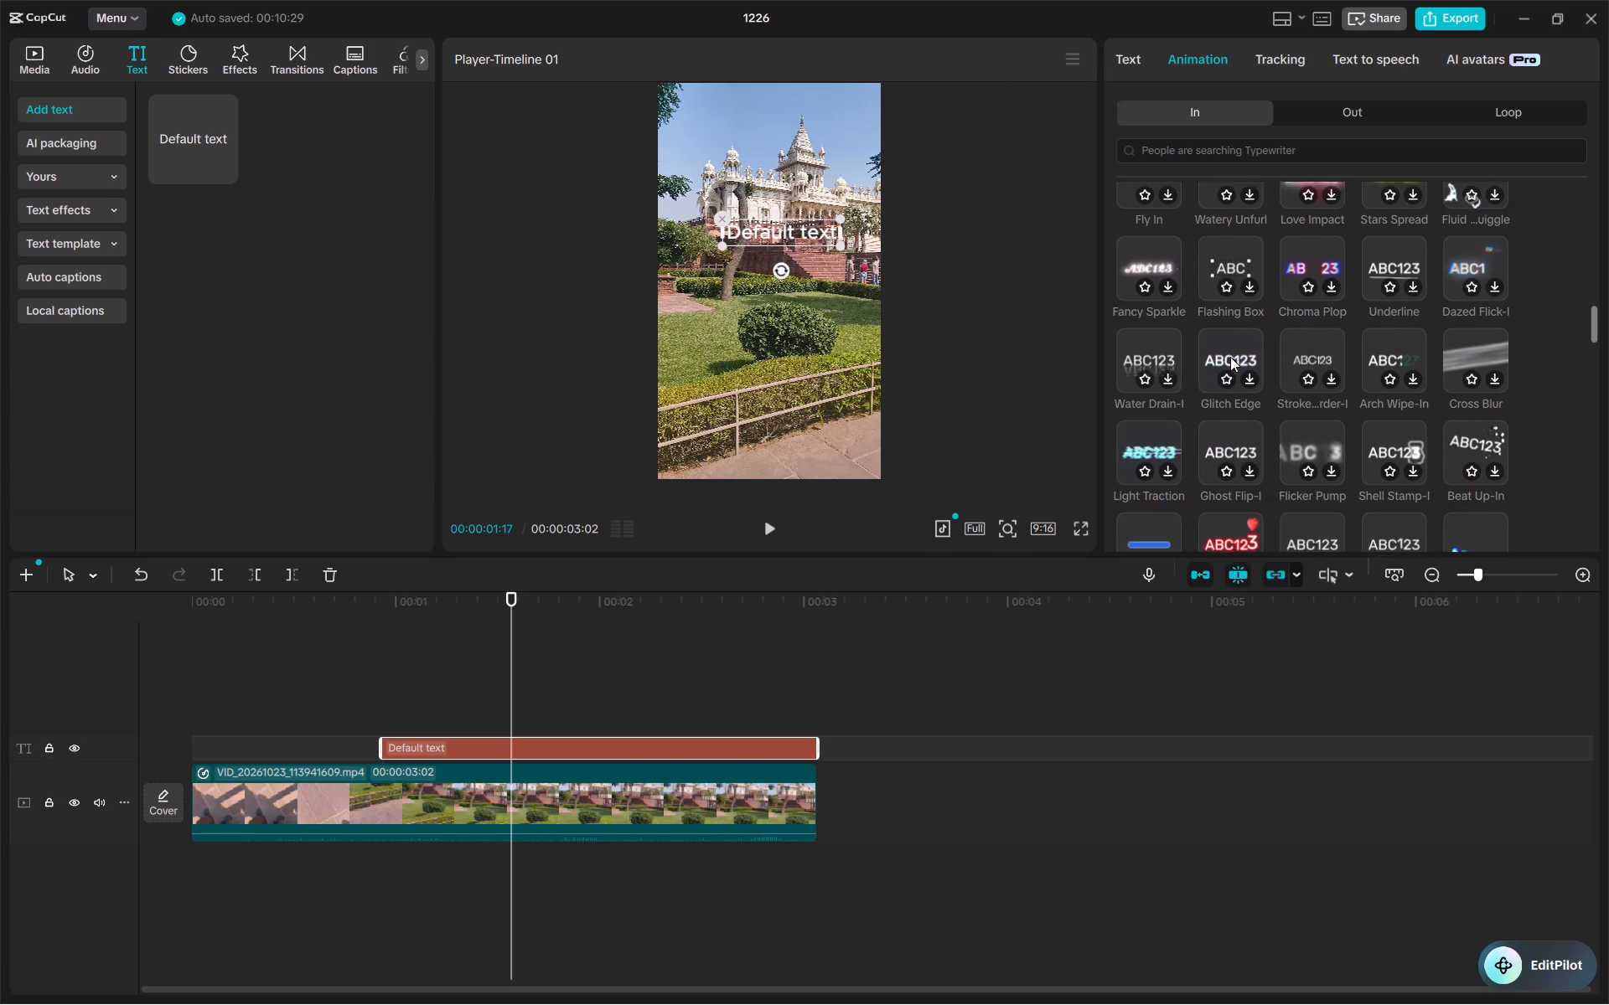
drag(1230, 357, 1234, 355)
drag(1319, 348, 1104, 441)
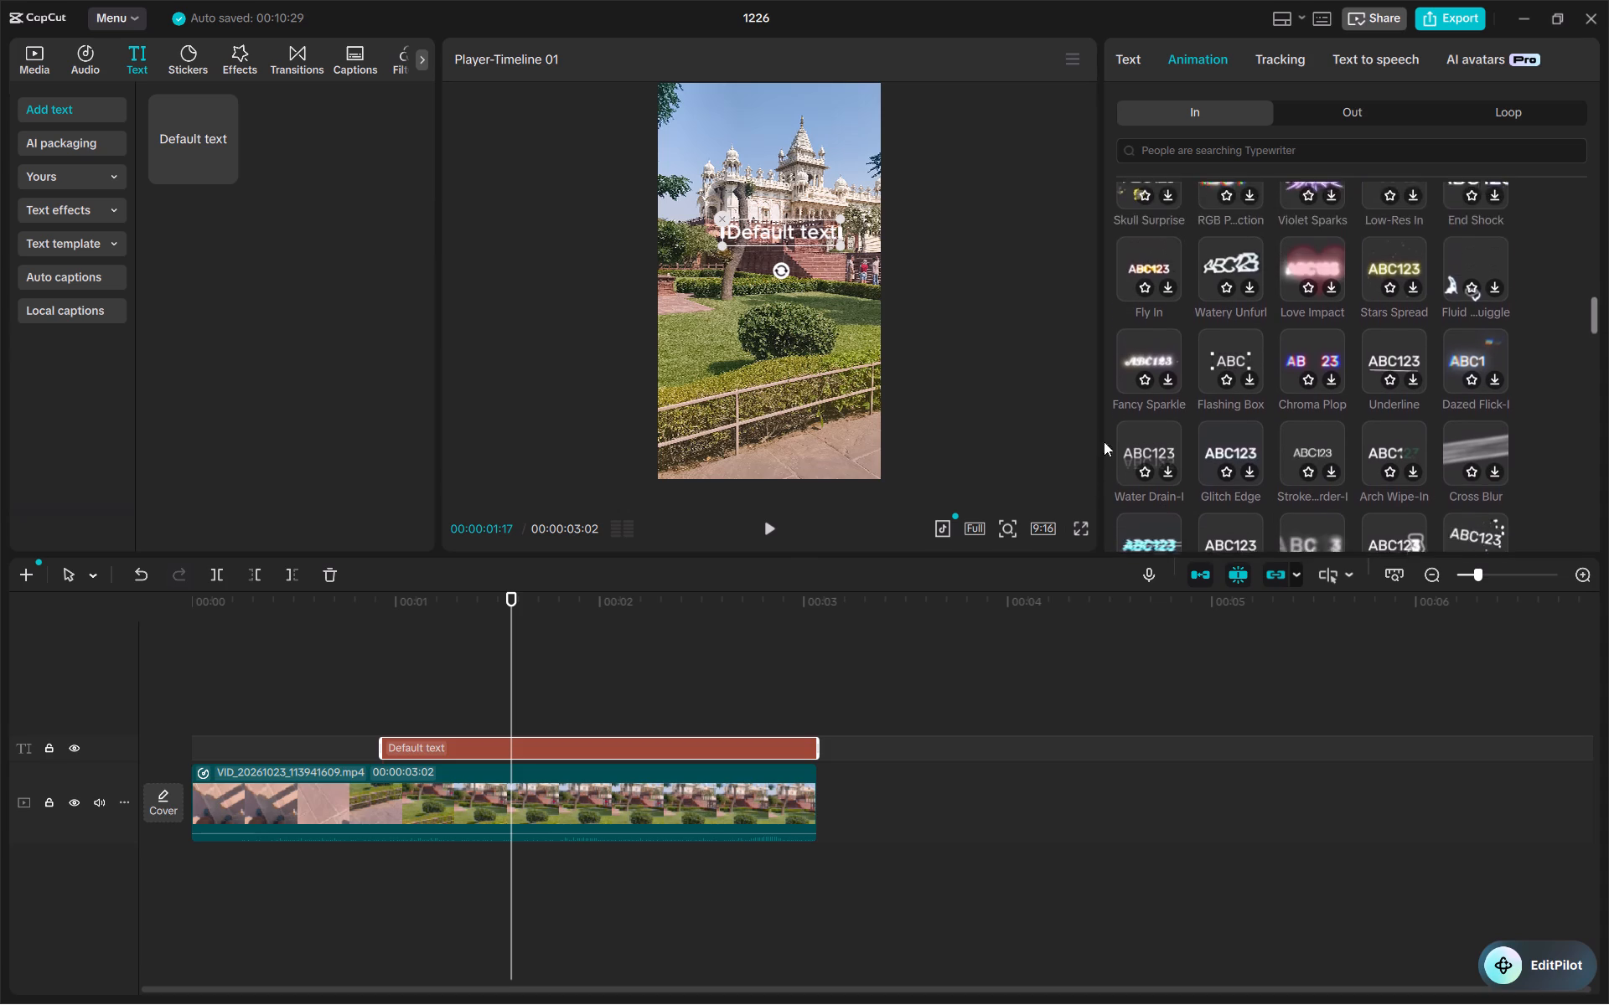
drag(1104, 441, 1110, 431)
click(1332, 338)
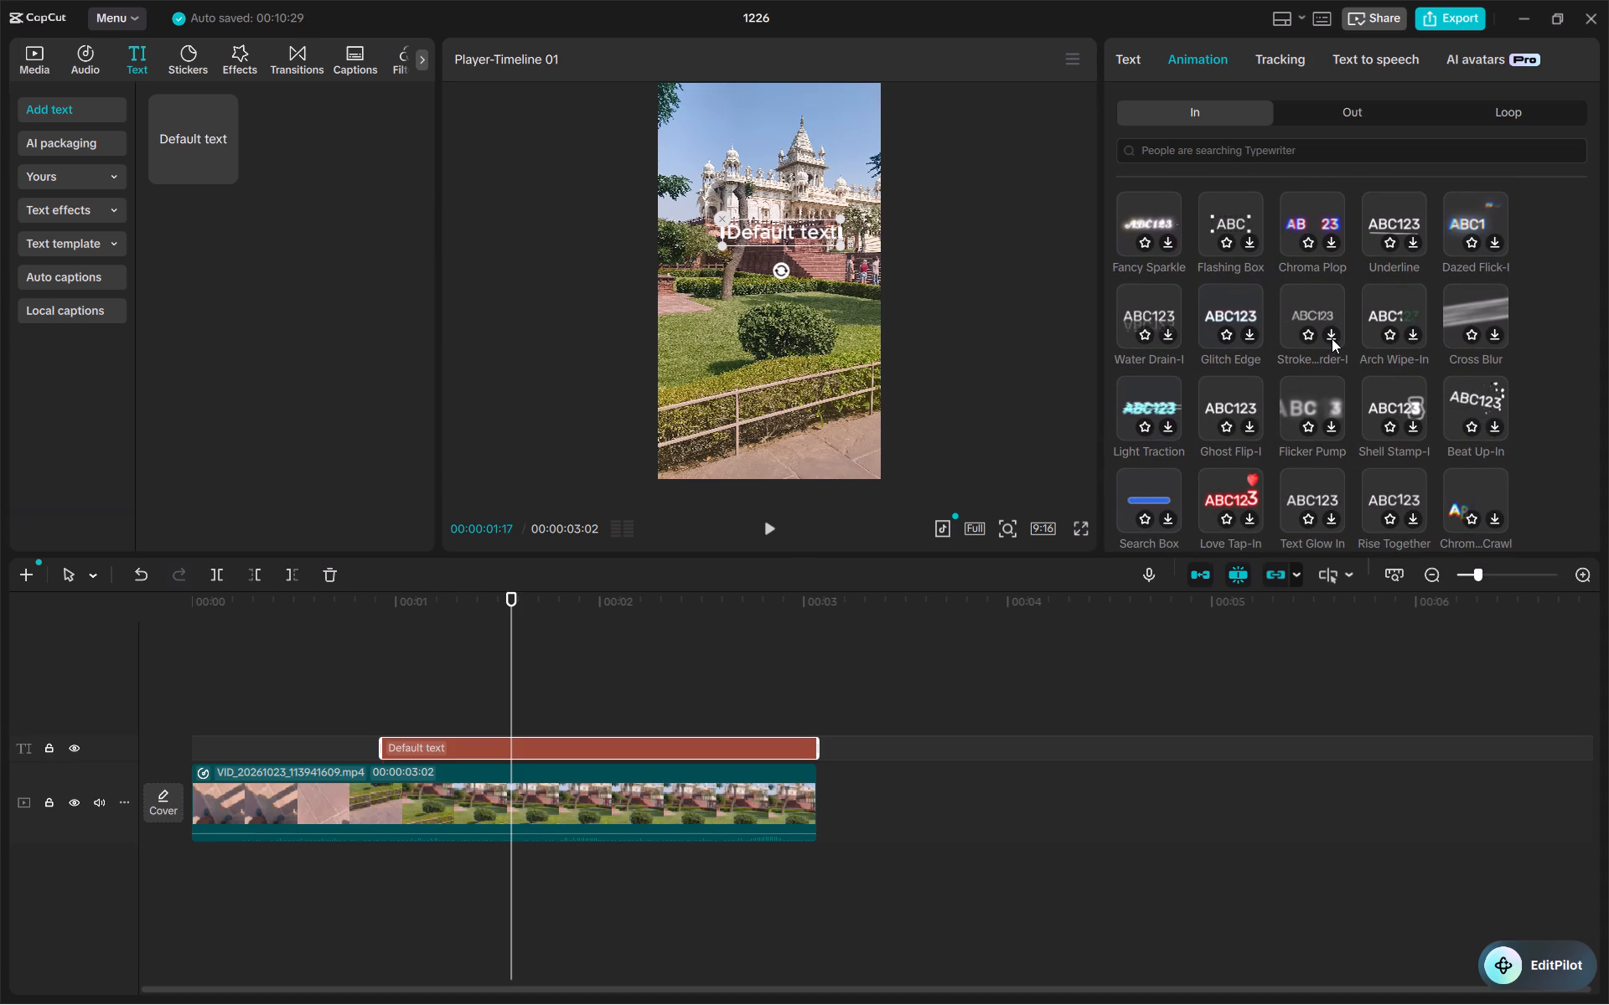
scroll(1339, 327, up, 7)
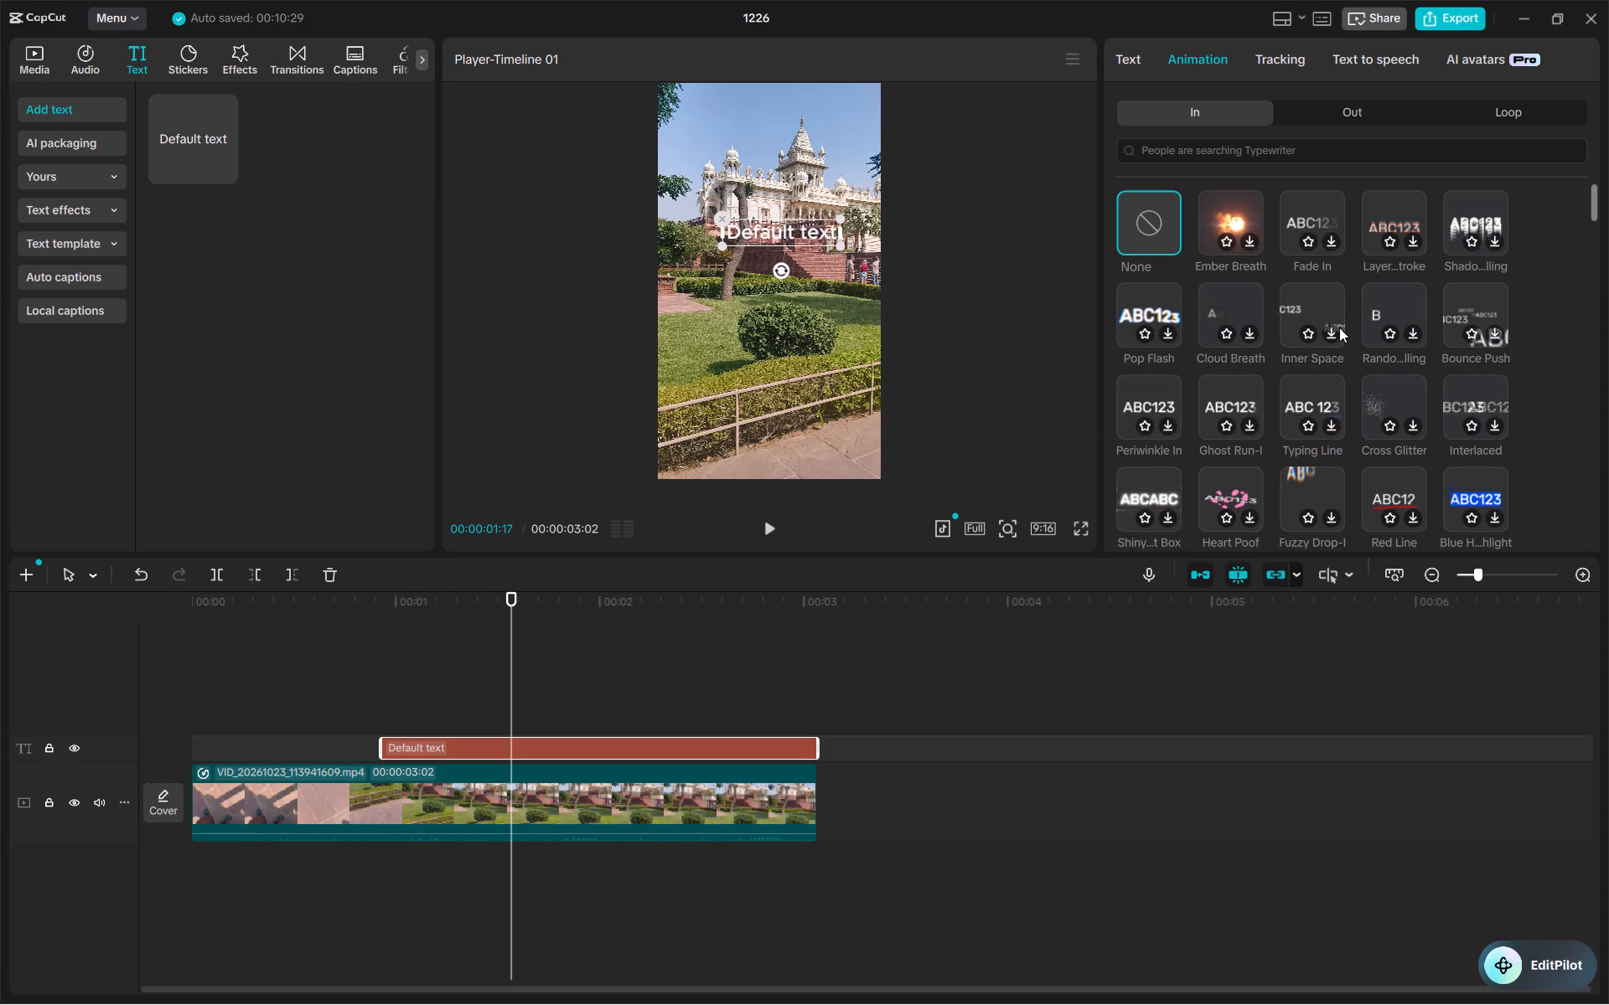
Browse the available In animations for the text, from Fade In and Typing Line through the Cross Scale-I and Arc Cursor rows.
scroll(1339, 327, down, 2)
right_click(1339, 327)
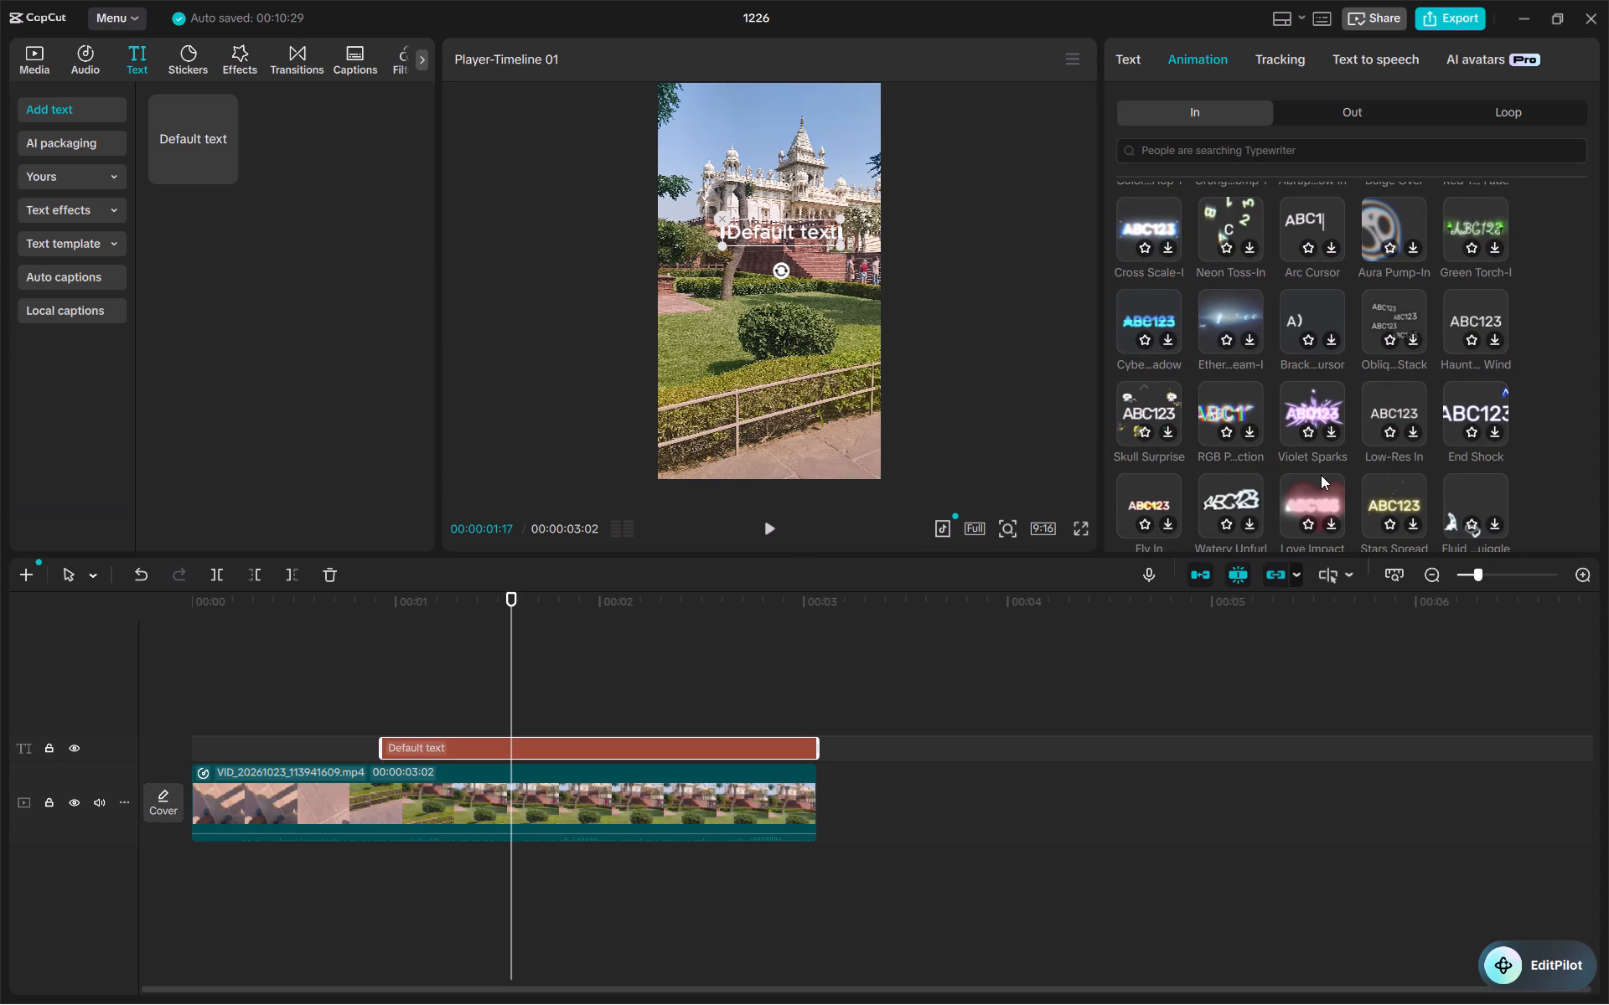
scroll(1321, 475, up, 1)
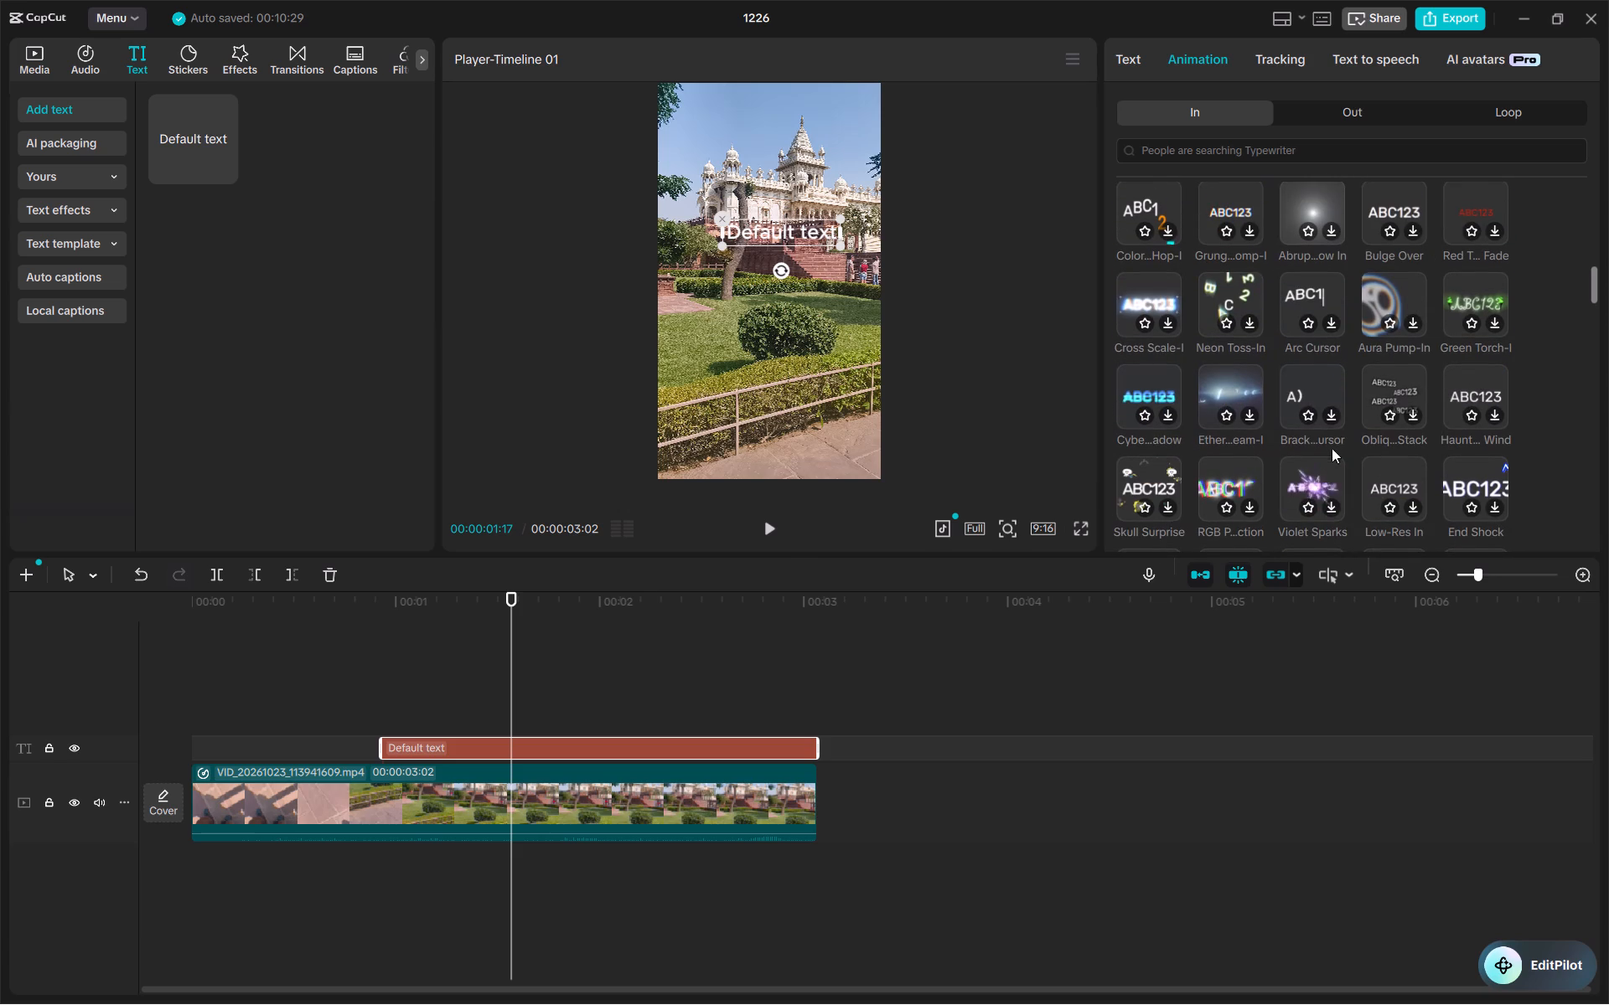
scroll(1317, 382, up, 1)
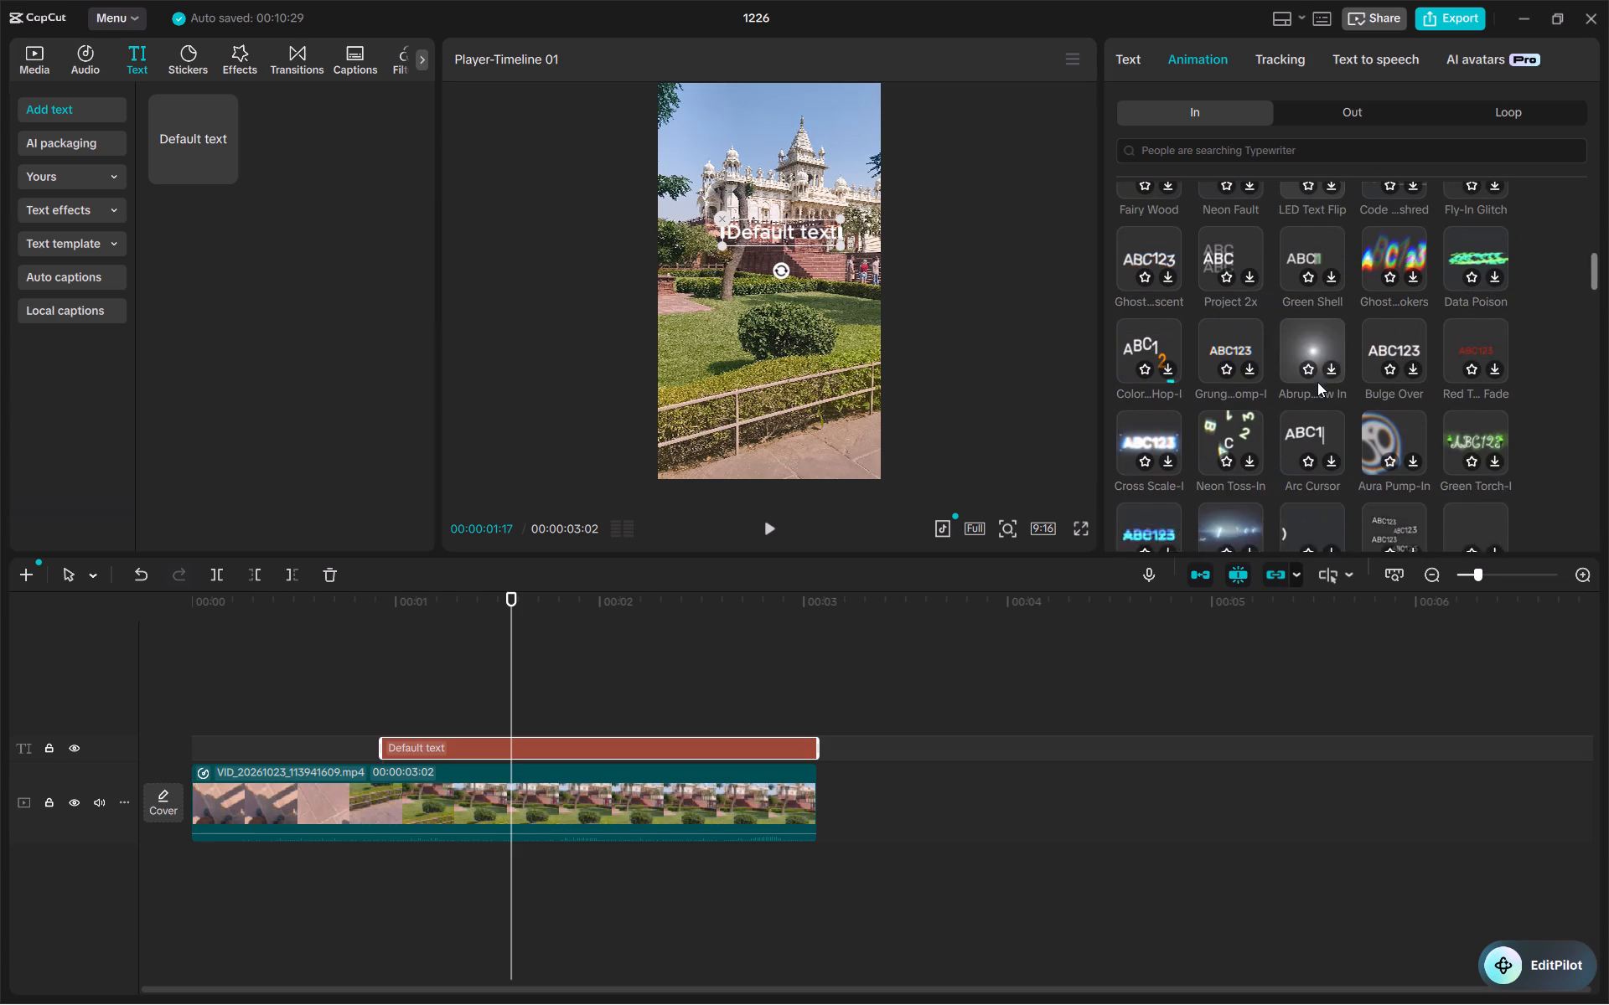
scroll(1317, 382, up, 1)
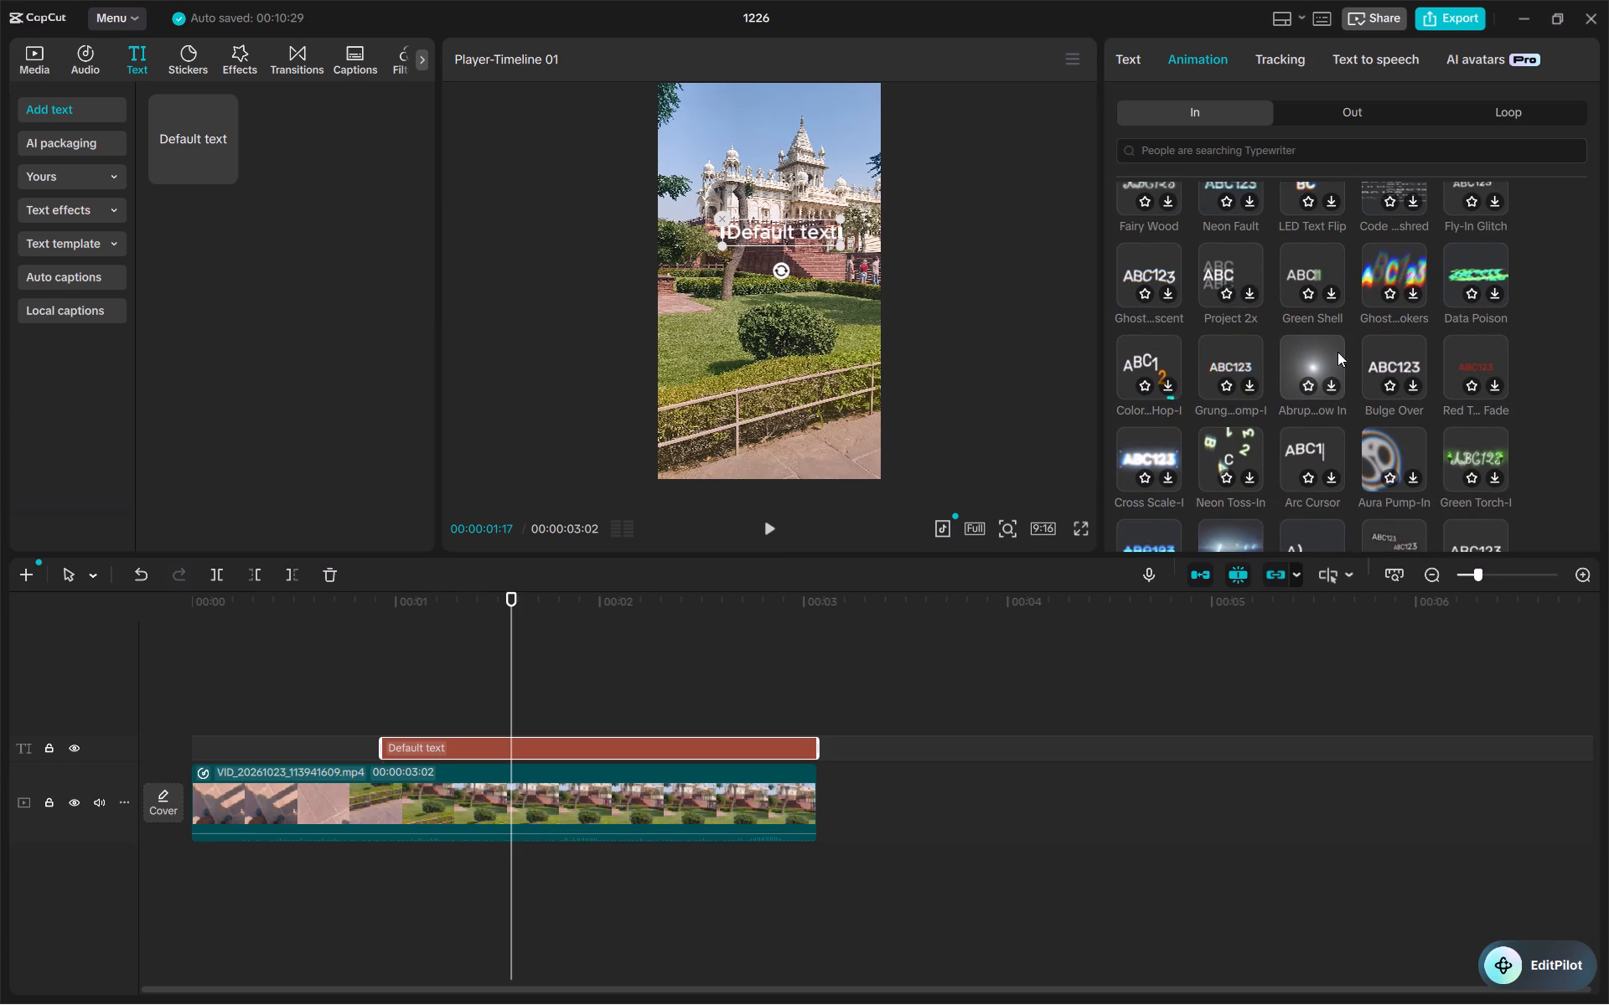
scroll(1335, 352, up, 1)
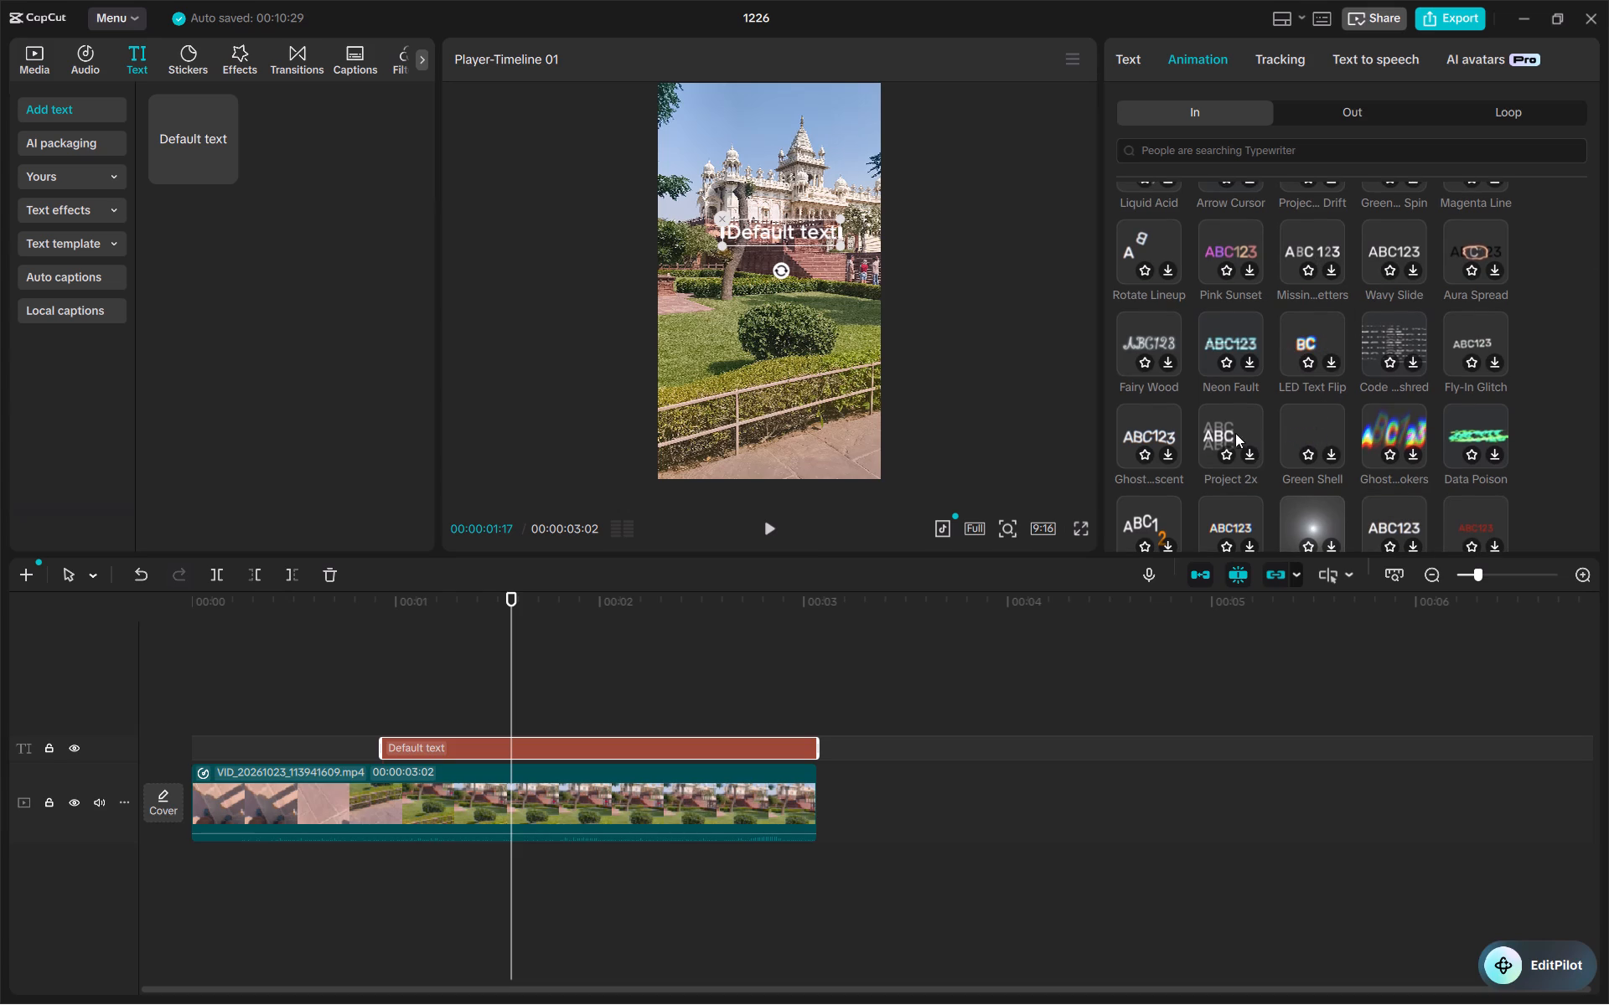
scroll(1292, 343, up, 1)
scroll(1292, 343, down, 1)
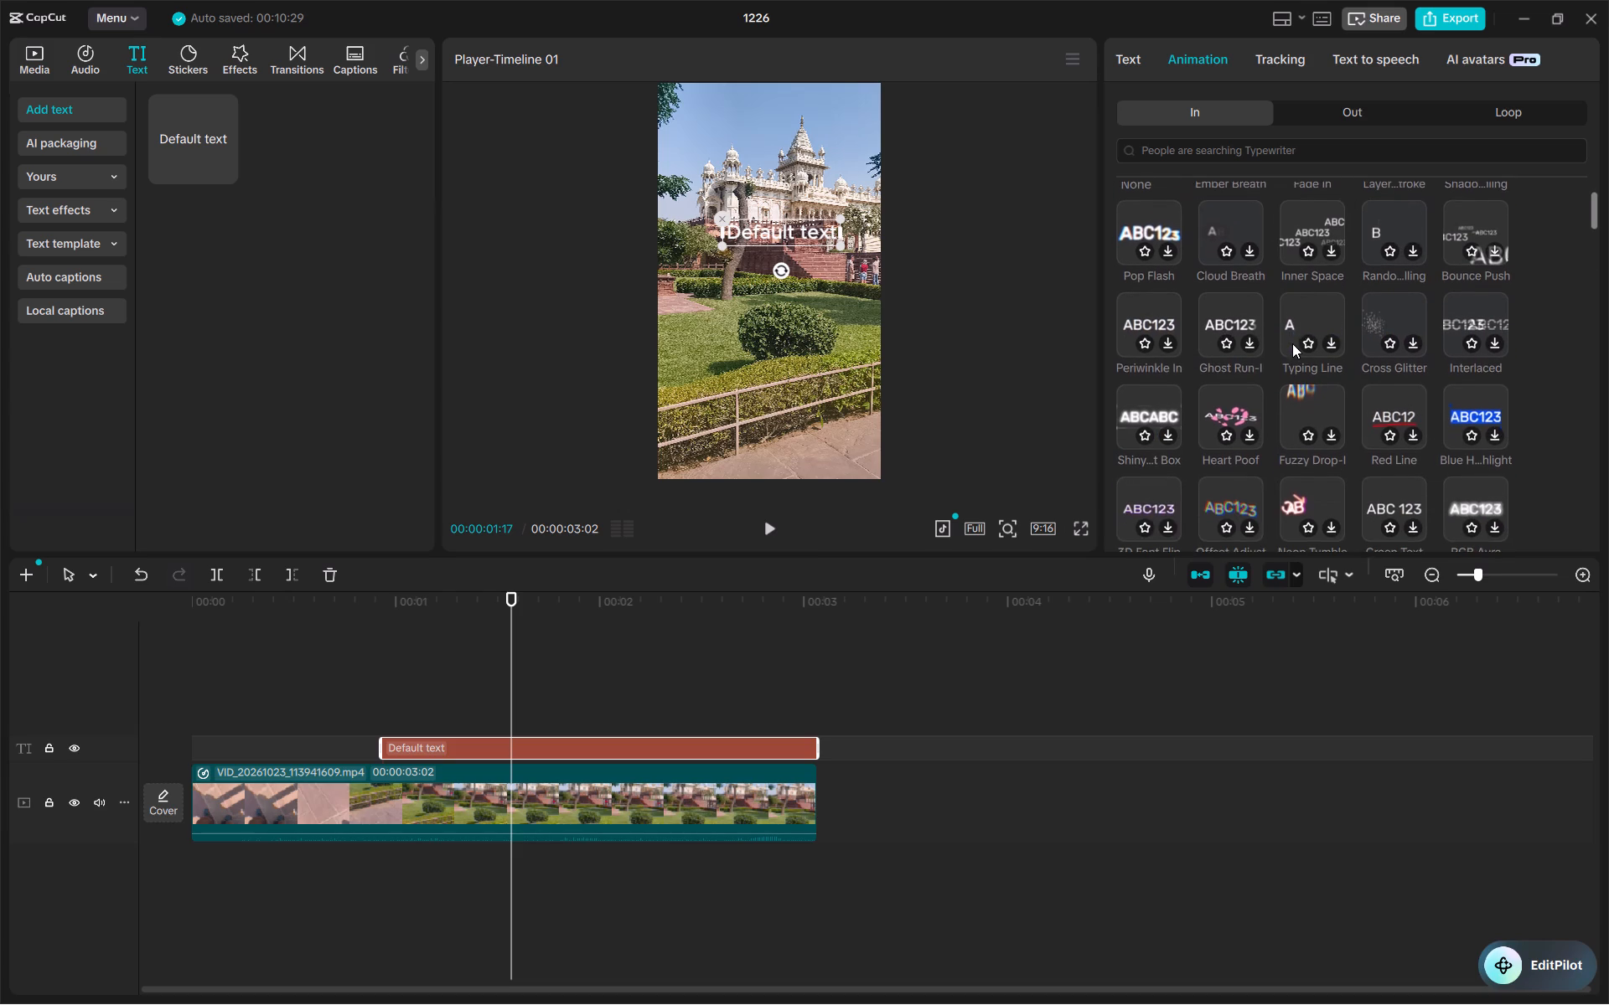
scroll(1292, 343, down, 1)
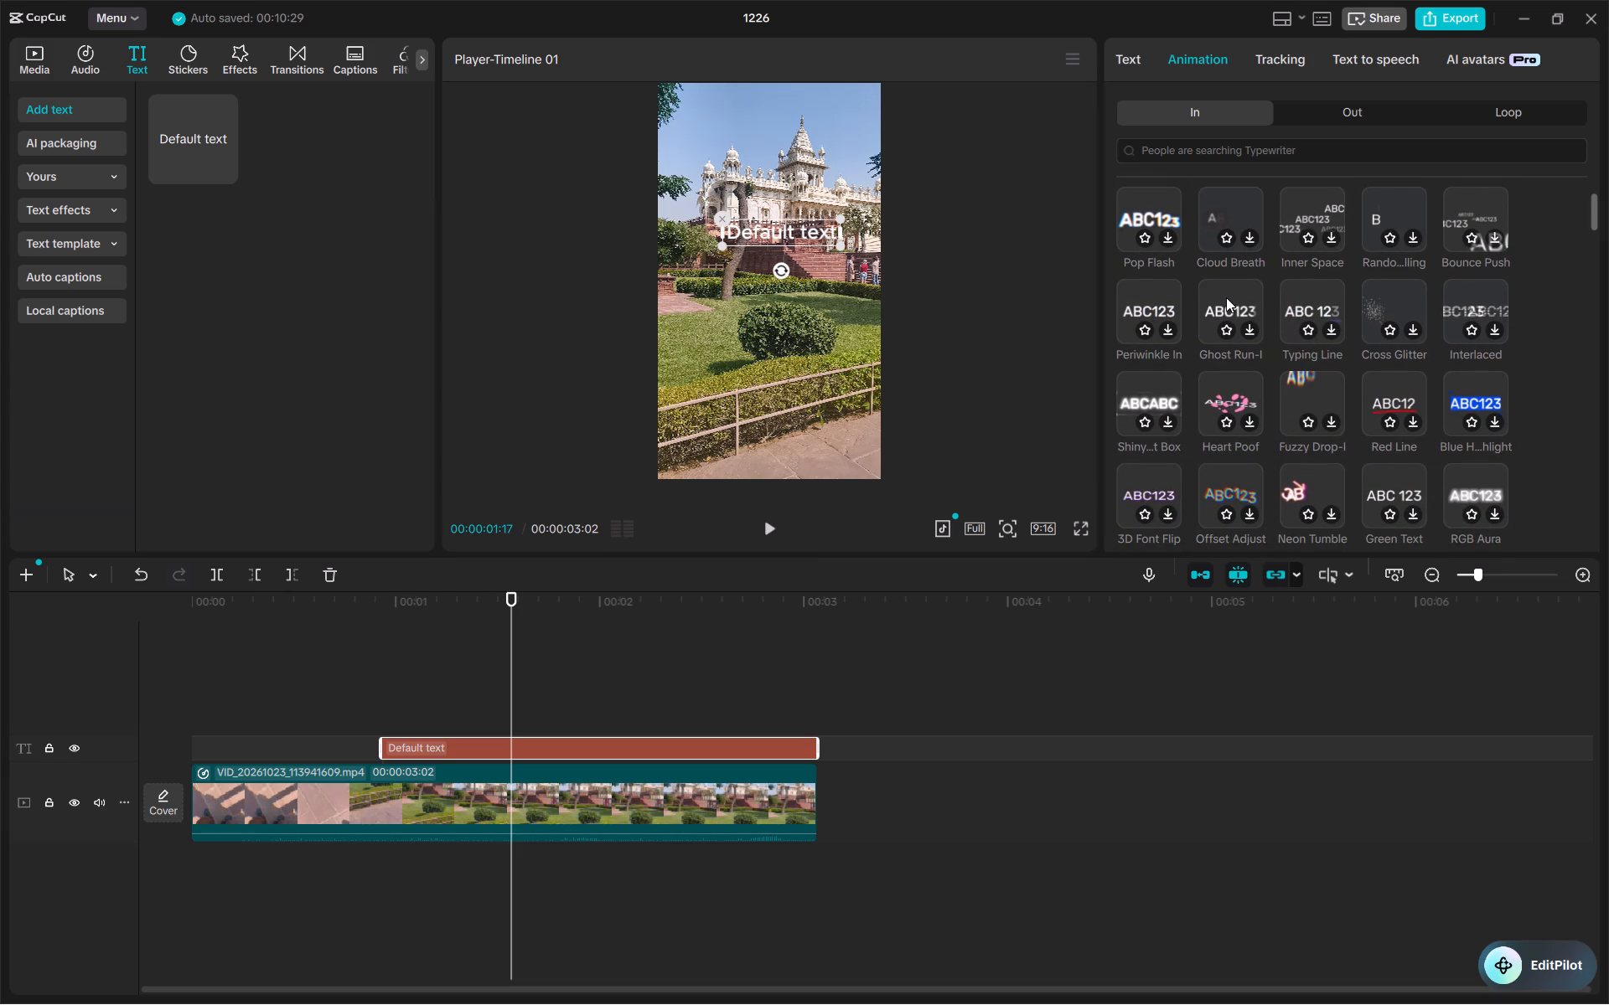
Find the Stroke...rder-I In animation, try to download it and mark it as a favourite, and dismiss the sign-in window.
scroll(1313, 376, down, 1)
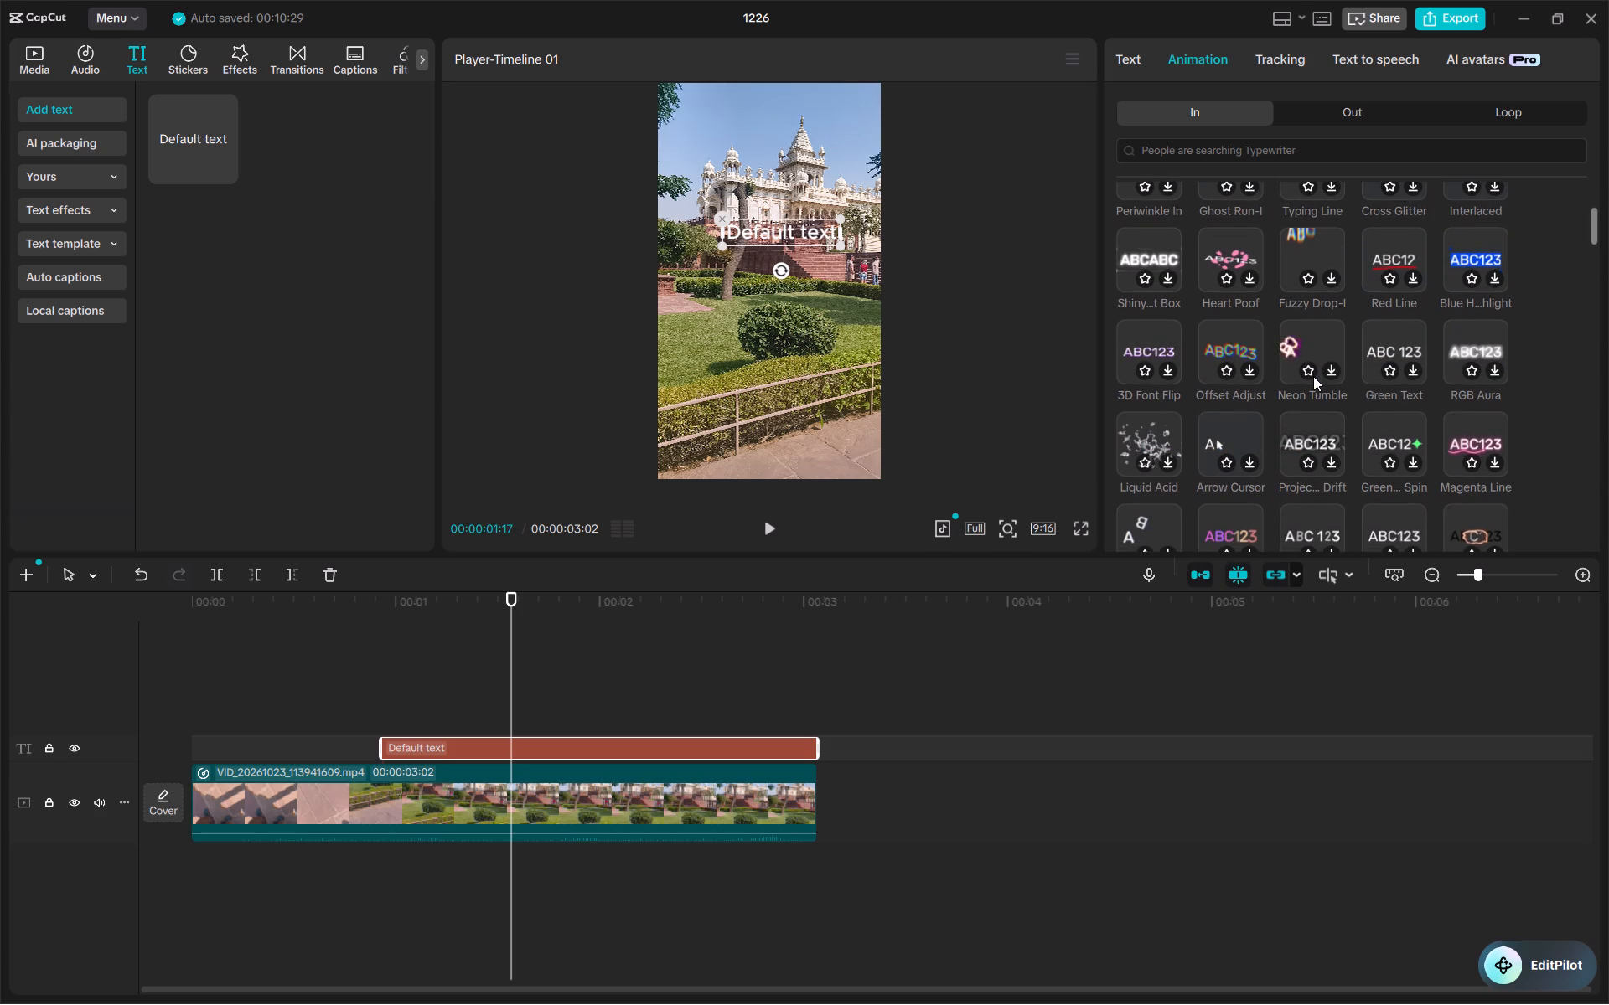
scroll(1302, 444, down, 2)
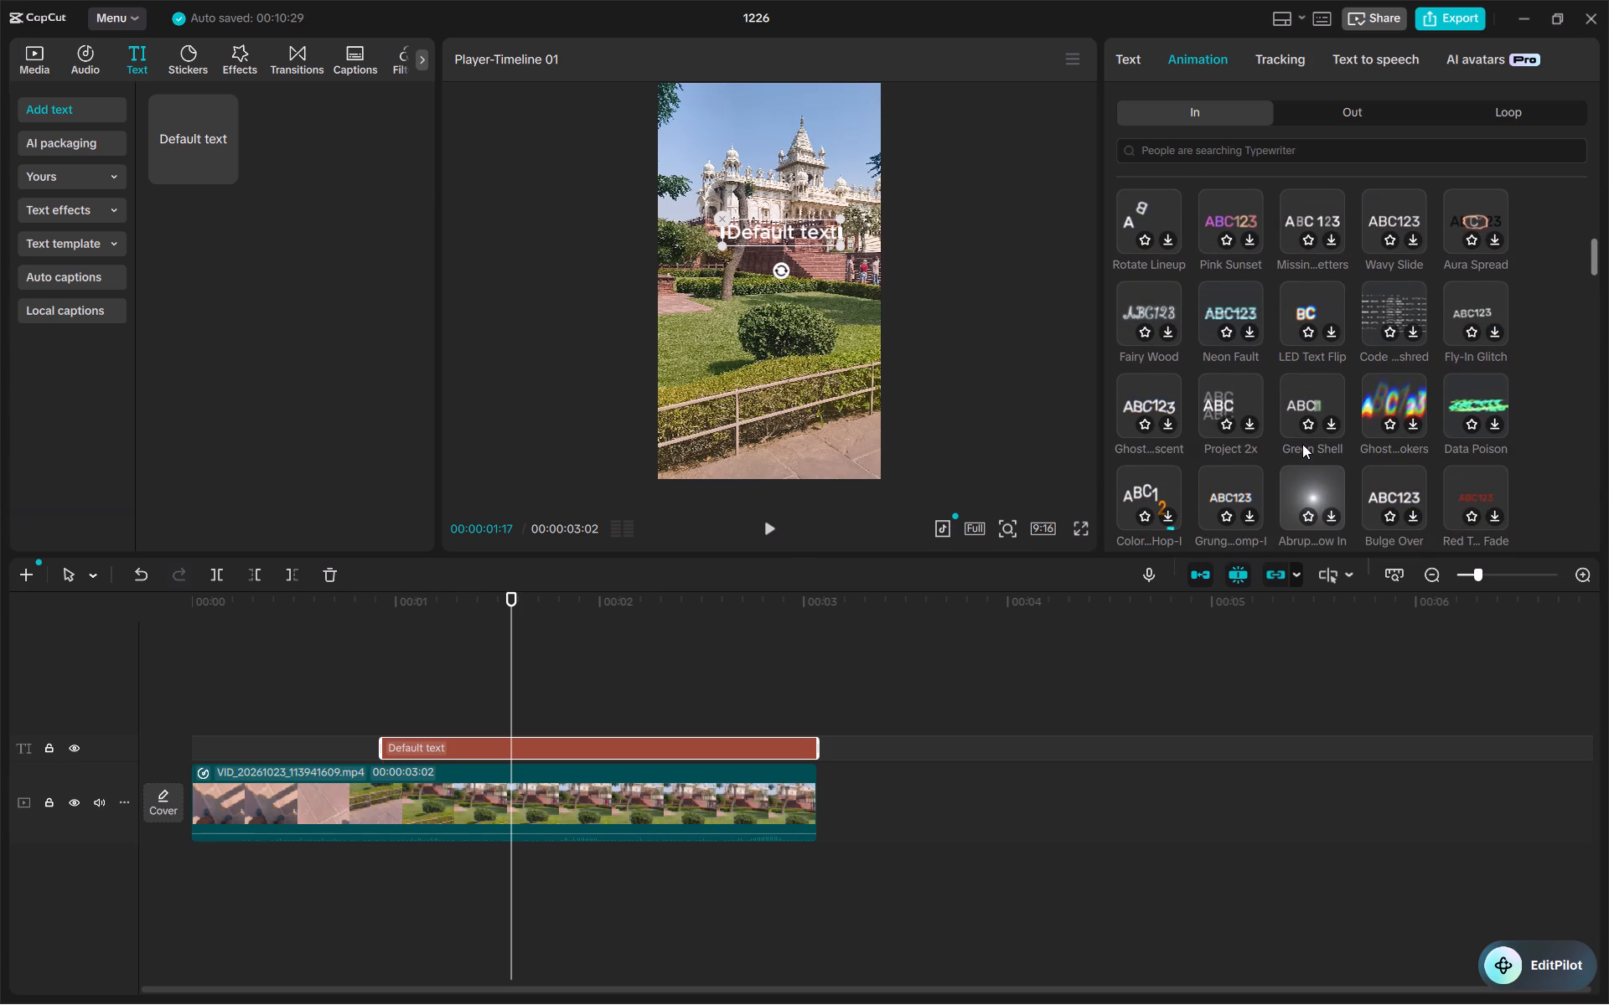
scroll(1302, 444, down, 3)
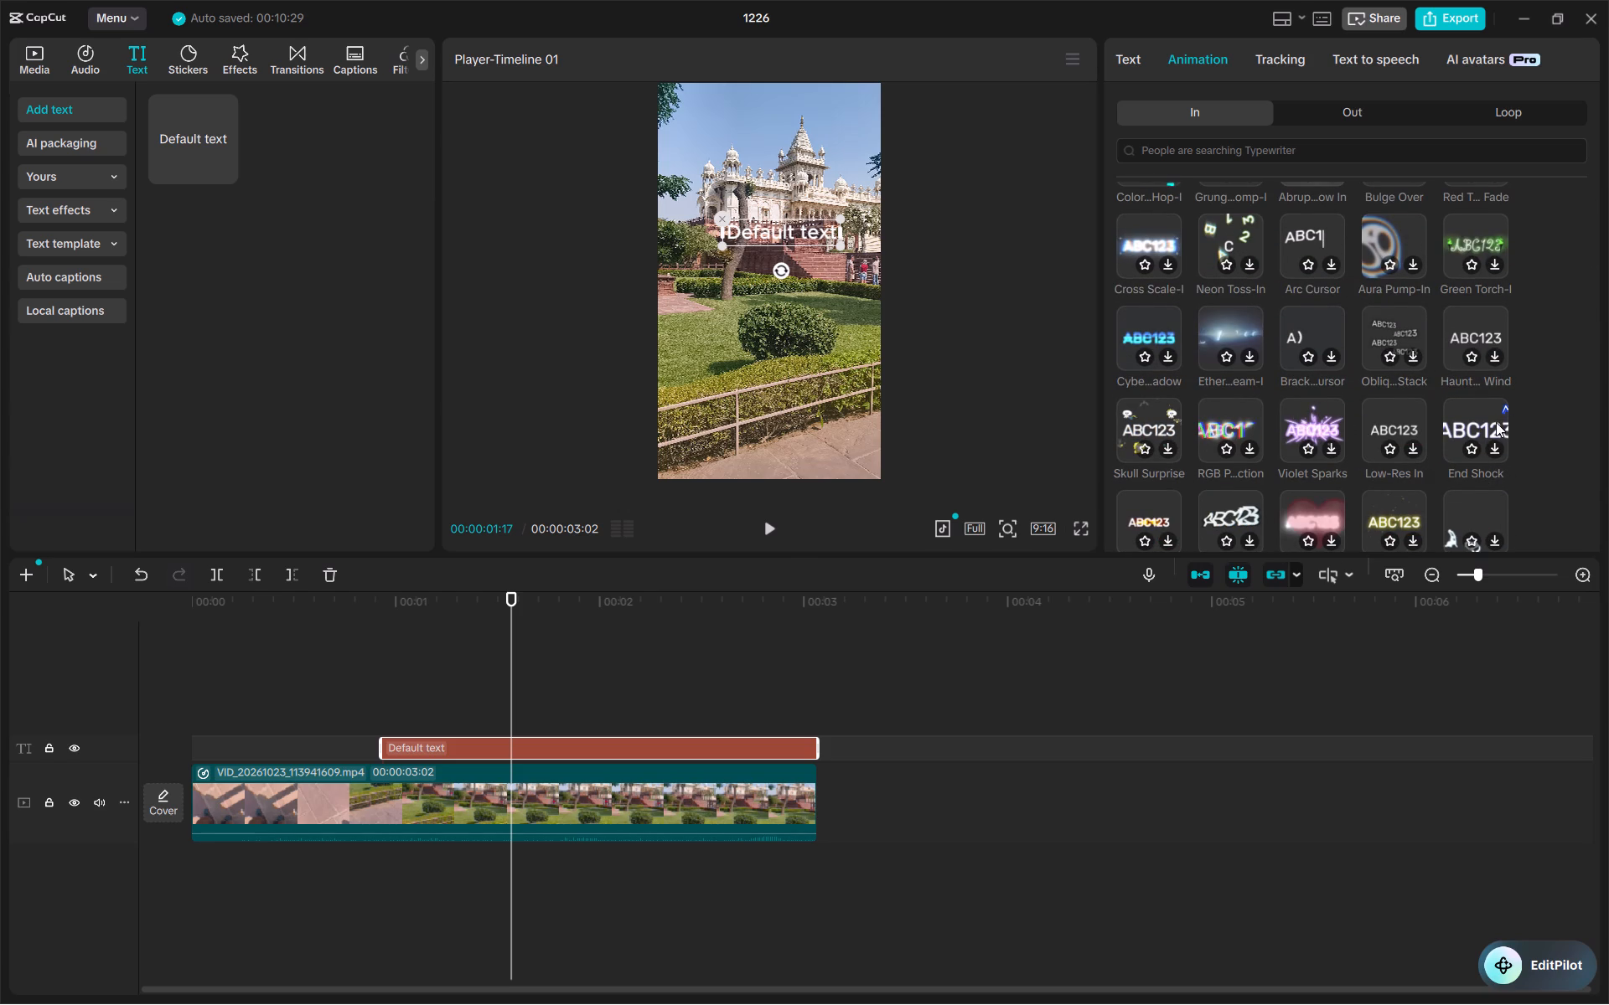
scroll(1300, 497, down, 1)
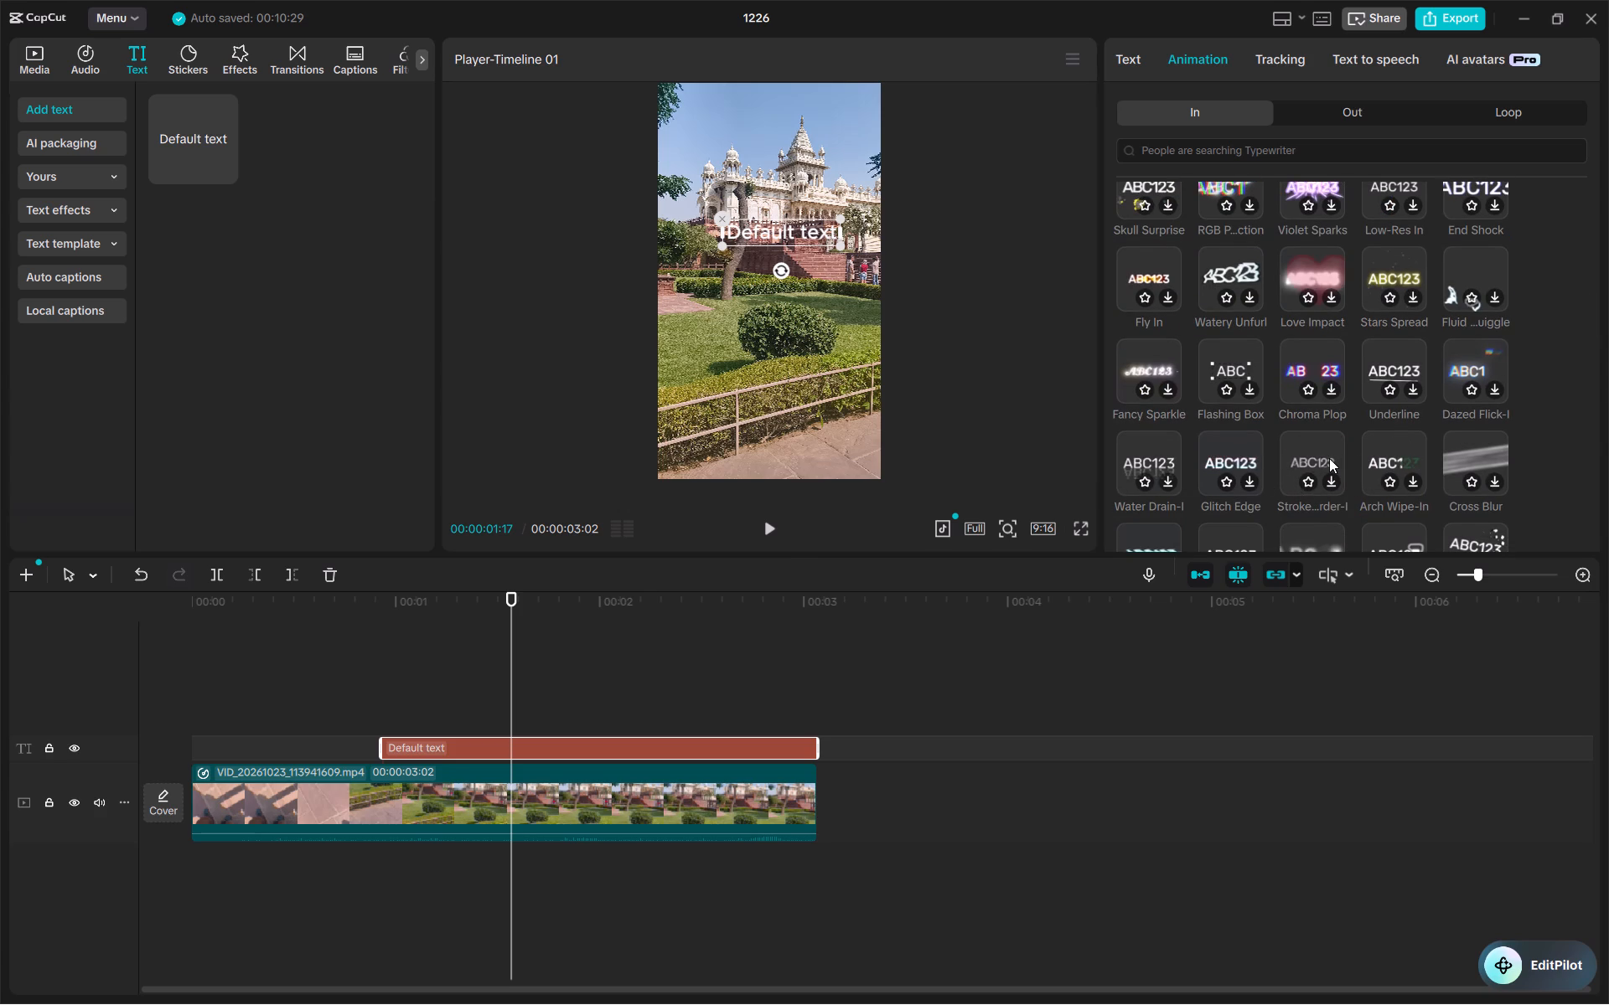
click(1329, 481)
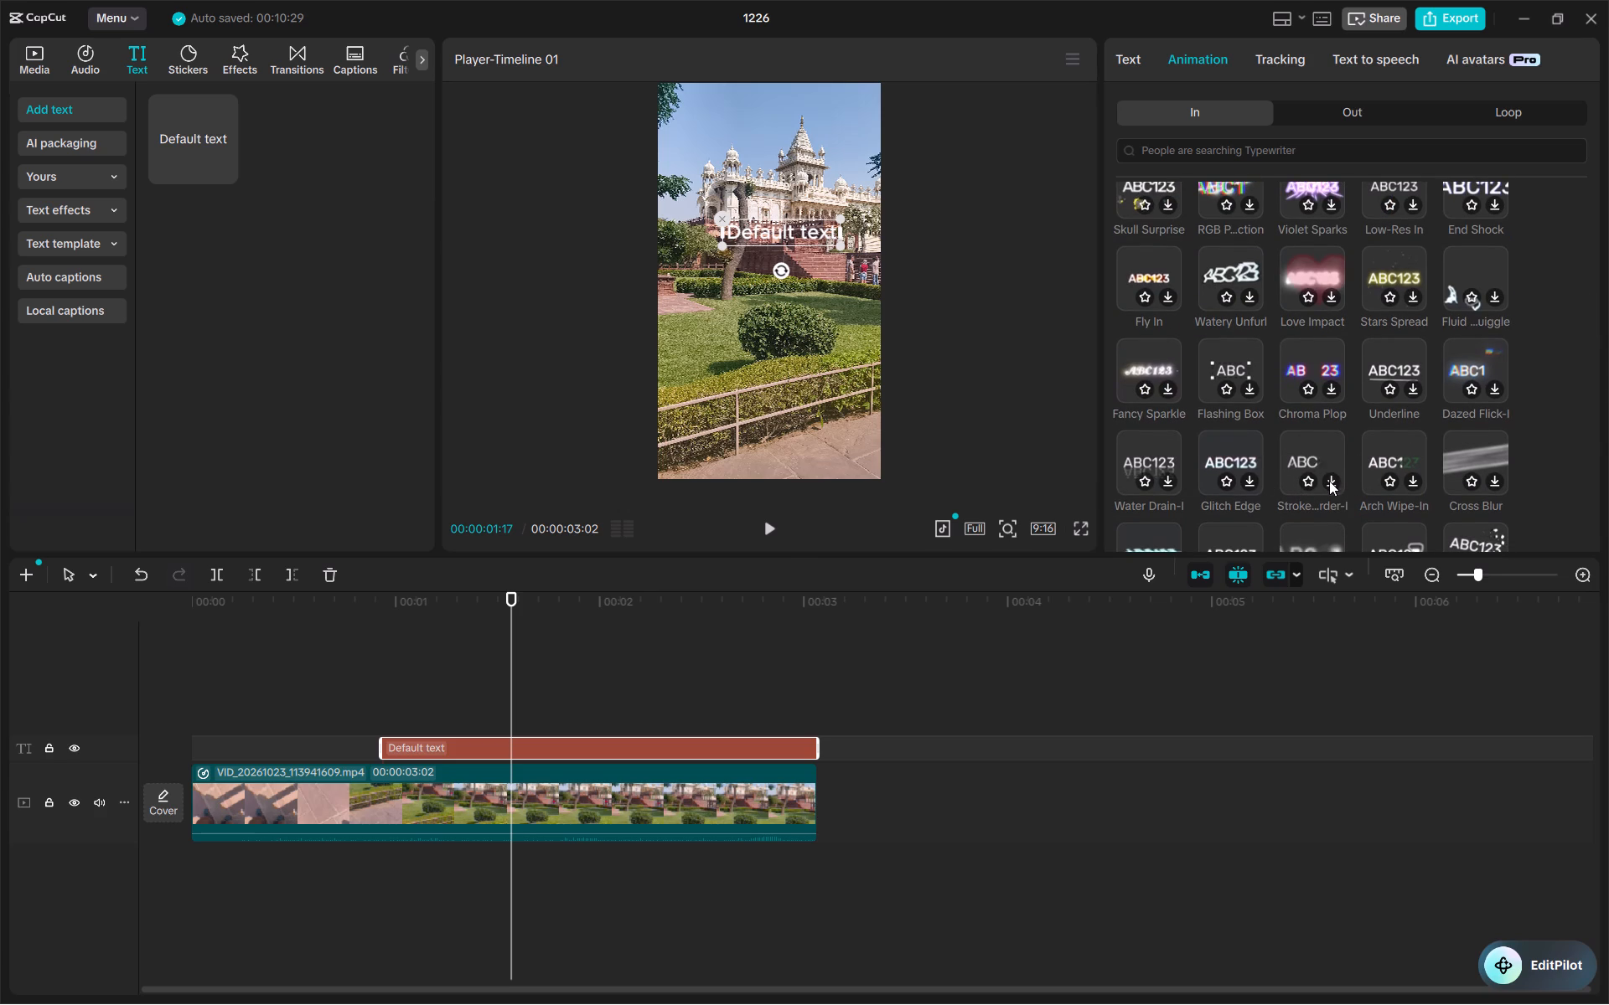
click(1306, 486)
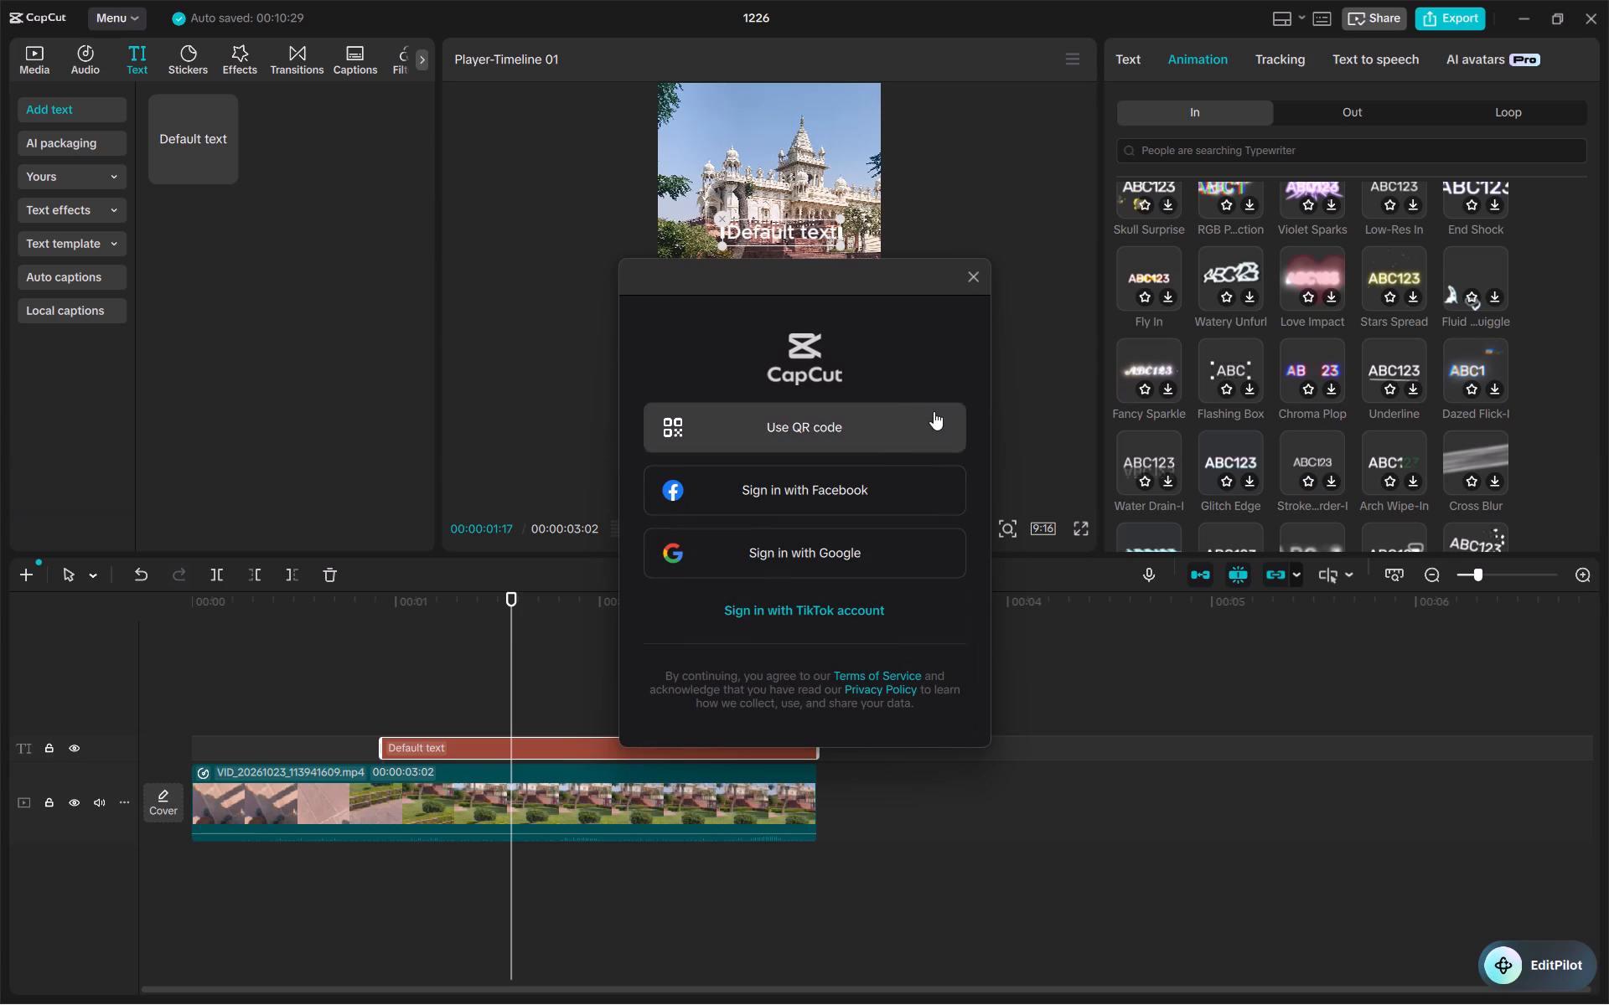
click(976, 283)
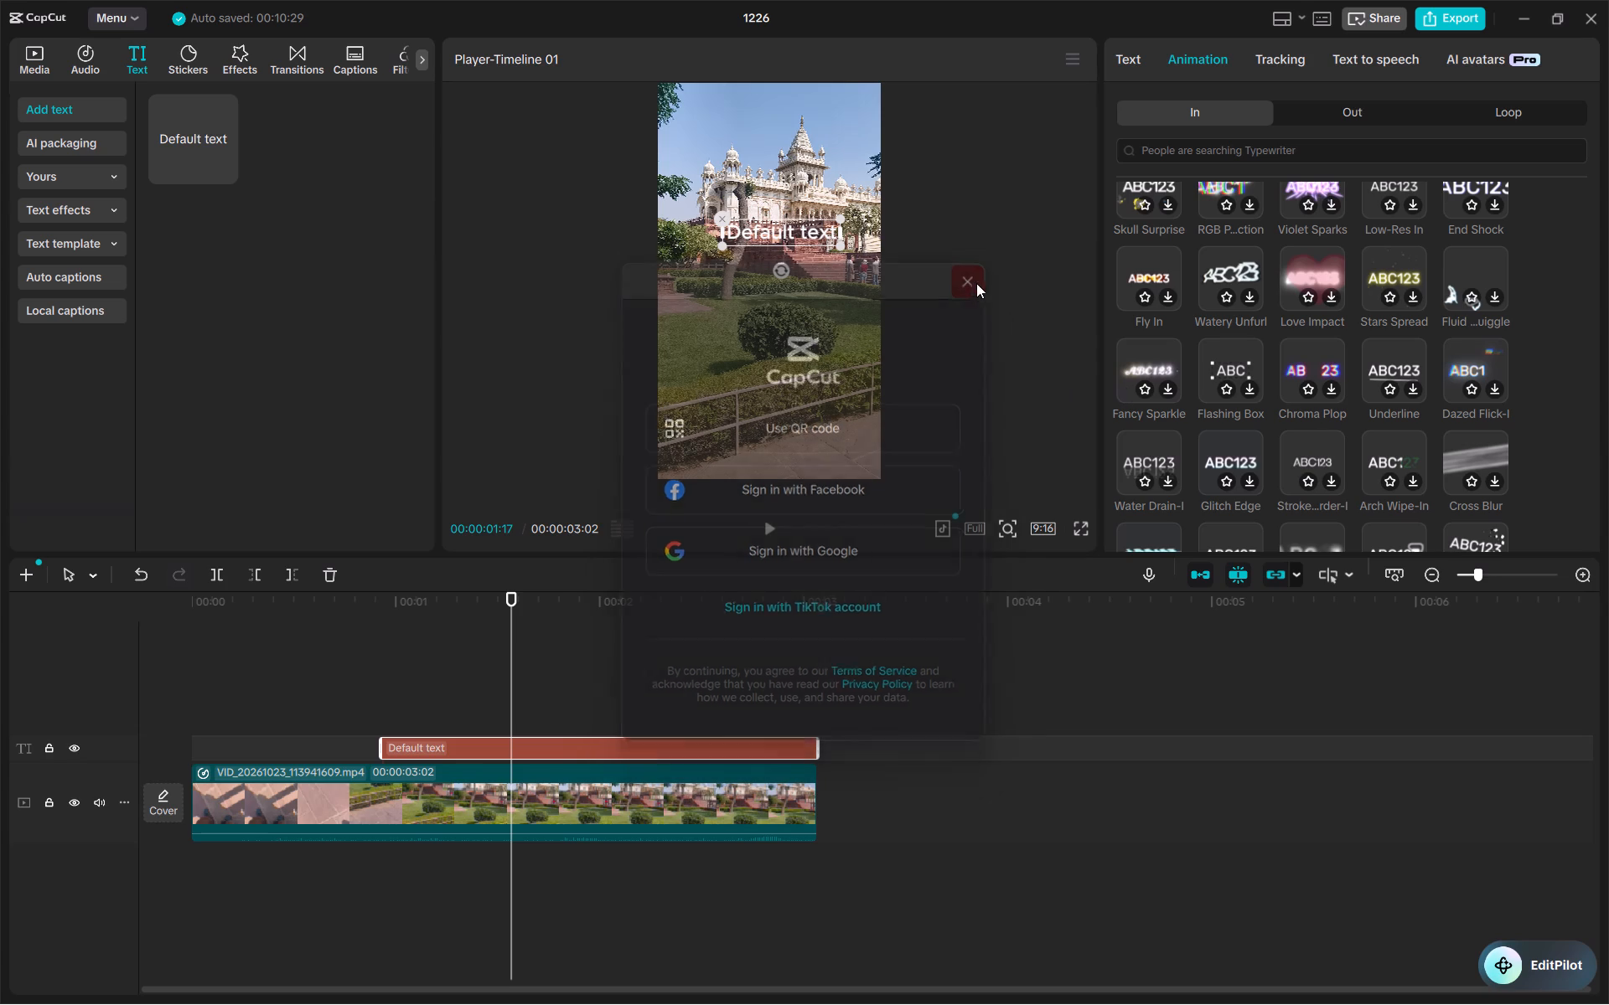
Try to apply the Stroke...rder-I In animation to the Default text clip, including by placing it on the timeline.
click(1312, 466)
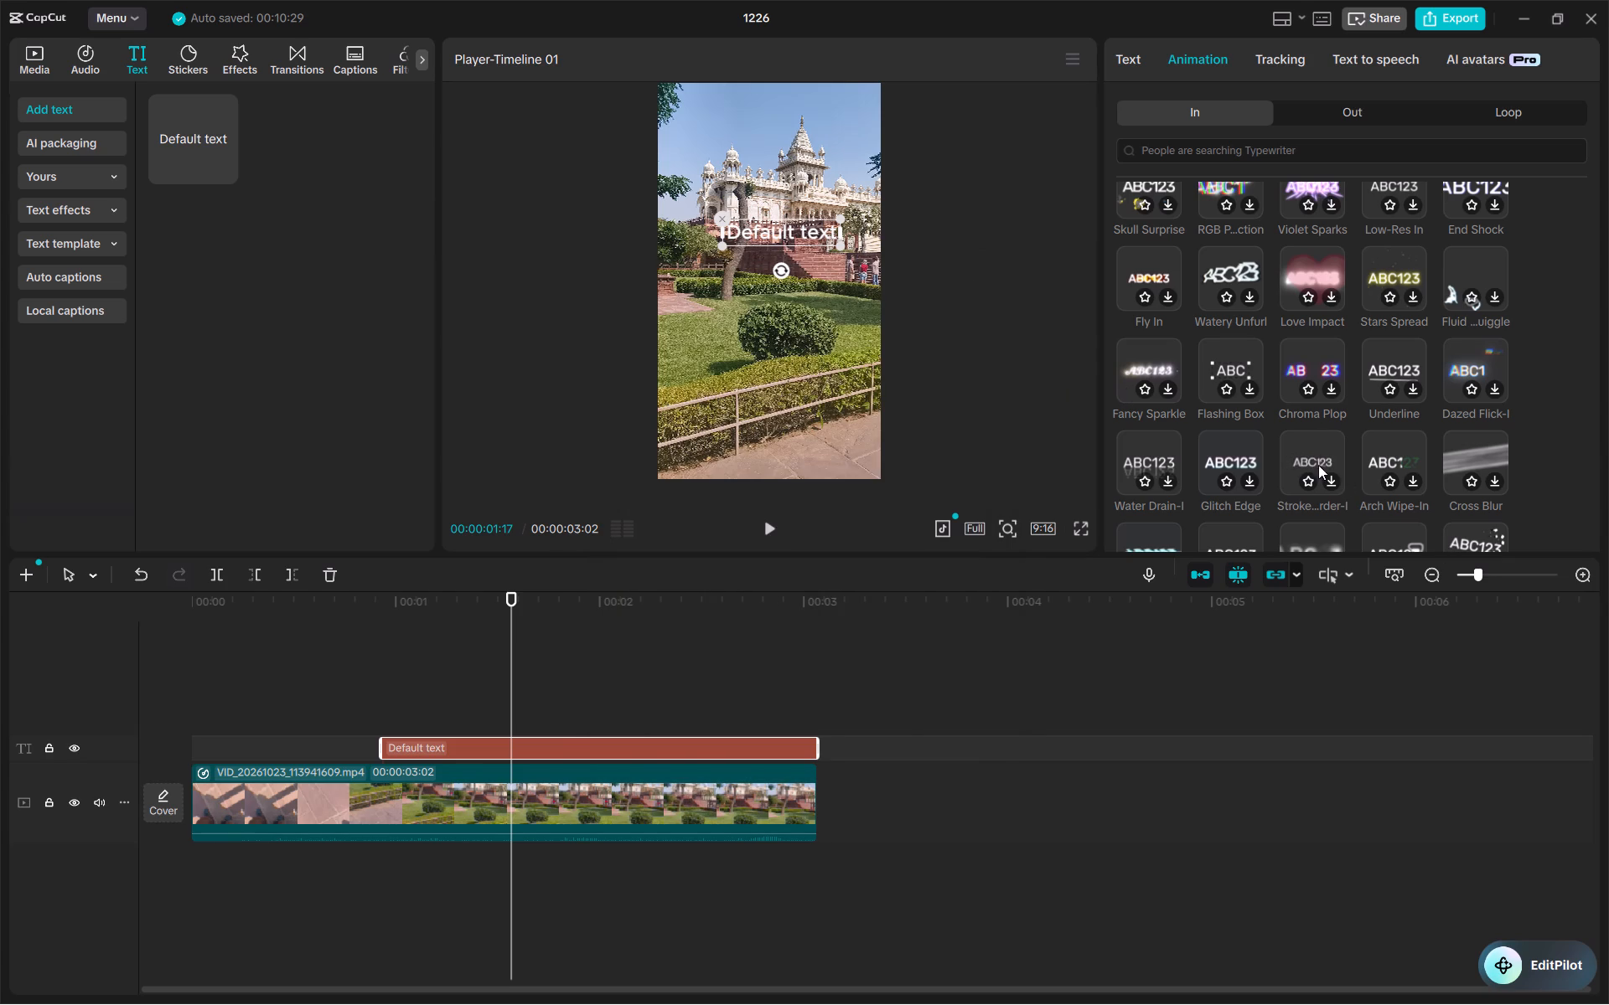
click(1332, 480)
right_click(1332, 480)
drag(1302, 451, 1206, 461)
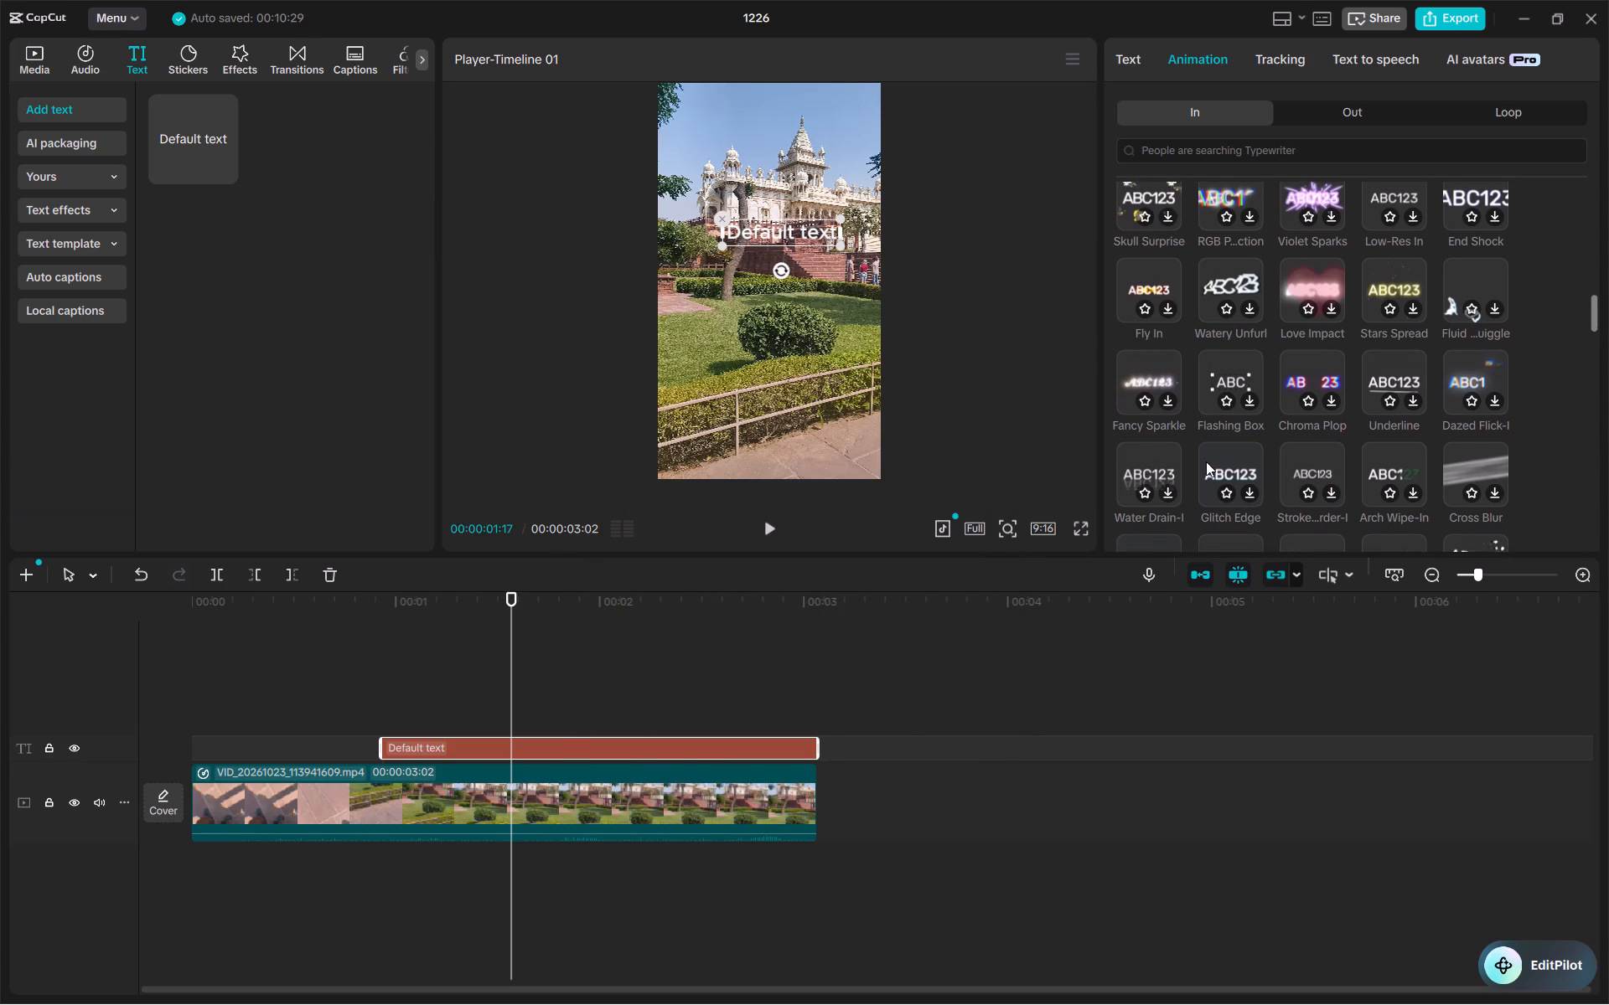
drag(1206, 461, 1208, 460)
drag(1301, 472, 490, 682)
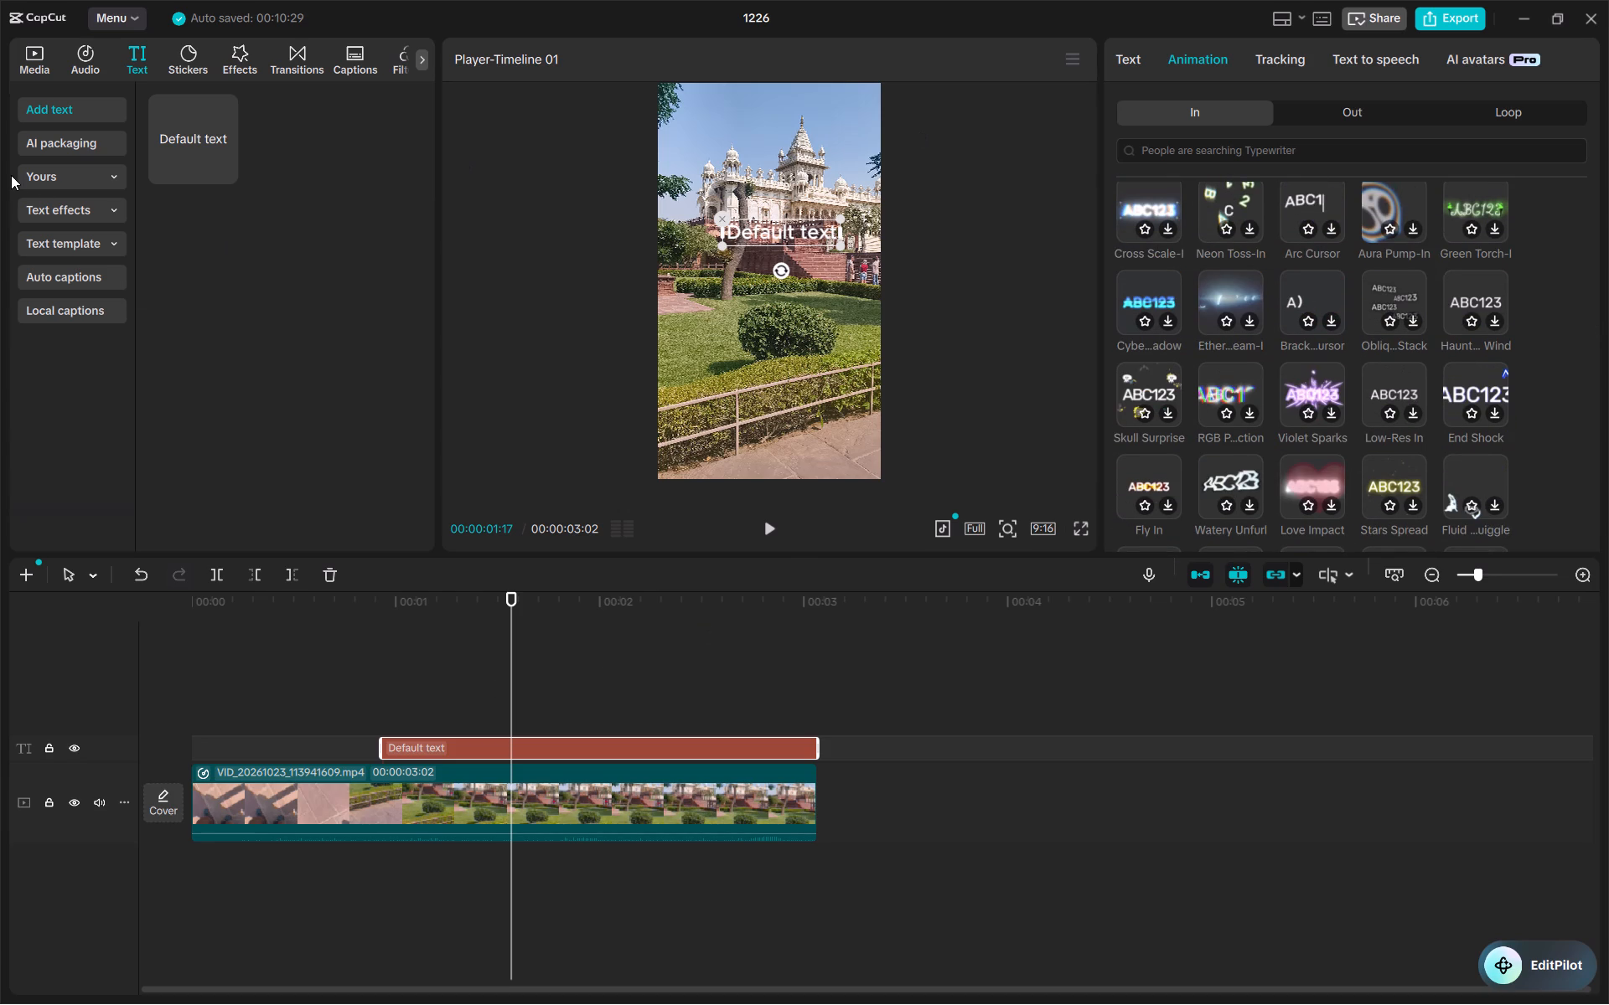
Browse the Trending text templates.
click(82, 248)
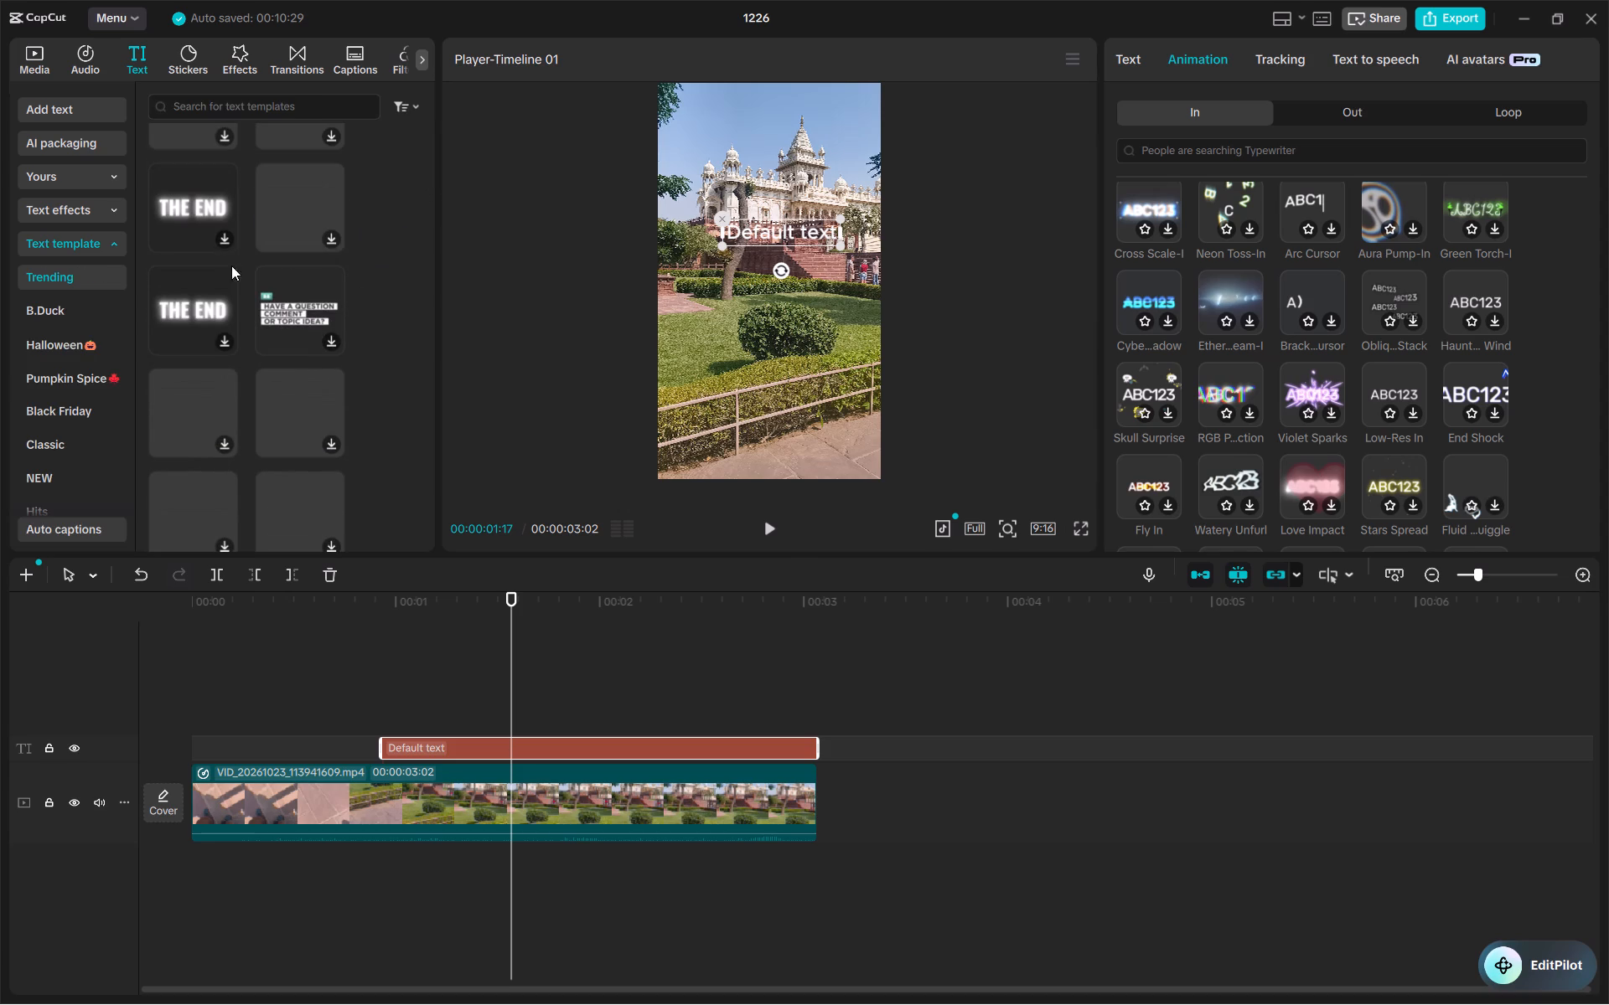
Add the glowing white THE END Trending text template on its own track above the Default text, starting where that text starts.
click(201, 219)
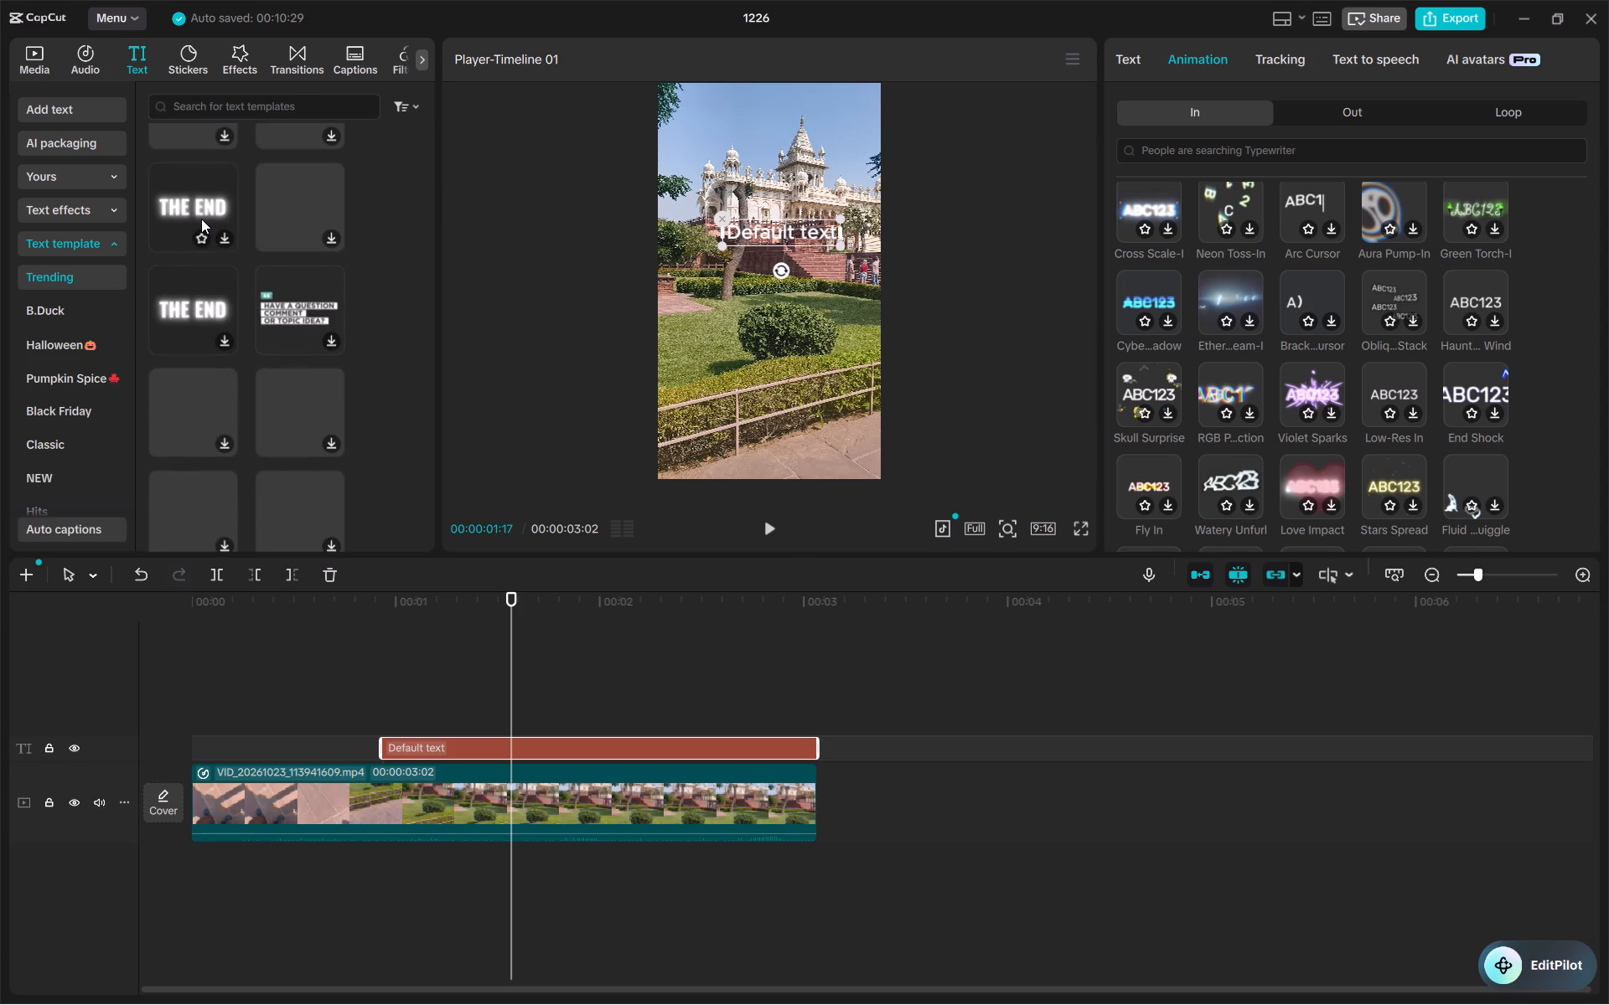
drag(199, 204, 349, 618)
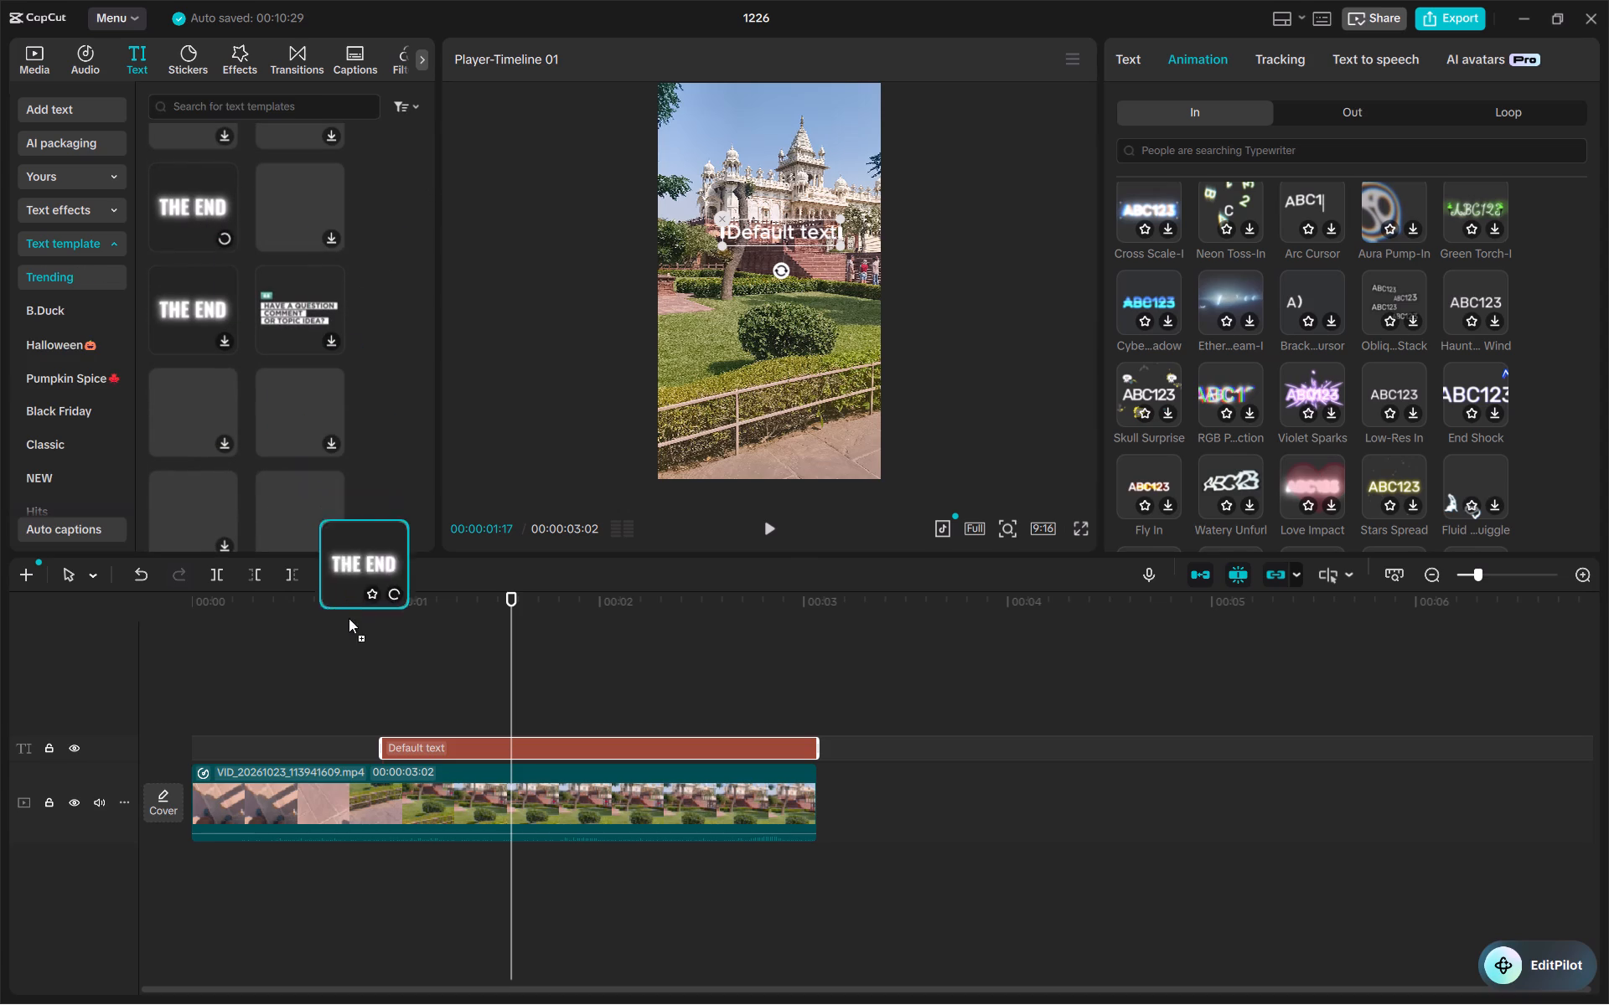
drag(349, 618, 385, 751)
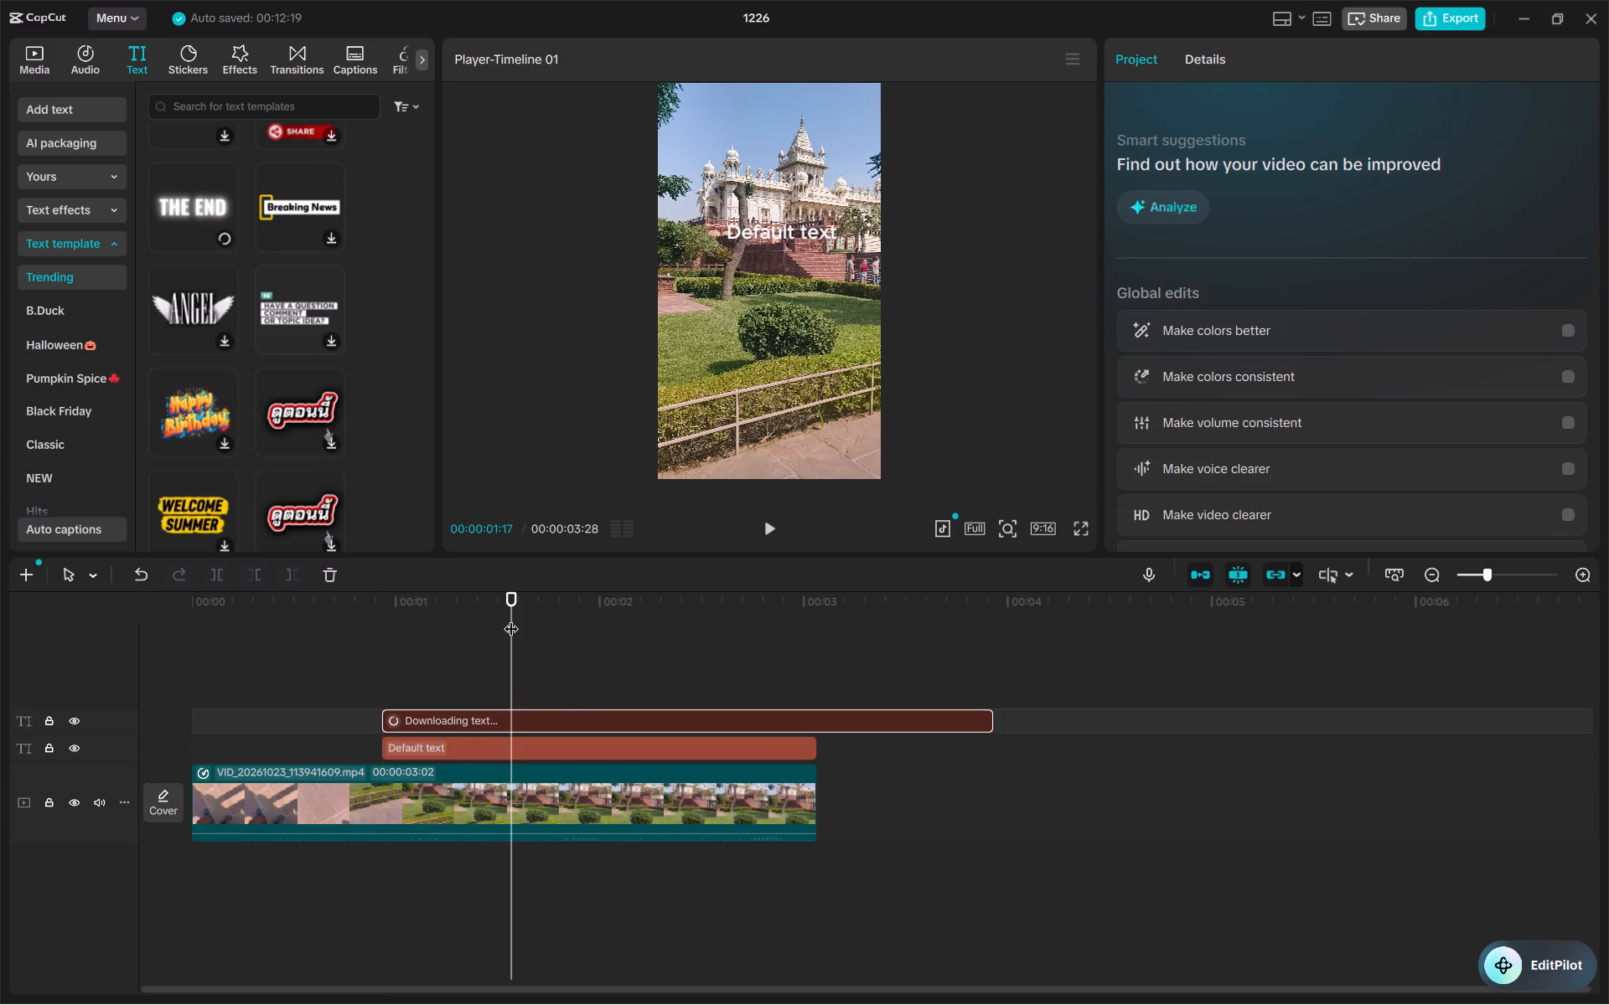
Look through the Trending and Classic text templates for a title style that suits the trip video.
scroll(281, 420, up, 1)
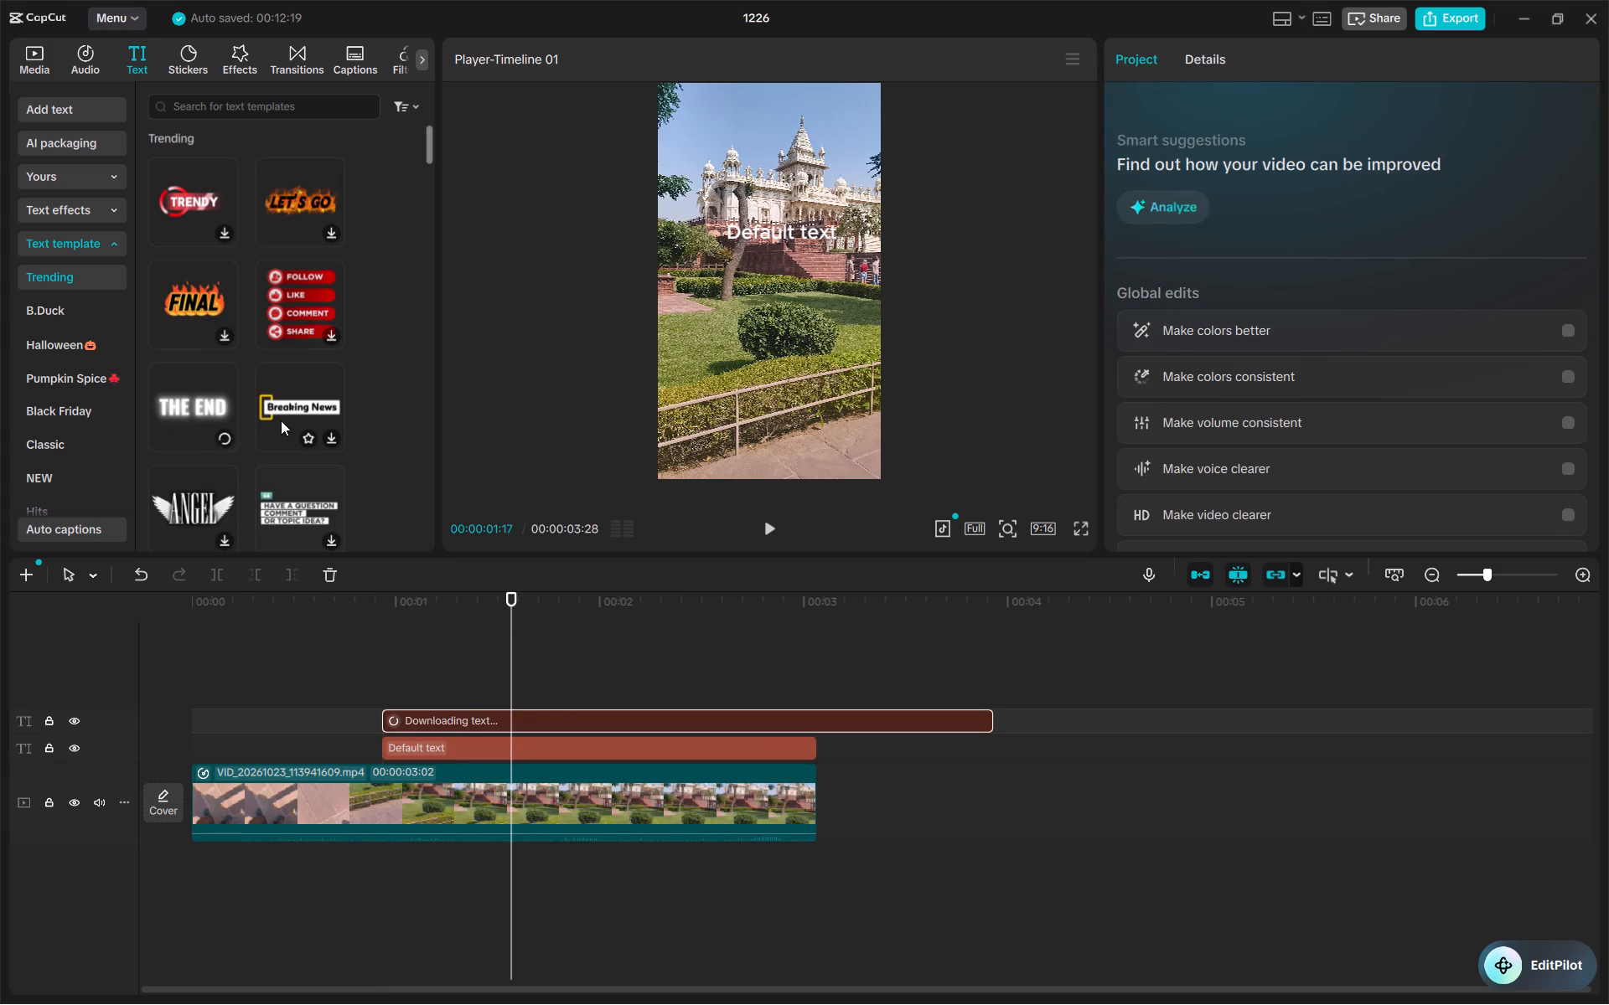
scroll(281, 420, up, 1)
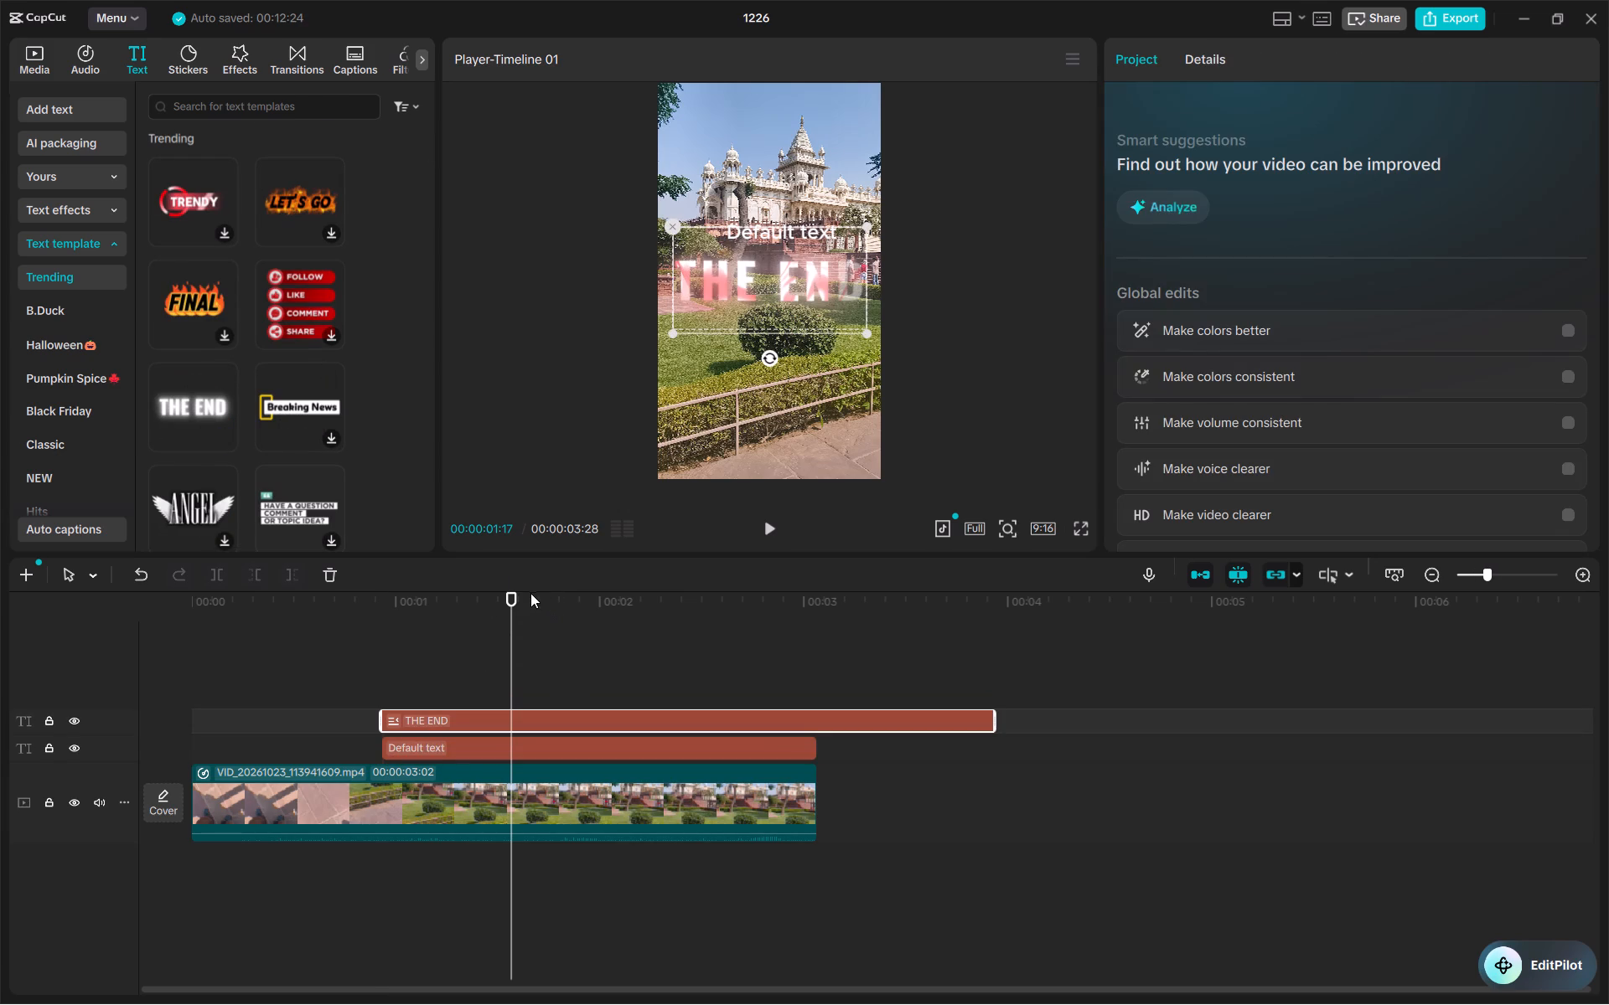
scroll(210, 476, down, 1)
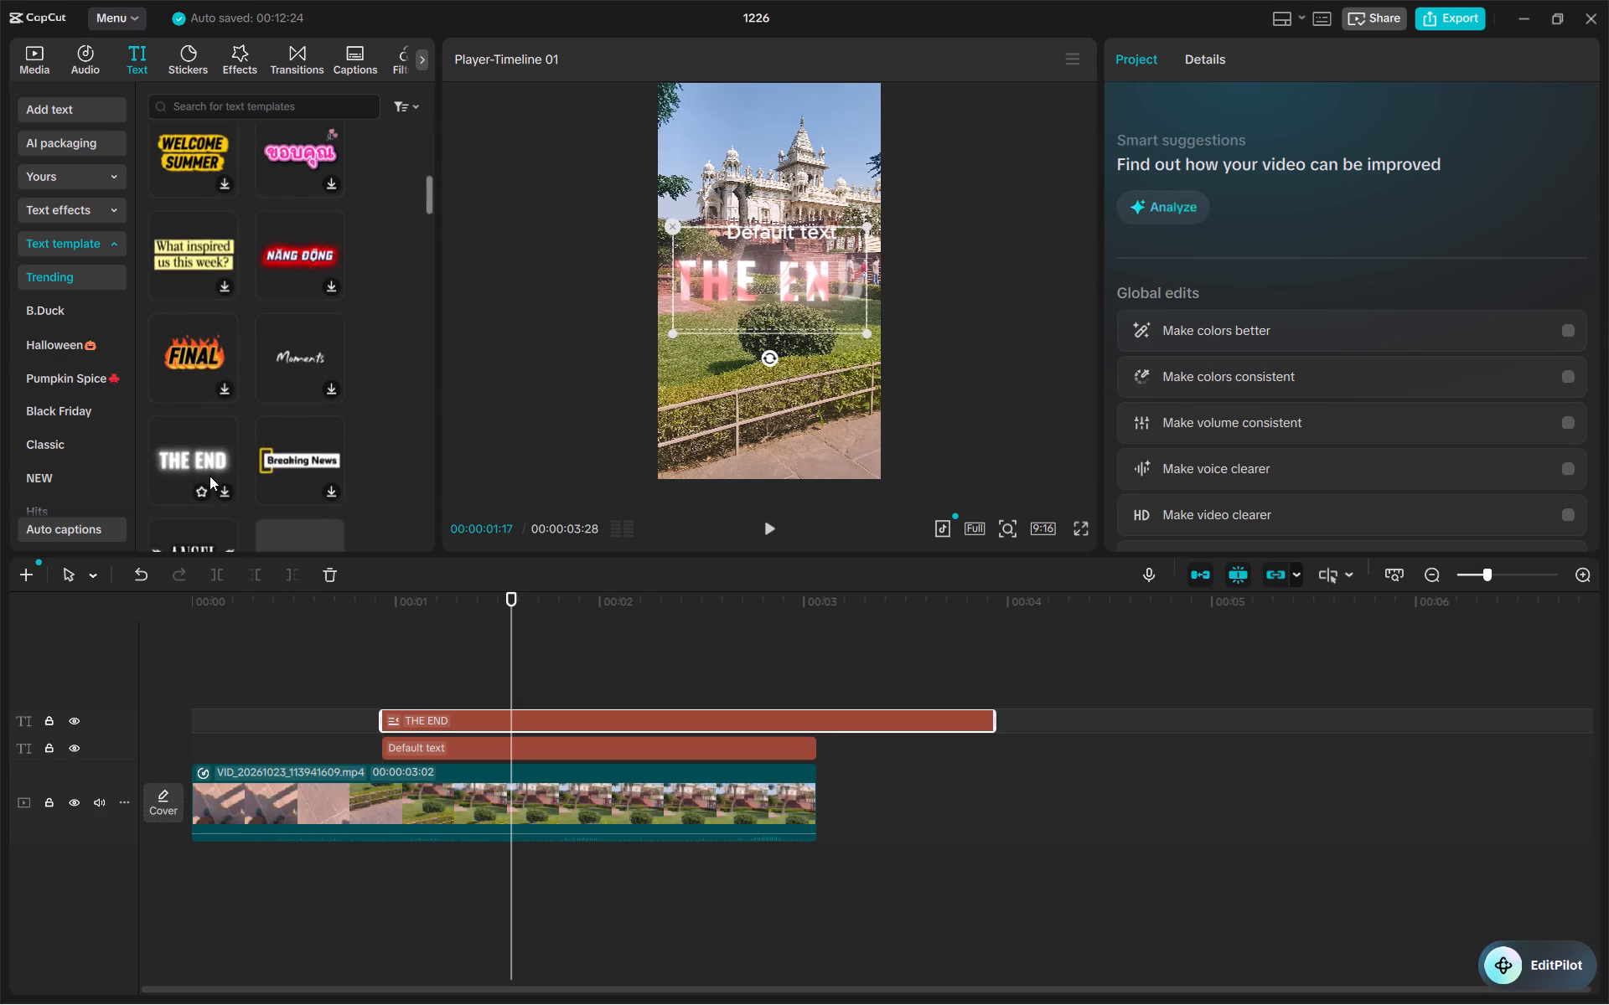
scroll(210, 476, down, 1)
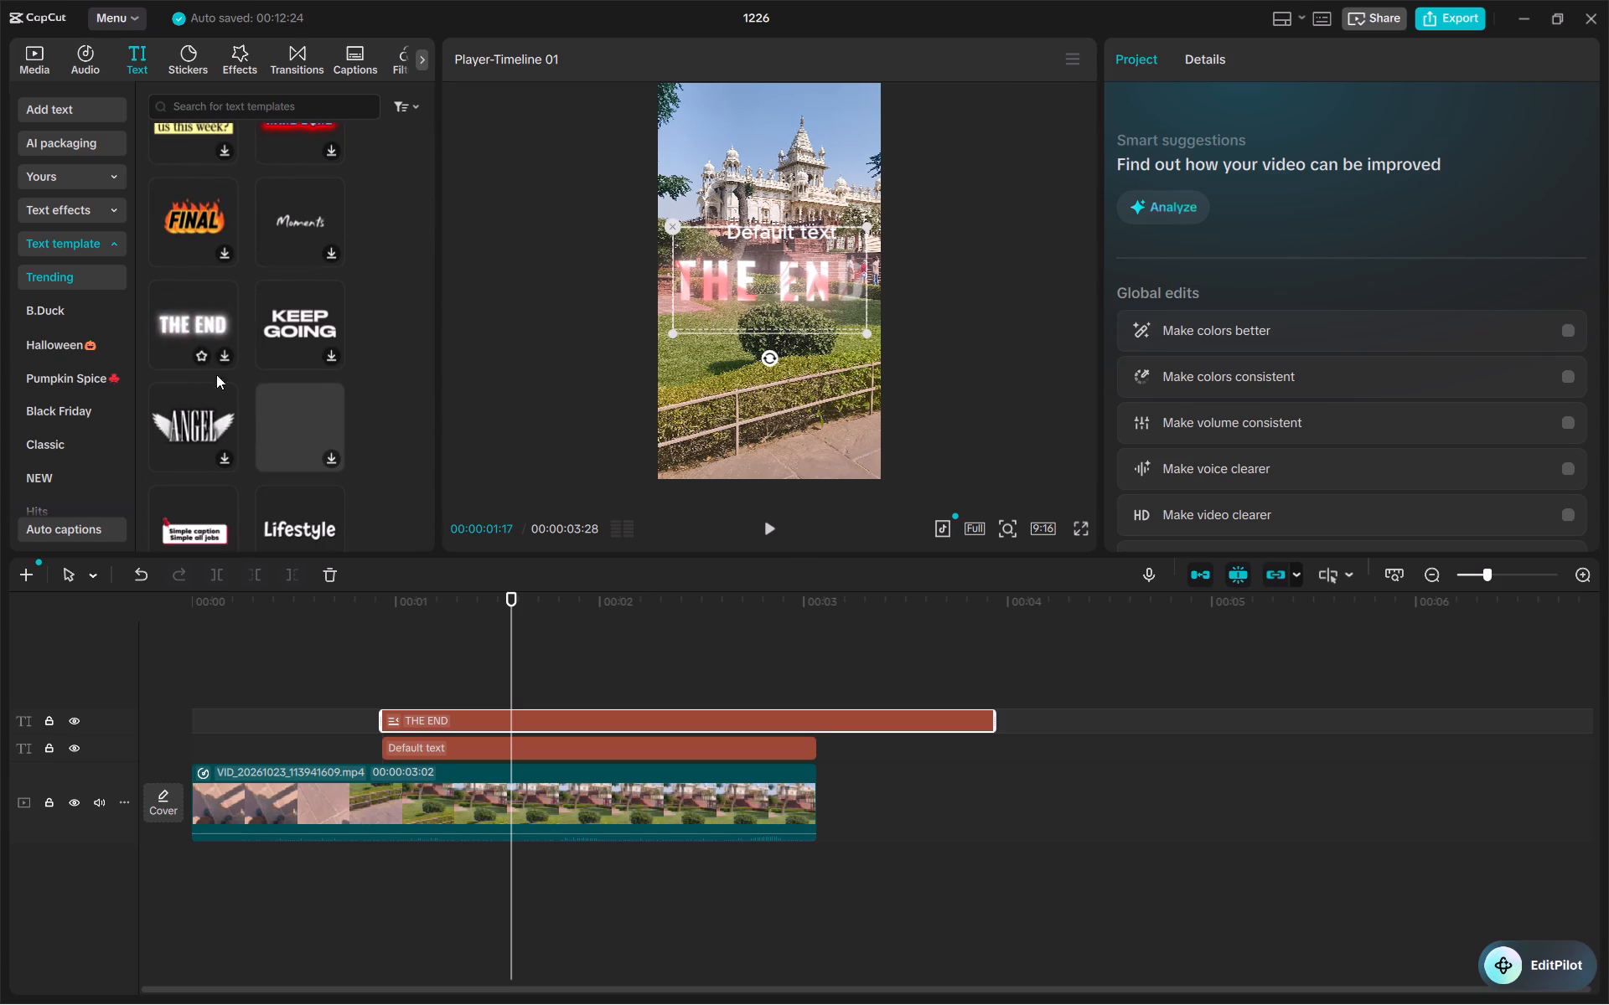
scroll(230, 511, down, 1)
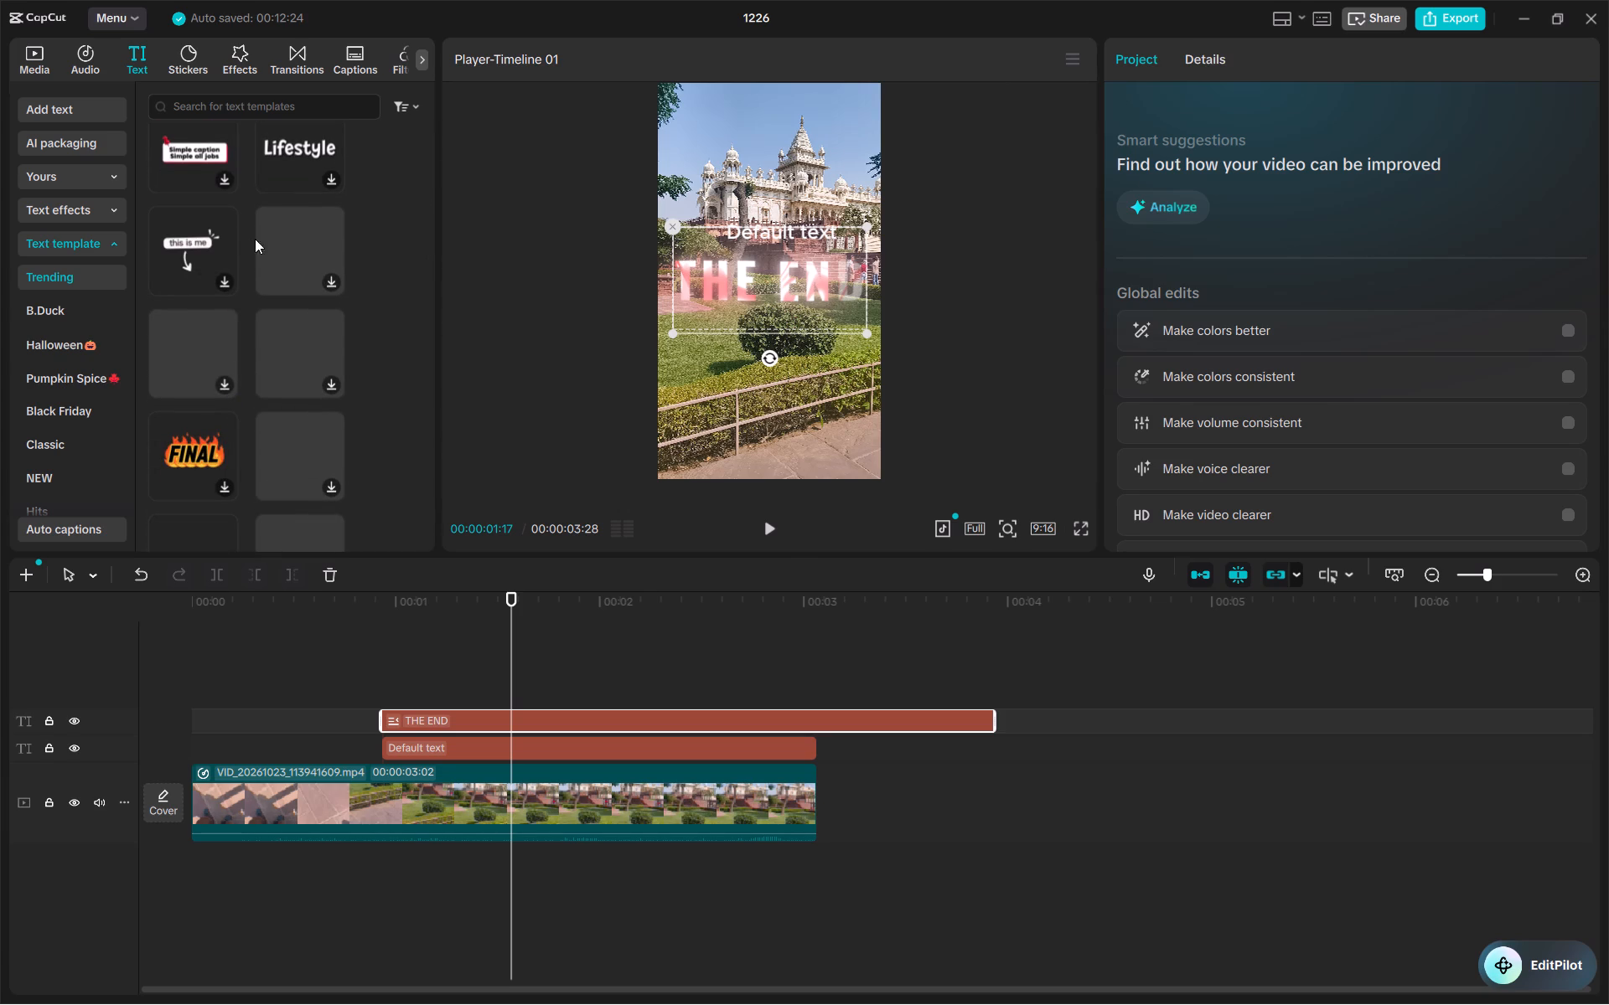
scroll(65, 418, down, 1)
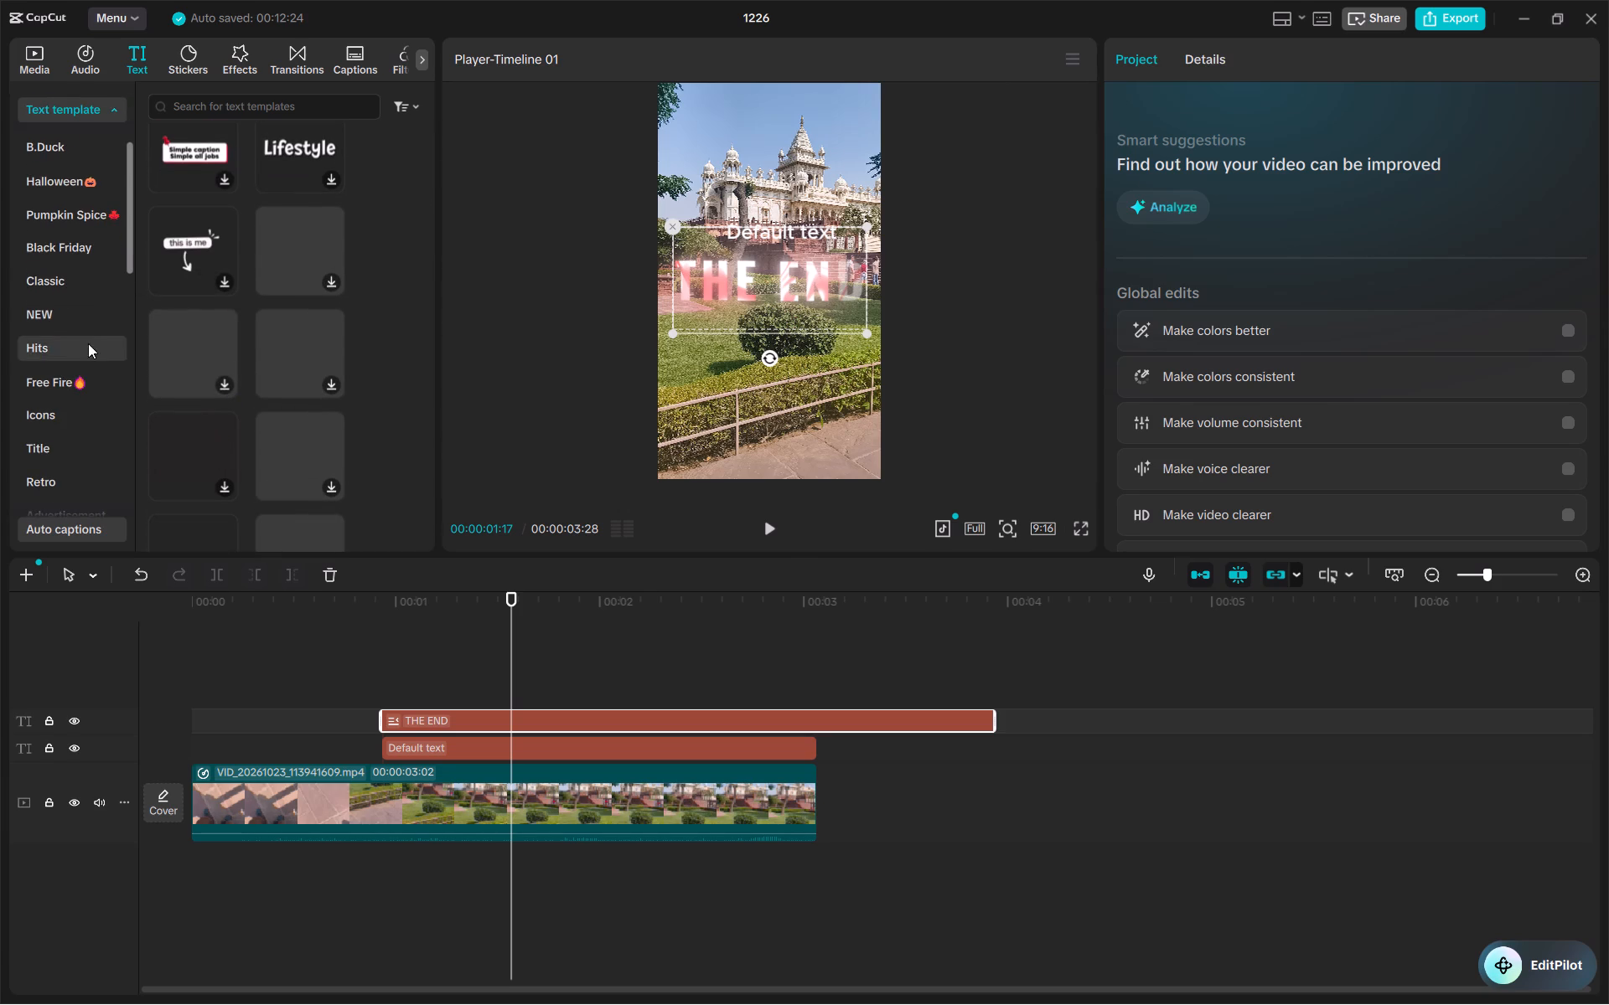
click(79, 283)
scroll(72, 162, up, 2)
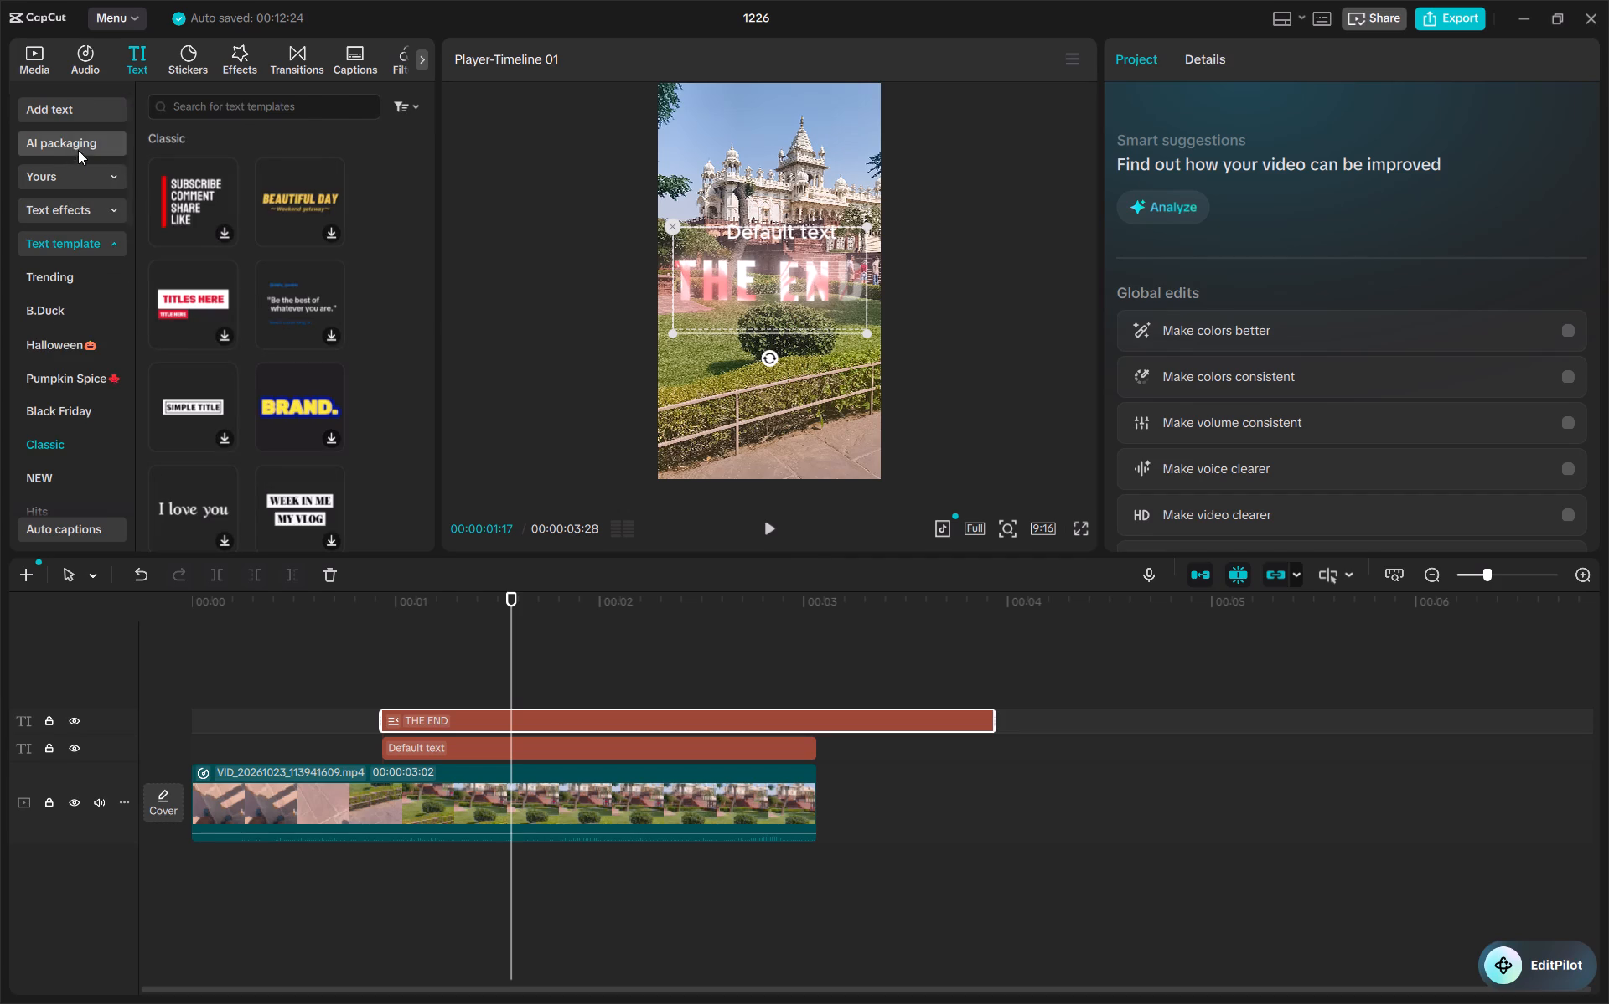
scroll(264, 386, down, 1)
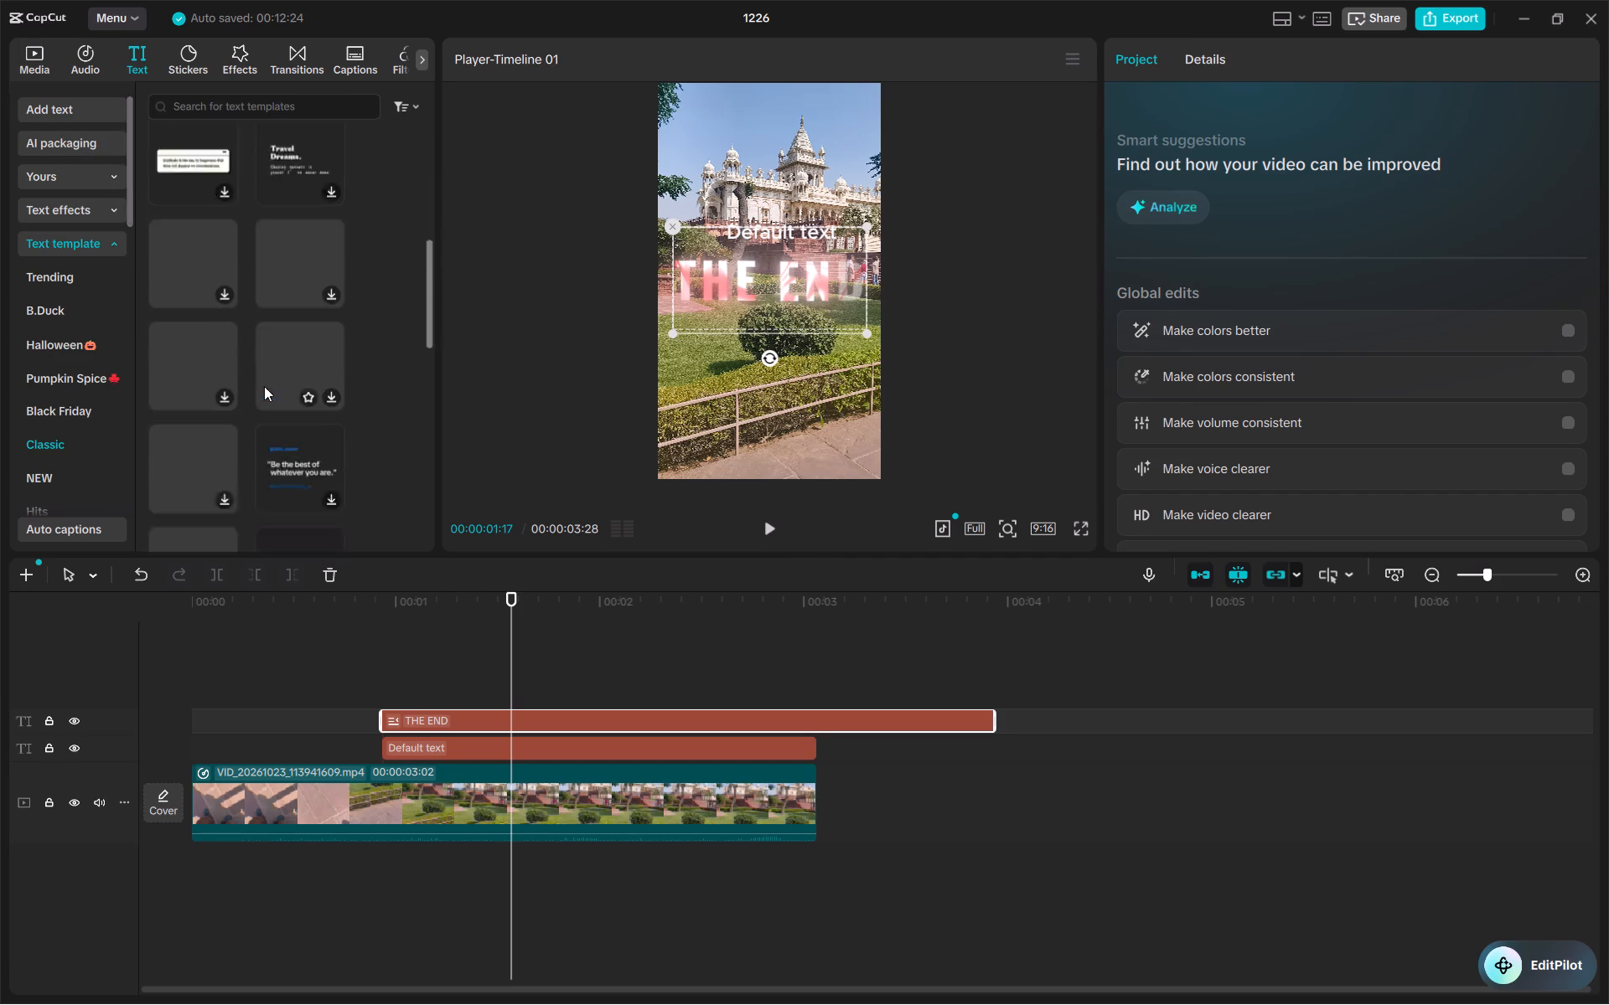
scroll(264, 386, down, 2)
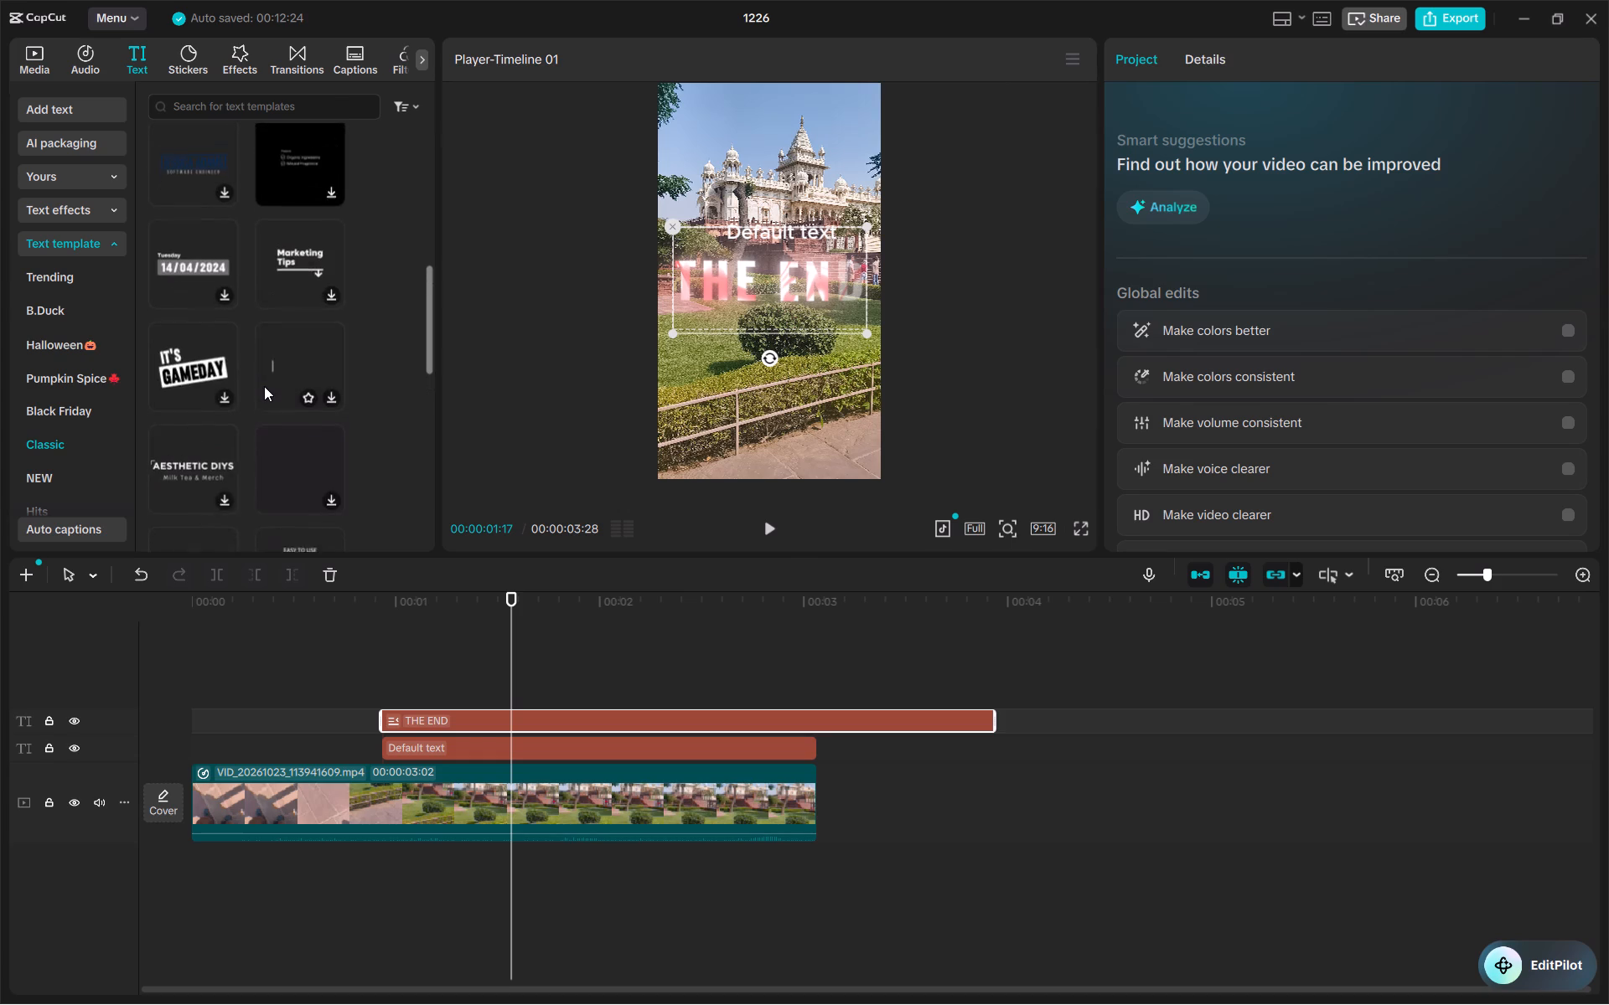
scroll(264, 386, down, 1)
scroll(89, 425, down, 1)
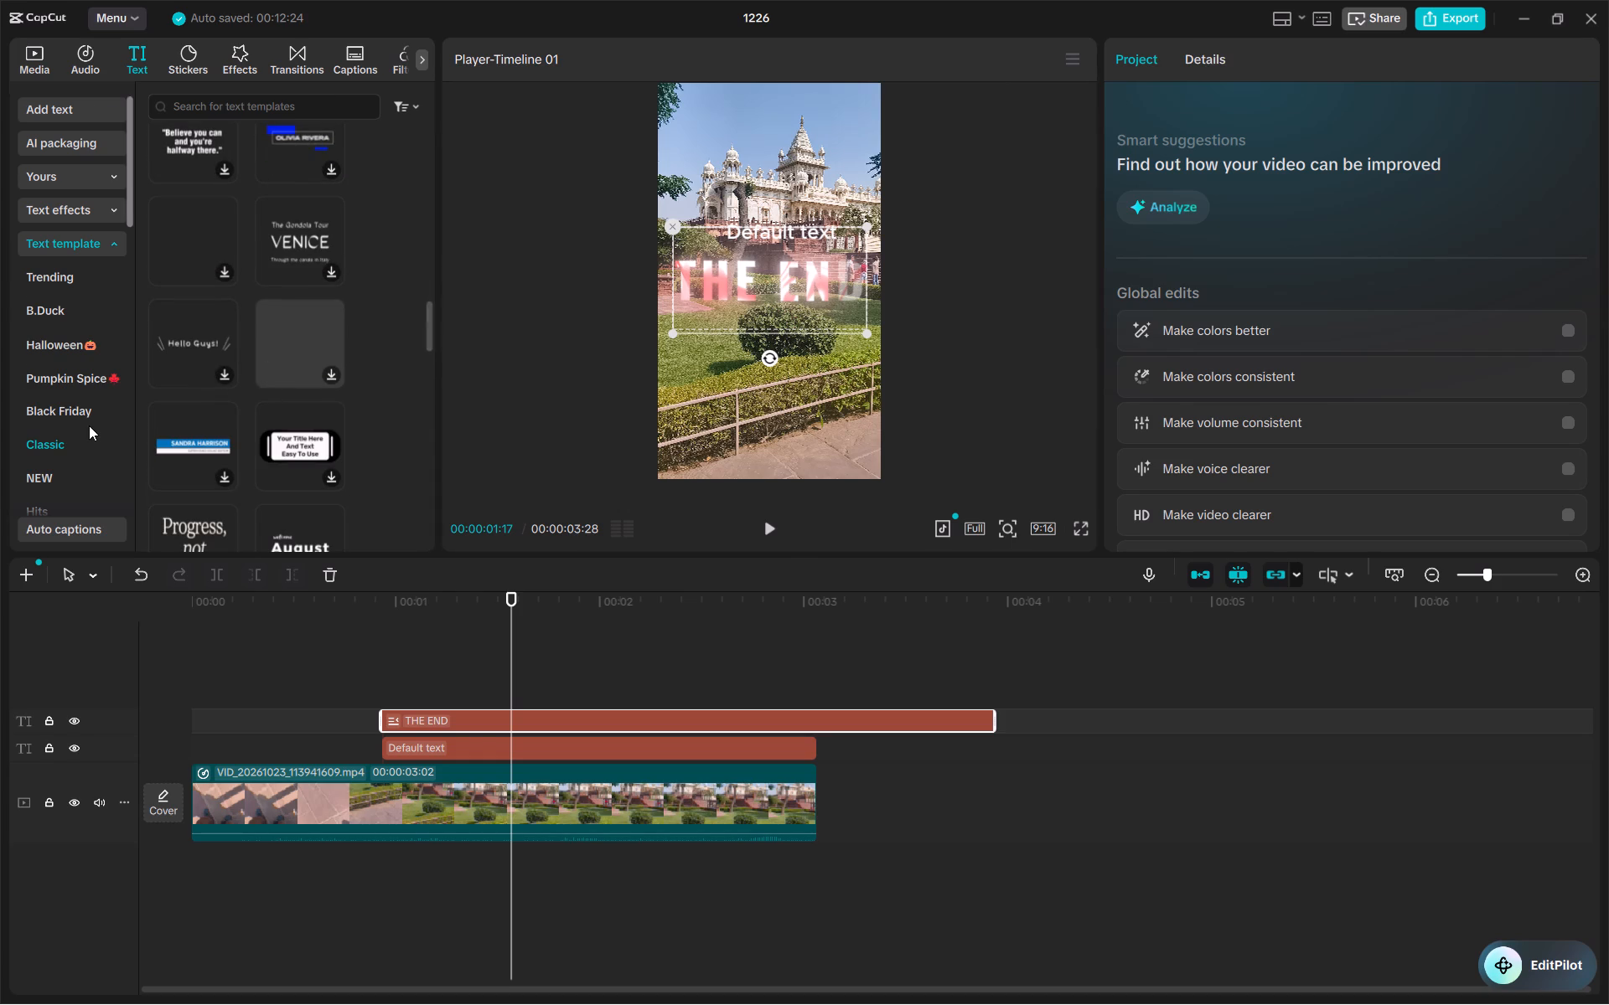
Look through the Vlog text templates and open the Travel category.
scroll(89, 425, down, 1)
click(79, 390)
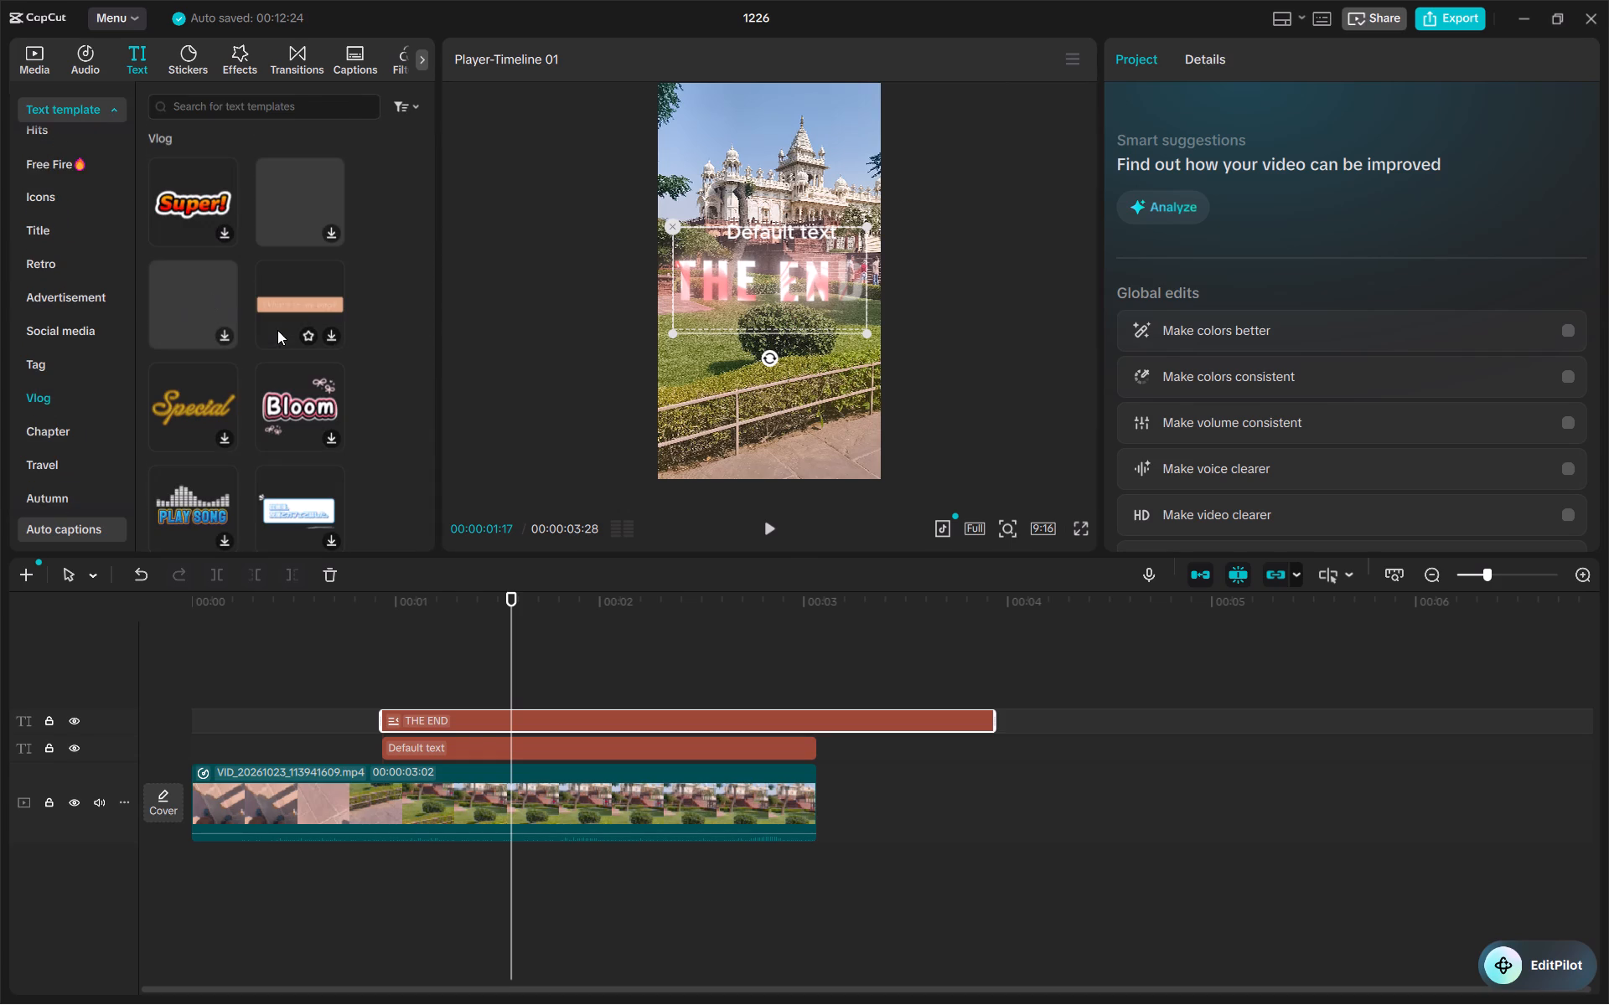
scroll(255, 295, down, 3)
scroll(200, 450, down, 1)
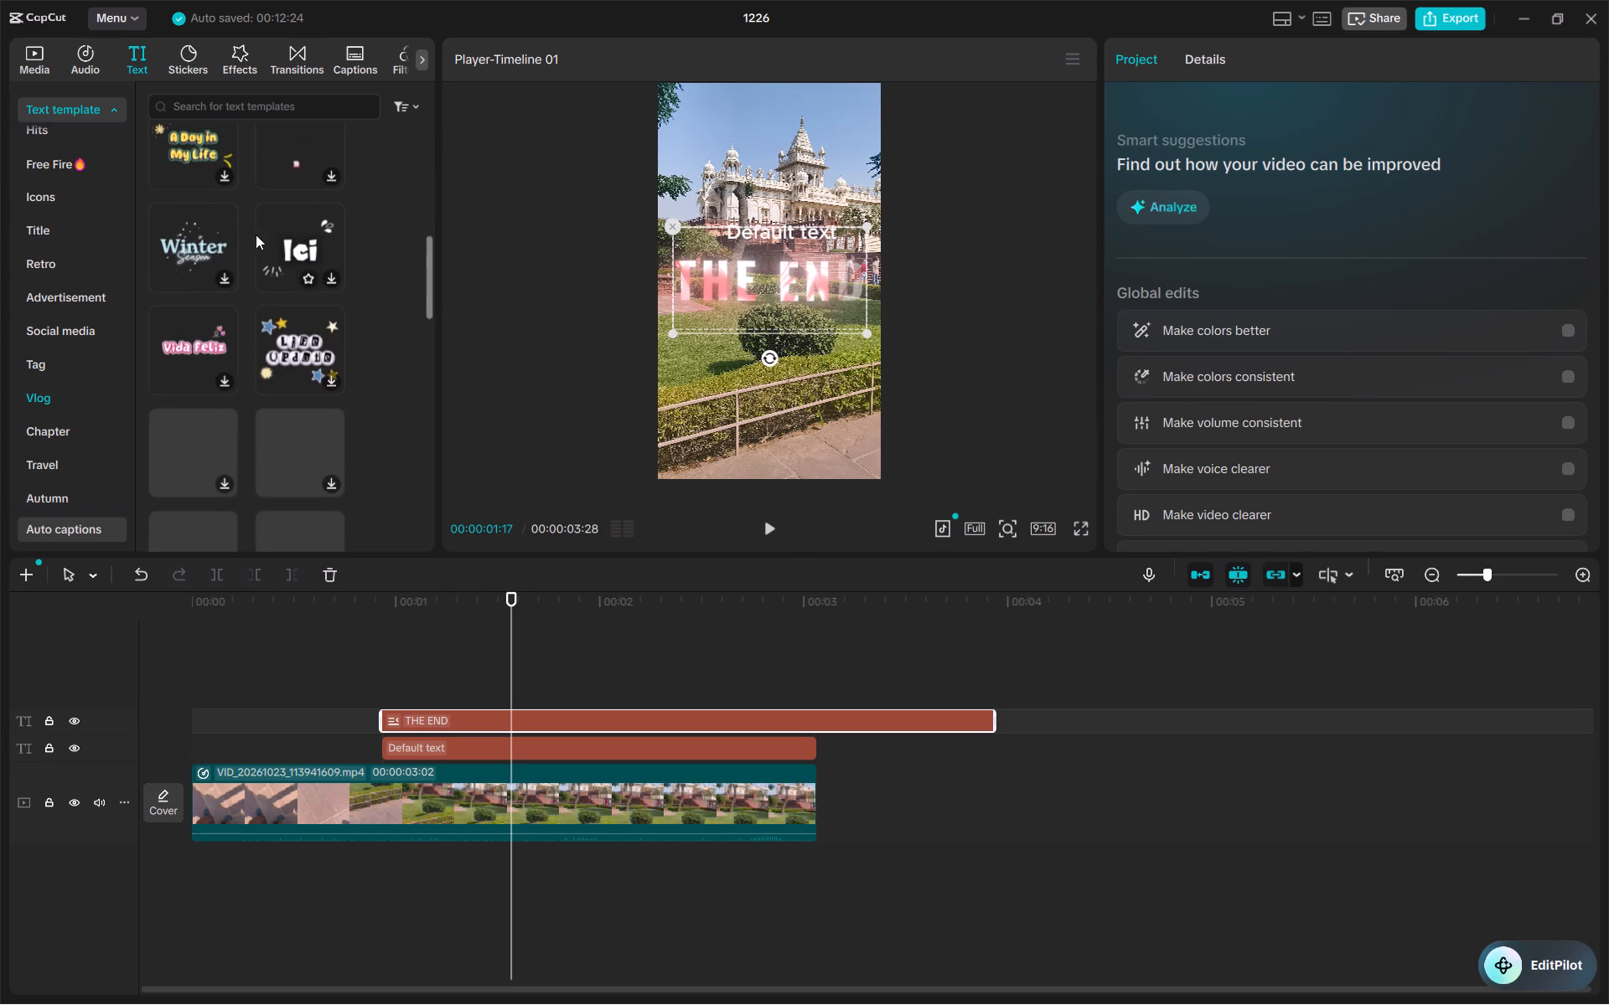
scroll(224, 388, down, 1)
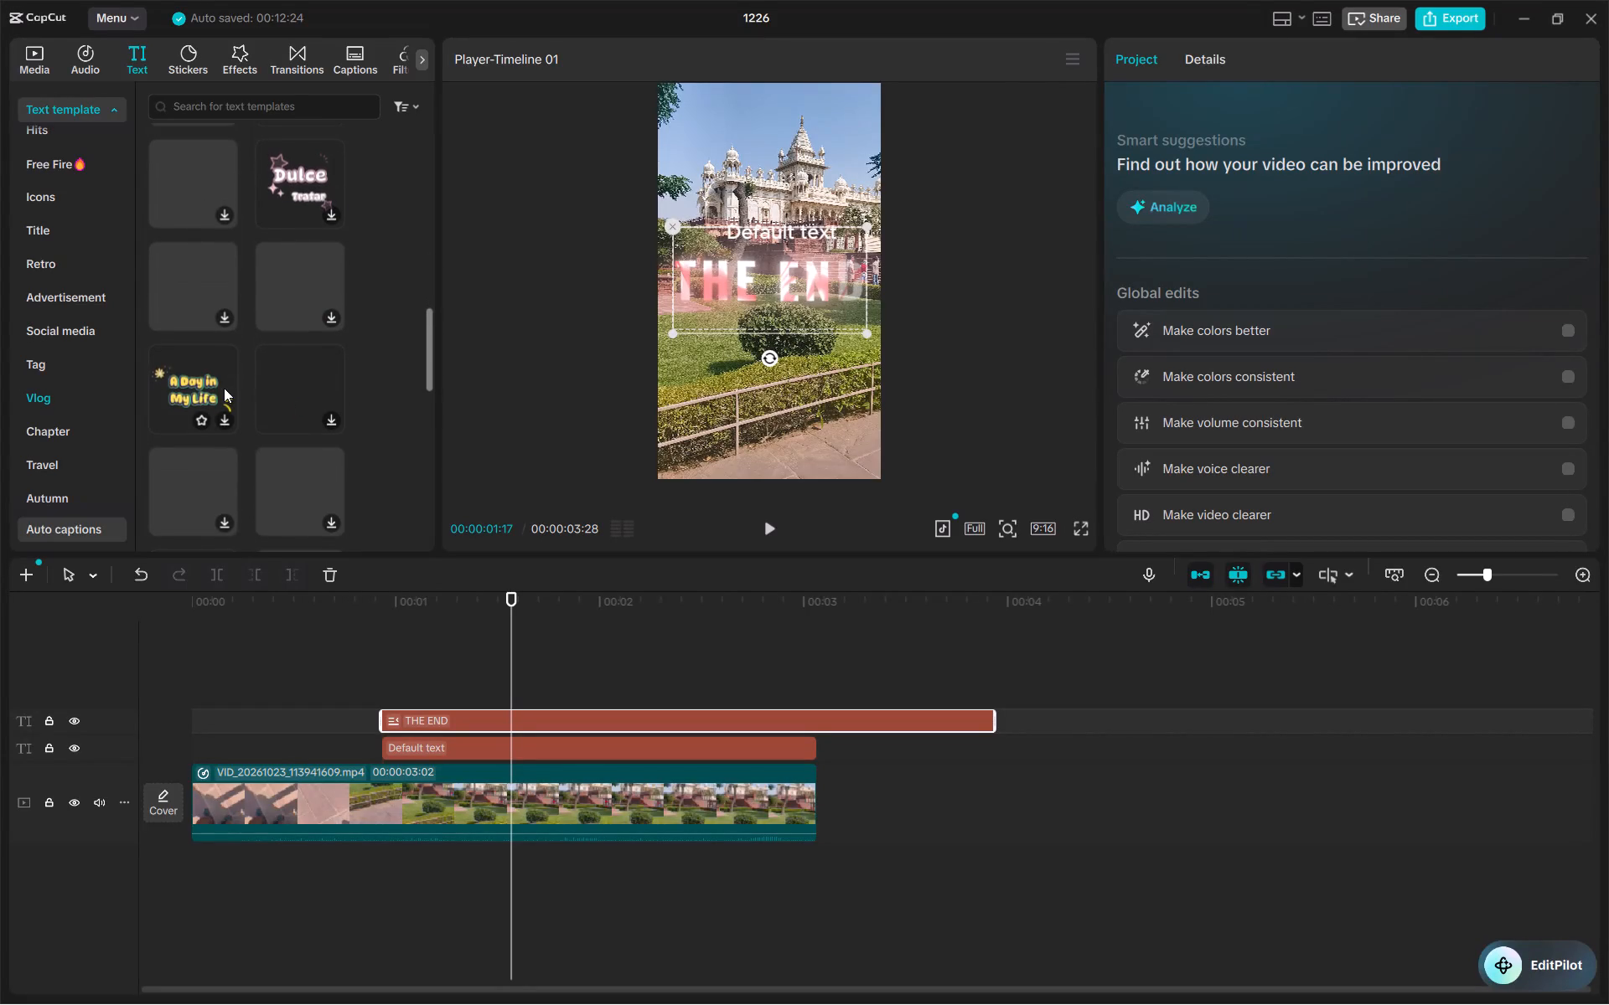
scroll(224, 388, down, 1)
scroll(59, 473, down, 1)
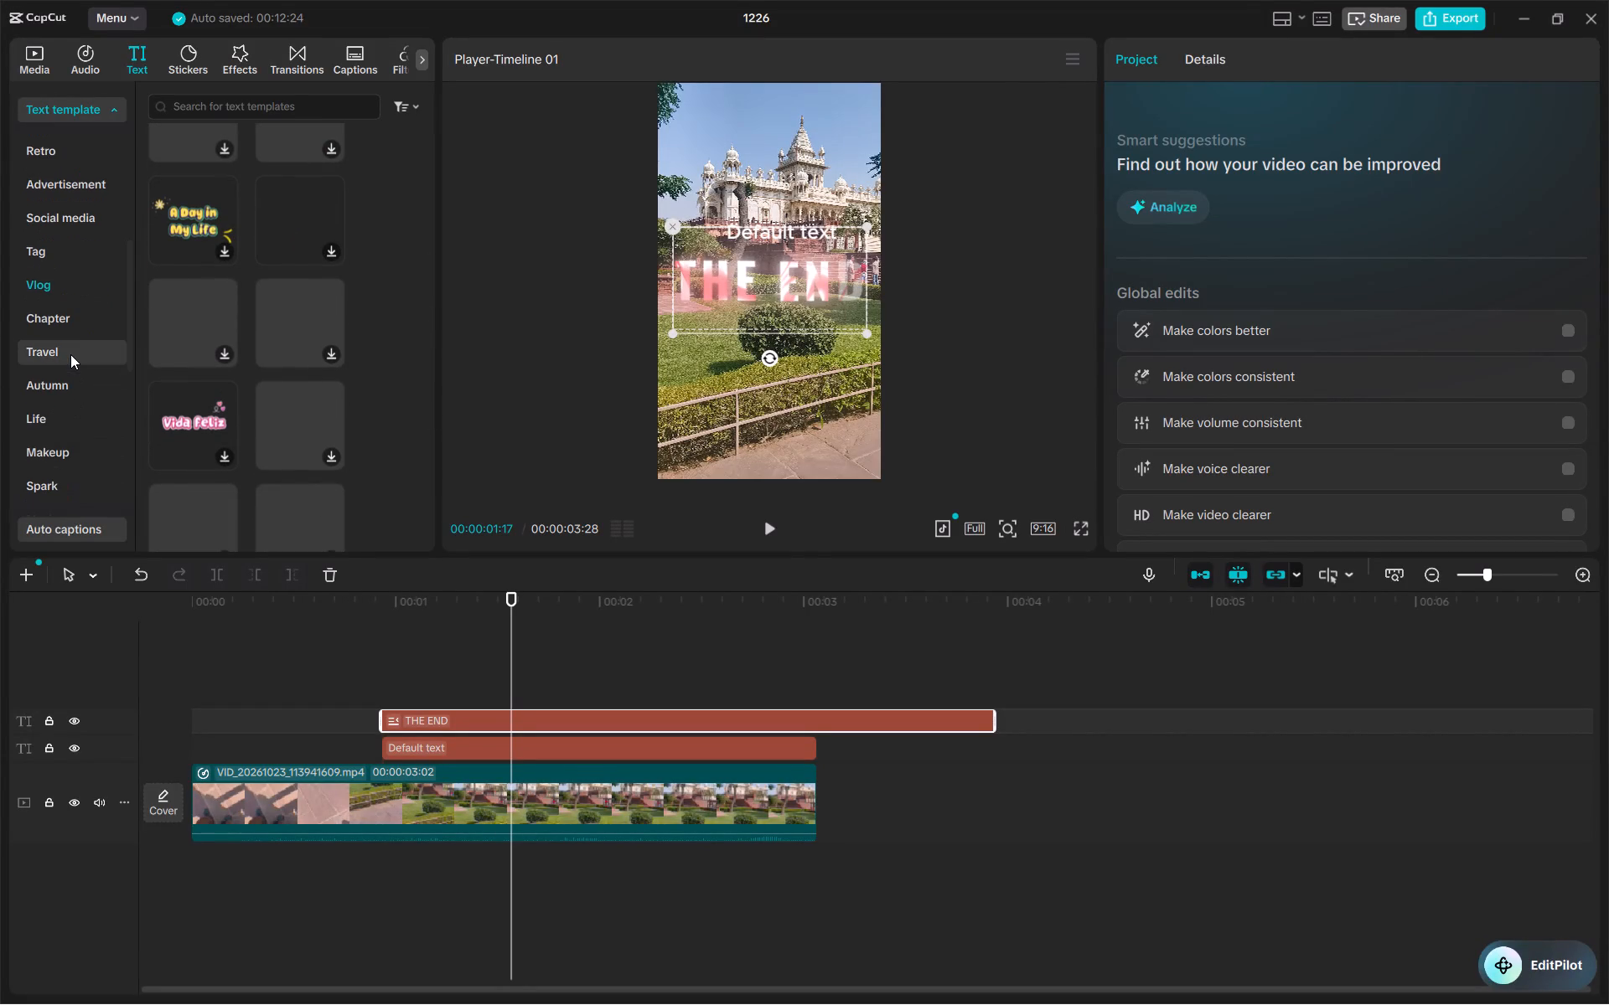
click(70, 354)
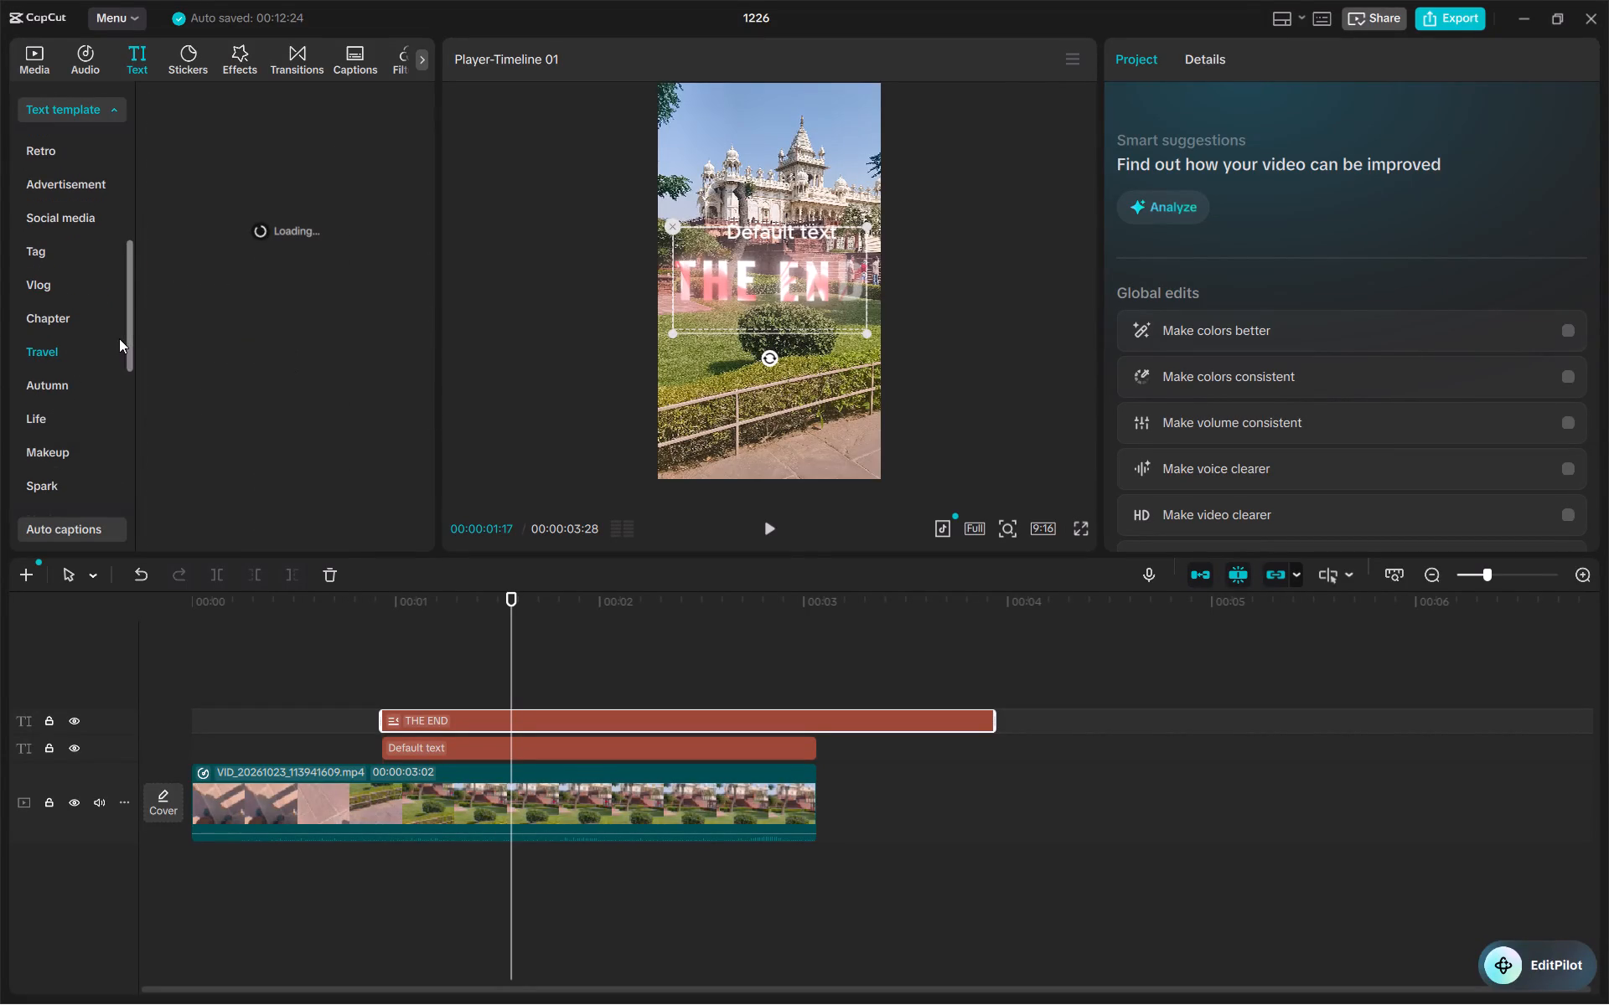
scroll(119, 338, up, 1)
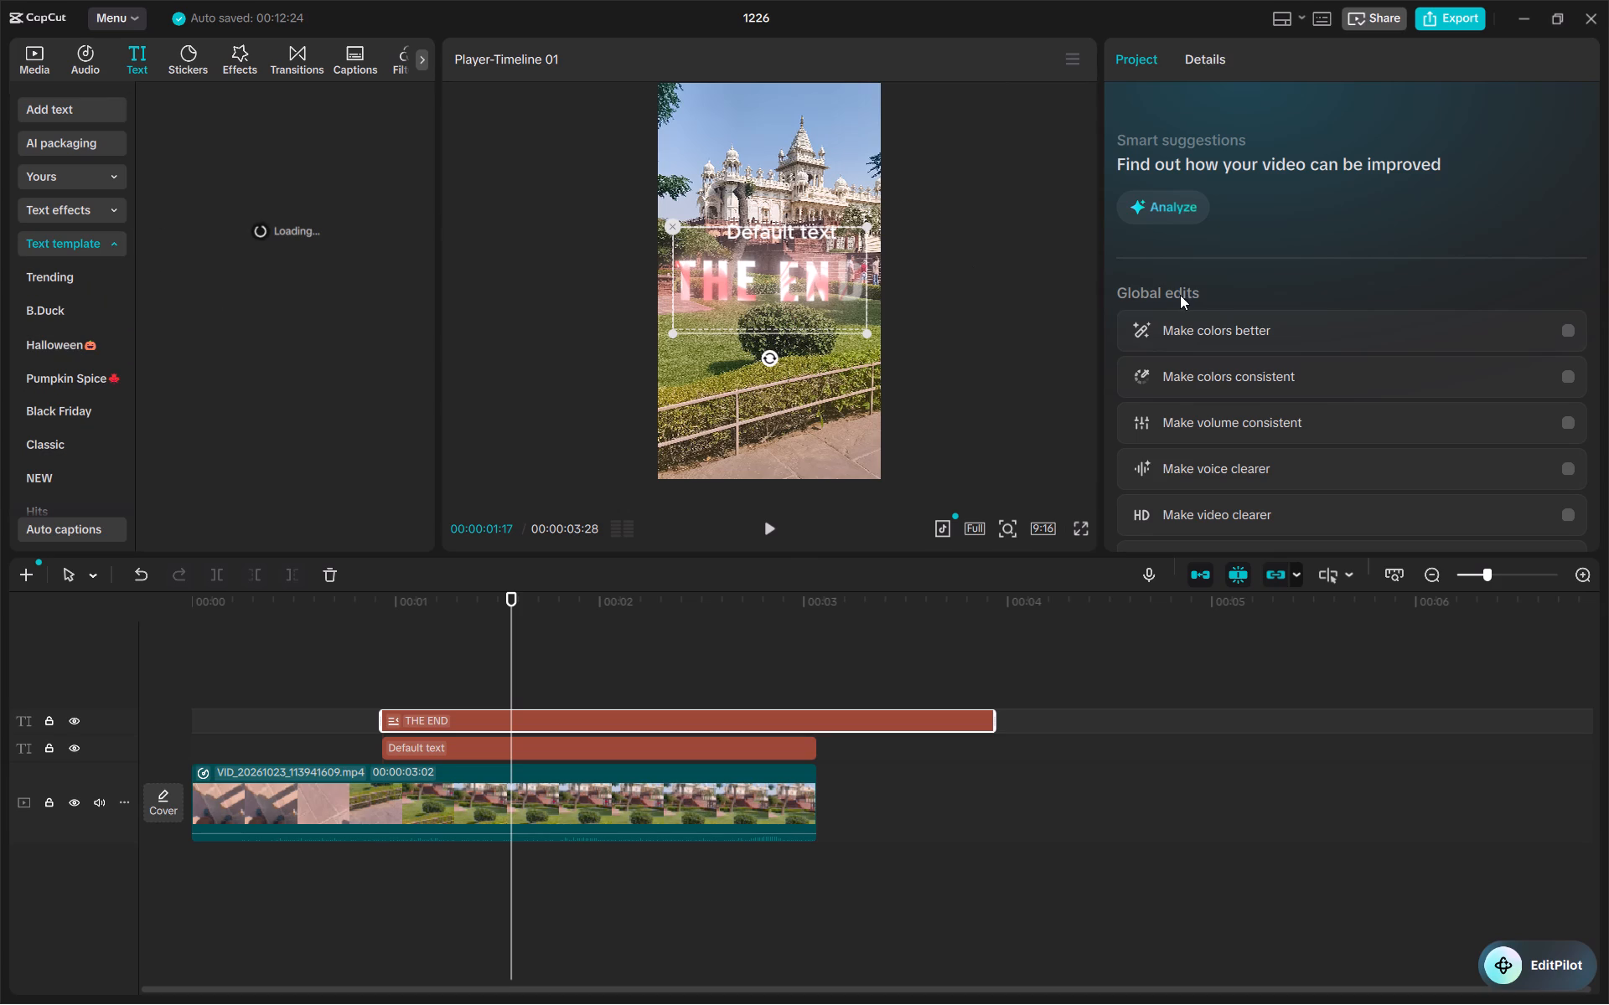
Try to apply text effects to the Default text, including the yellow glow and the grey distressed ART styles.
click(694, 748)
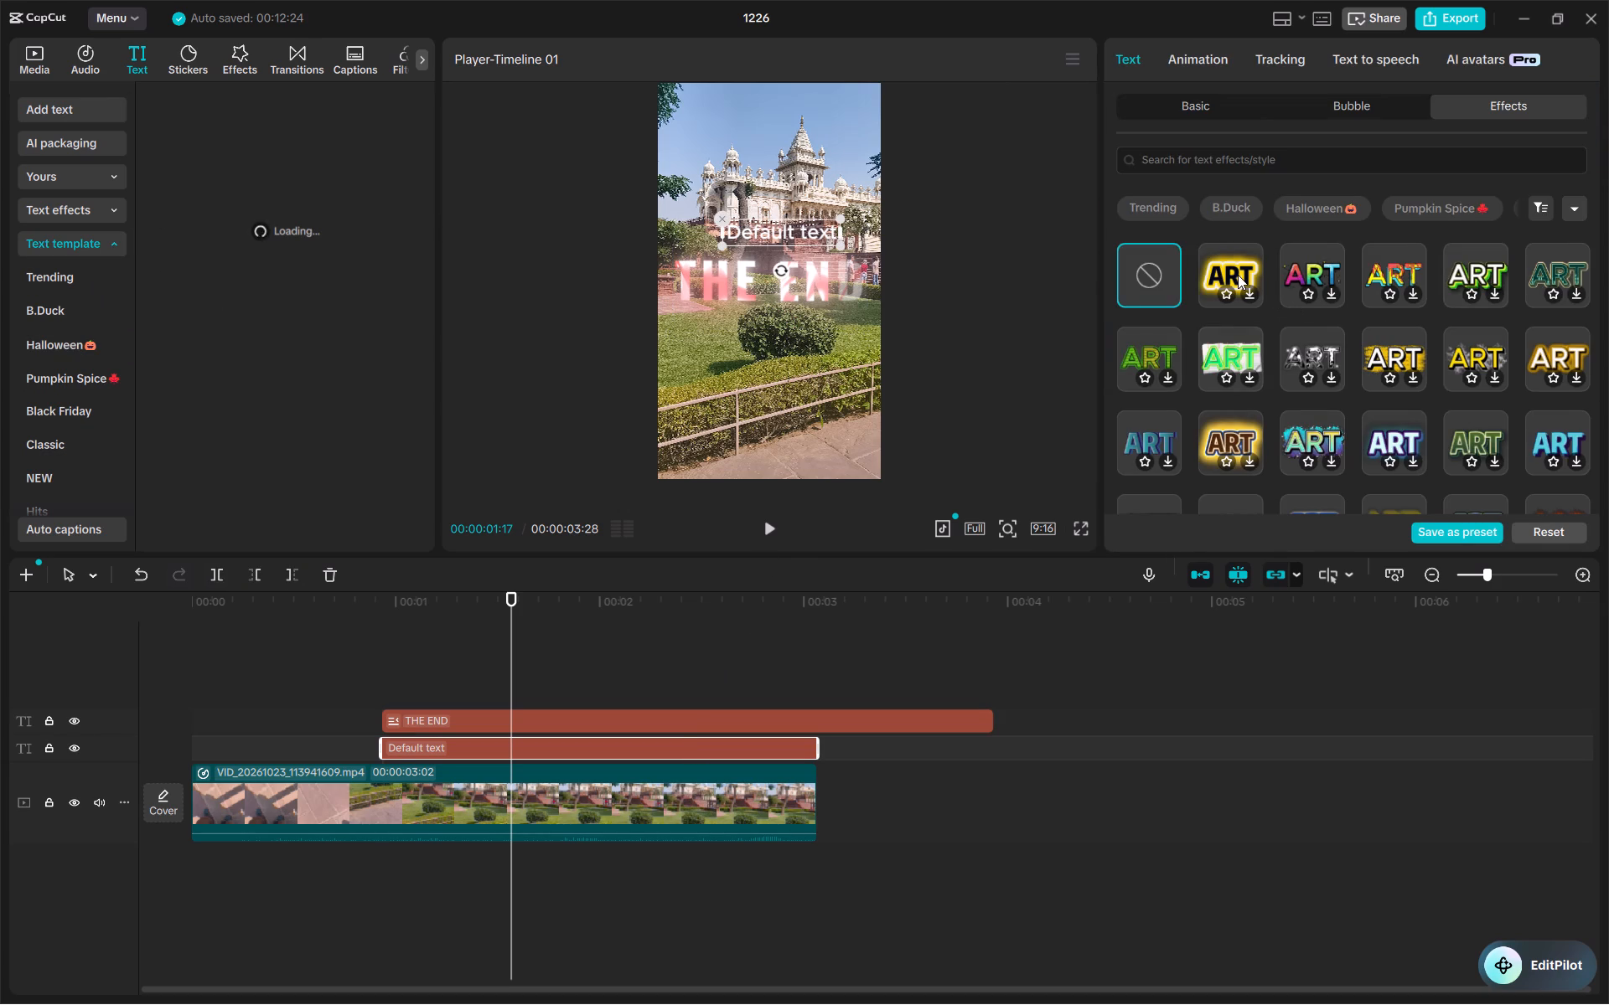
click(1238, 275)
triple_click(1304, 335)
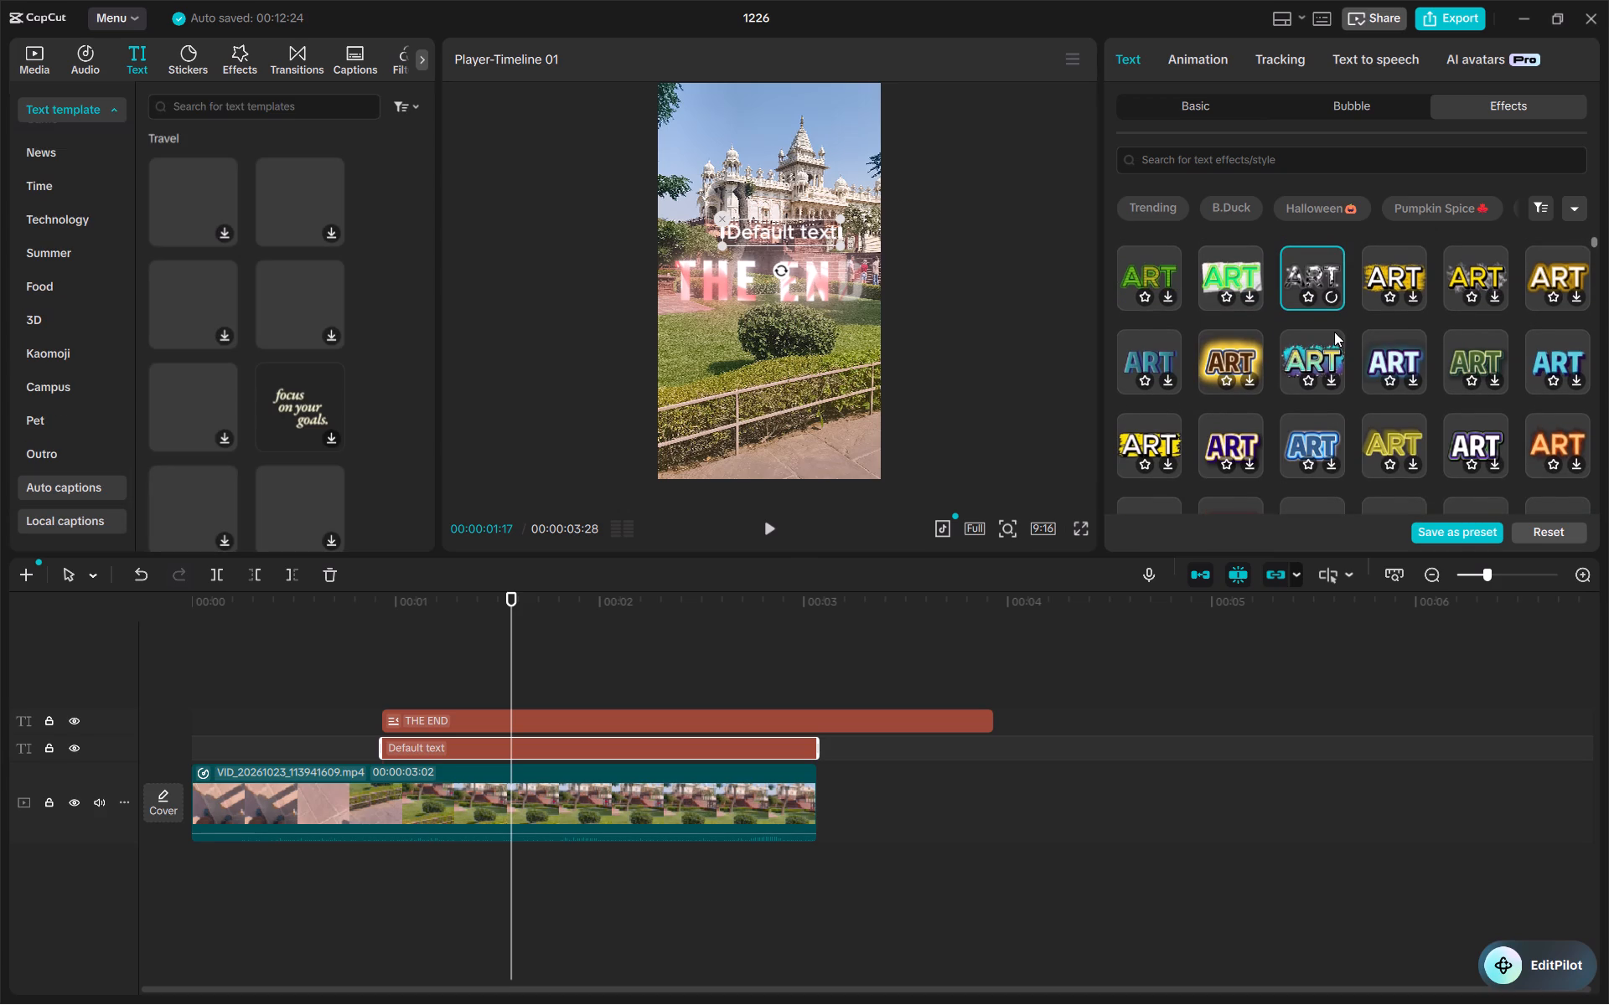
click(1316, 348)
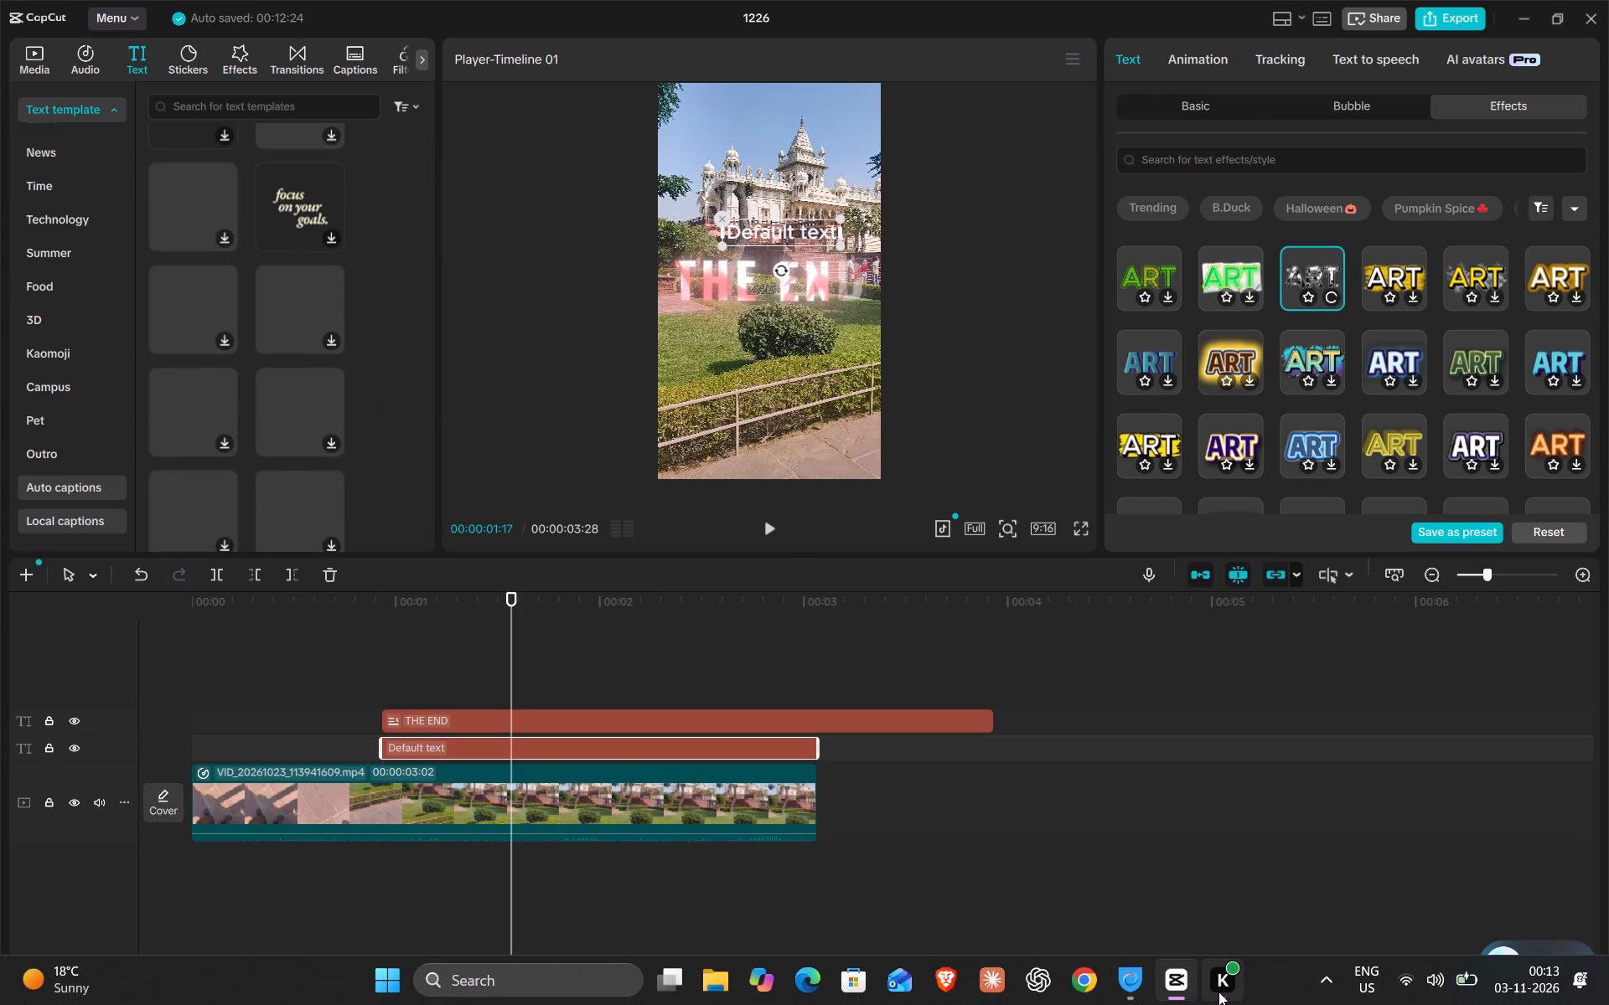
Check the Travel text templates and the computer's Wi-Fi connection in the system quick settings.
scroll(42, 437, down, 1)
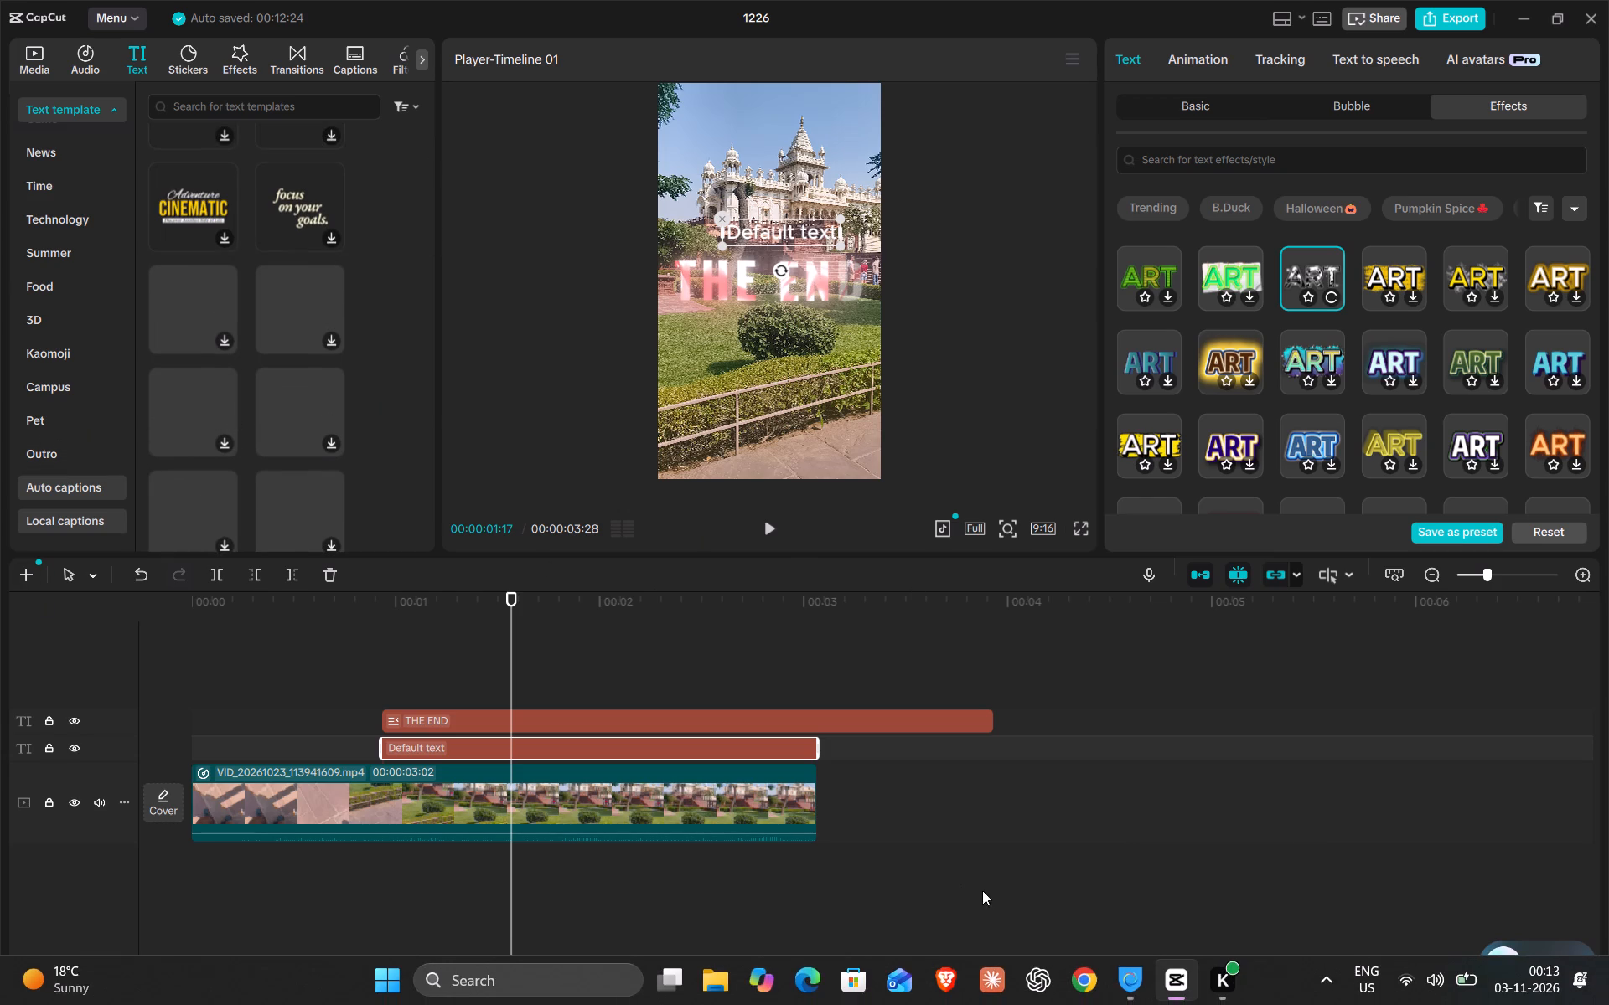
click(1449, 995)
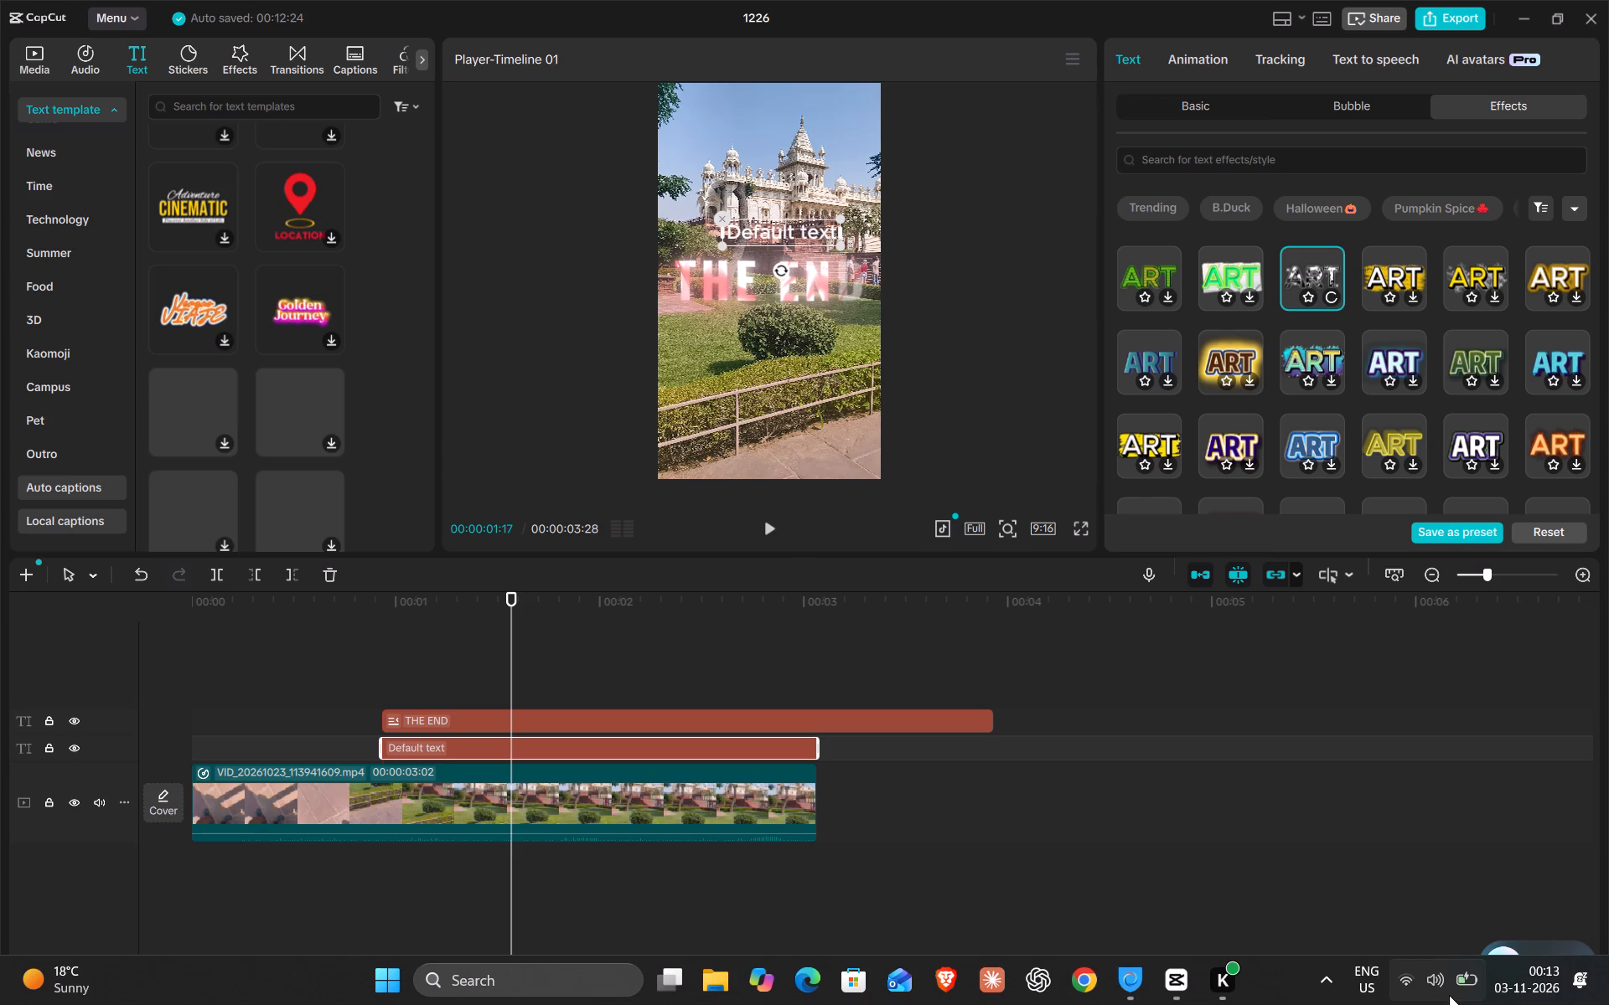
click(1435, 983)
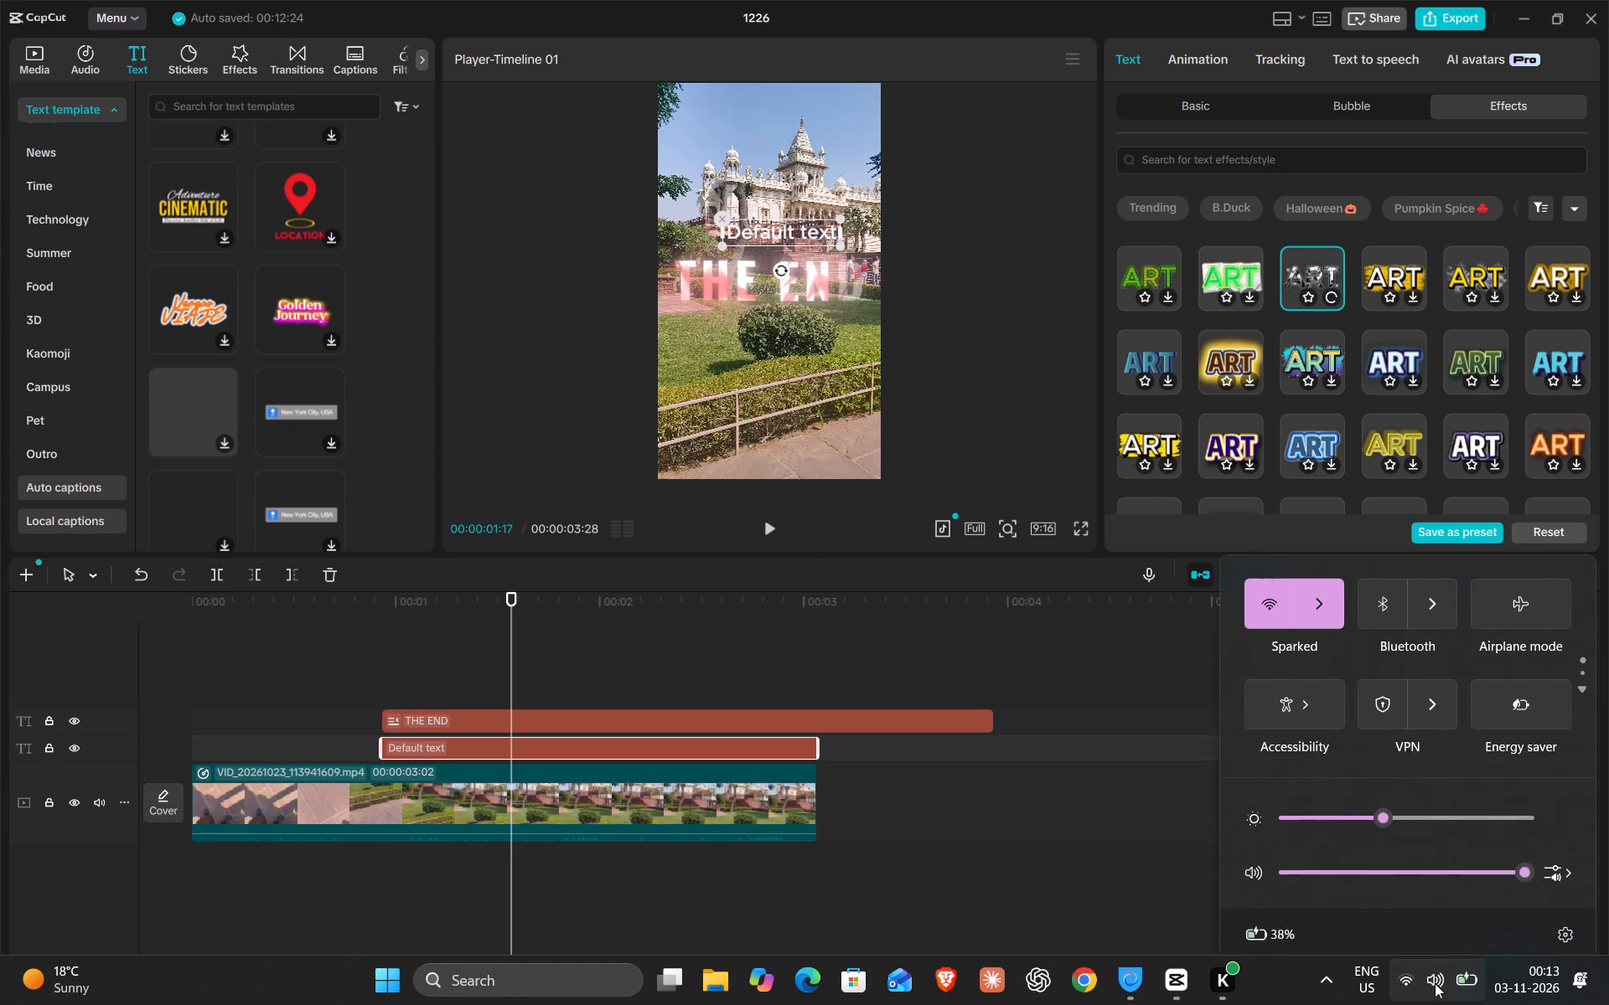
click(995, 667)
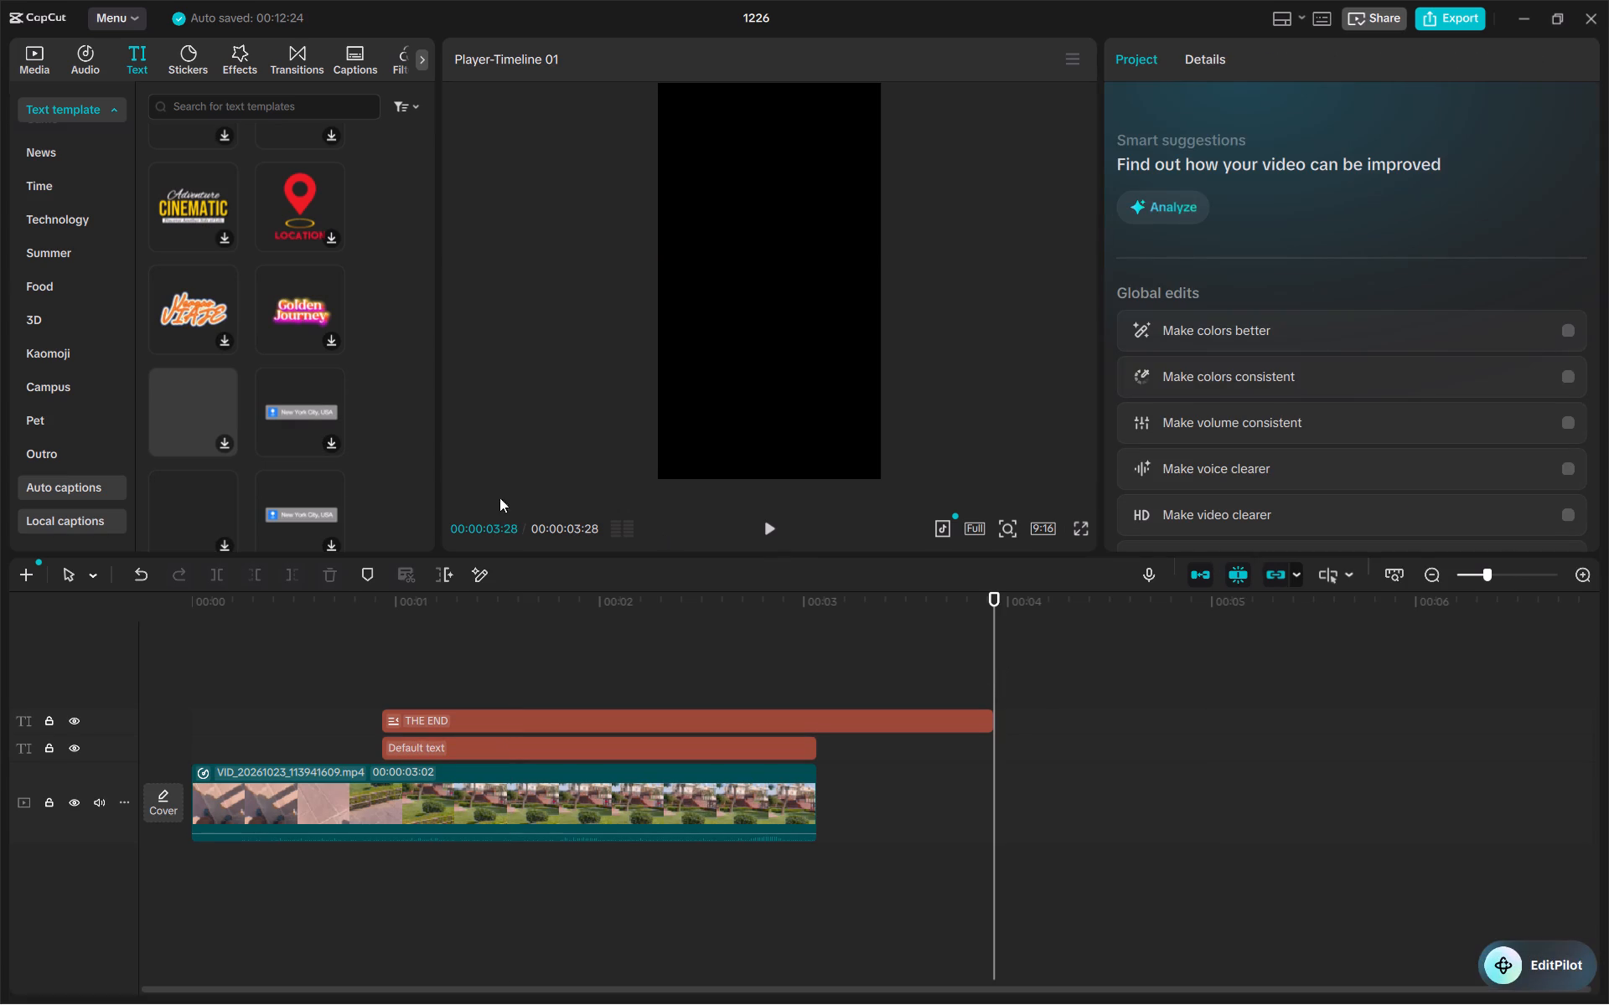
Move the playhead back to 00:00:01:16, over the clip's monument view.
drag(996, 618, 973, 618)
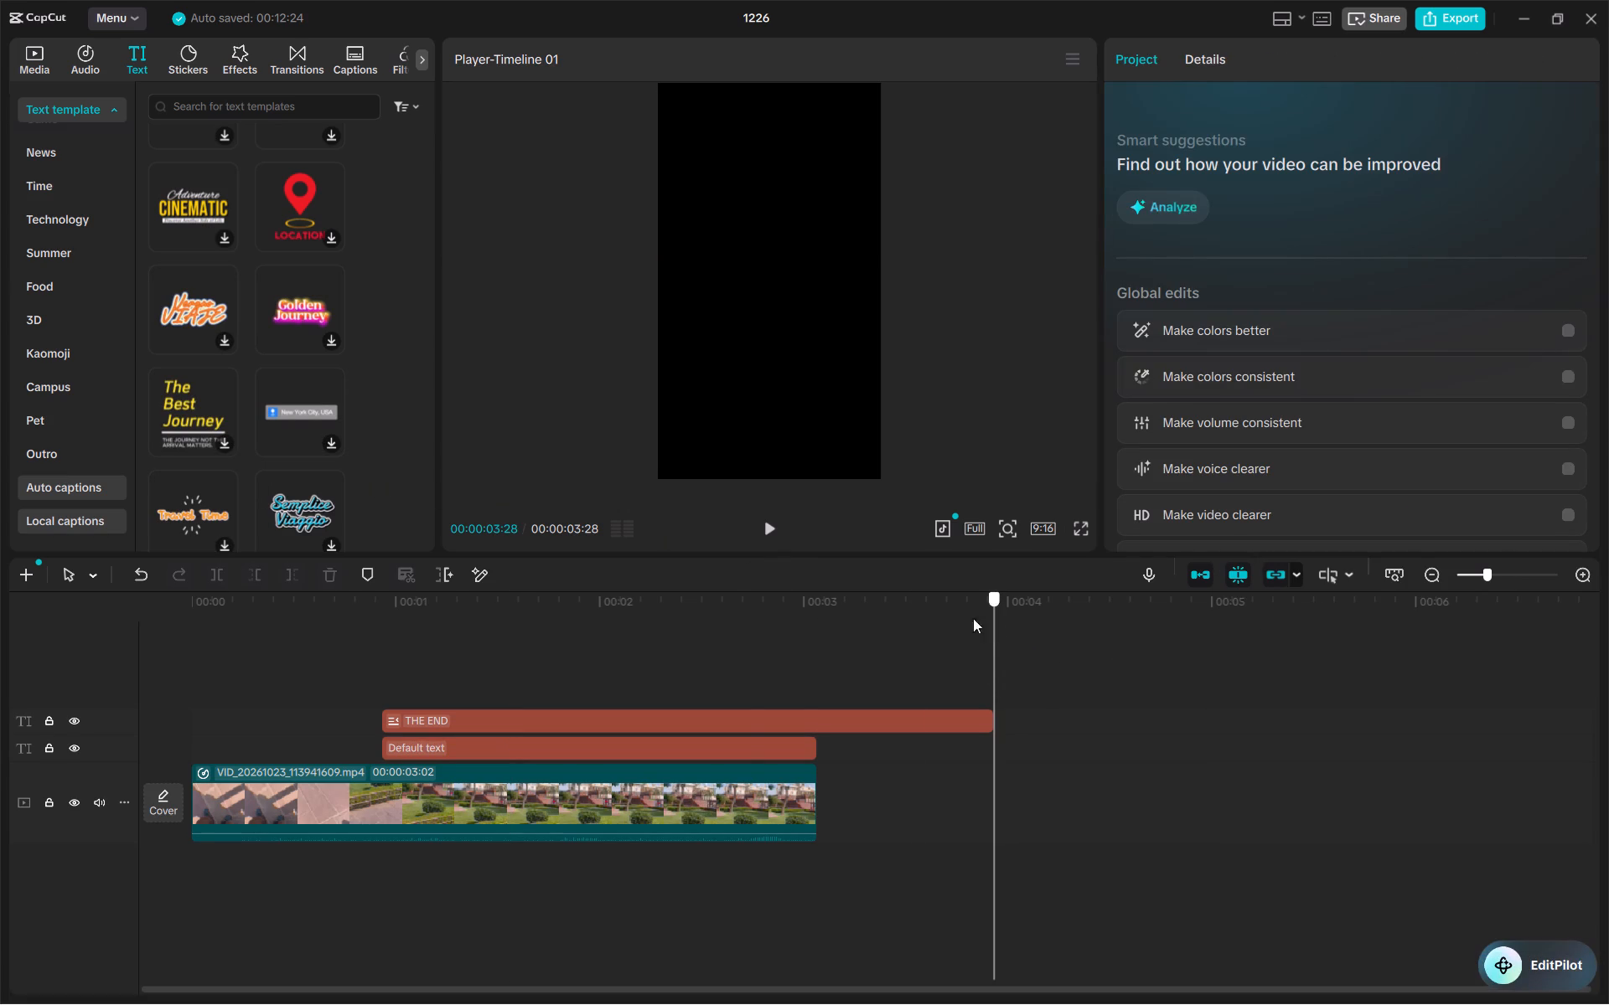
drag(973, 618, 503, 621)
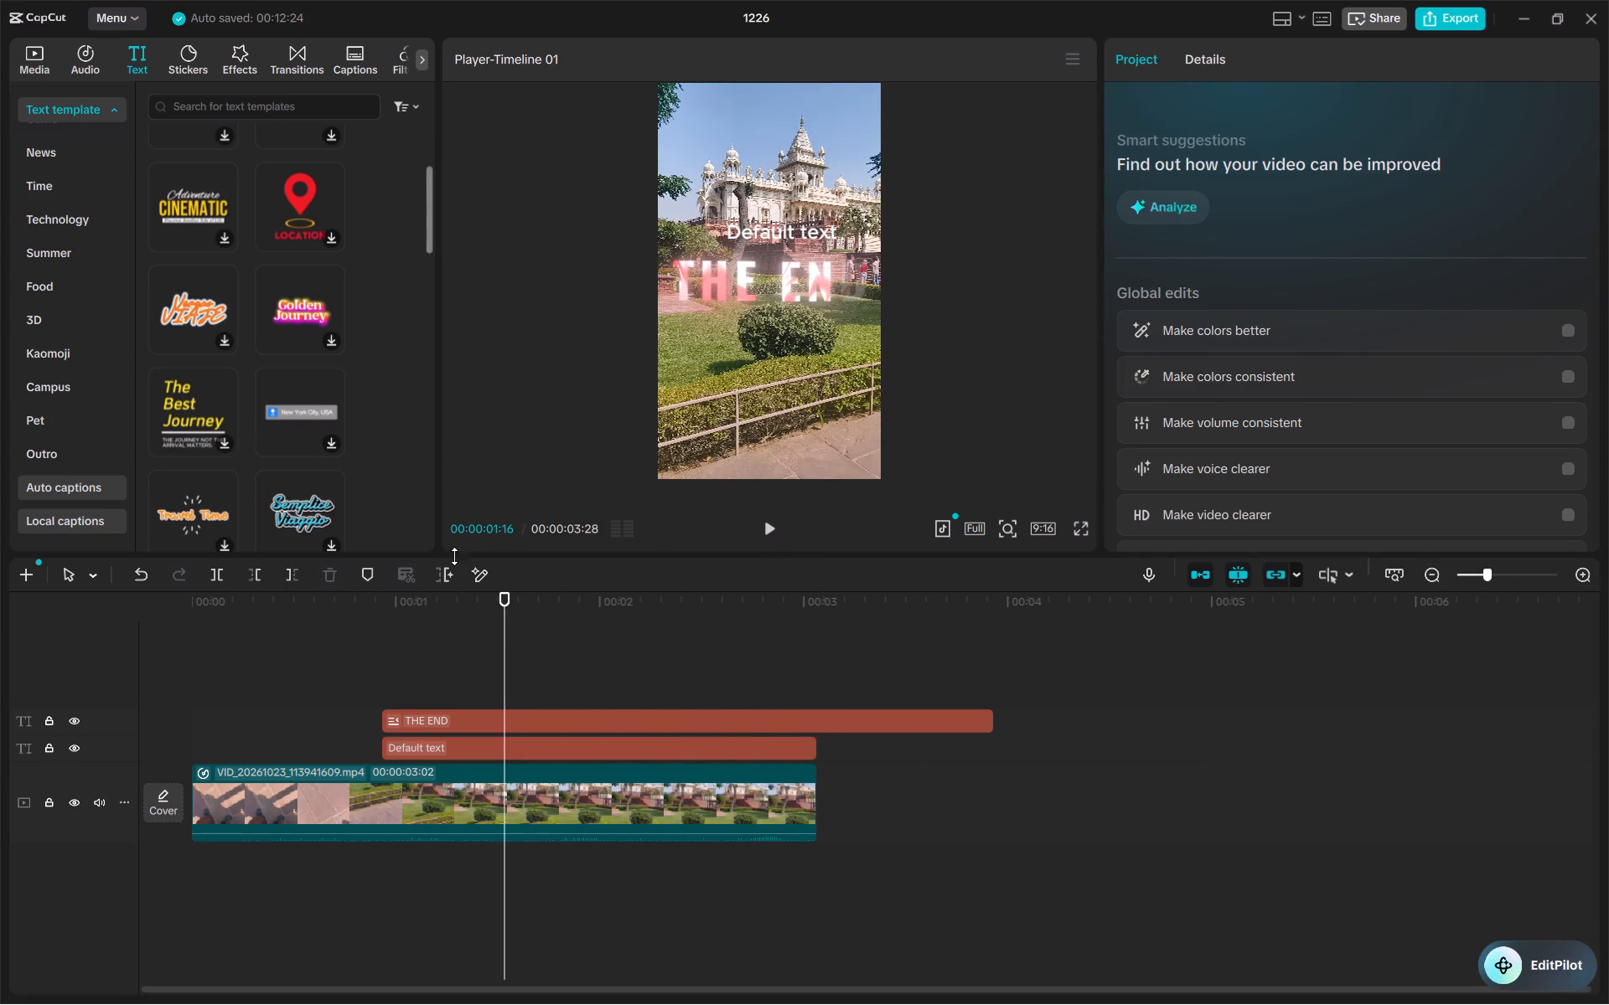
Scrub the playhead across the THE END title to preview its entrance animation, stopping at 00:00:01:27.
drag(504, 600, 455, 571)
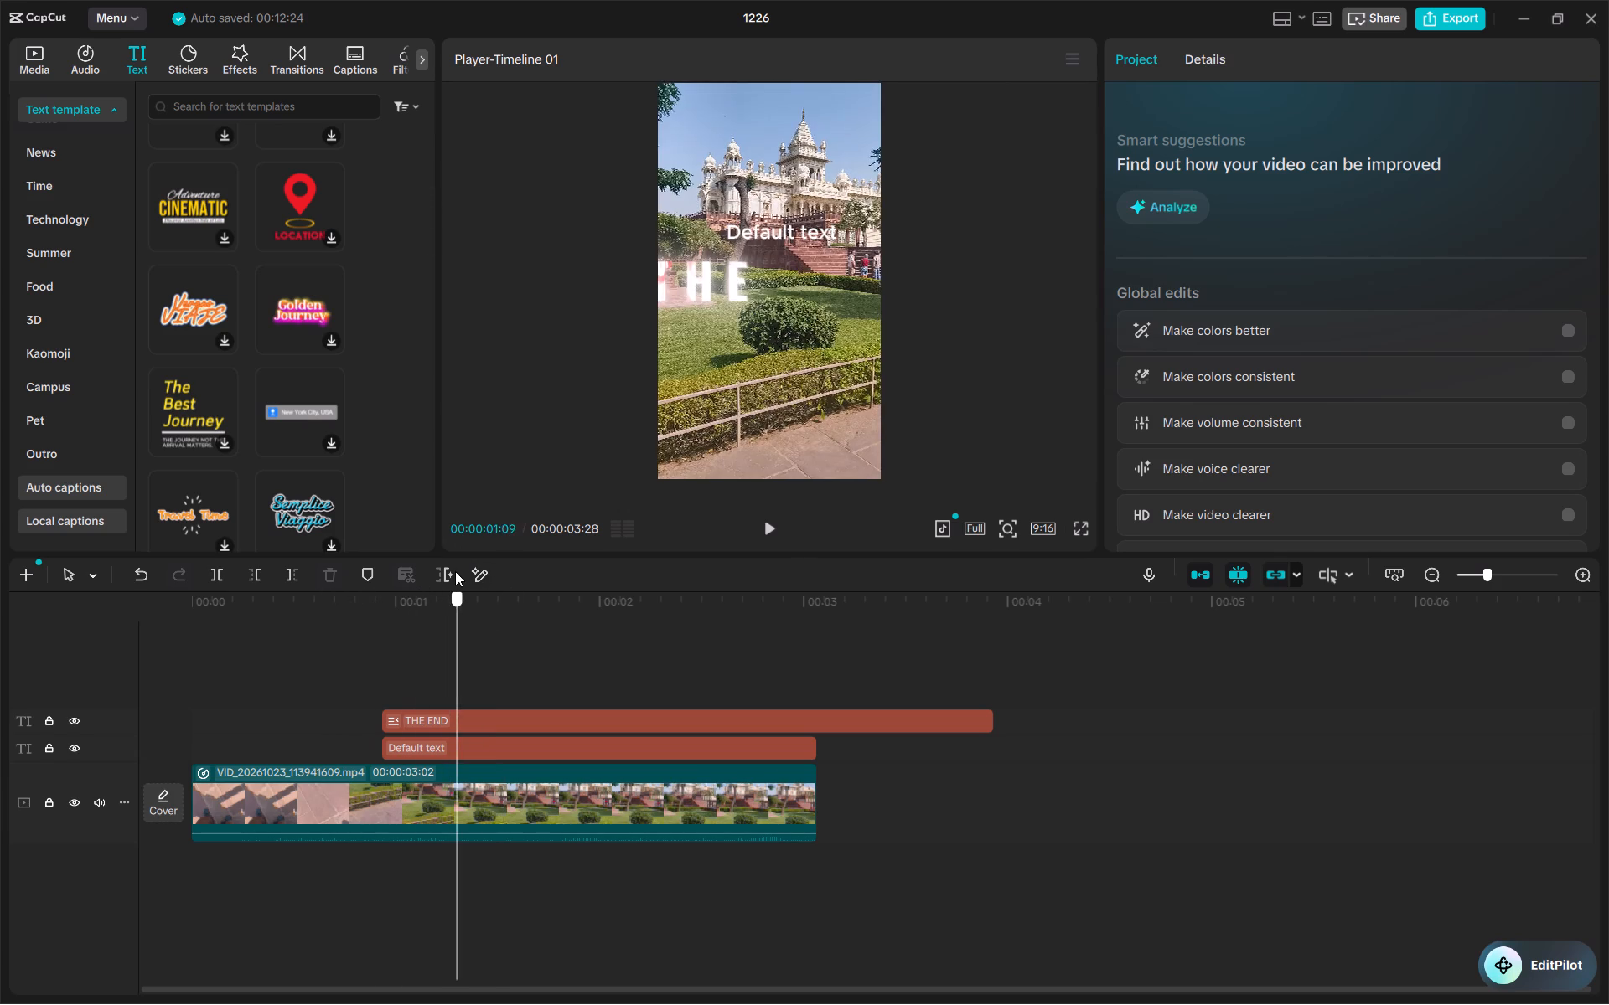
drag(455, 571, 580, 564)
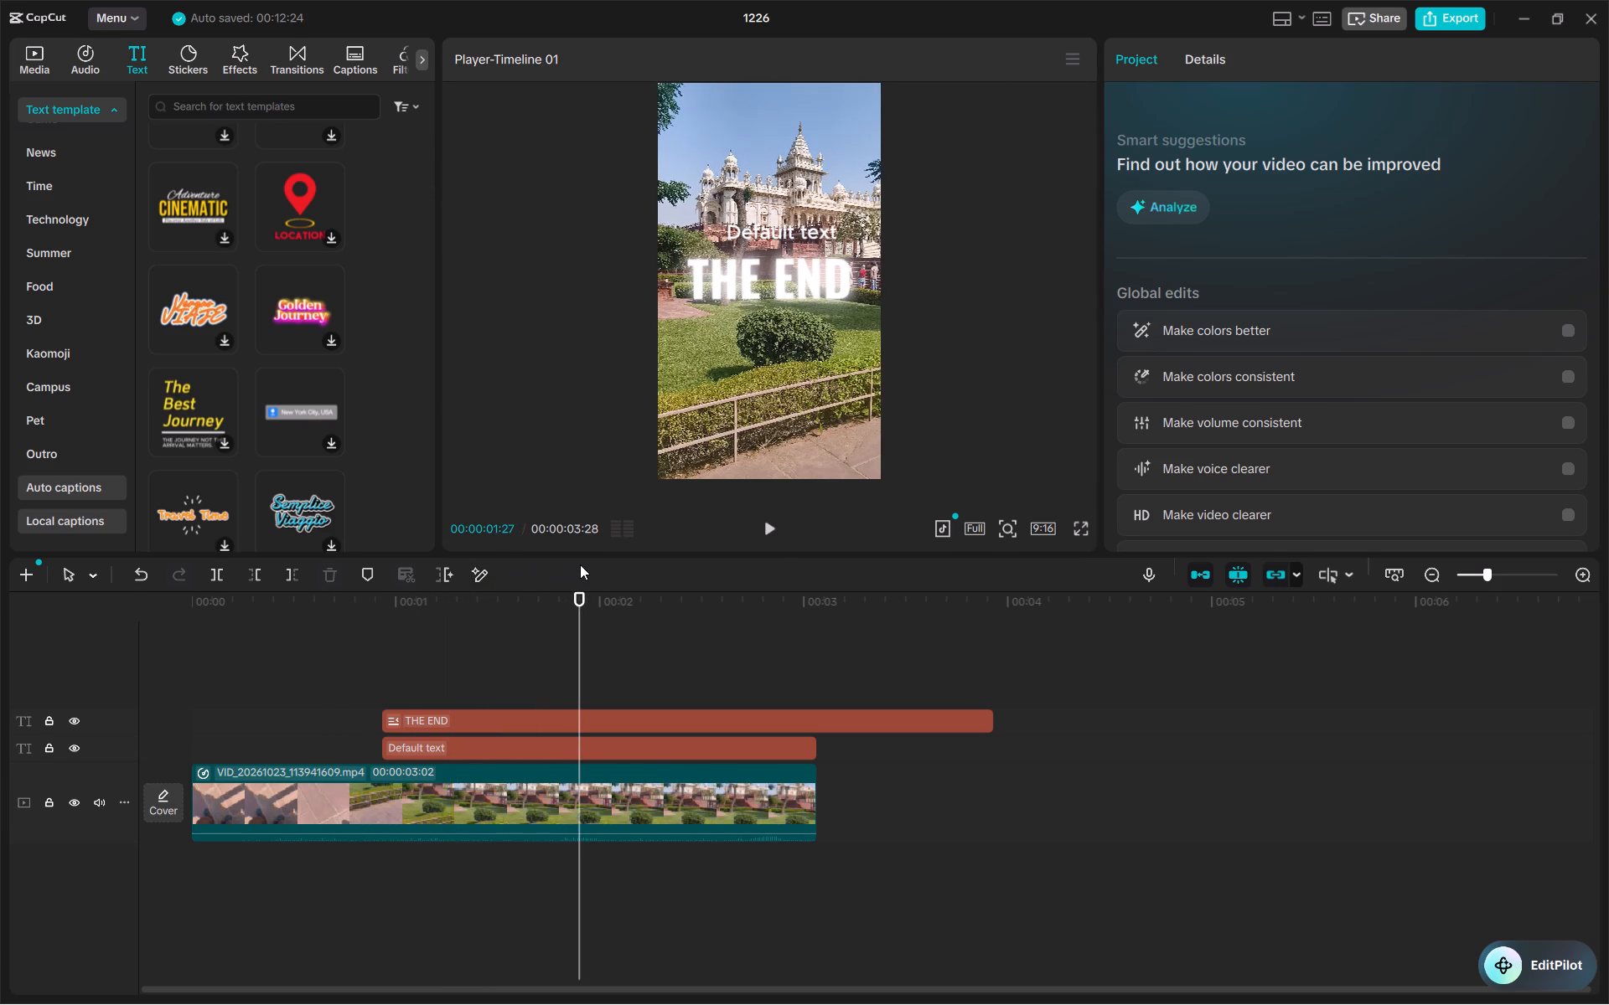
Look through the Travel and Food text templates for a suitable title style.
scroll(189, 409, up, 5)
scroll(189, 409, right, 1)
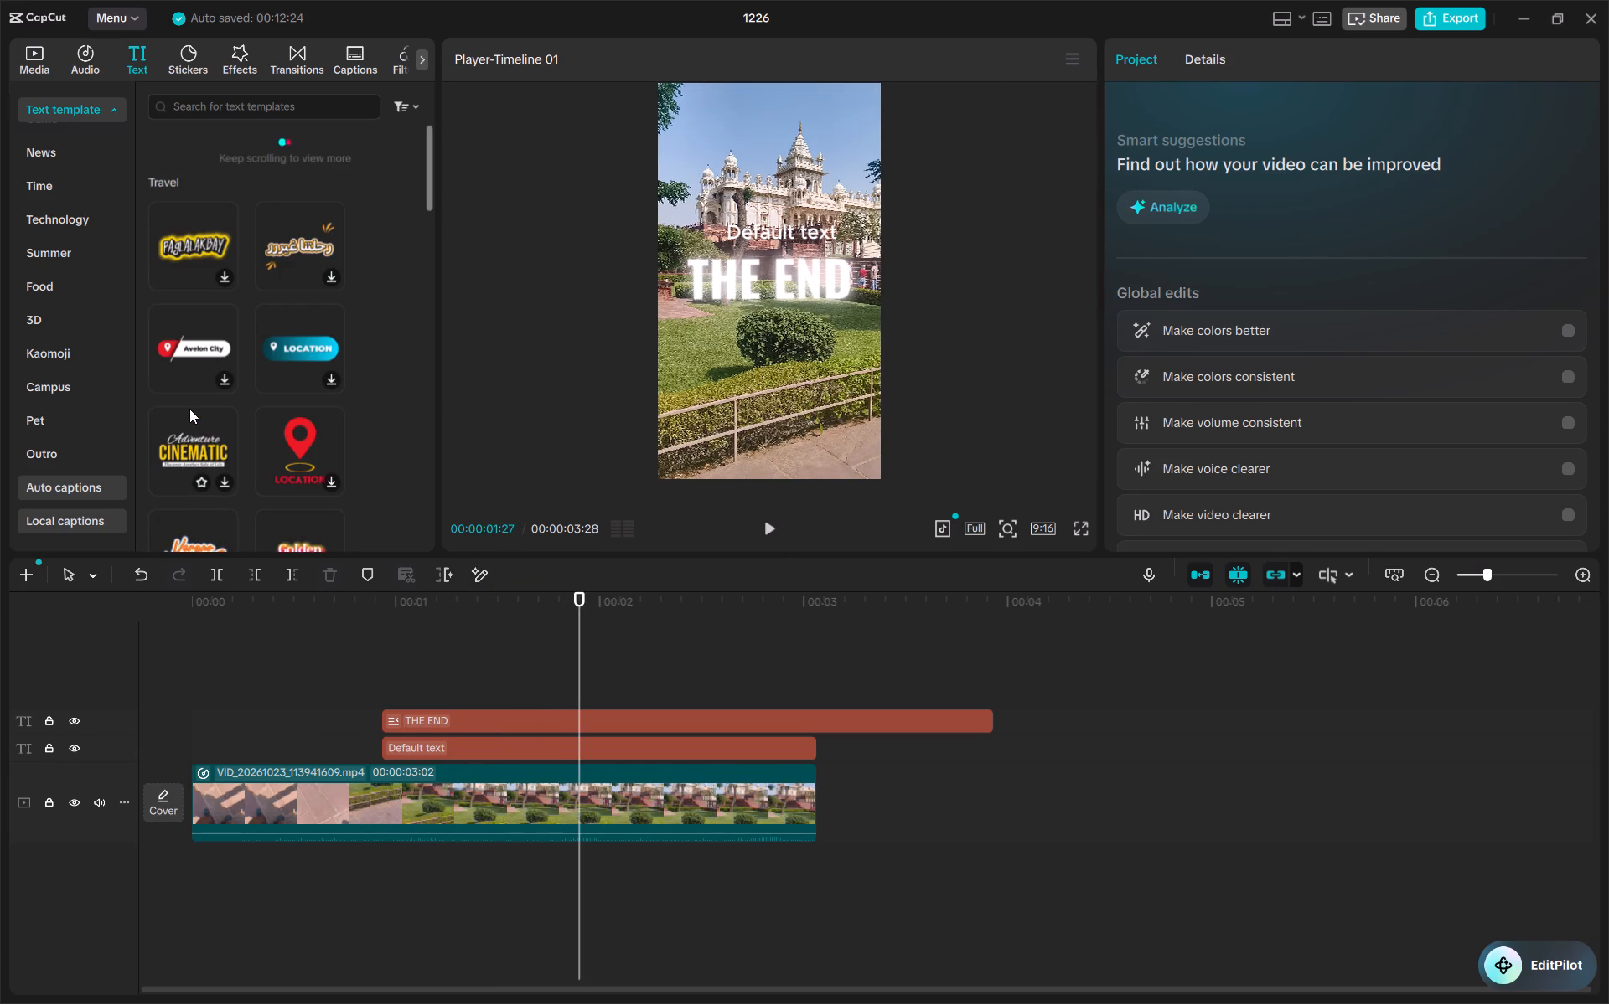
click(60, 284)
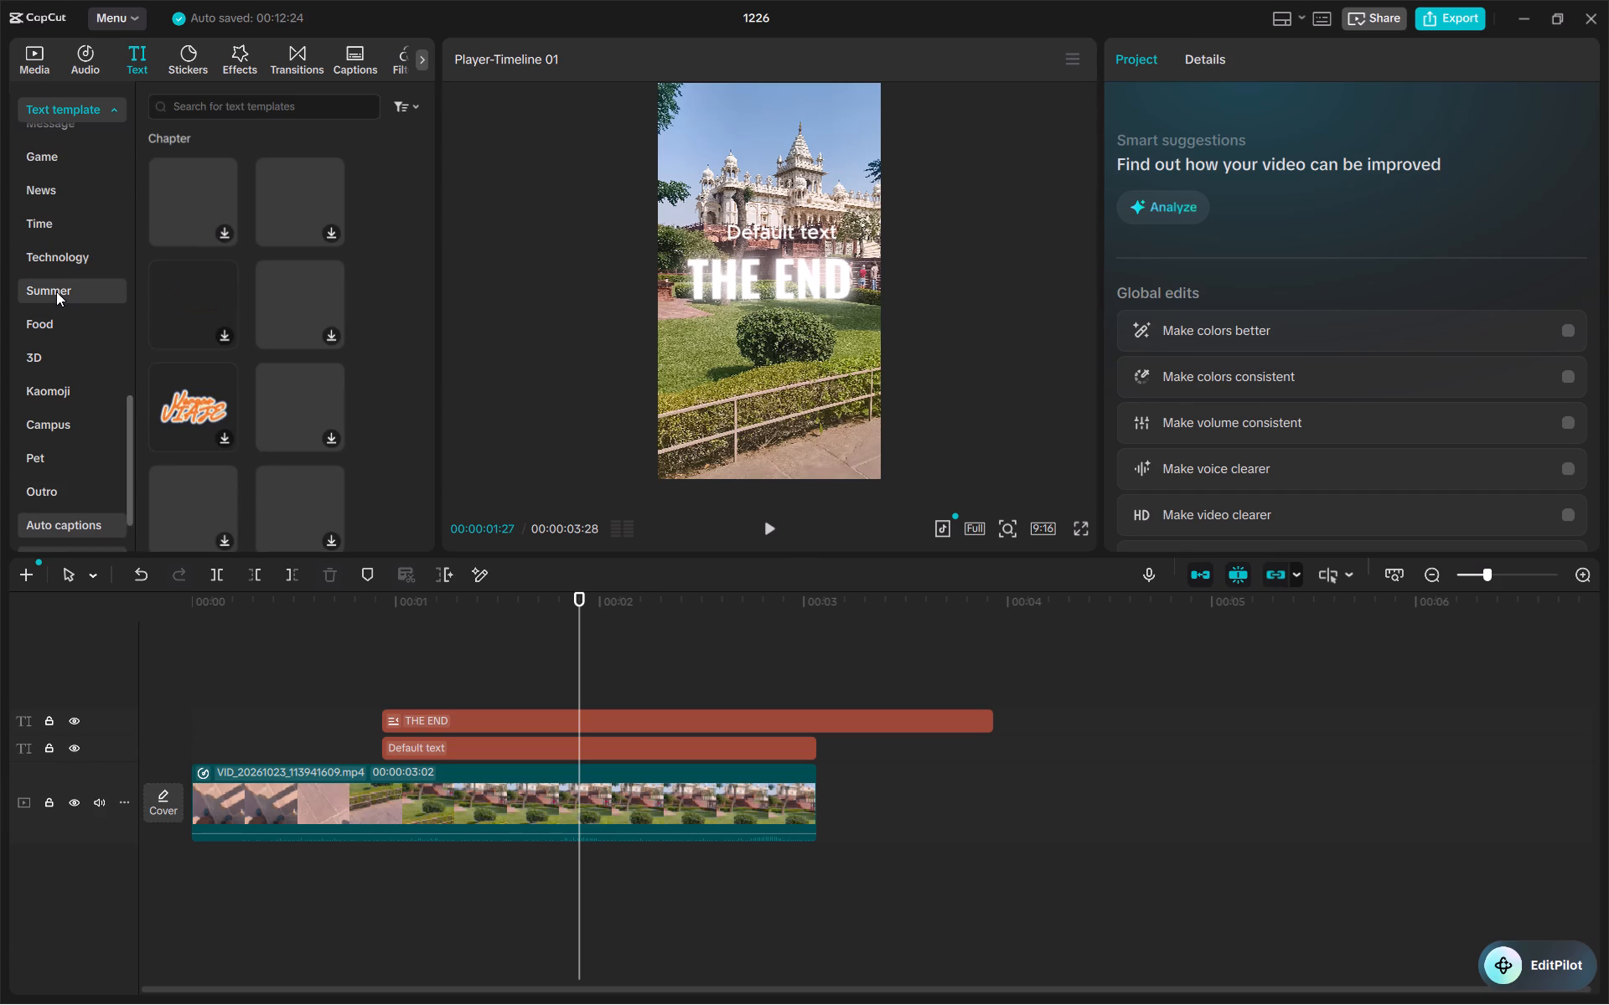
scroll(63, 279, up, 1)
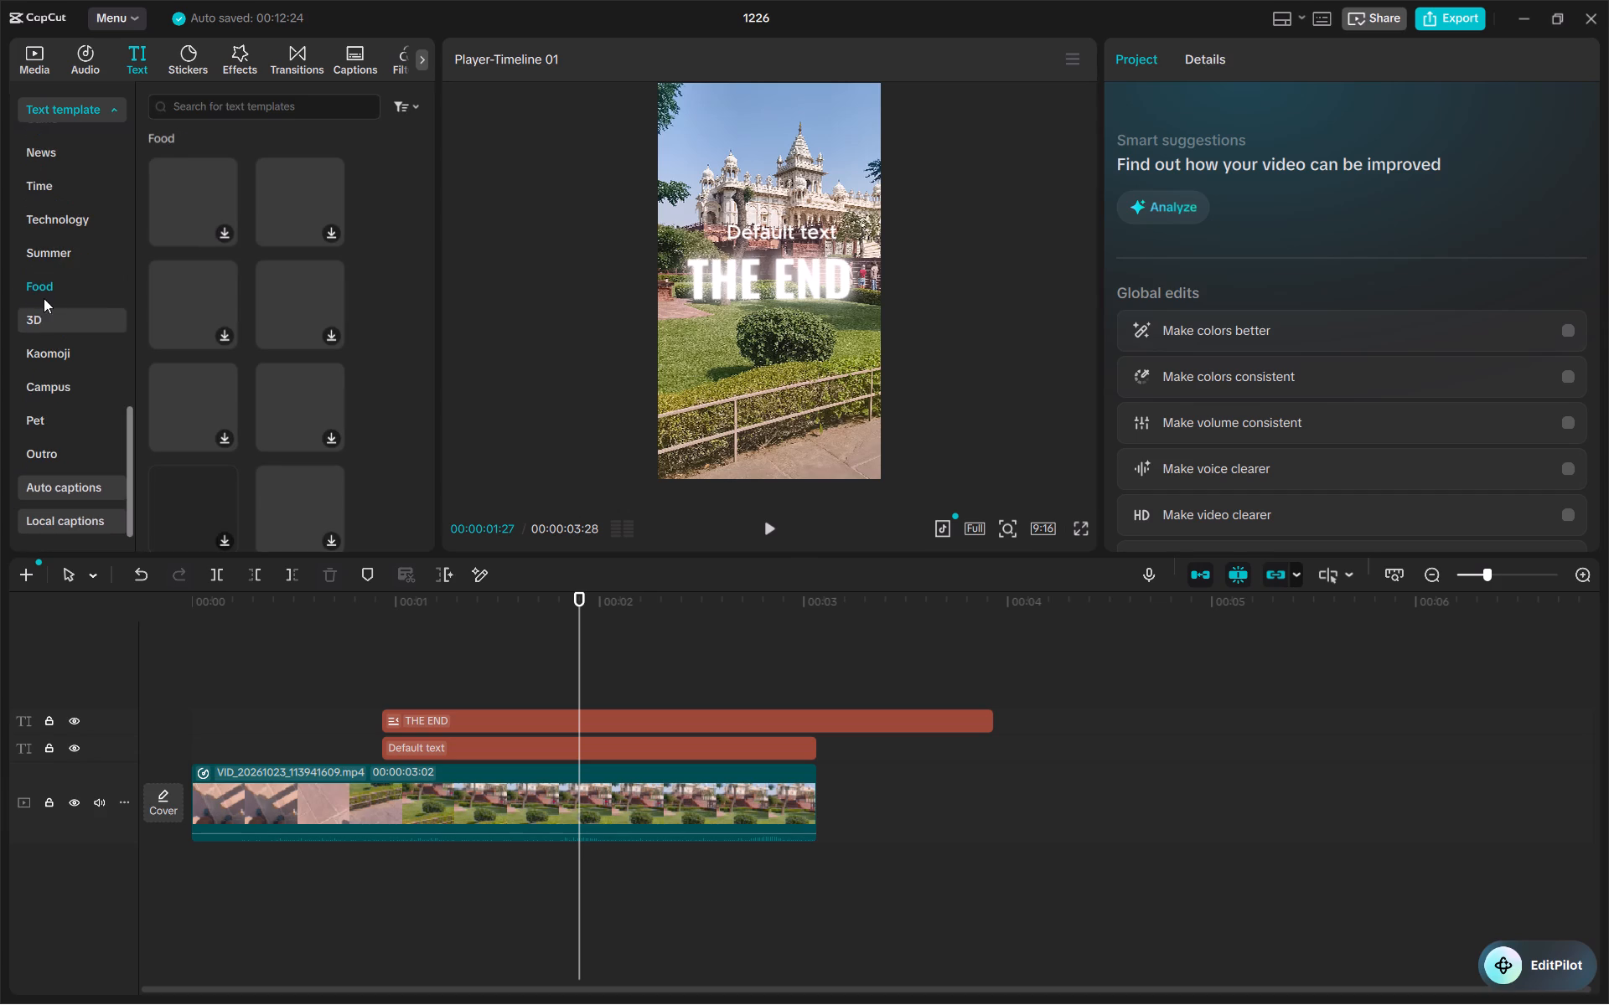
scroll(59, 231, up, 5)
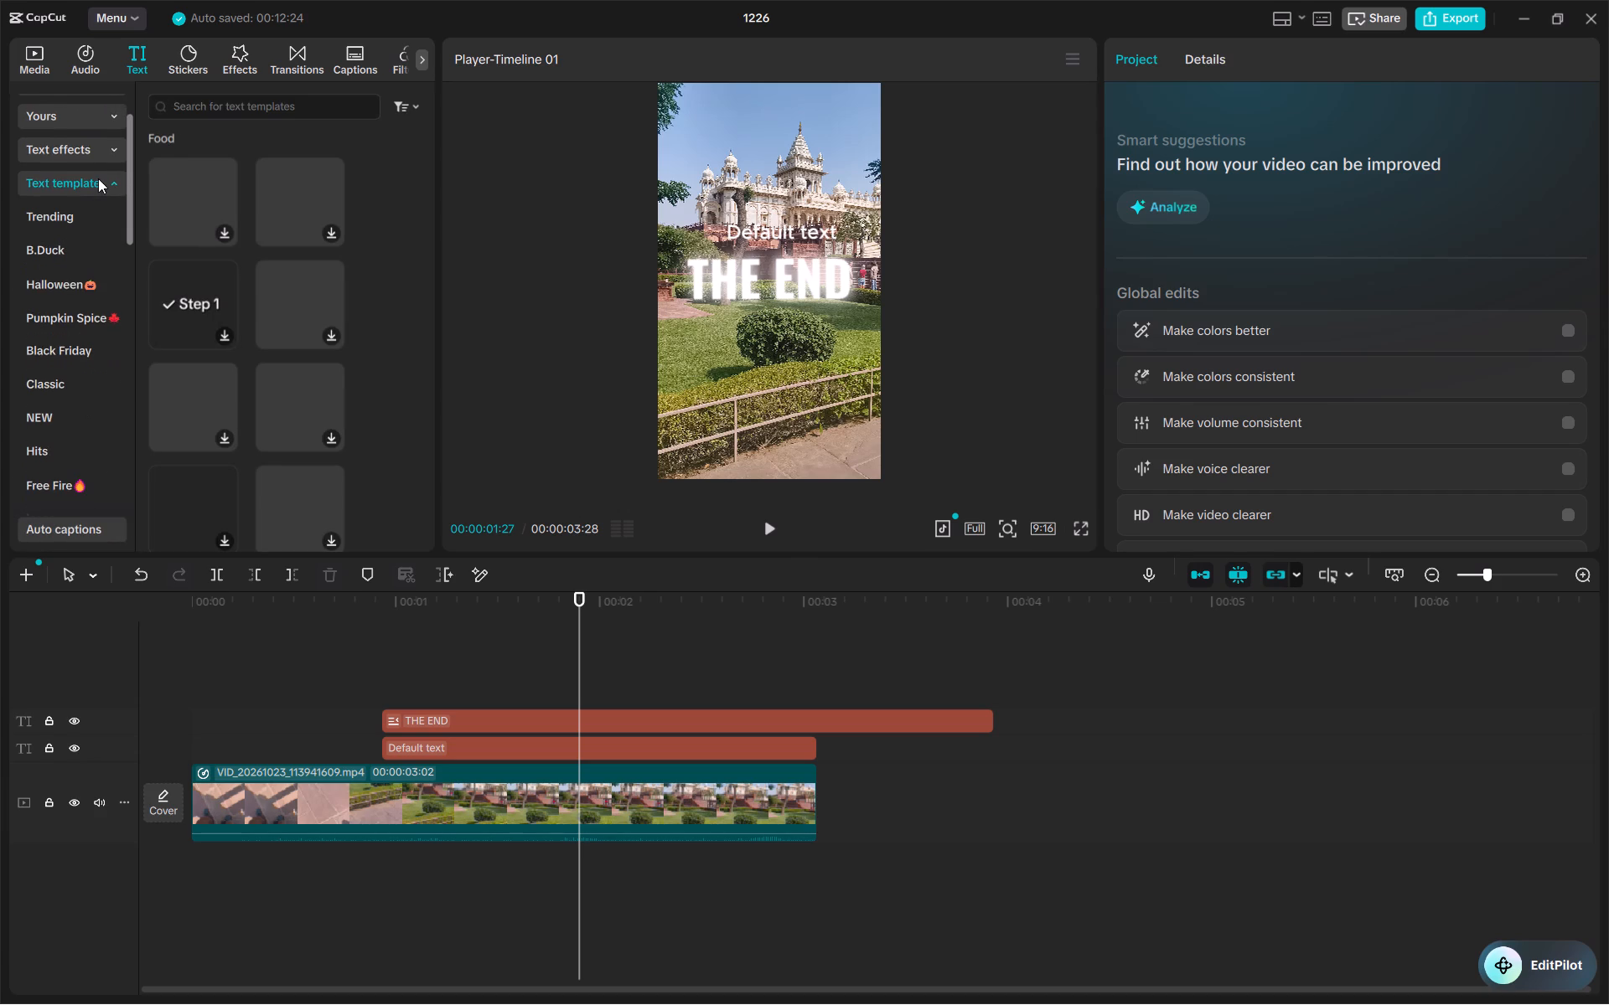
click(98, 178)
Look through the Trending text effects and the other text effect categories.
click(109, 202)
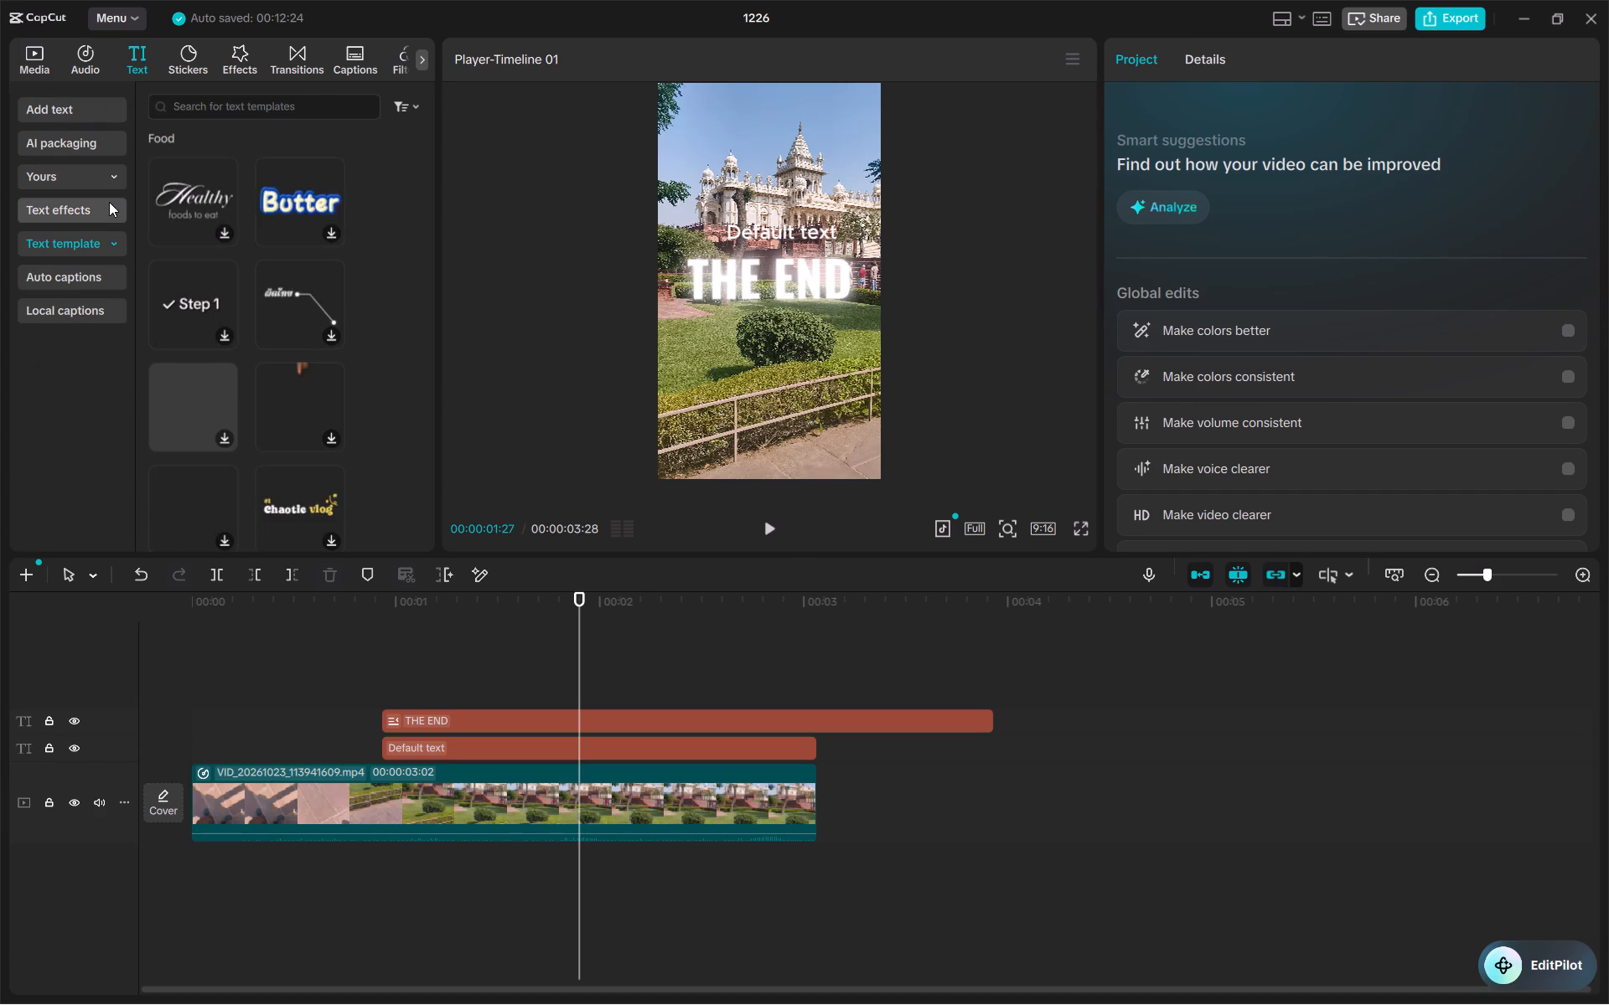
scroll(323, 427, down, 2)
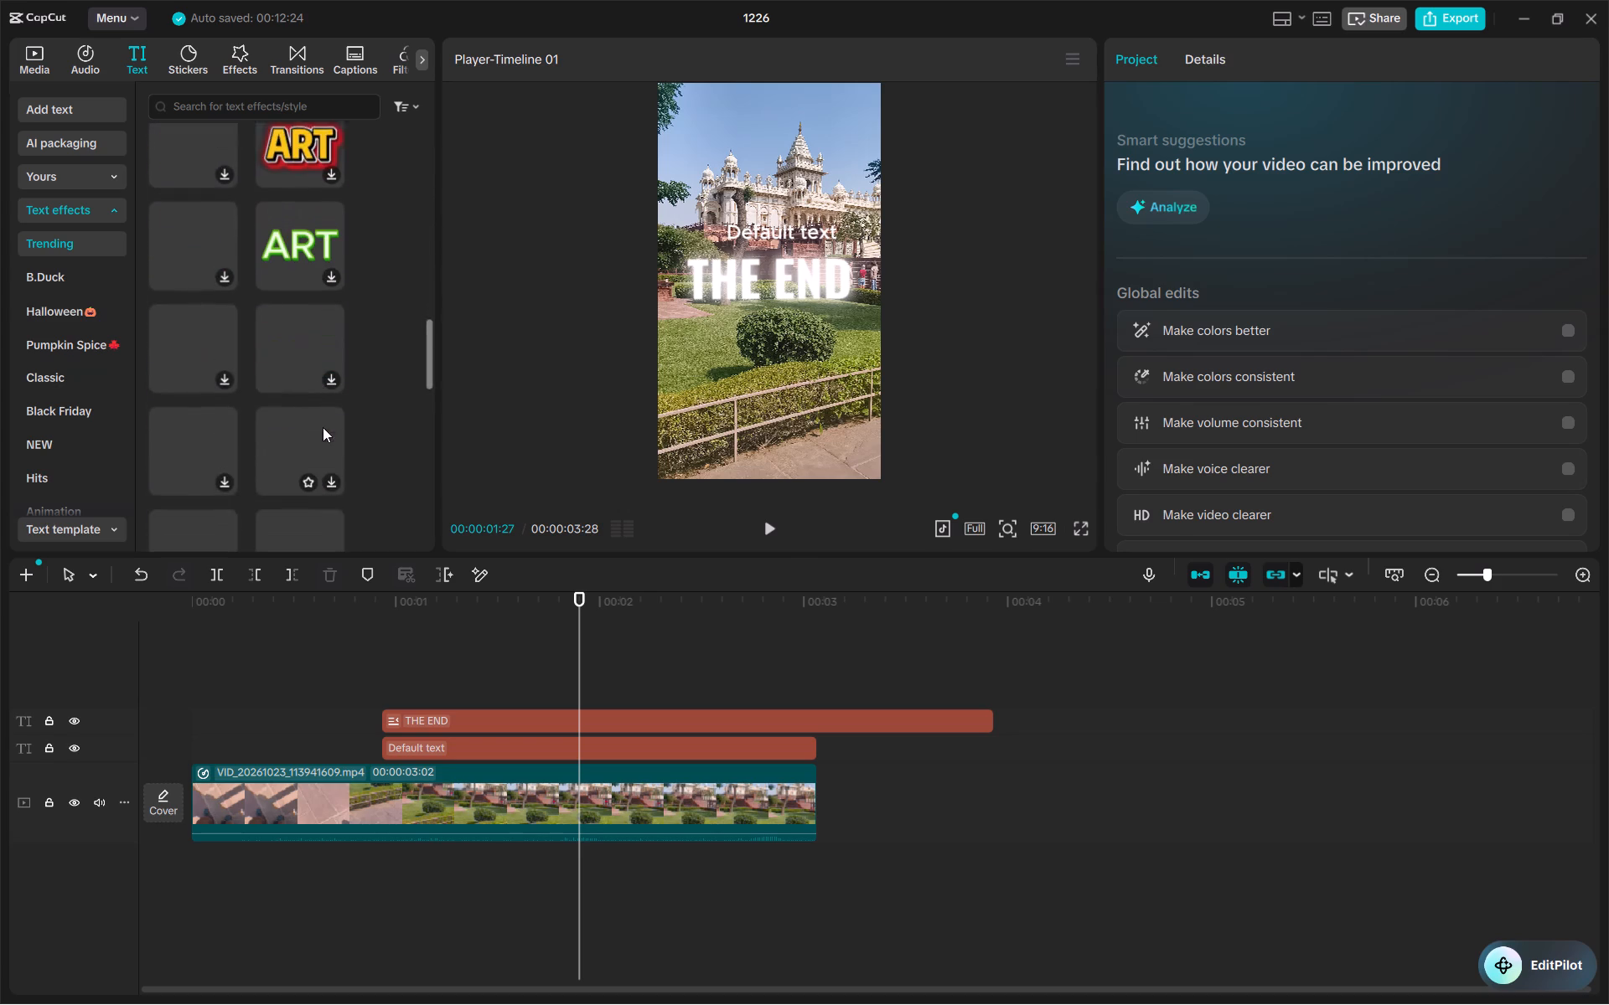
scroll(323, 427, down, 2)
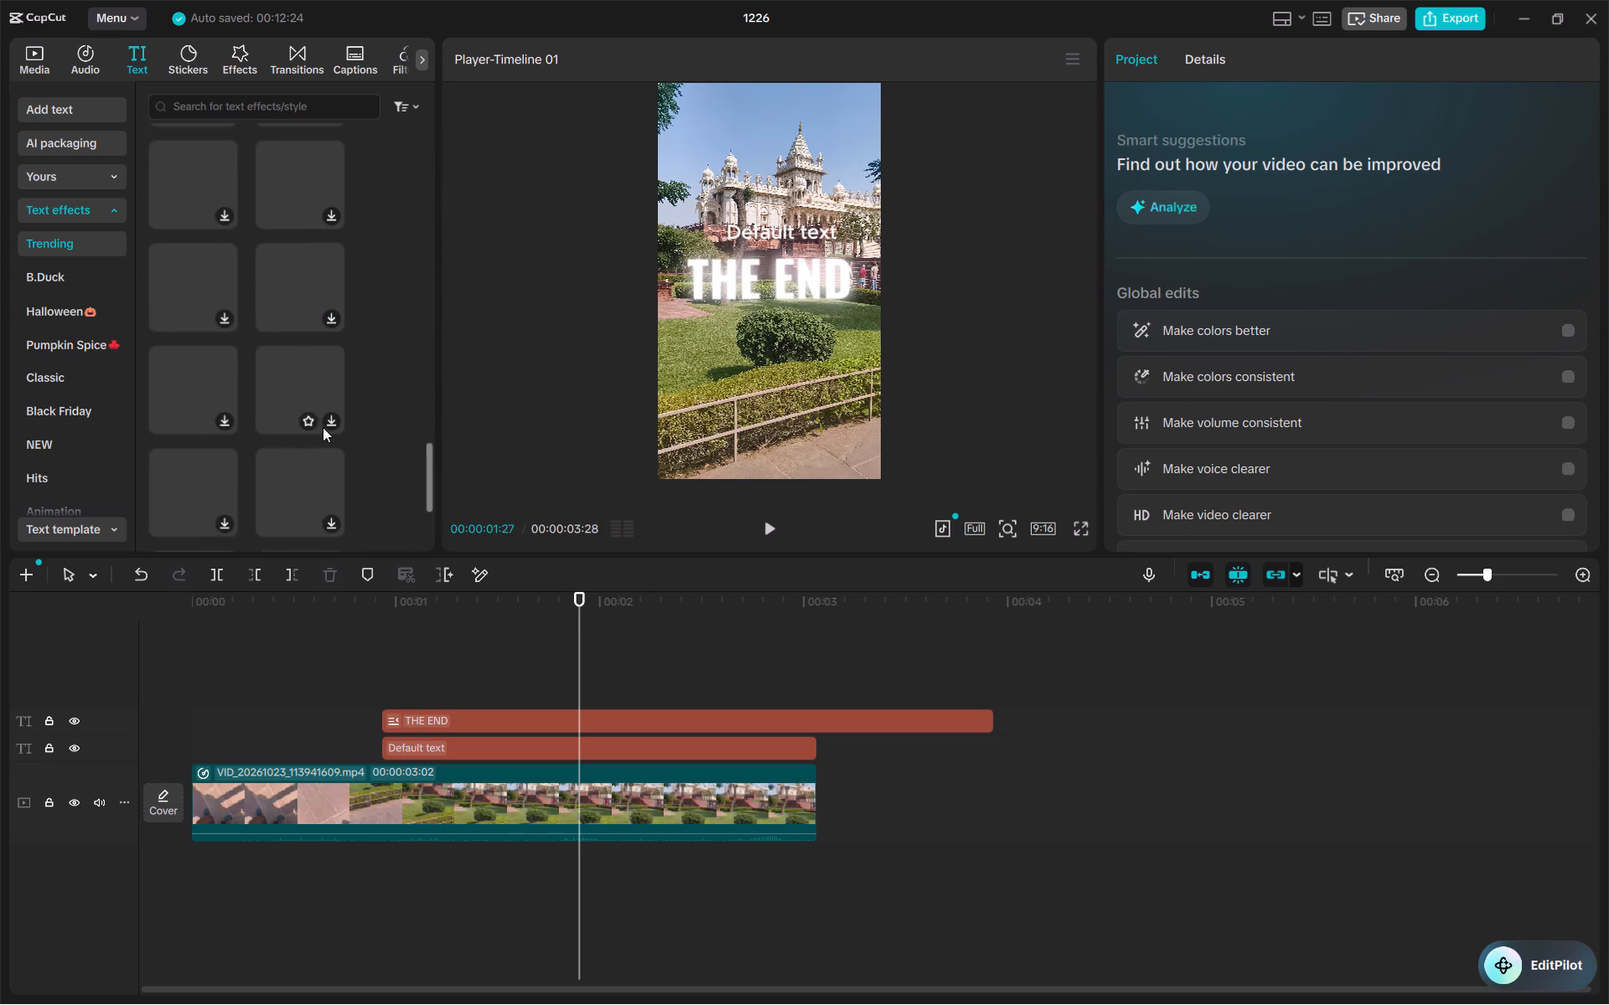
scroll(323, 427, down, 2)
scroll(323, 427, up, 3)
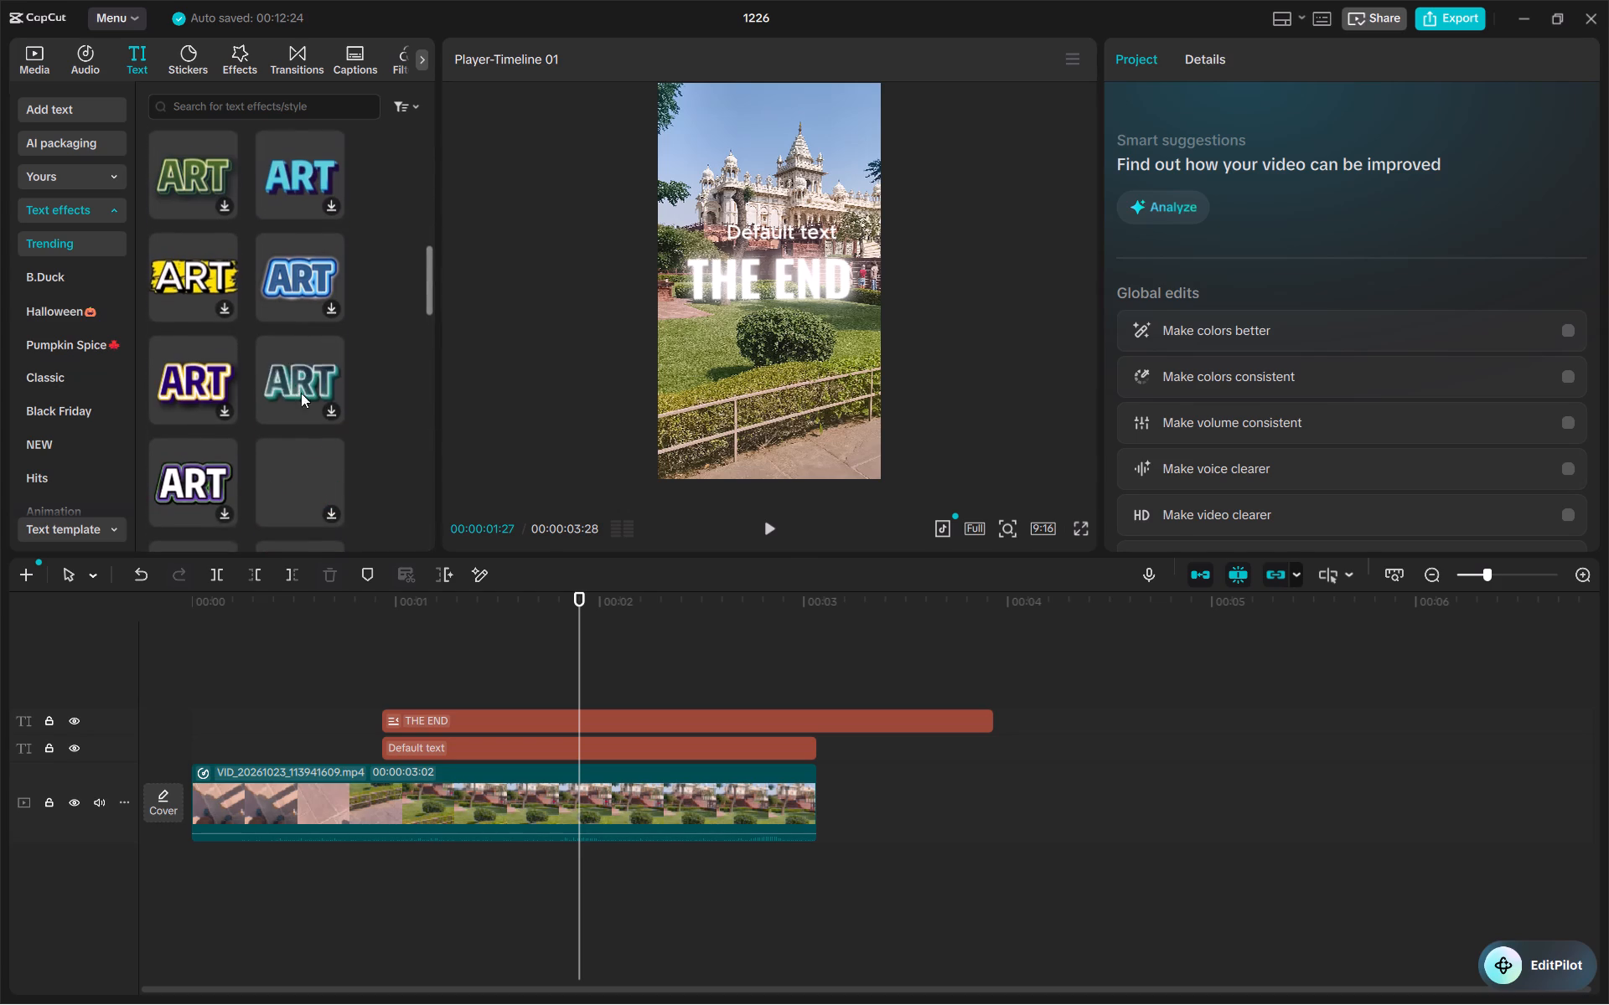
scroll(35, 420, down, 2)
scroll(35, 420, up, 1)
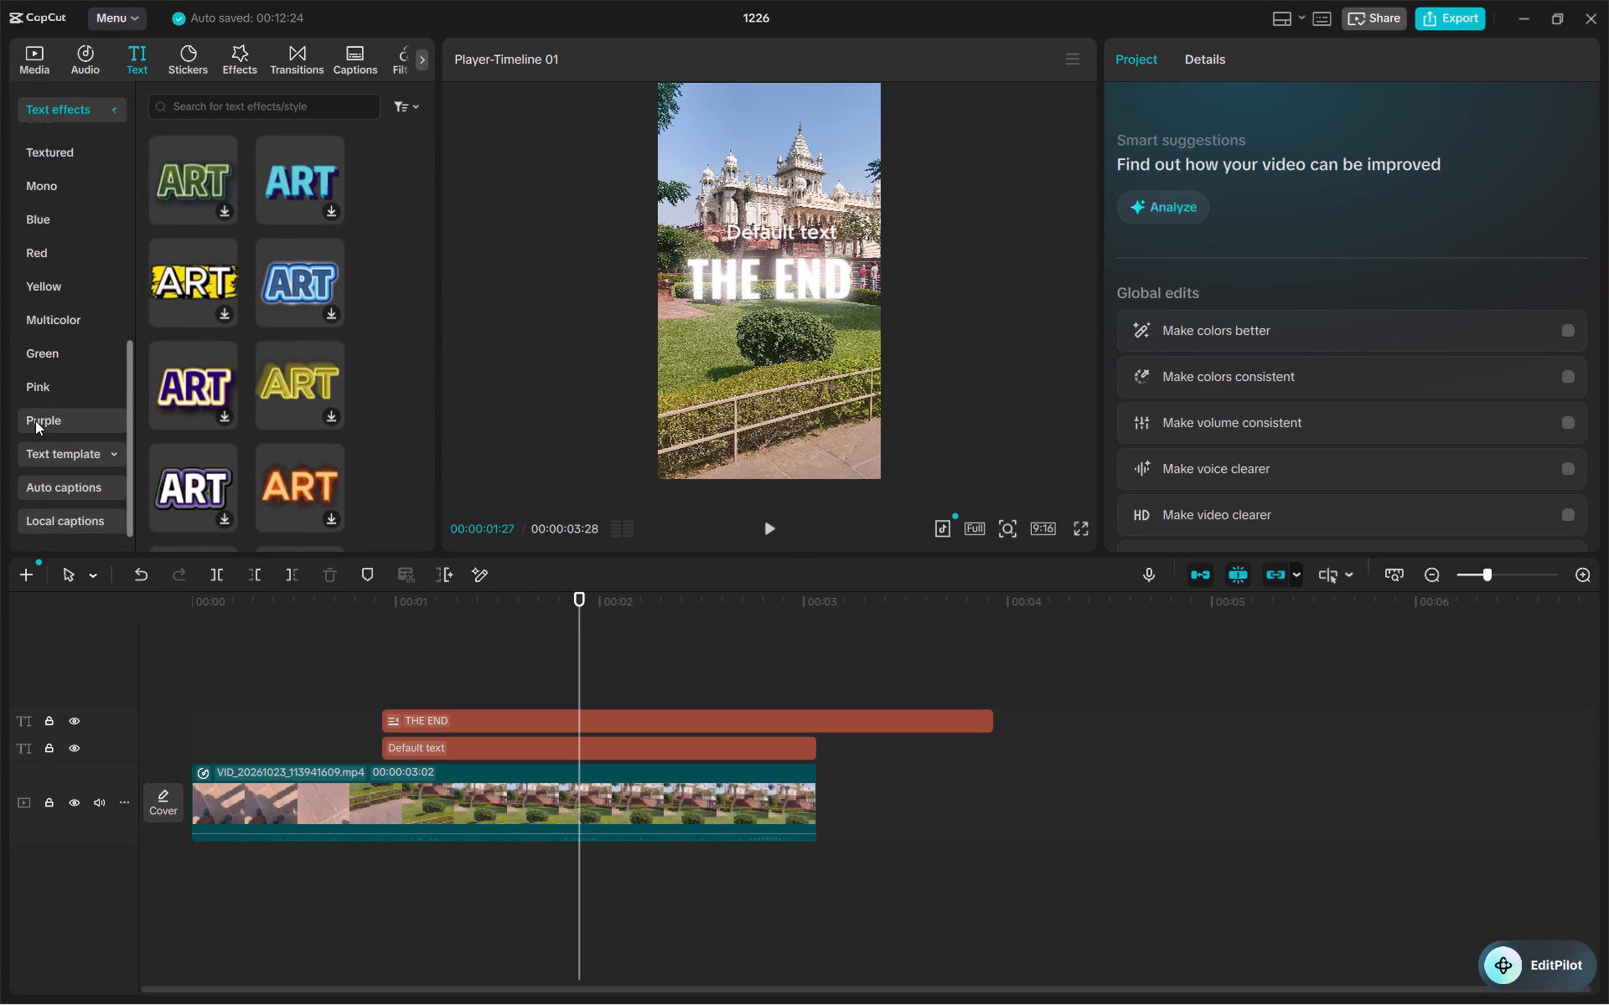
scroll(35, 420, up, 2)
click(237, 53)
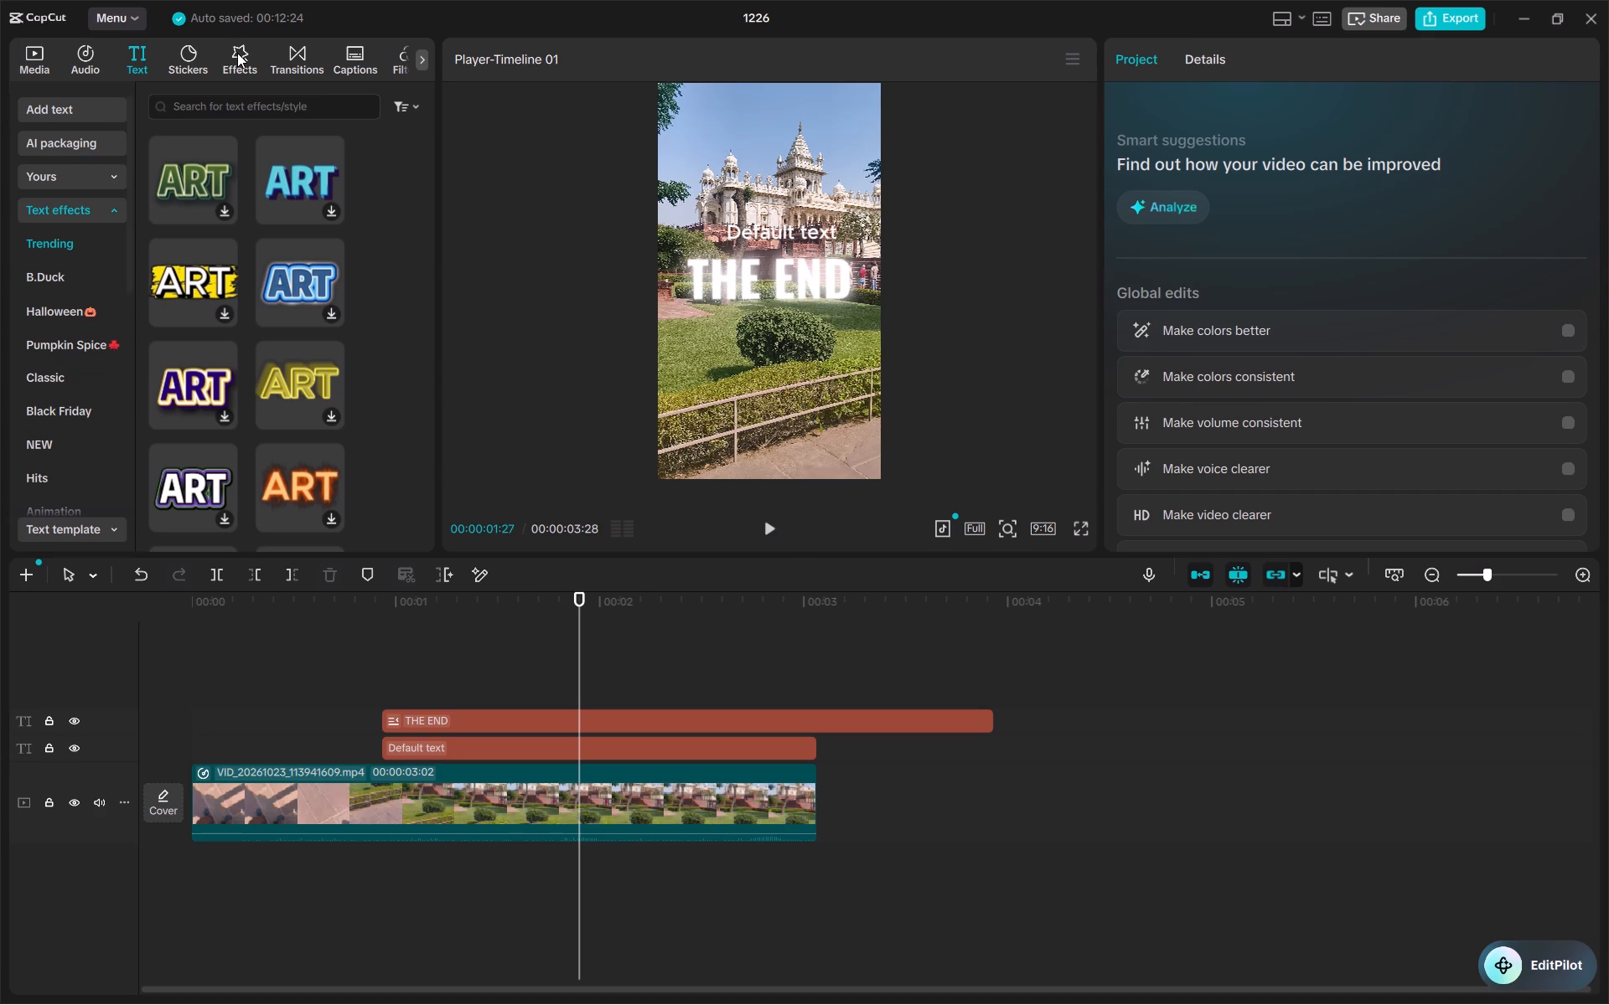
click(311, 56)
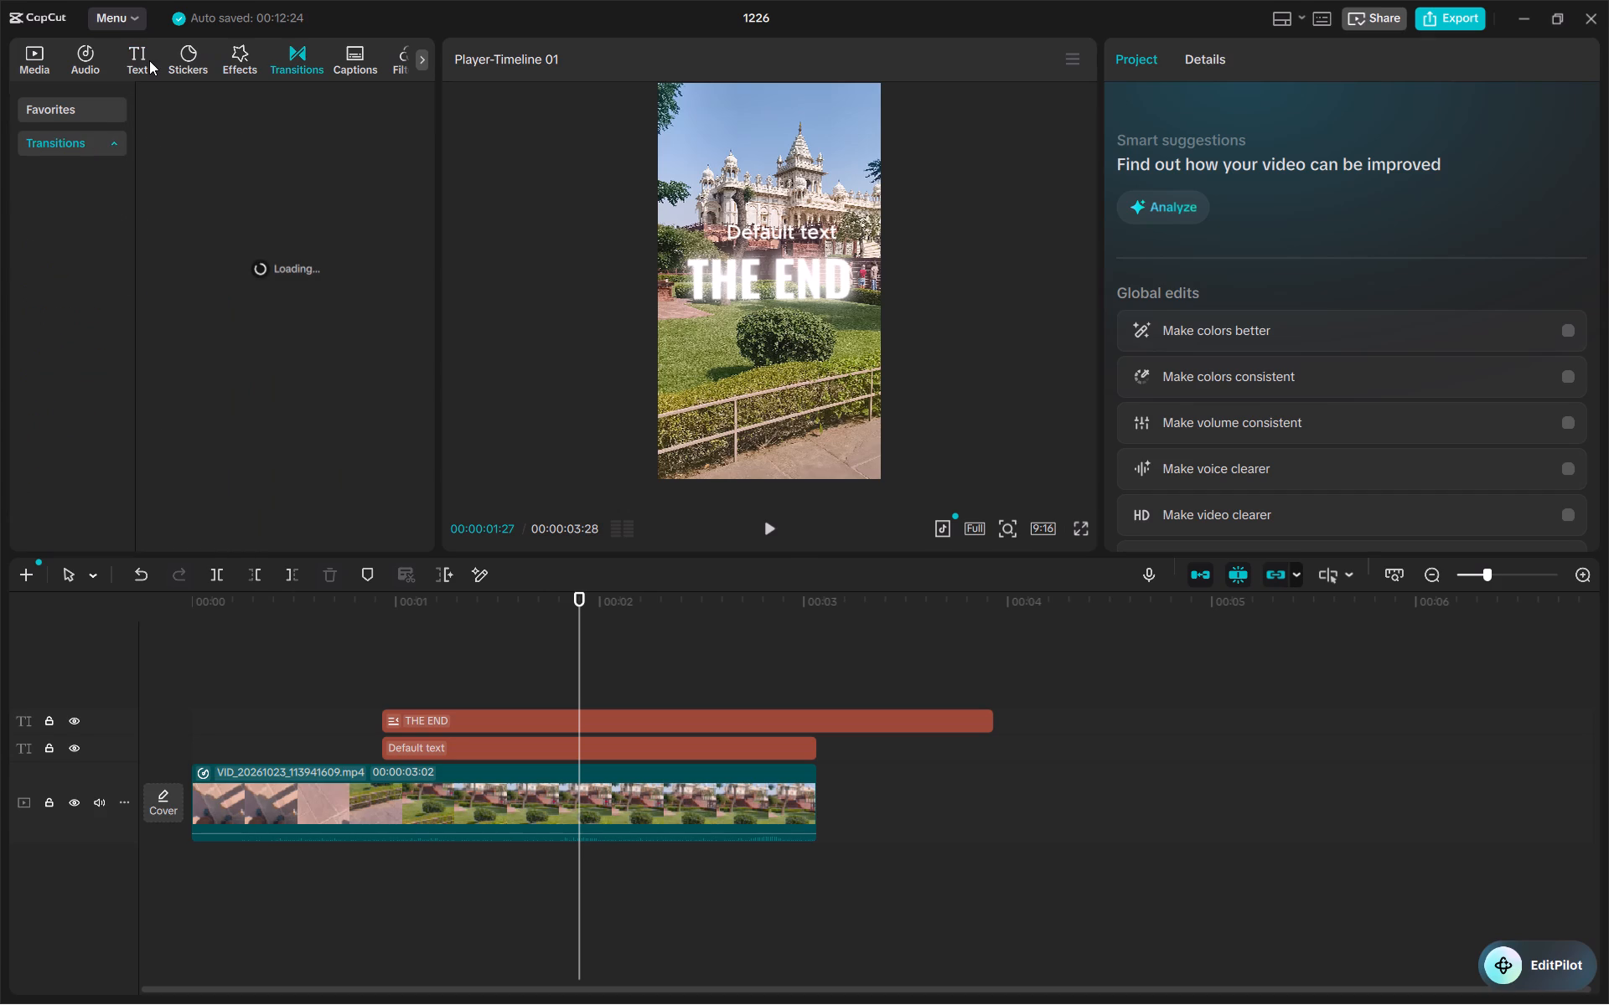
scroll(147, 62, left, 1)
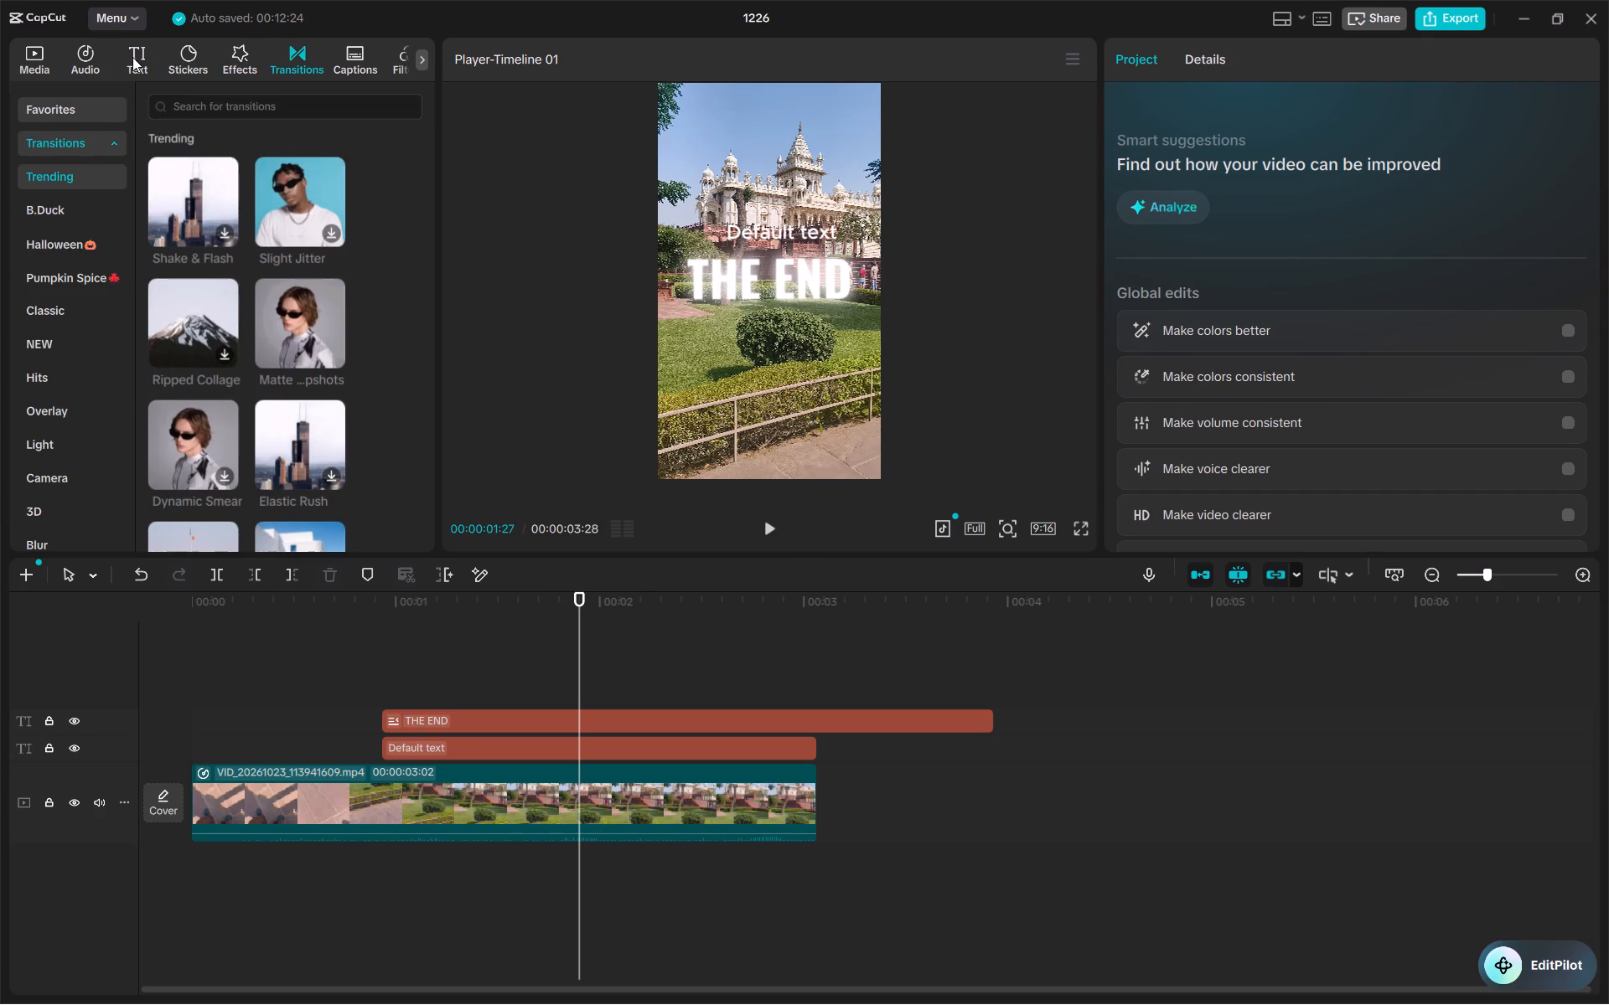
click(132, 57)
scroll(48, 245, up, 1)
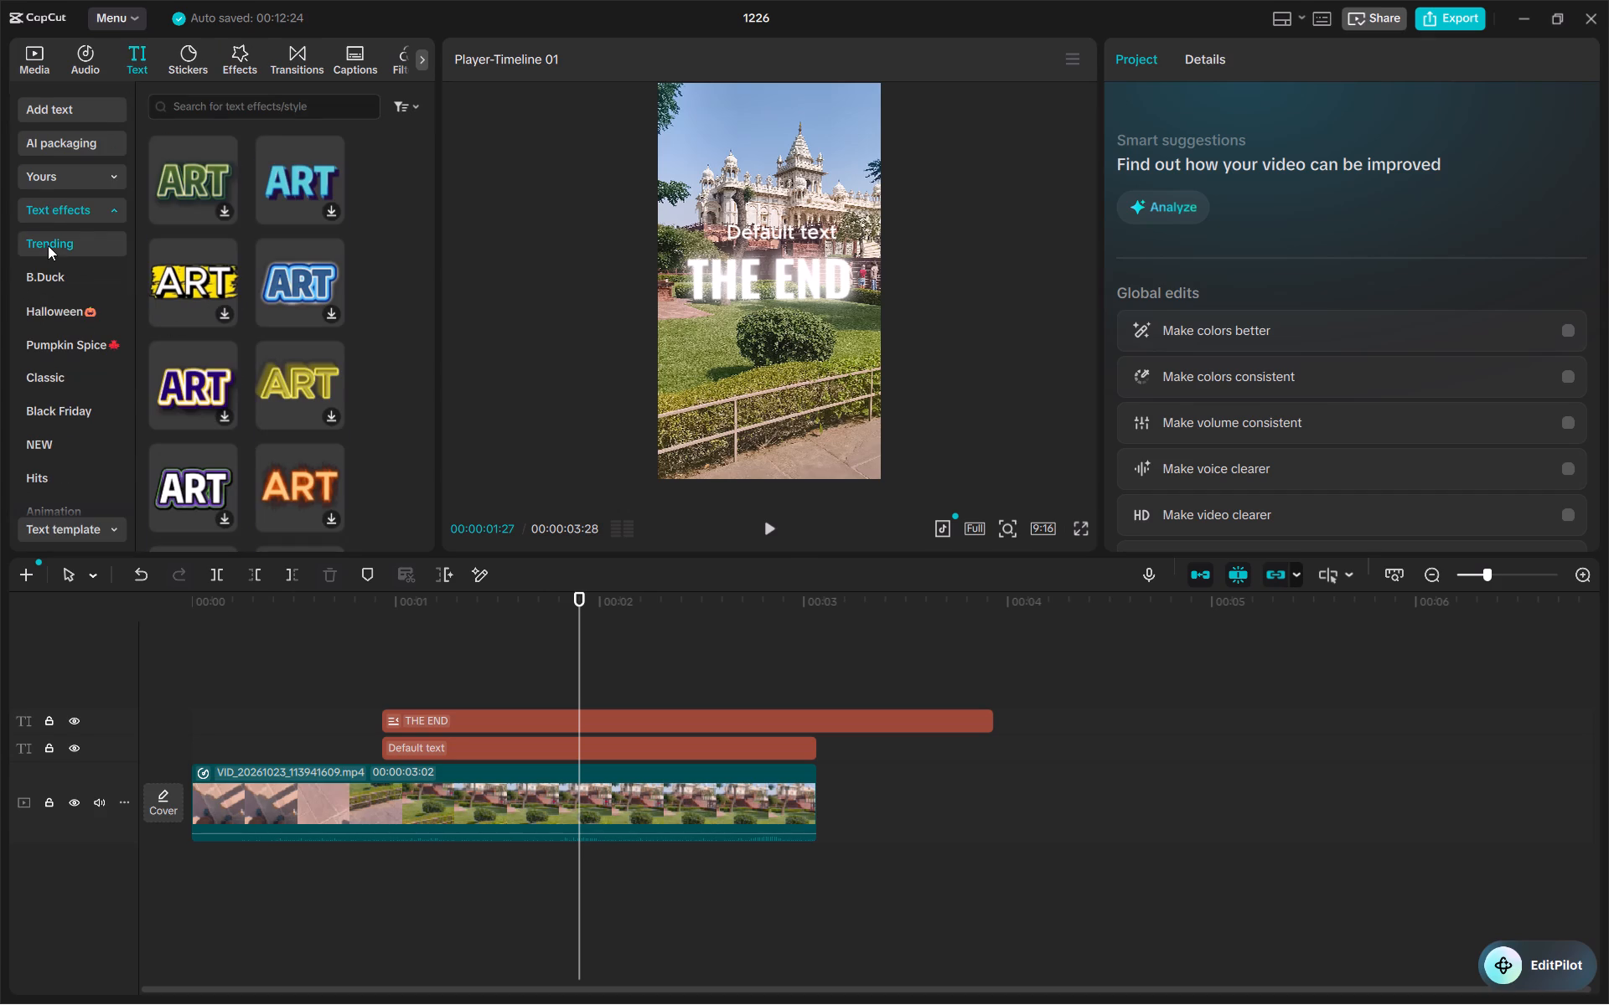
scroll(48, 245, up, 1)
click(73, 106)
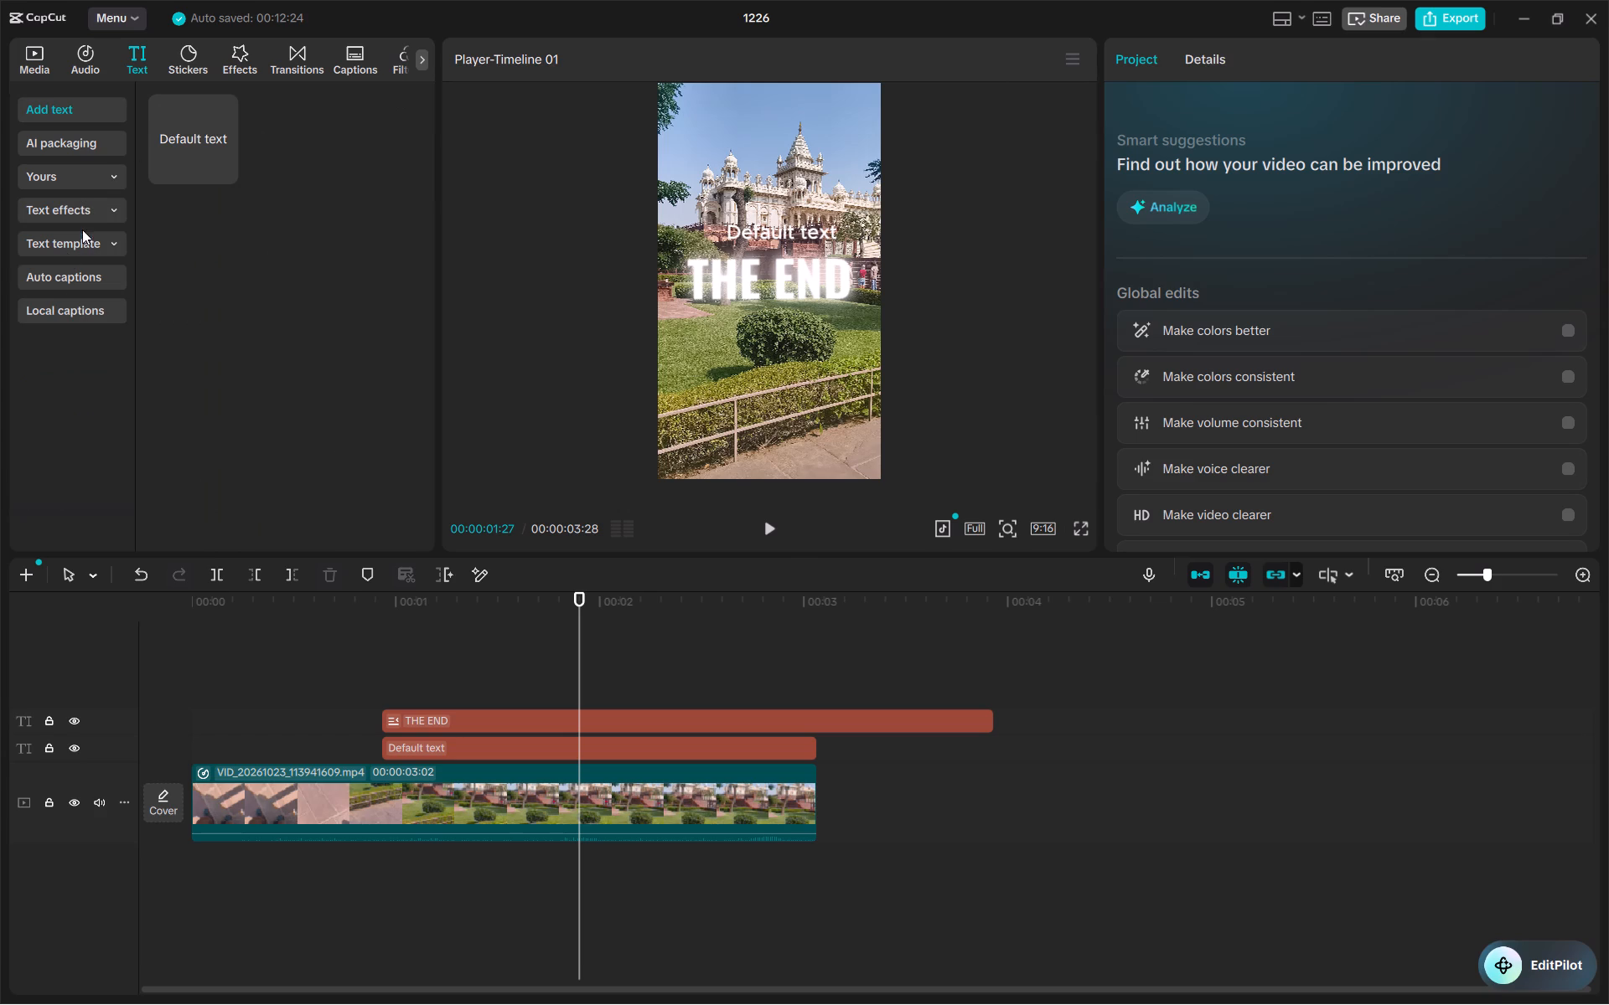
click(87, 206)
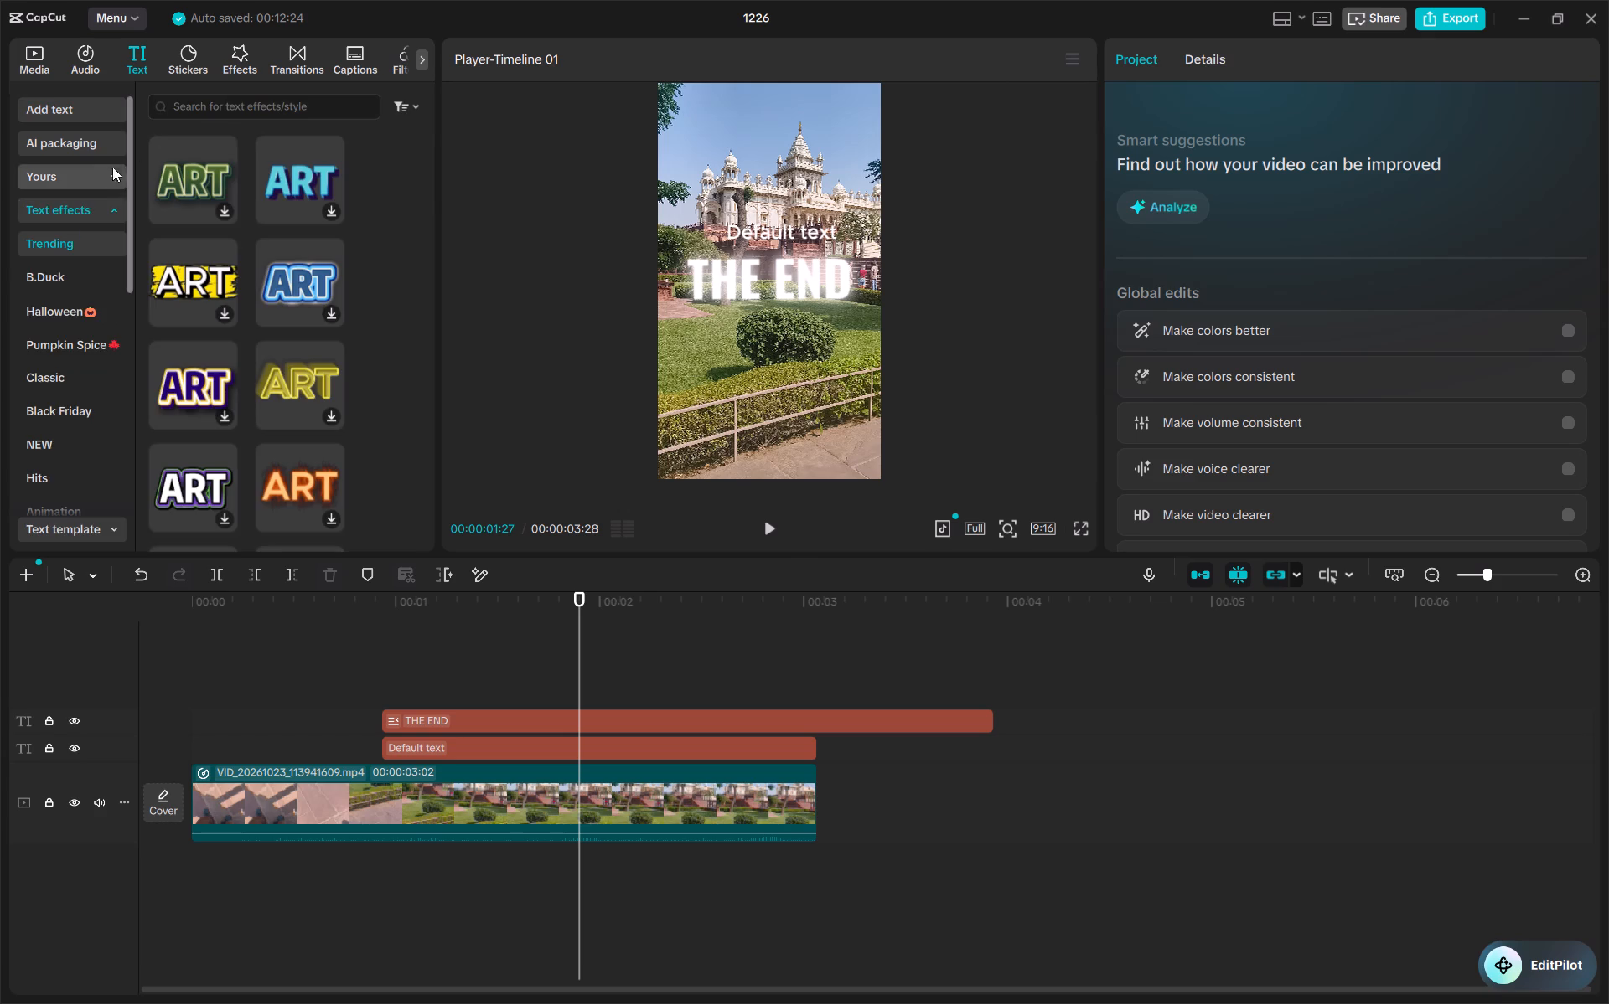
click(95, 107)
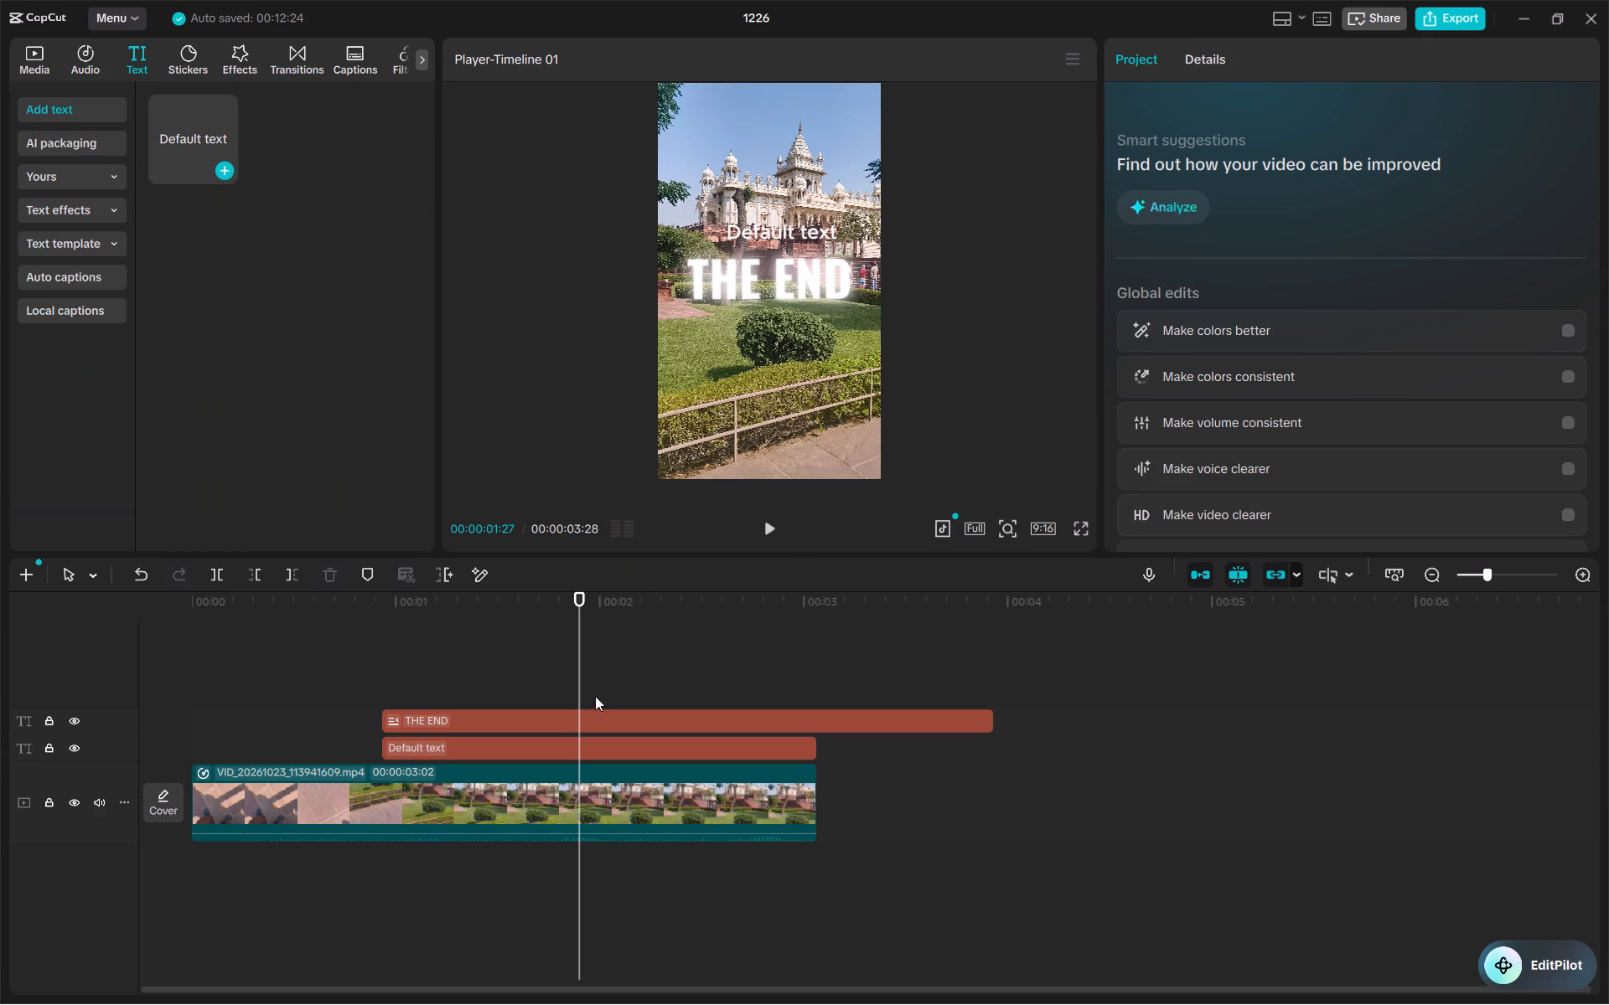
Select the Default text clip and examine its available text effects, basic text settings and bubble styles.
click(599, 754)
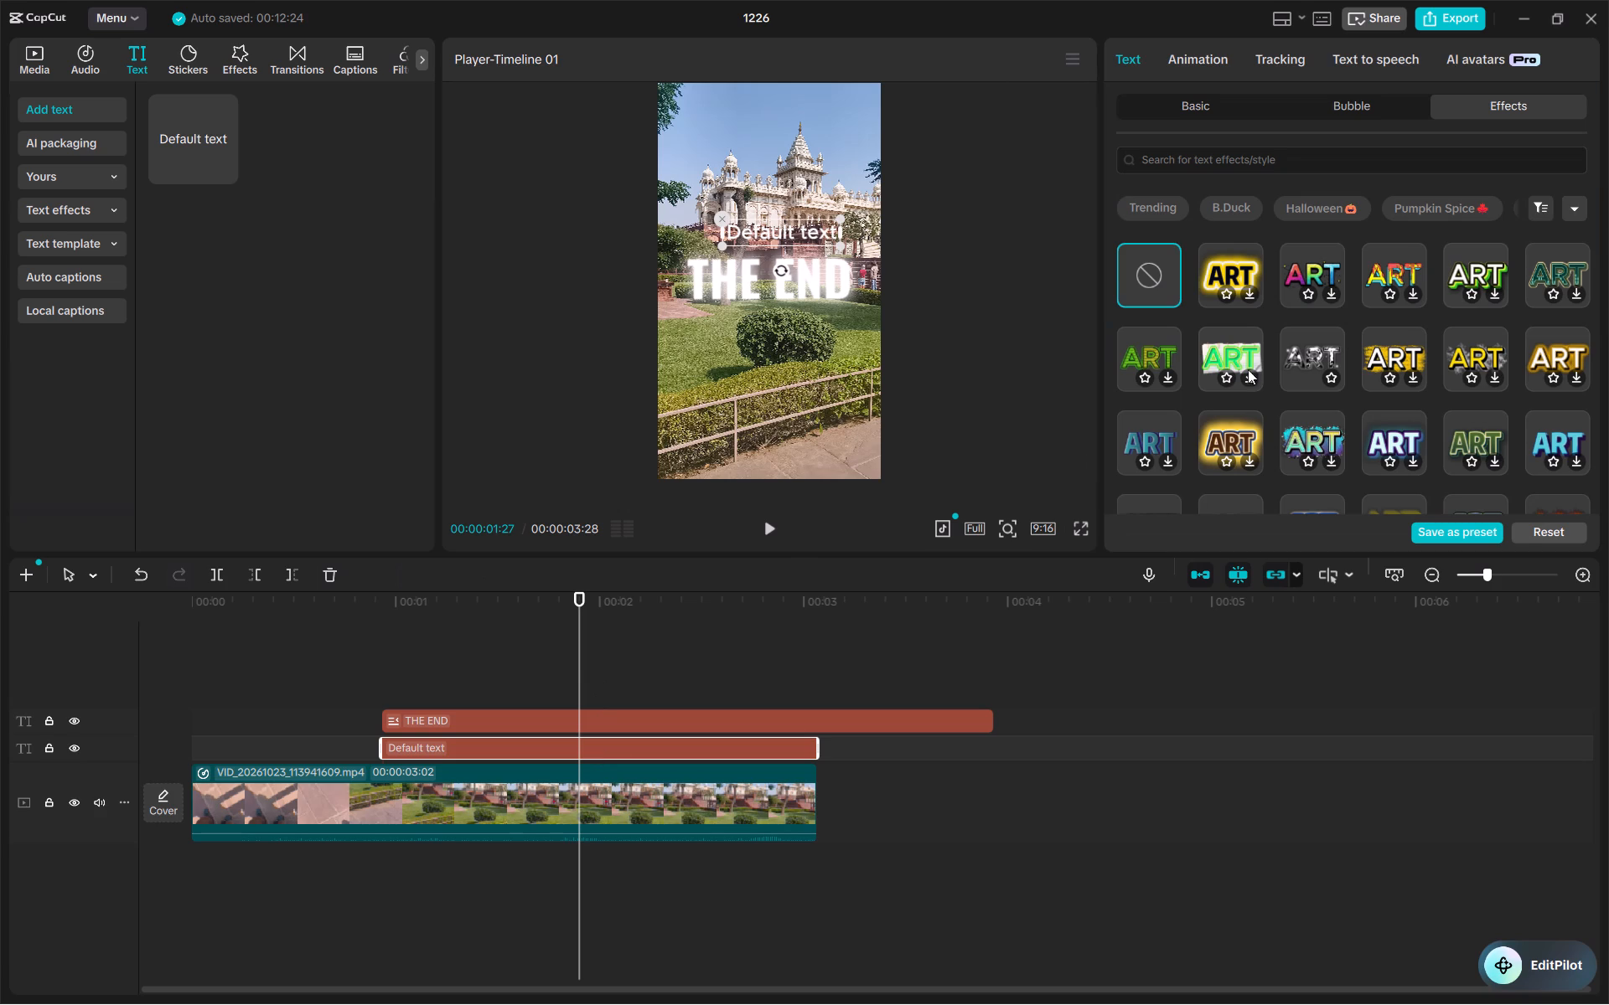
scroll(1364, 369, down, 2)
click(1186, 111)
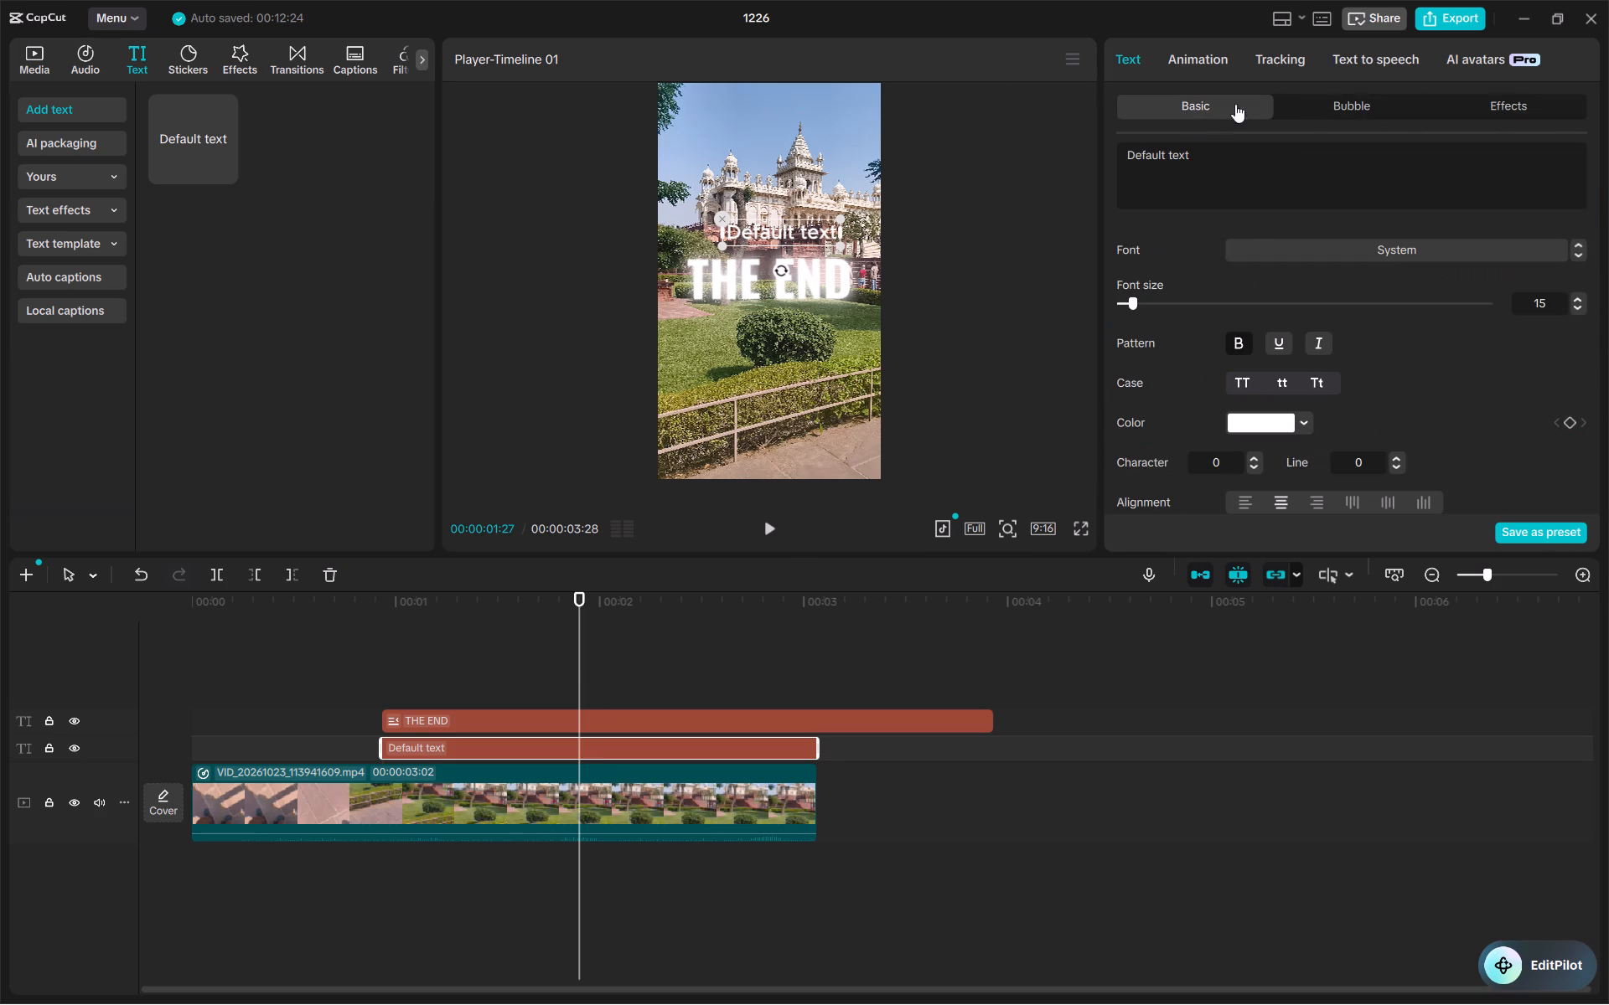
click(1309, 109)
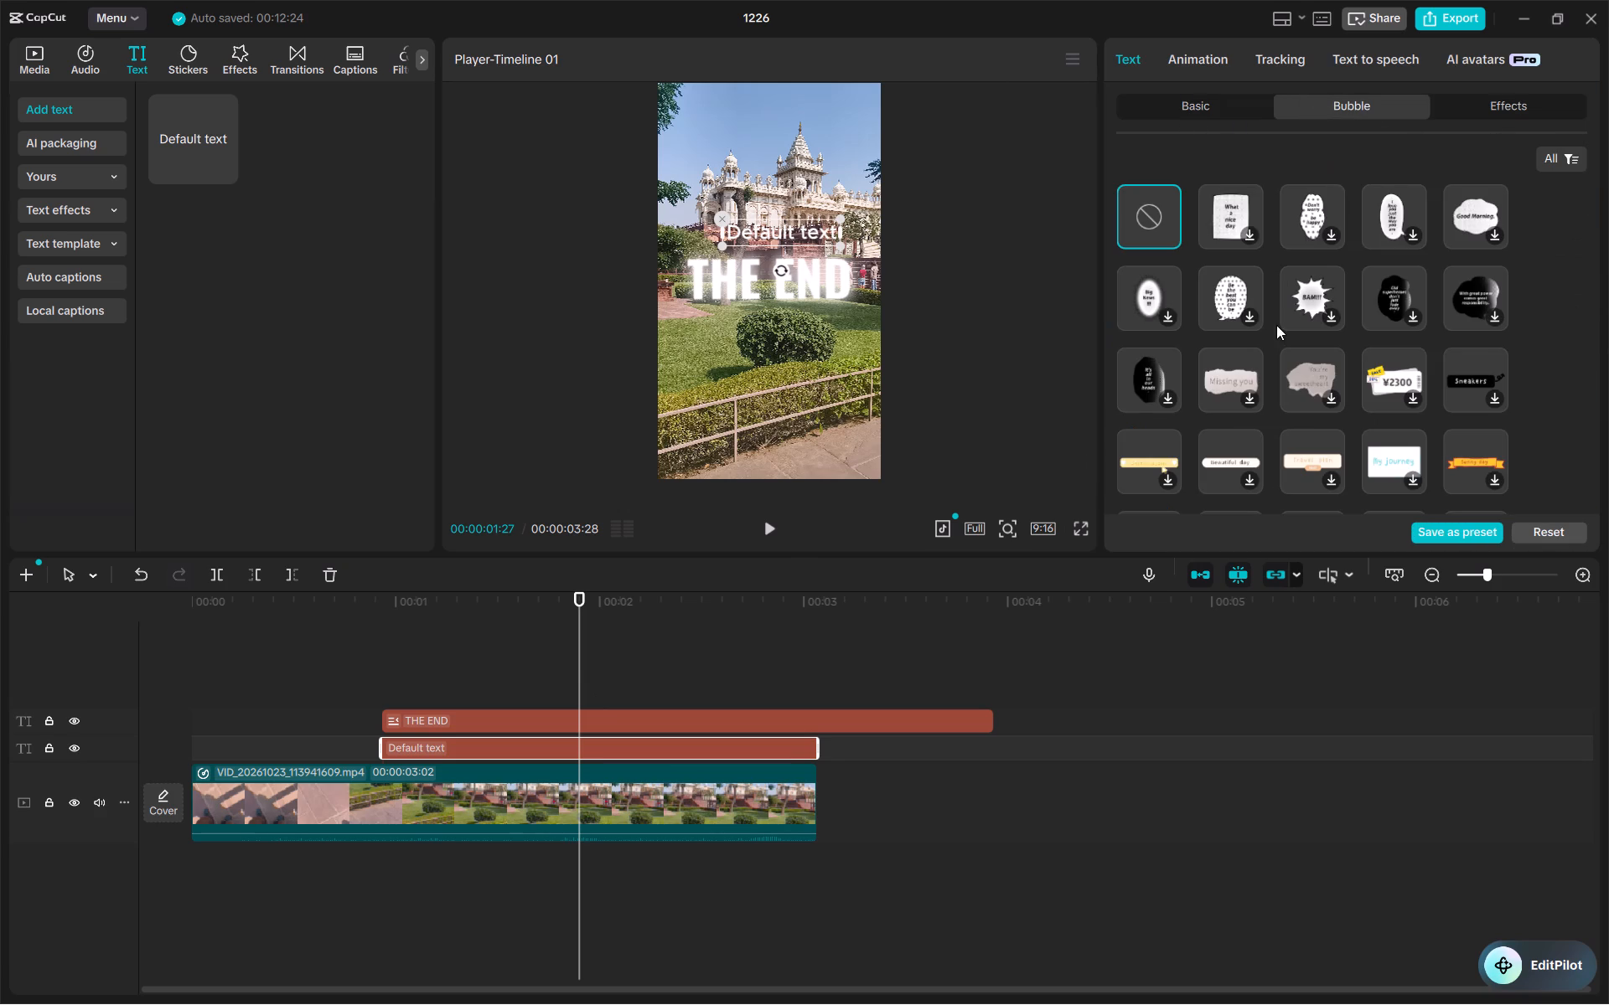
scroll(1319, 307, down, 1)
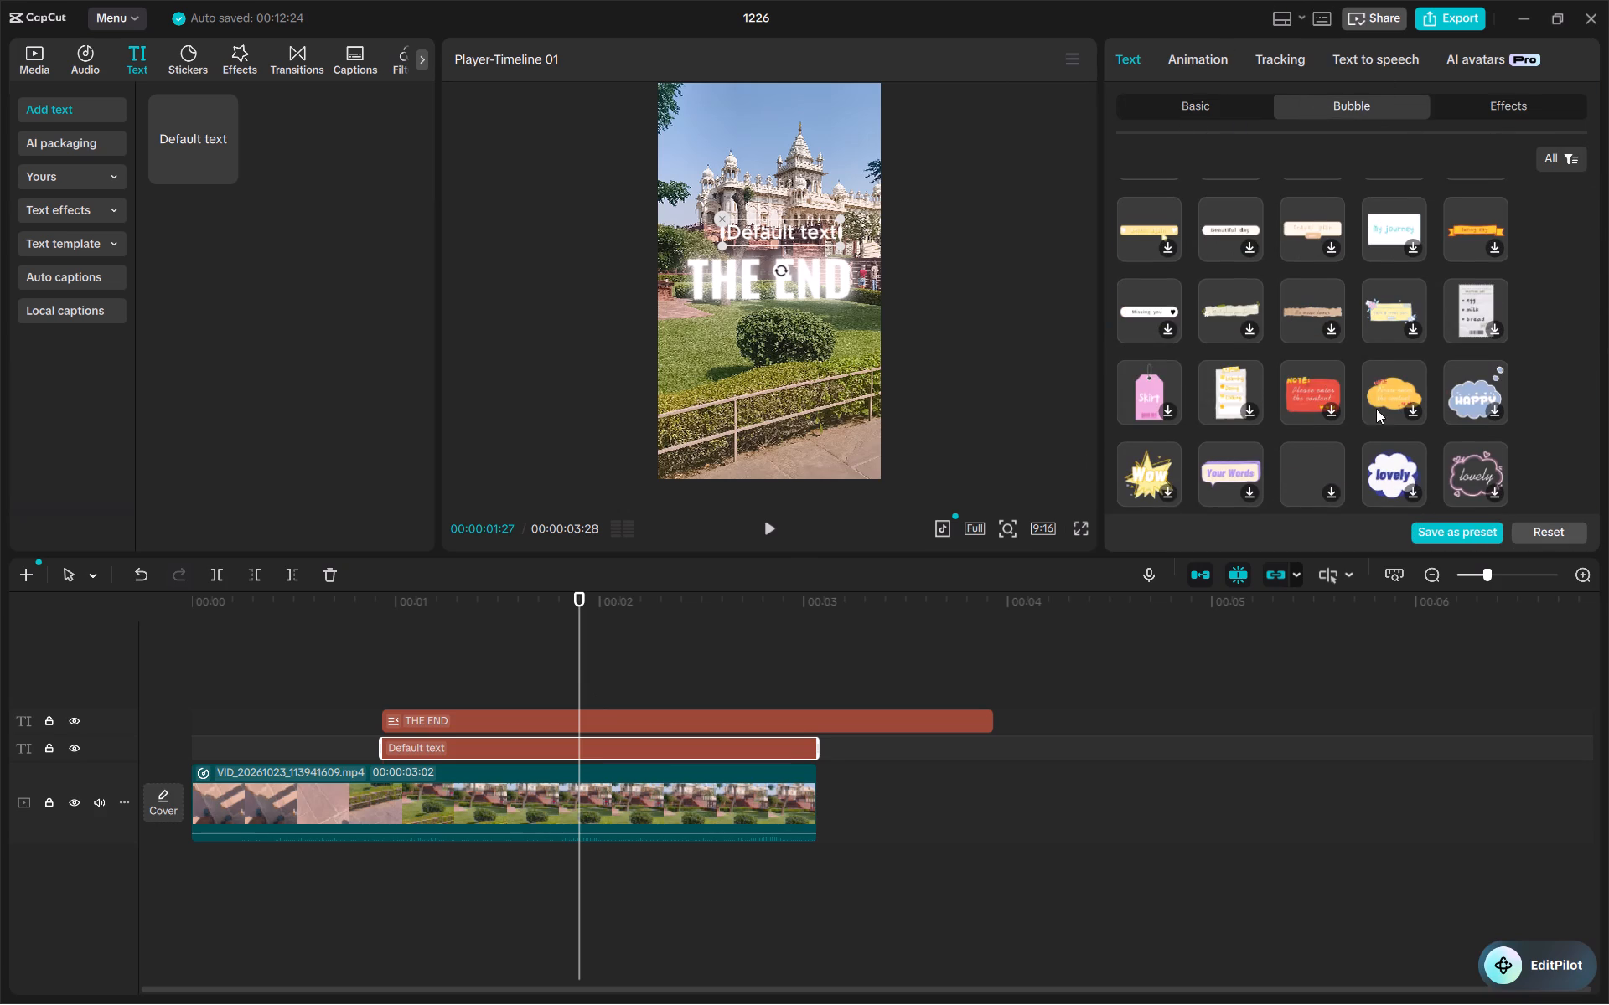
scroll(1376, 409, down, 1)
scroll(1376, 409, up, 6)
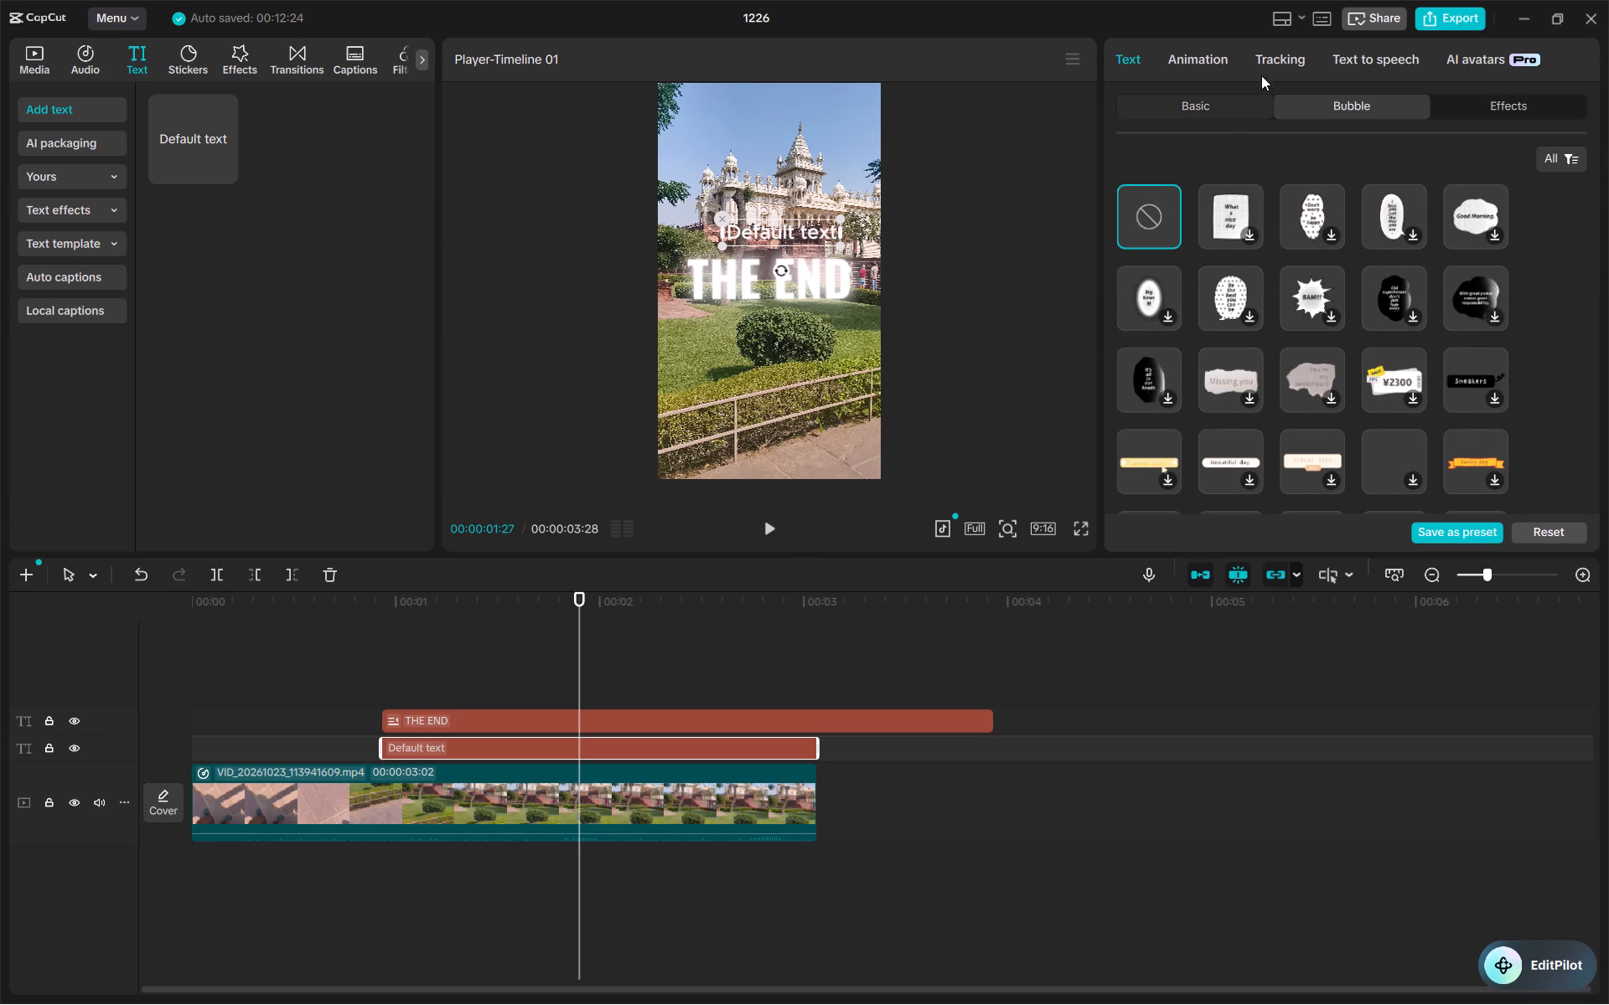
Apply the Stroke...rder-I entrance animation to the Default text clip.
click(1213, 57)
scroll(1362, 429, down, 1)
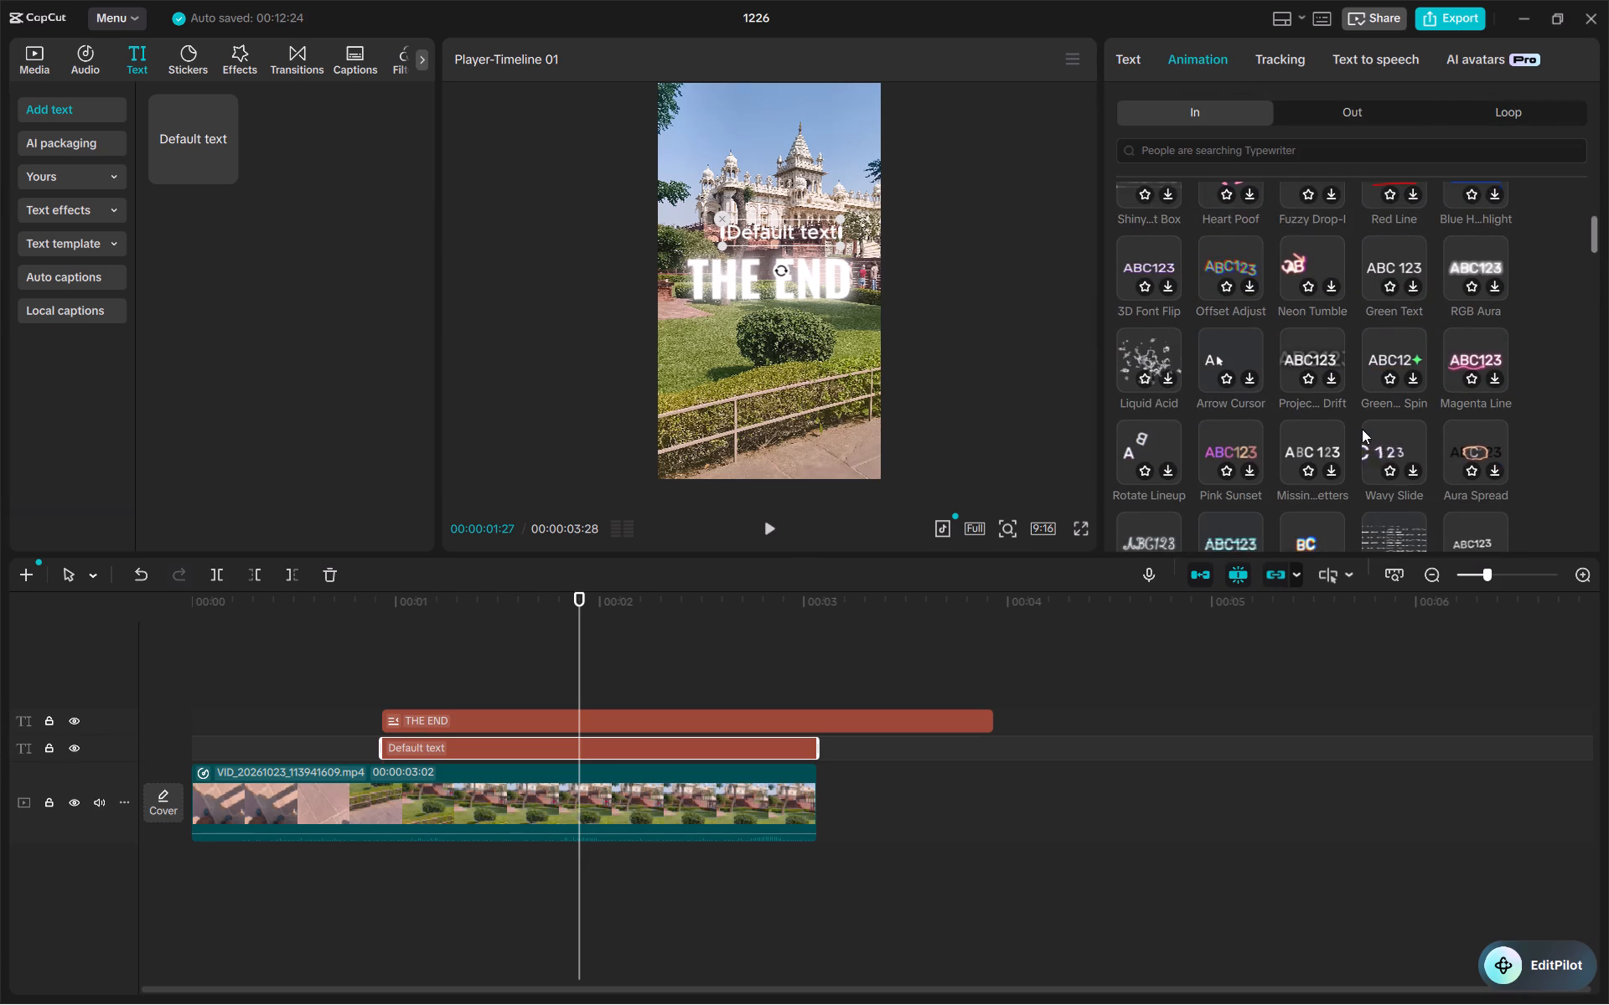
scroll(1362, 429, down, 1)
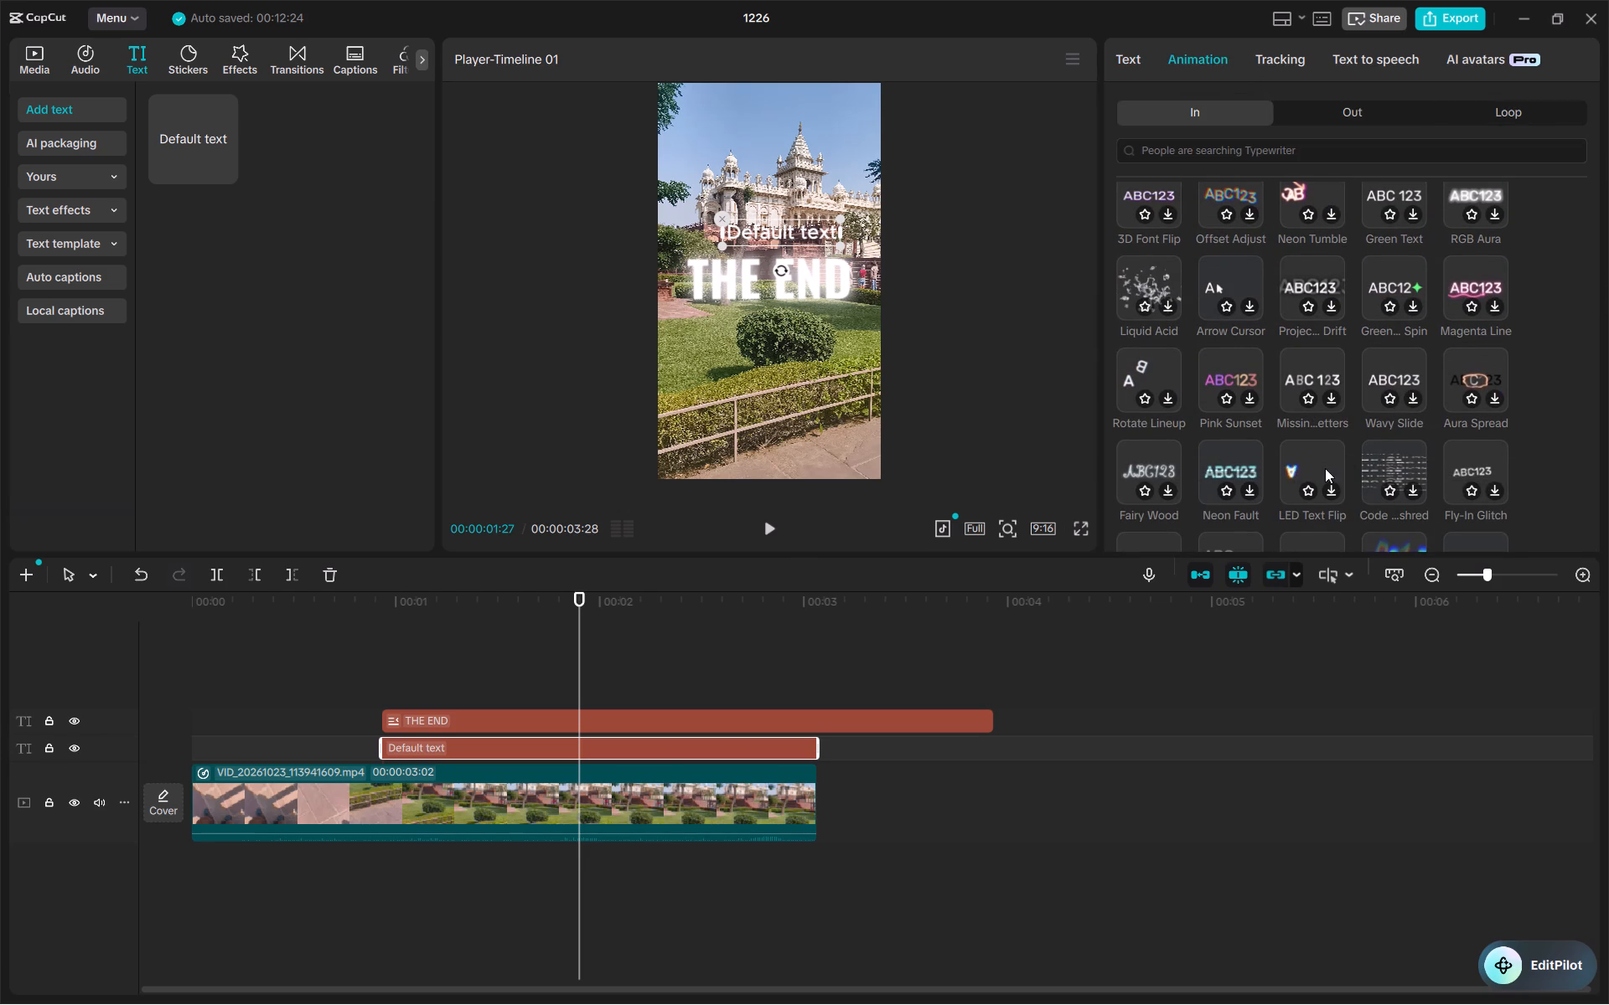
scroll(1315, 480, down, 2)
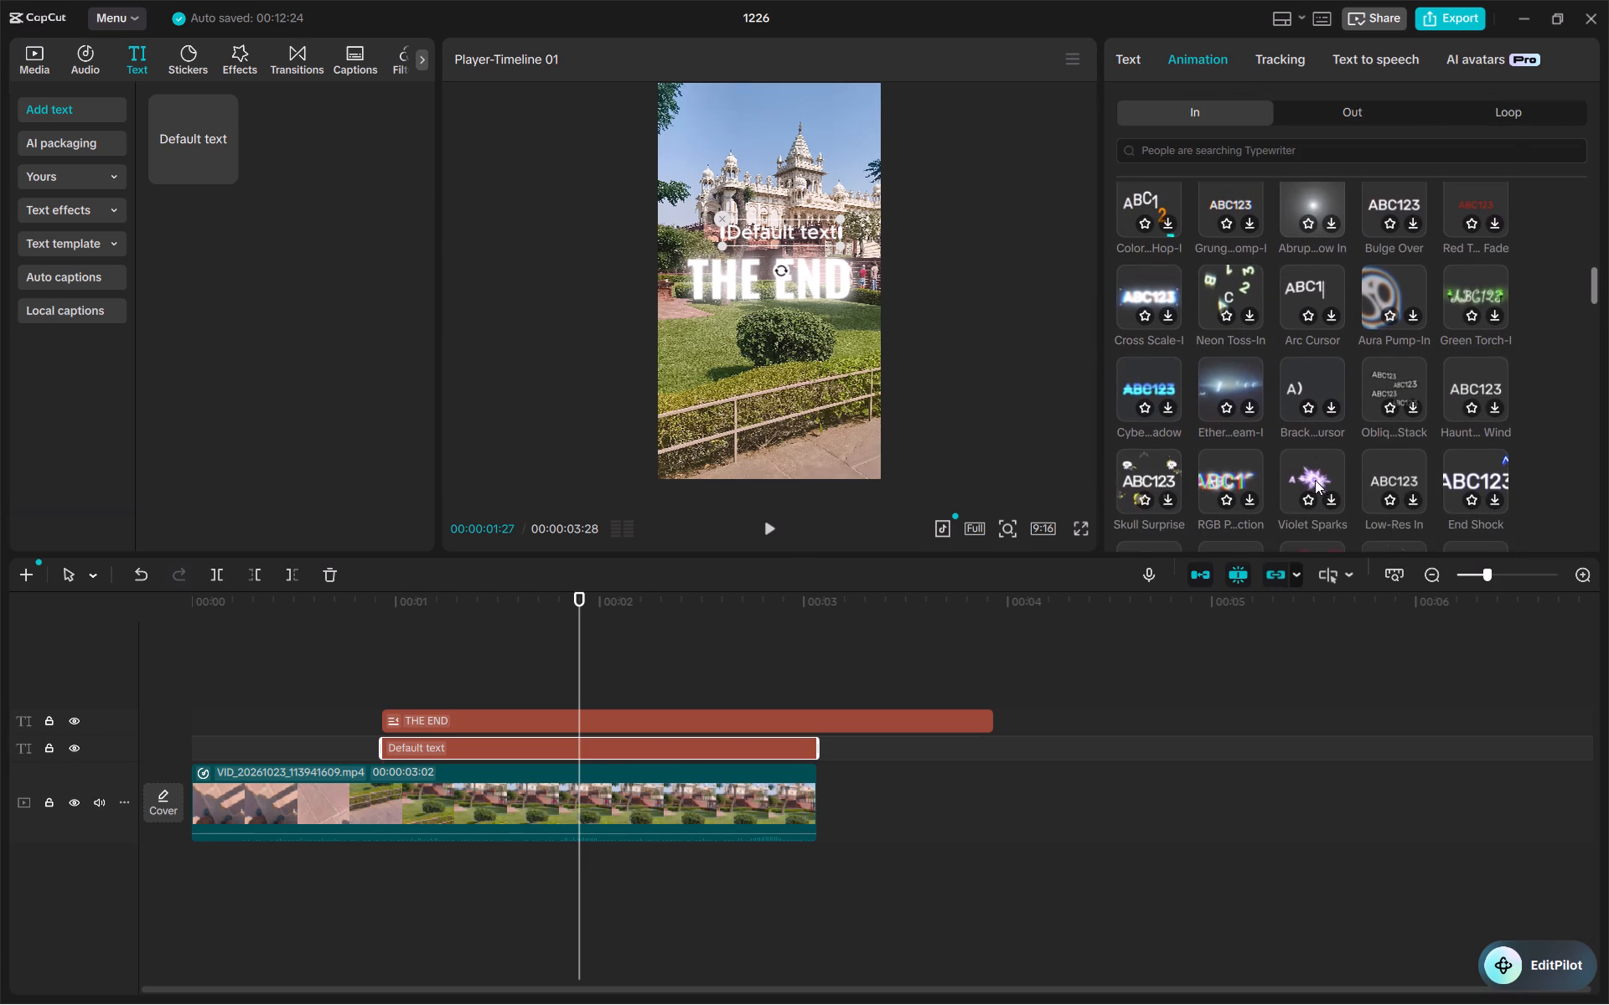
scroll(1313, 414, down, 1)
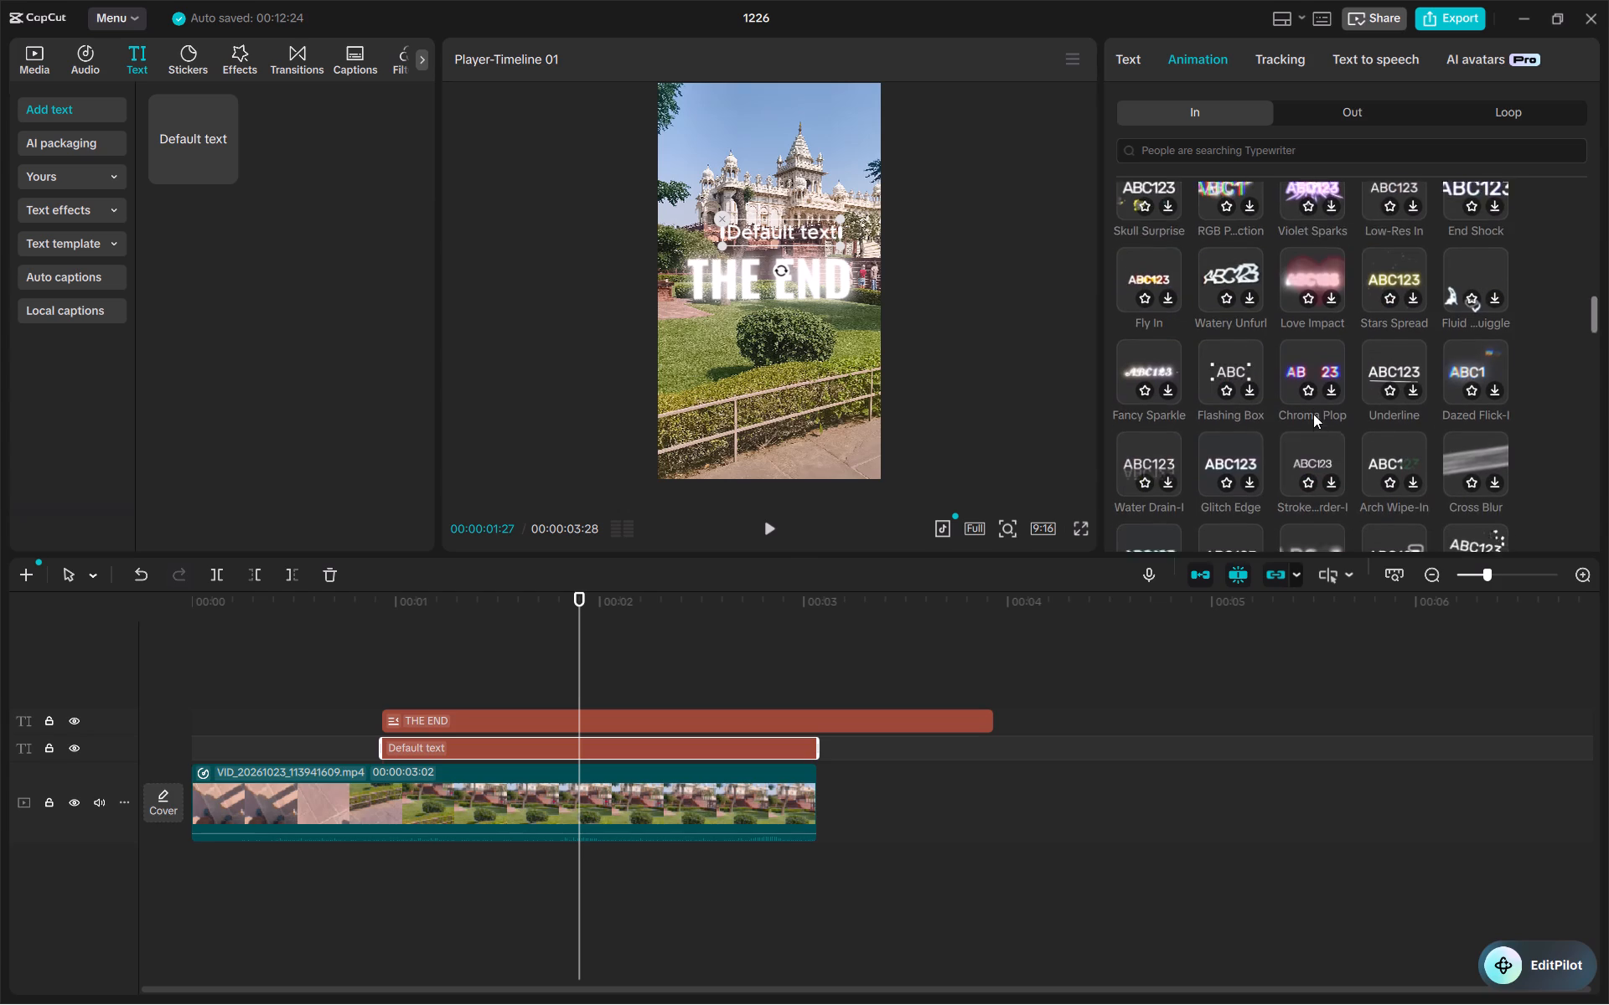
scroll(1313, 414, down, 1)
click(1308, 399)
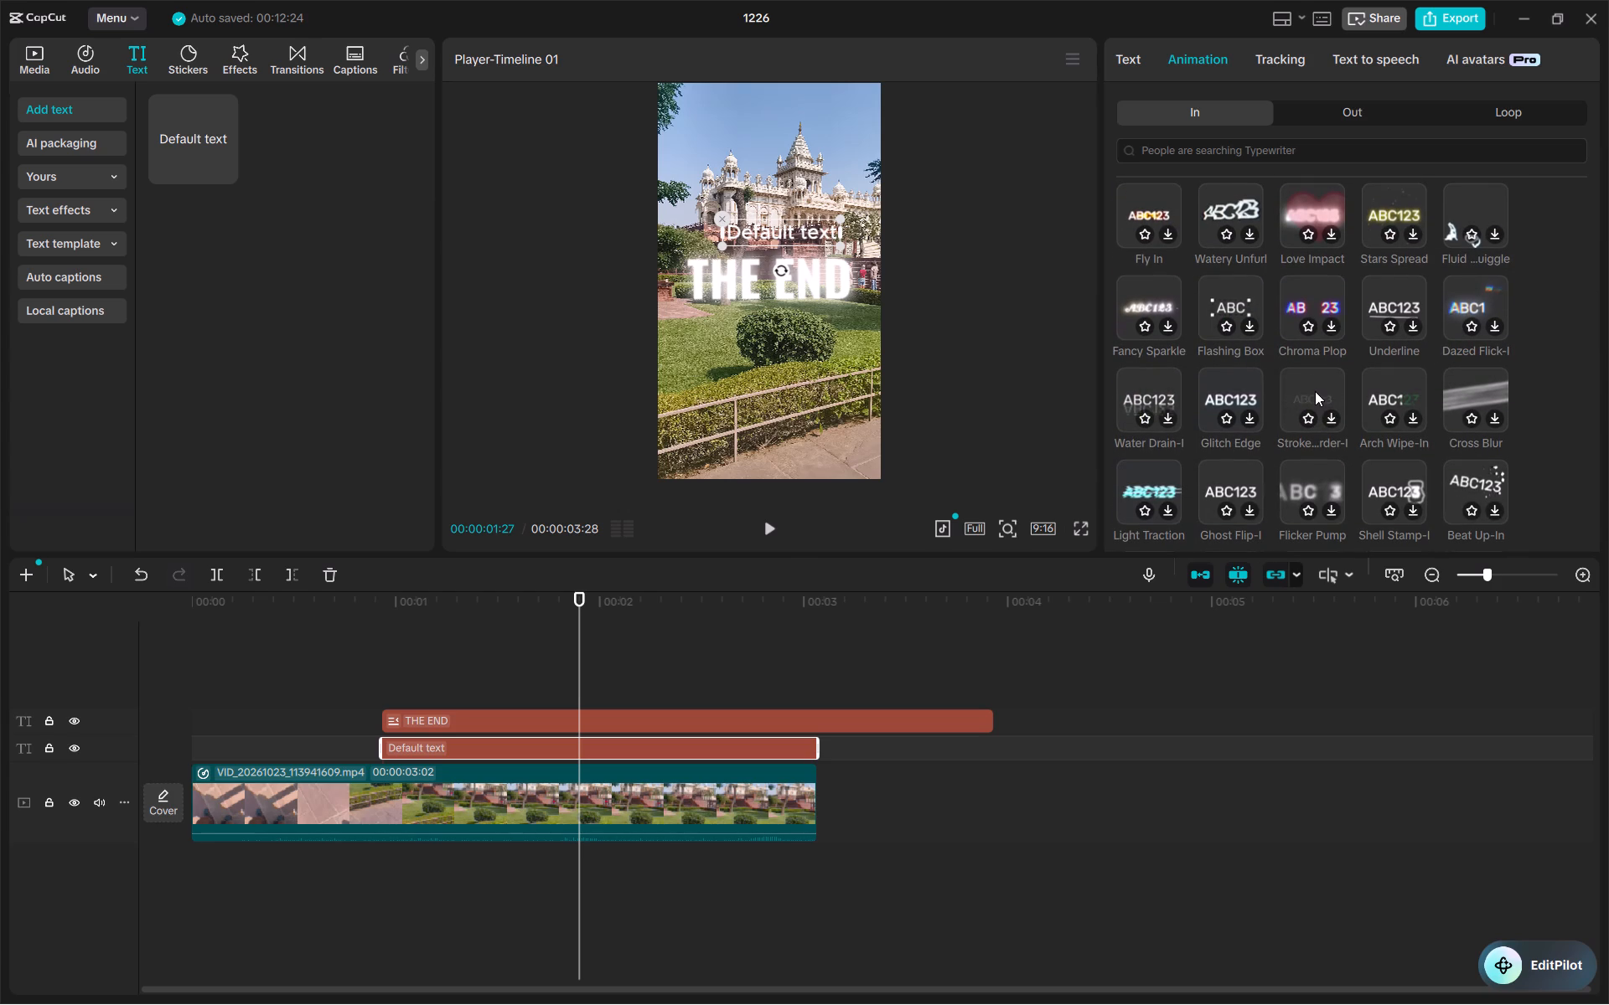
double_click(1316, 390)
Check other entrance animations, then scrub back over the start of the Default text to preview its Stroke...rder-I animation.
click(1339, 115)
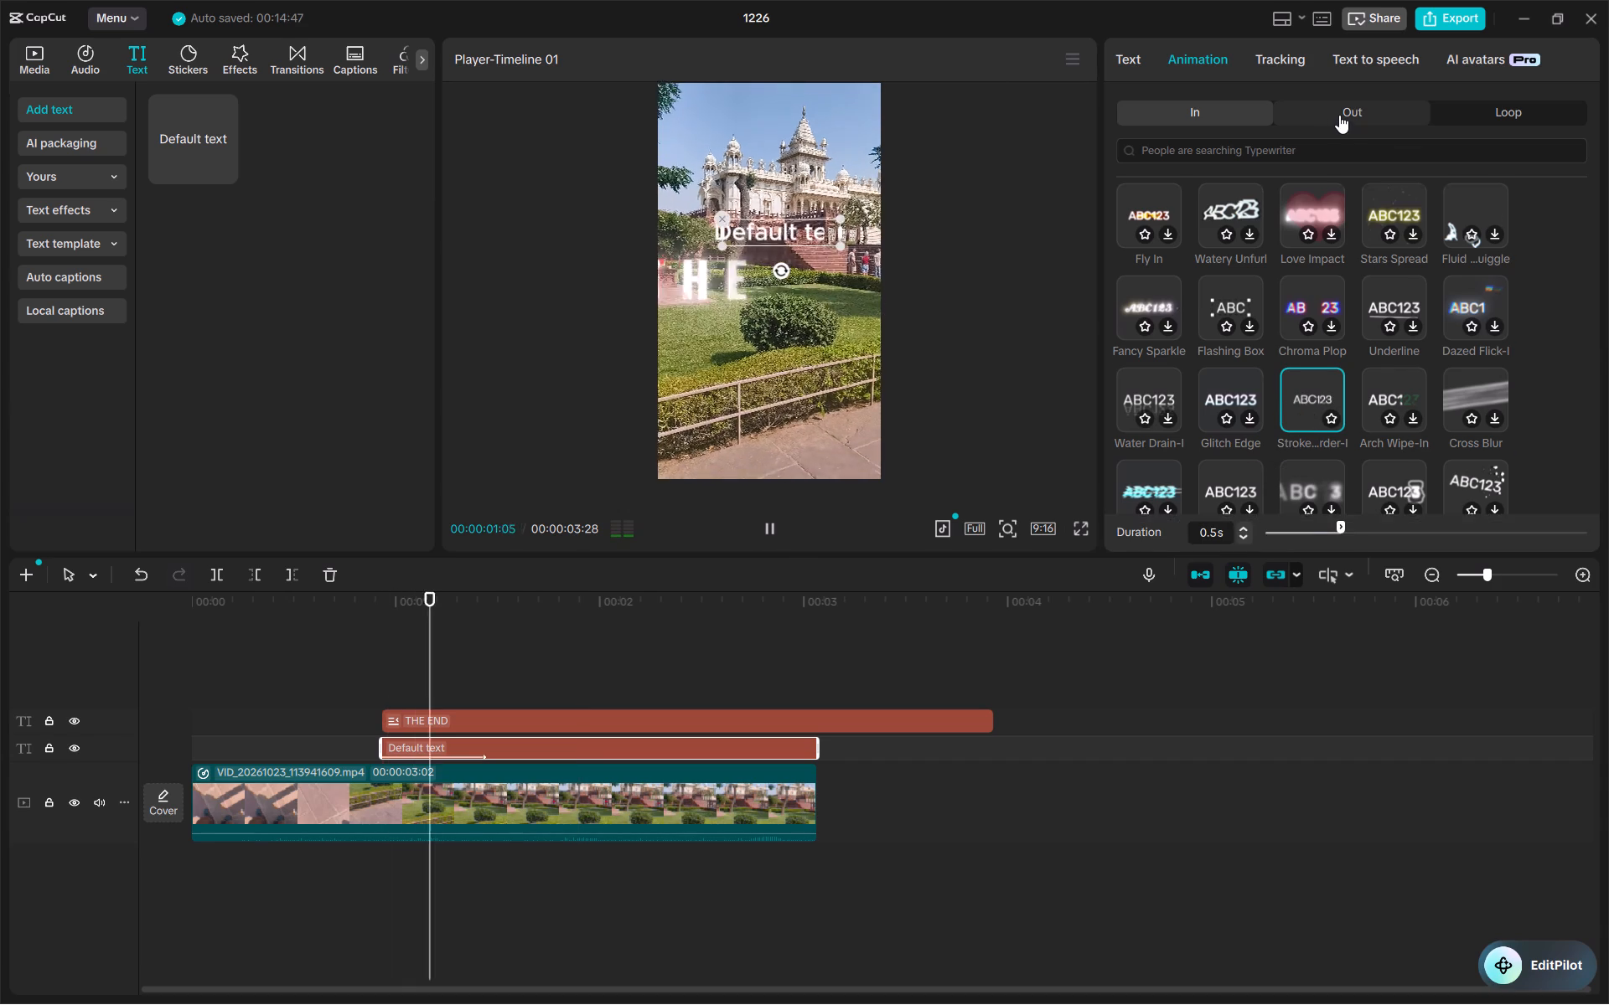
click(1241, 112)
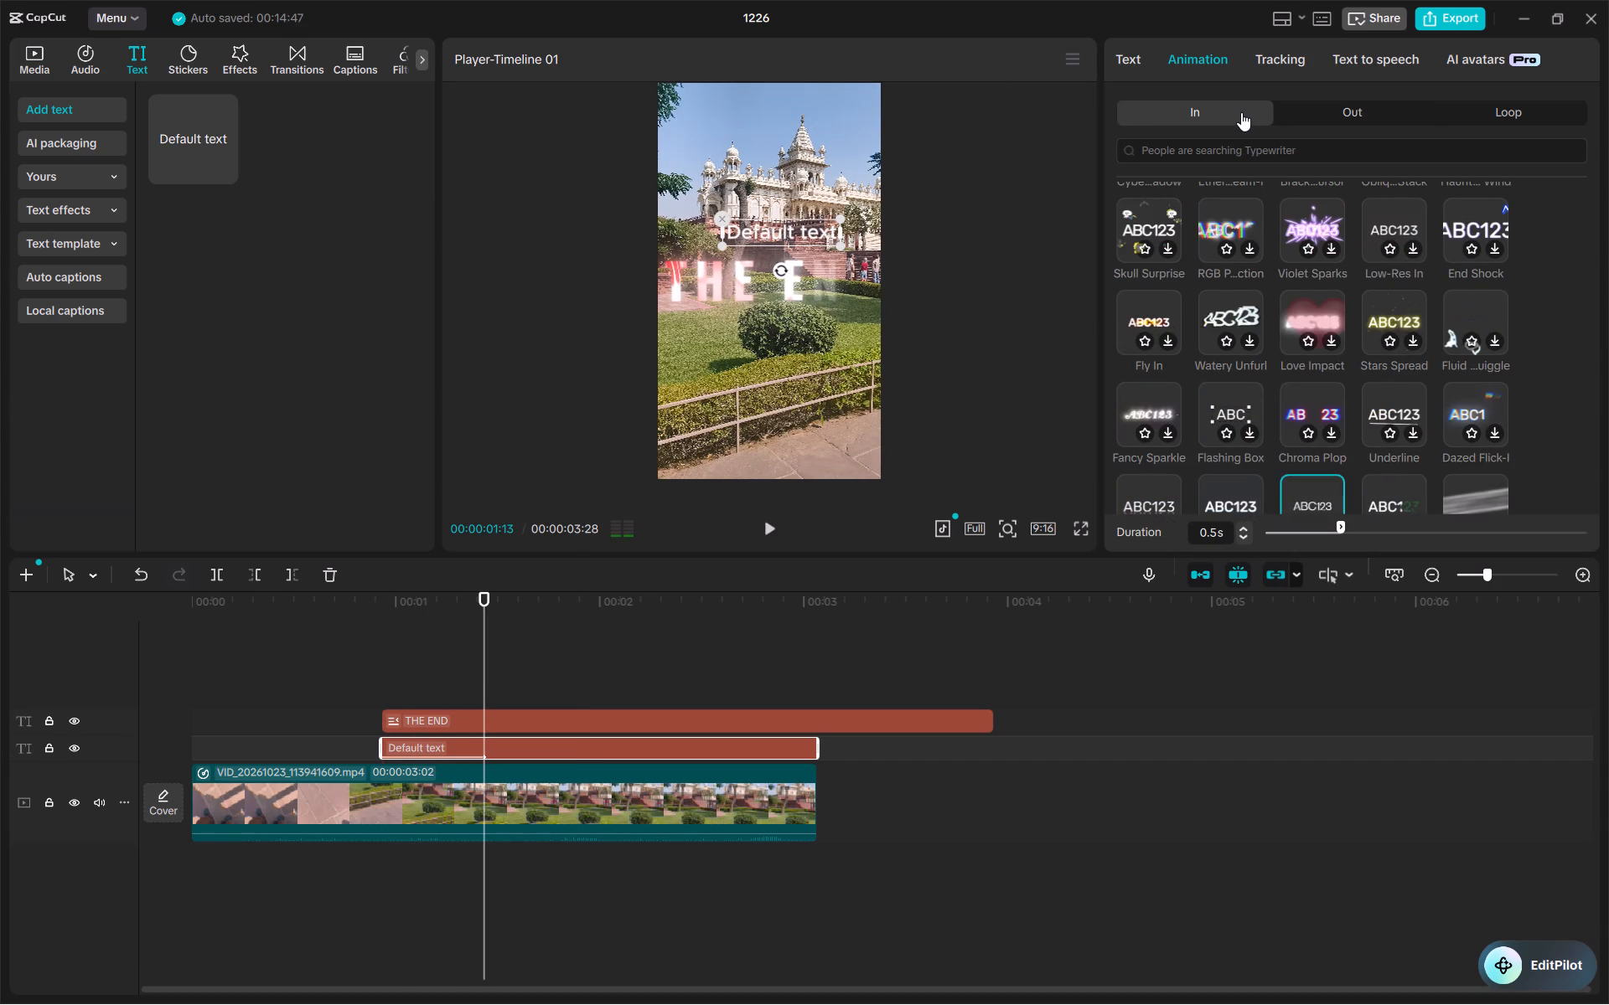
scroll(1302, 441, down, 1)
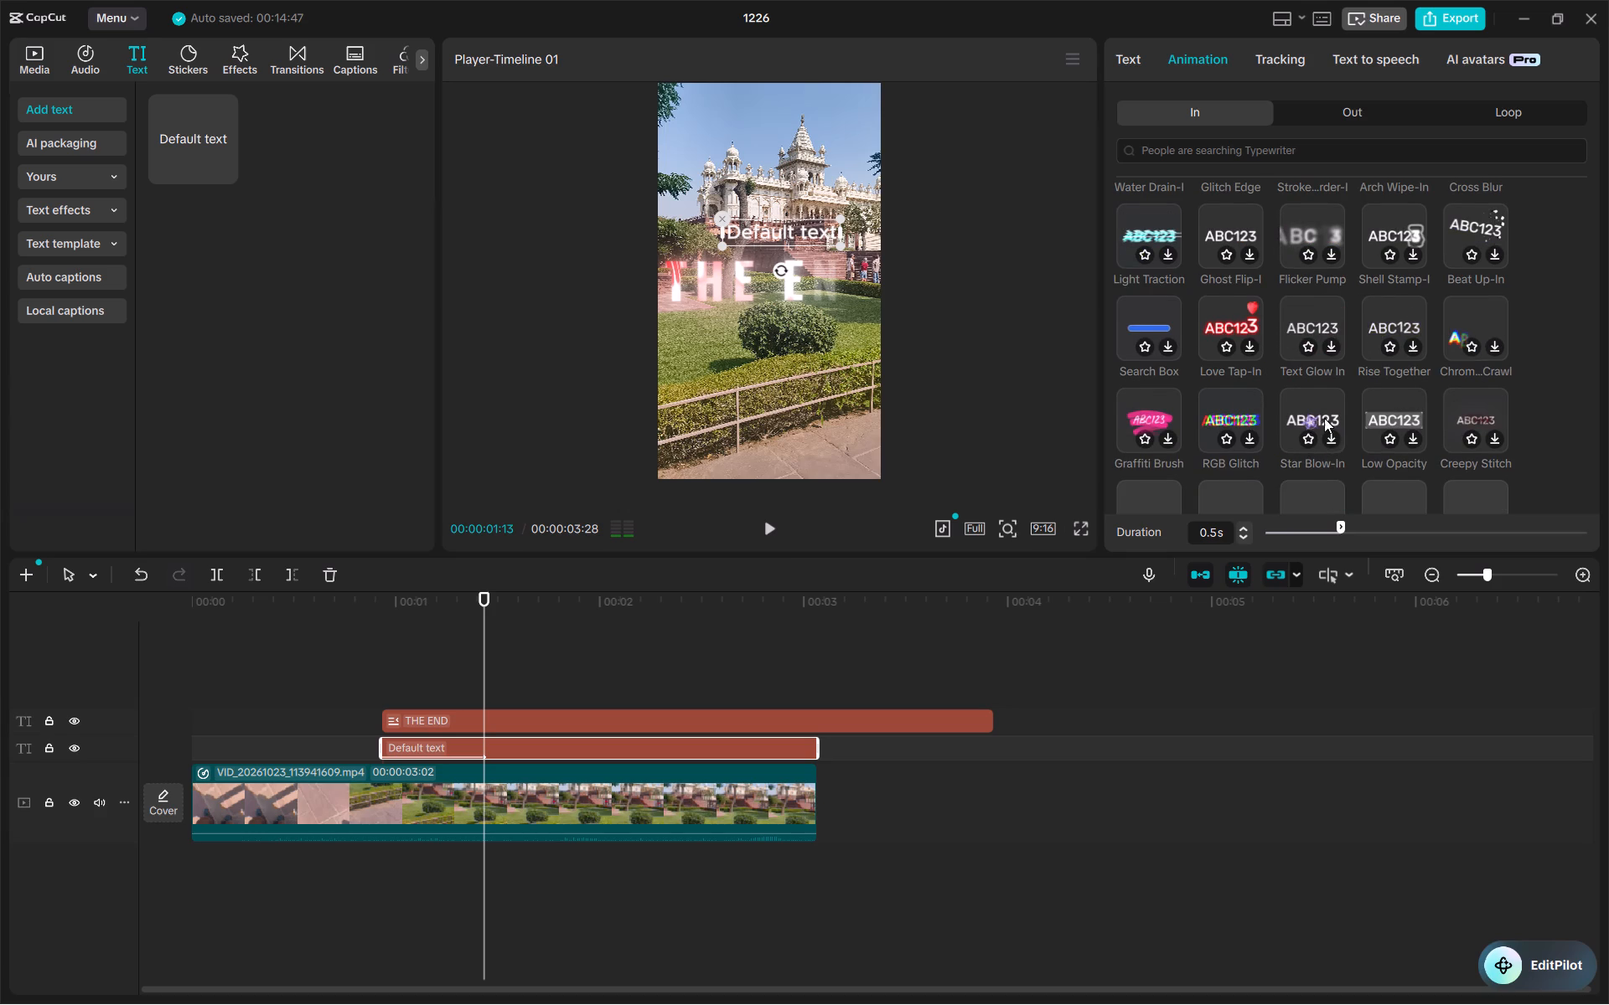
scroll(1321, 405, up, 1)
click(1296, 305)
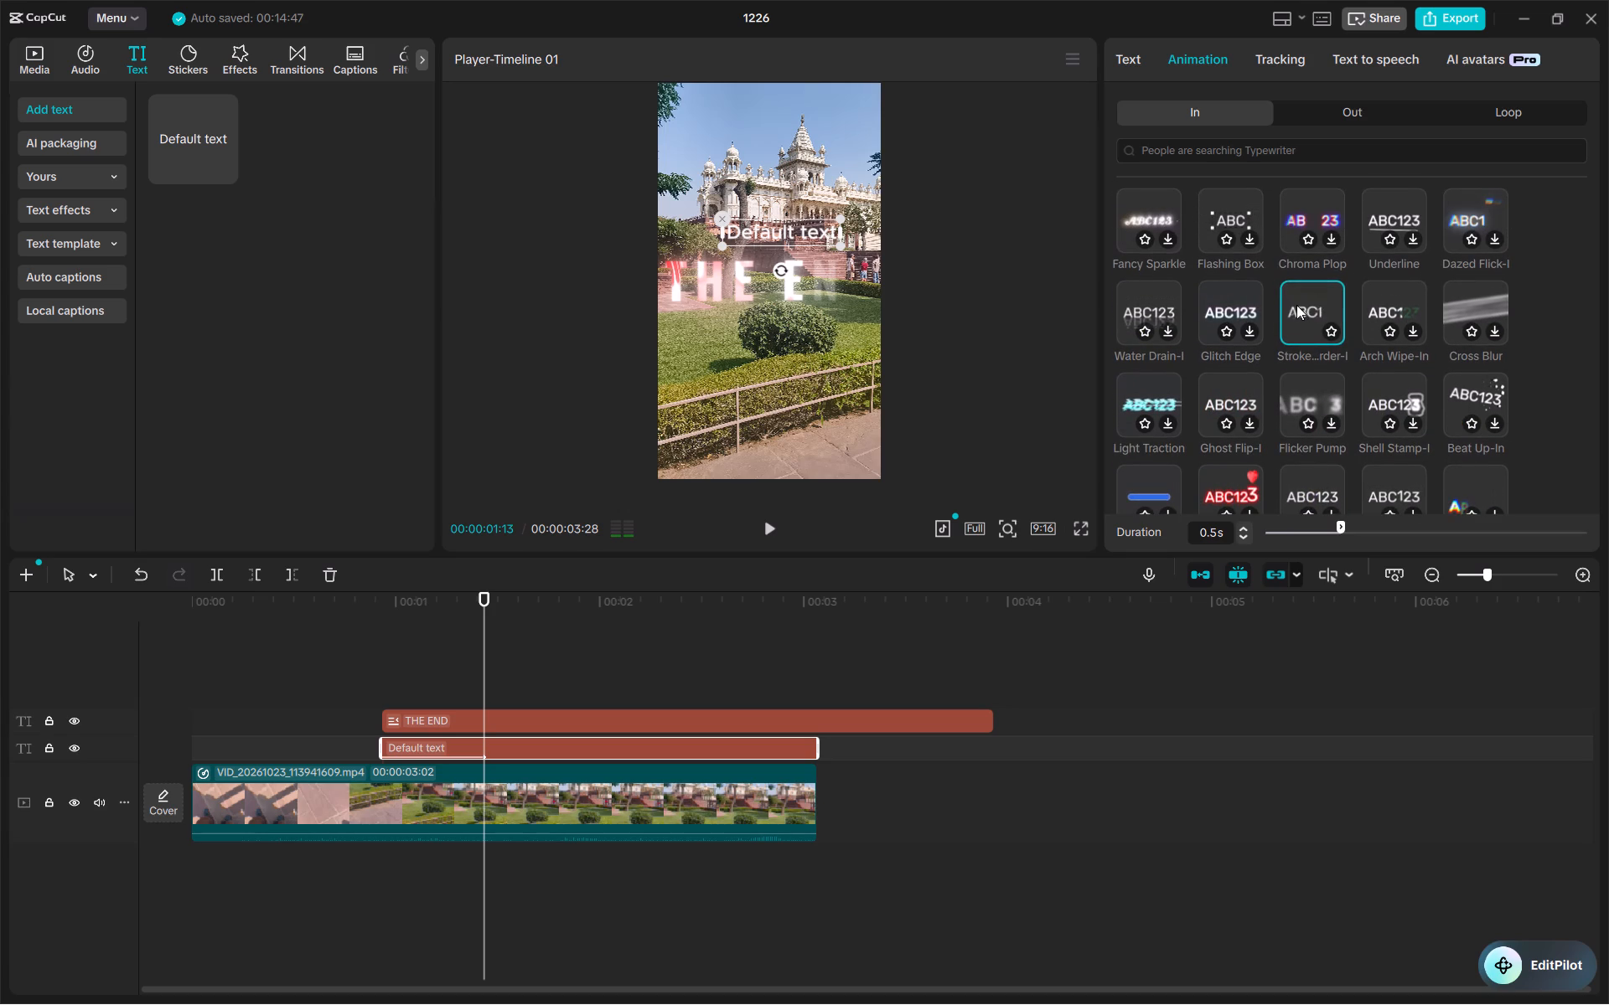
drag(492, 611, 362, 625)
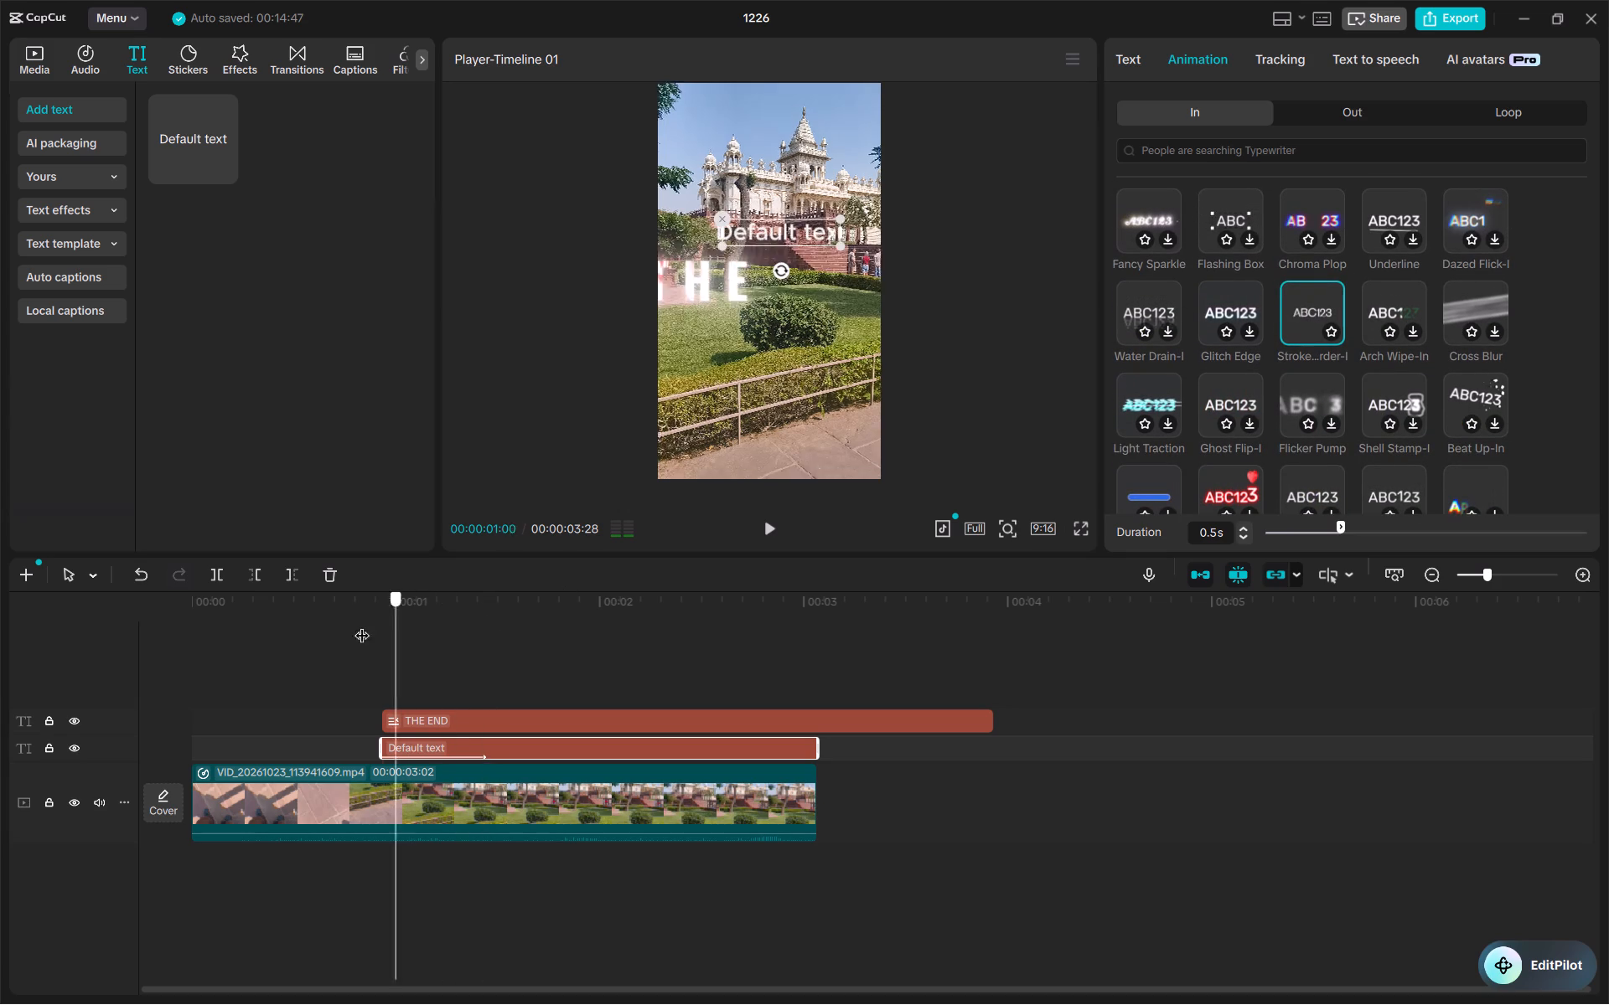
Delete the THE END text from the timeline and play back the remaining Default text over the clip.
drag(362, 625, 329, 627)
key(space)
key(space)
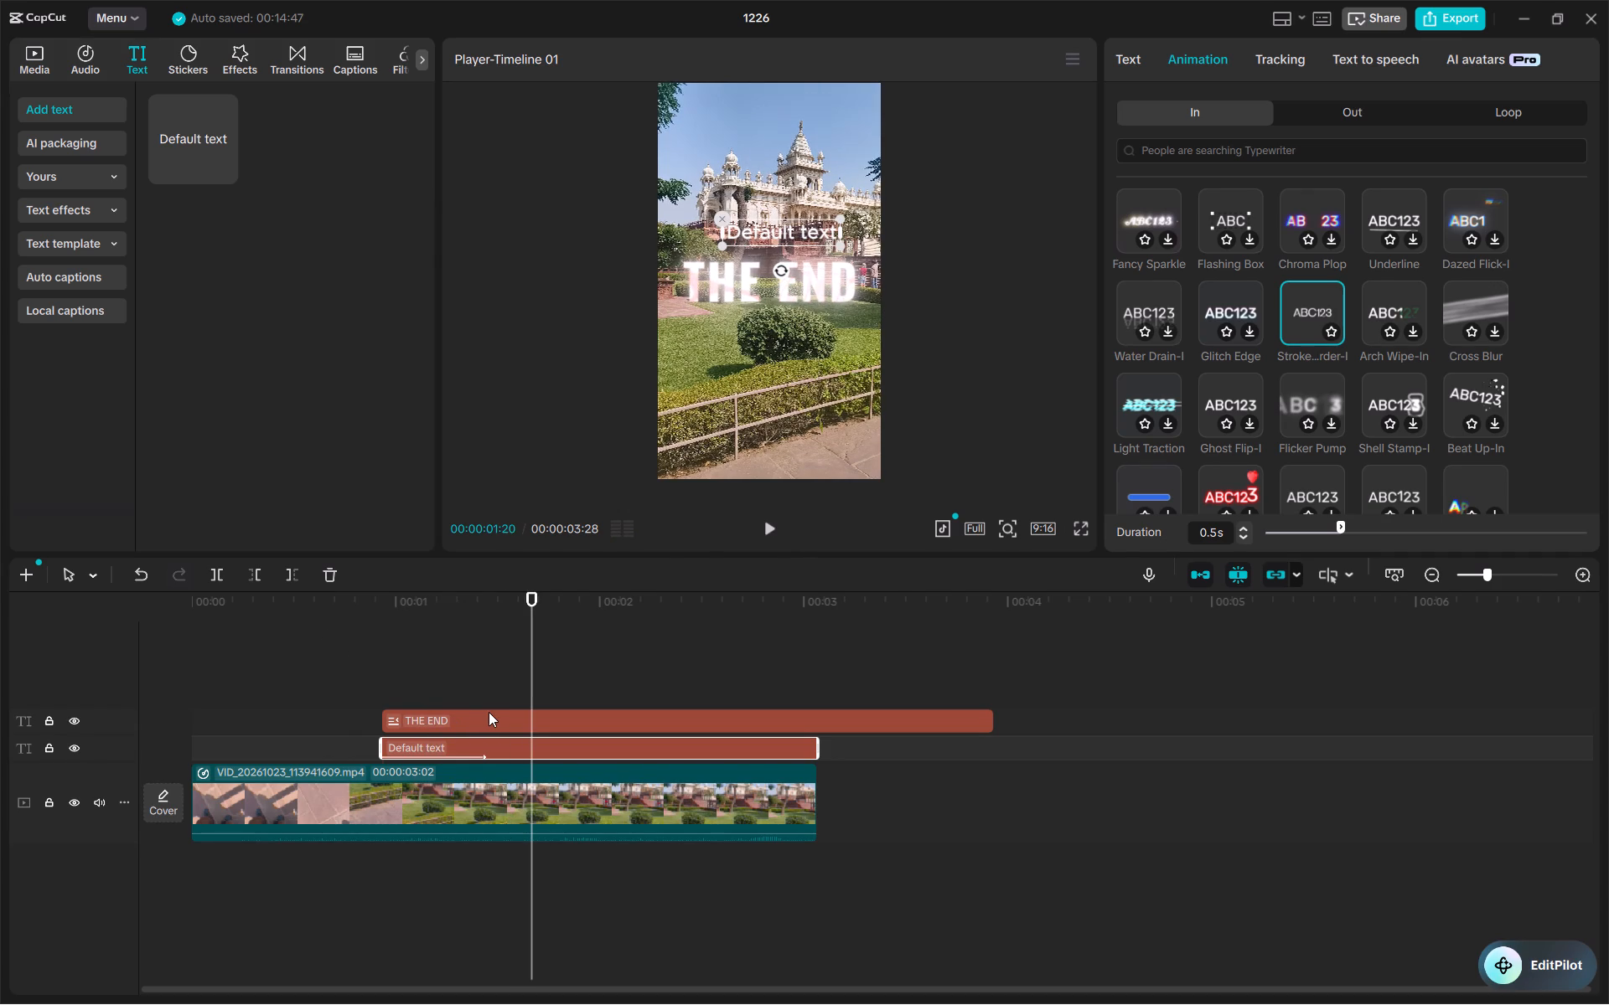
double_click(745, 724)
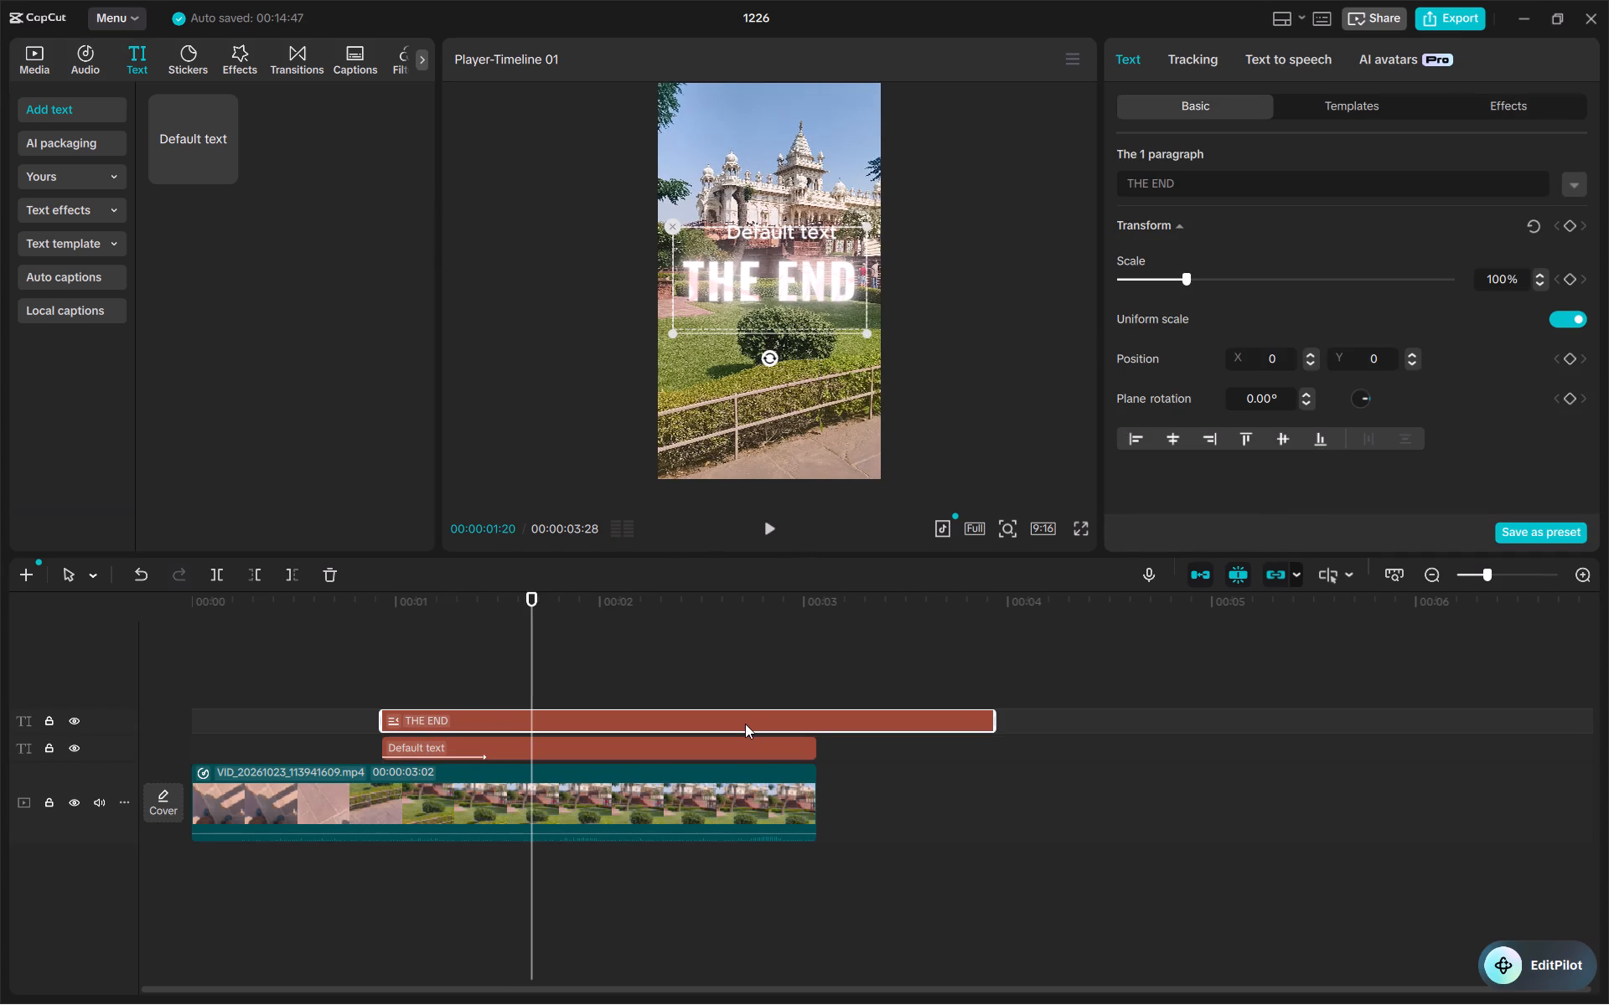
key(BackSpace)
key(backslash)
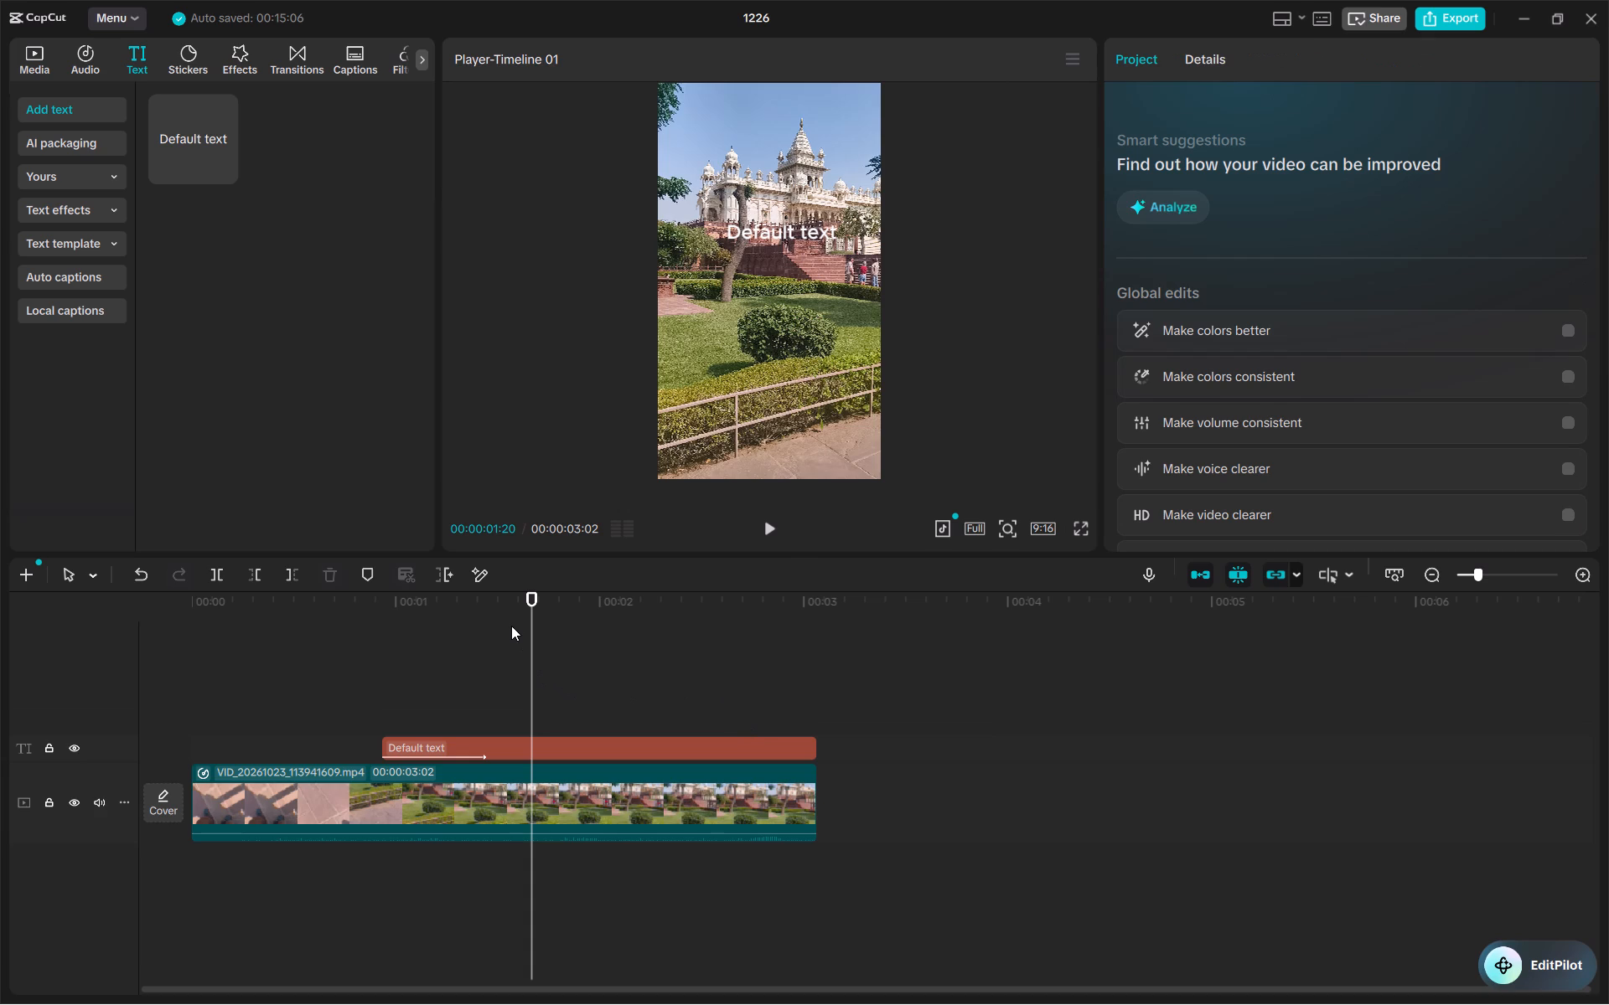
drag(530, 619, 322, 628)
key(space)
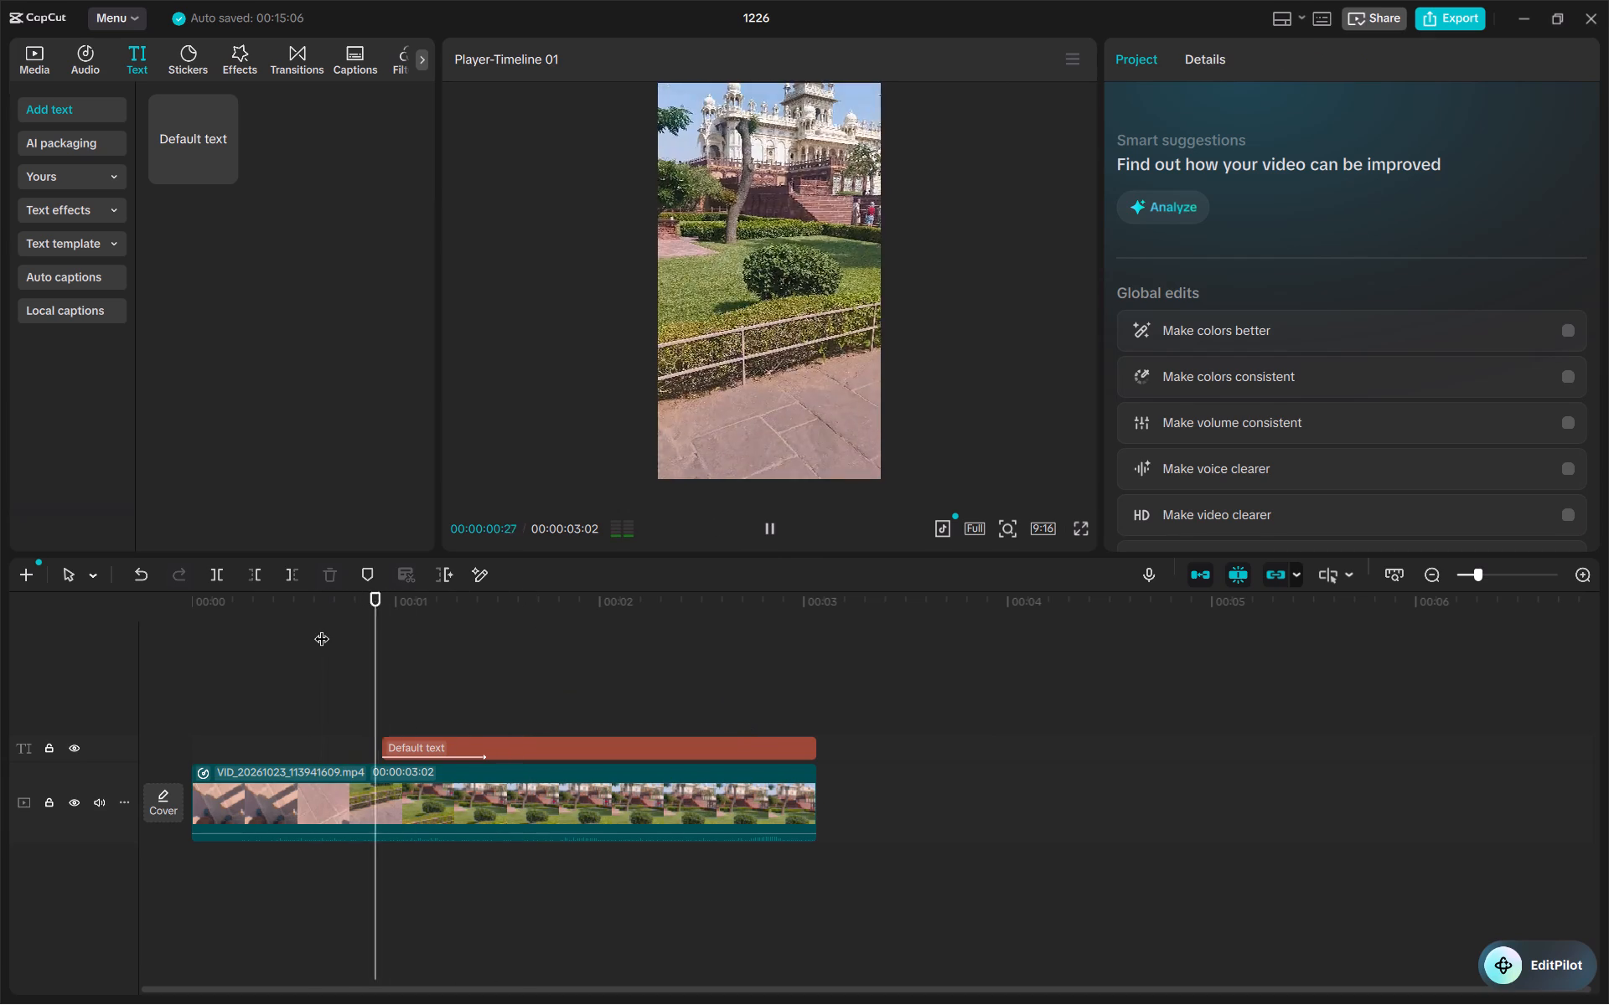
key(space)
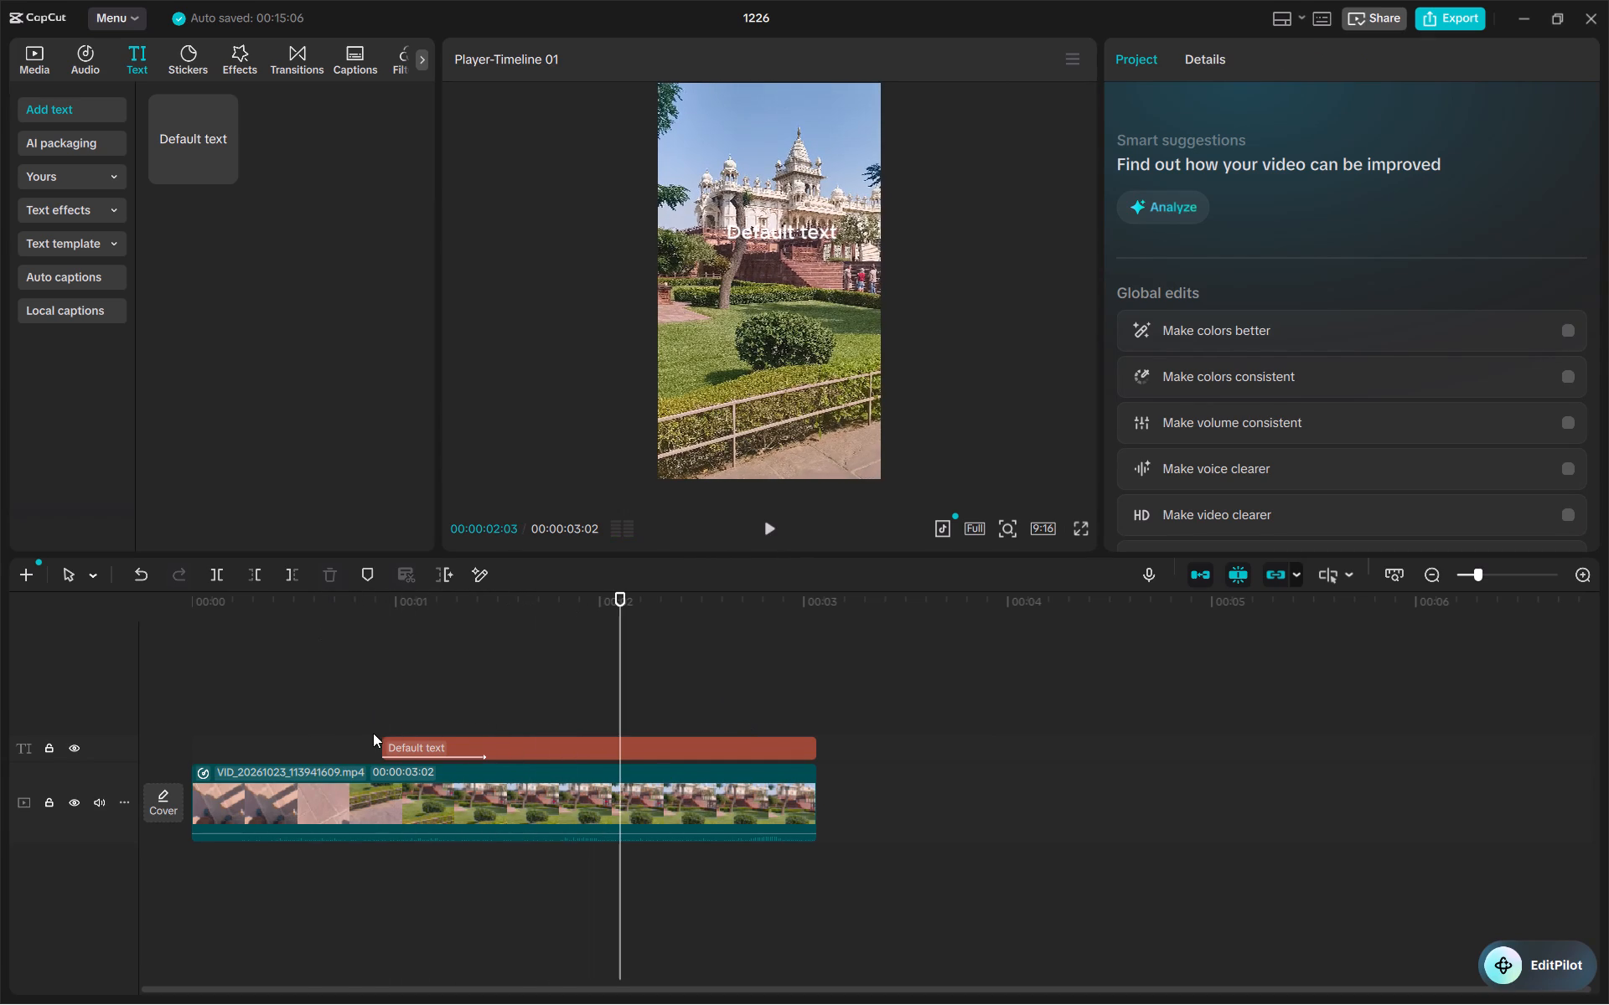
Increase the Default text's font size to 27.
click(485, 758)
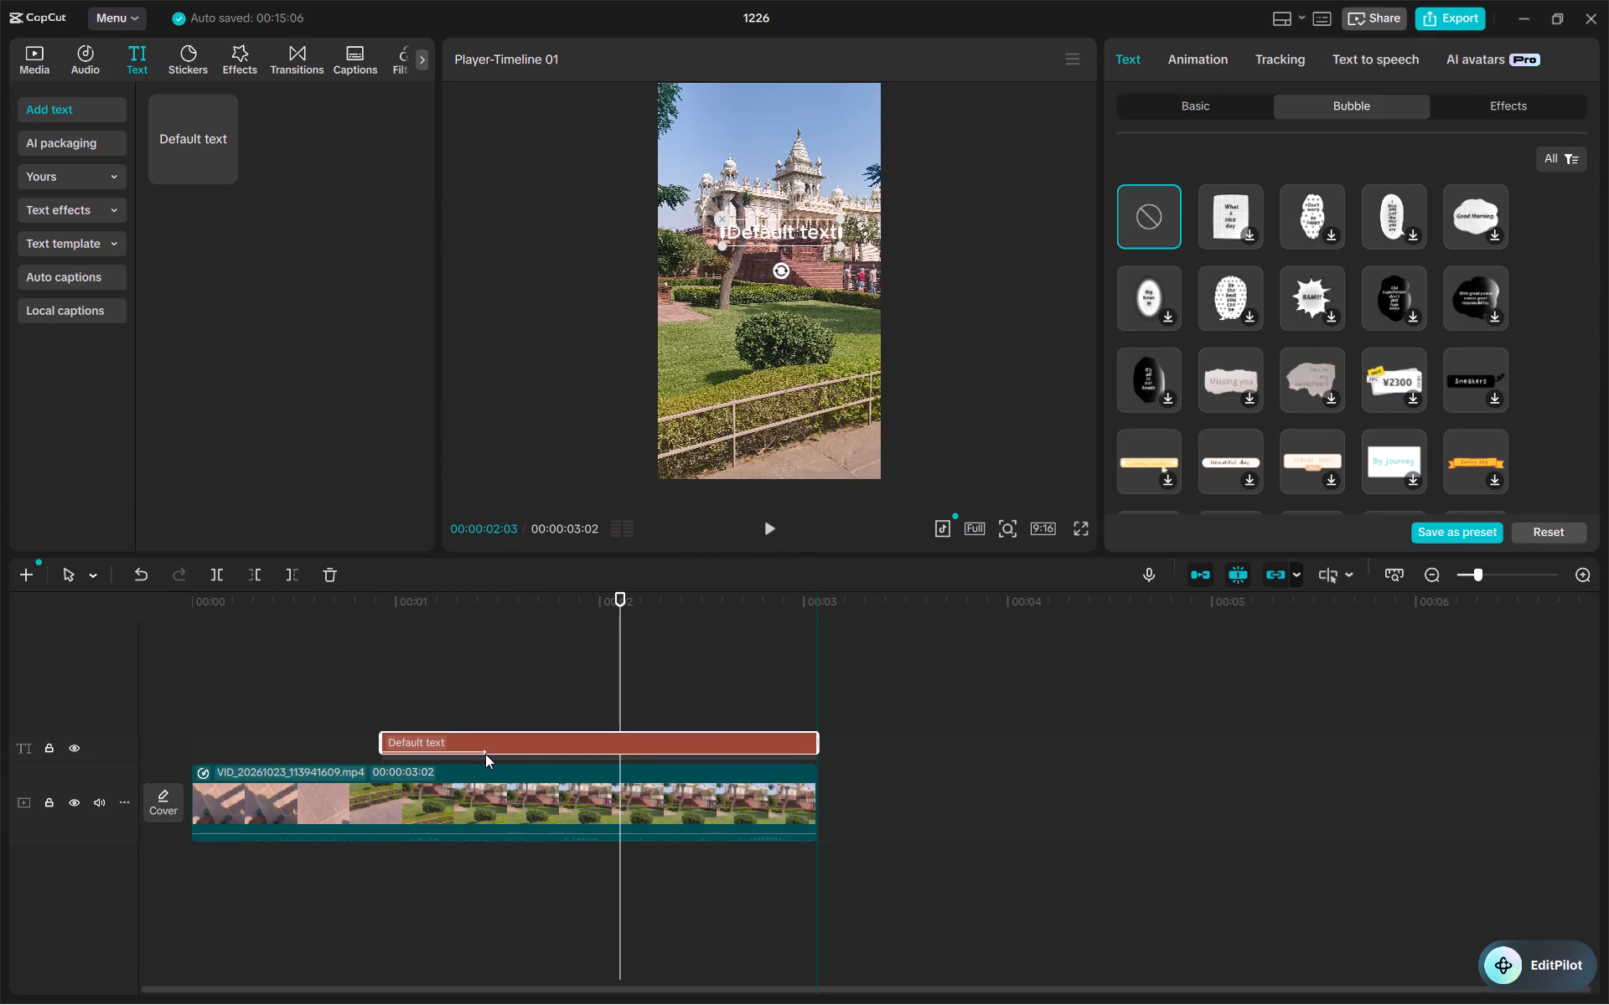
scroll(773, 220, up, 1)
click(773, 219)
click(773, 219)
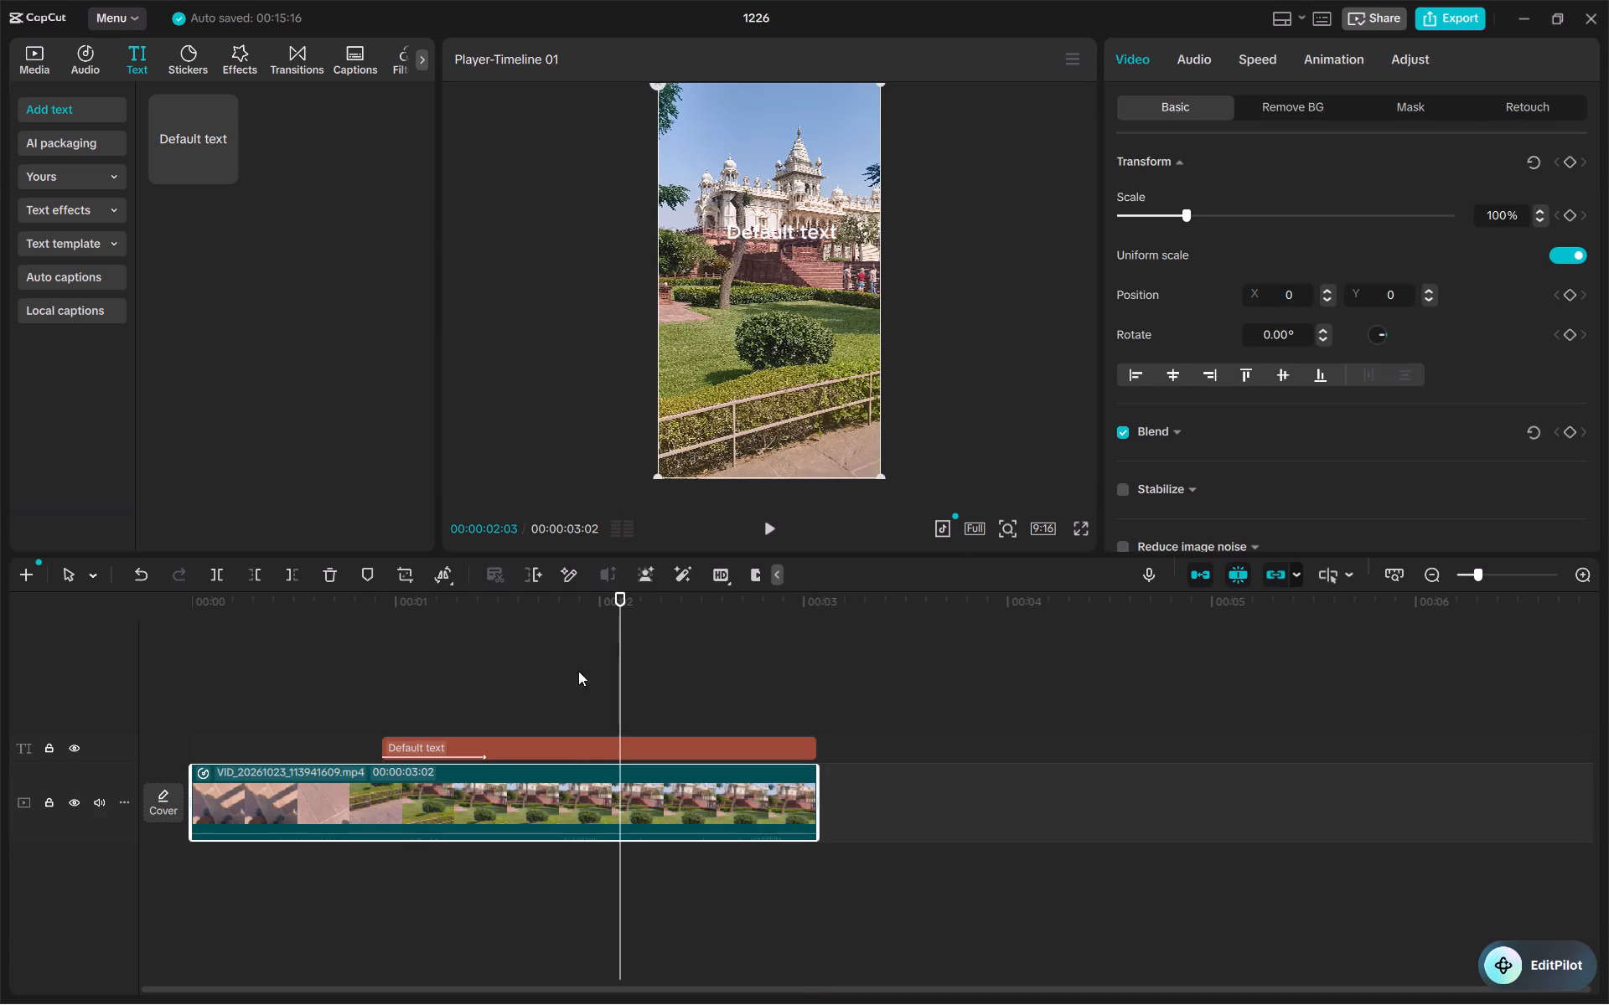
click(568, 738)
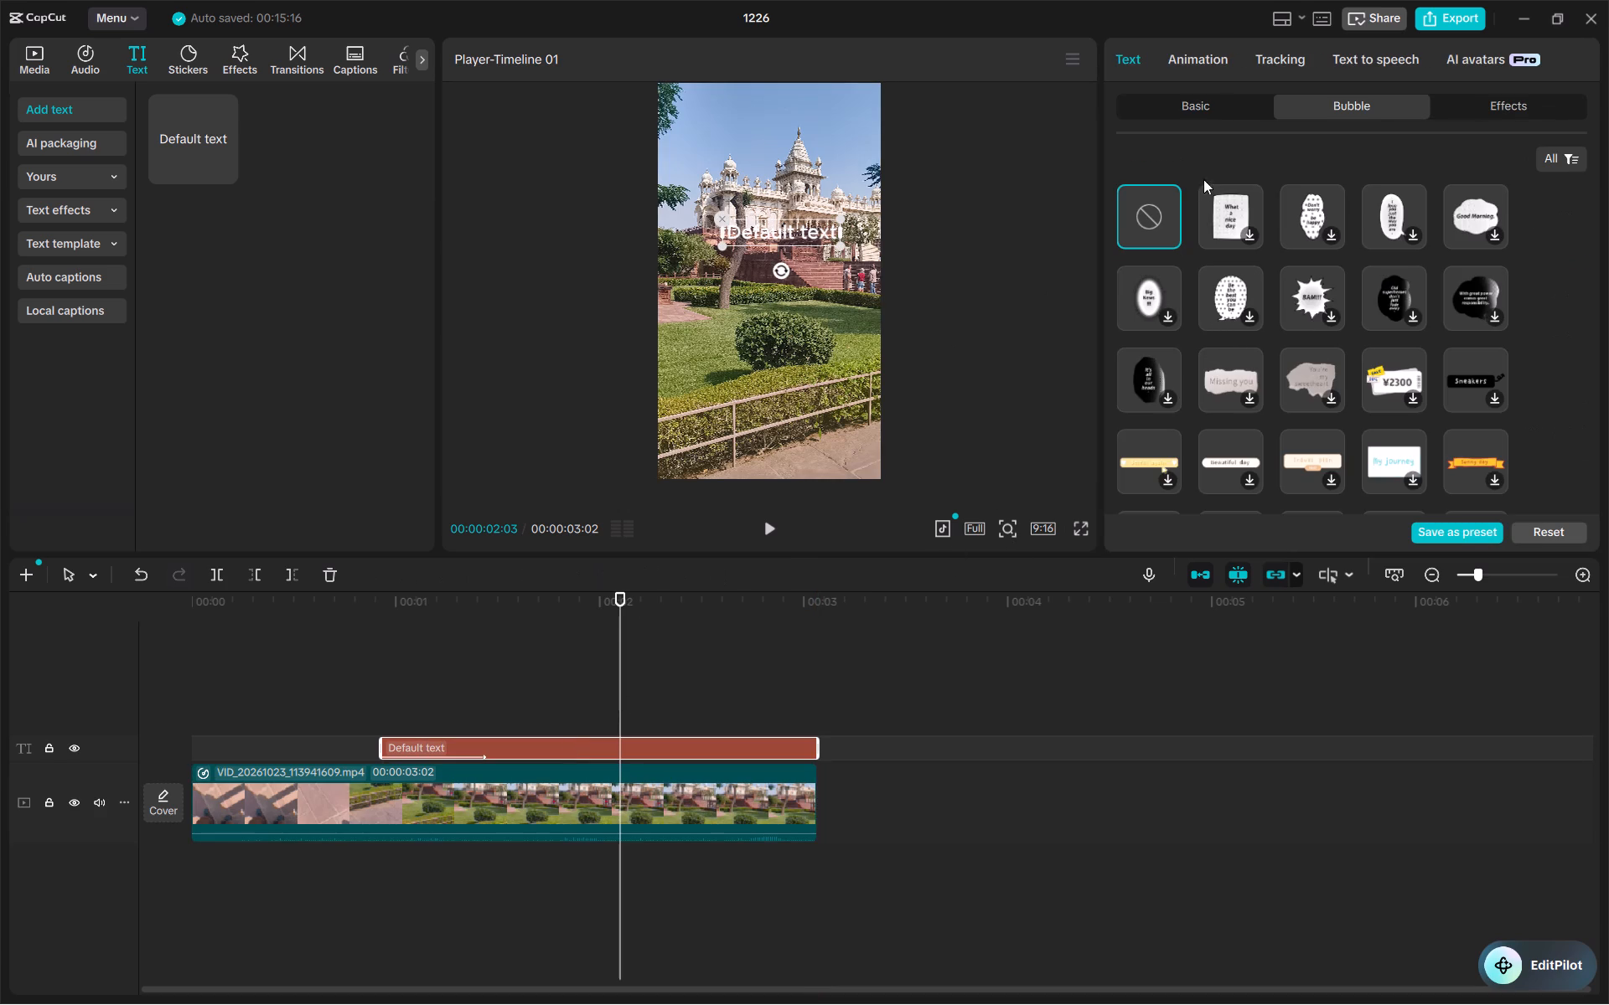
click(1196, 106)
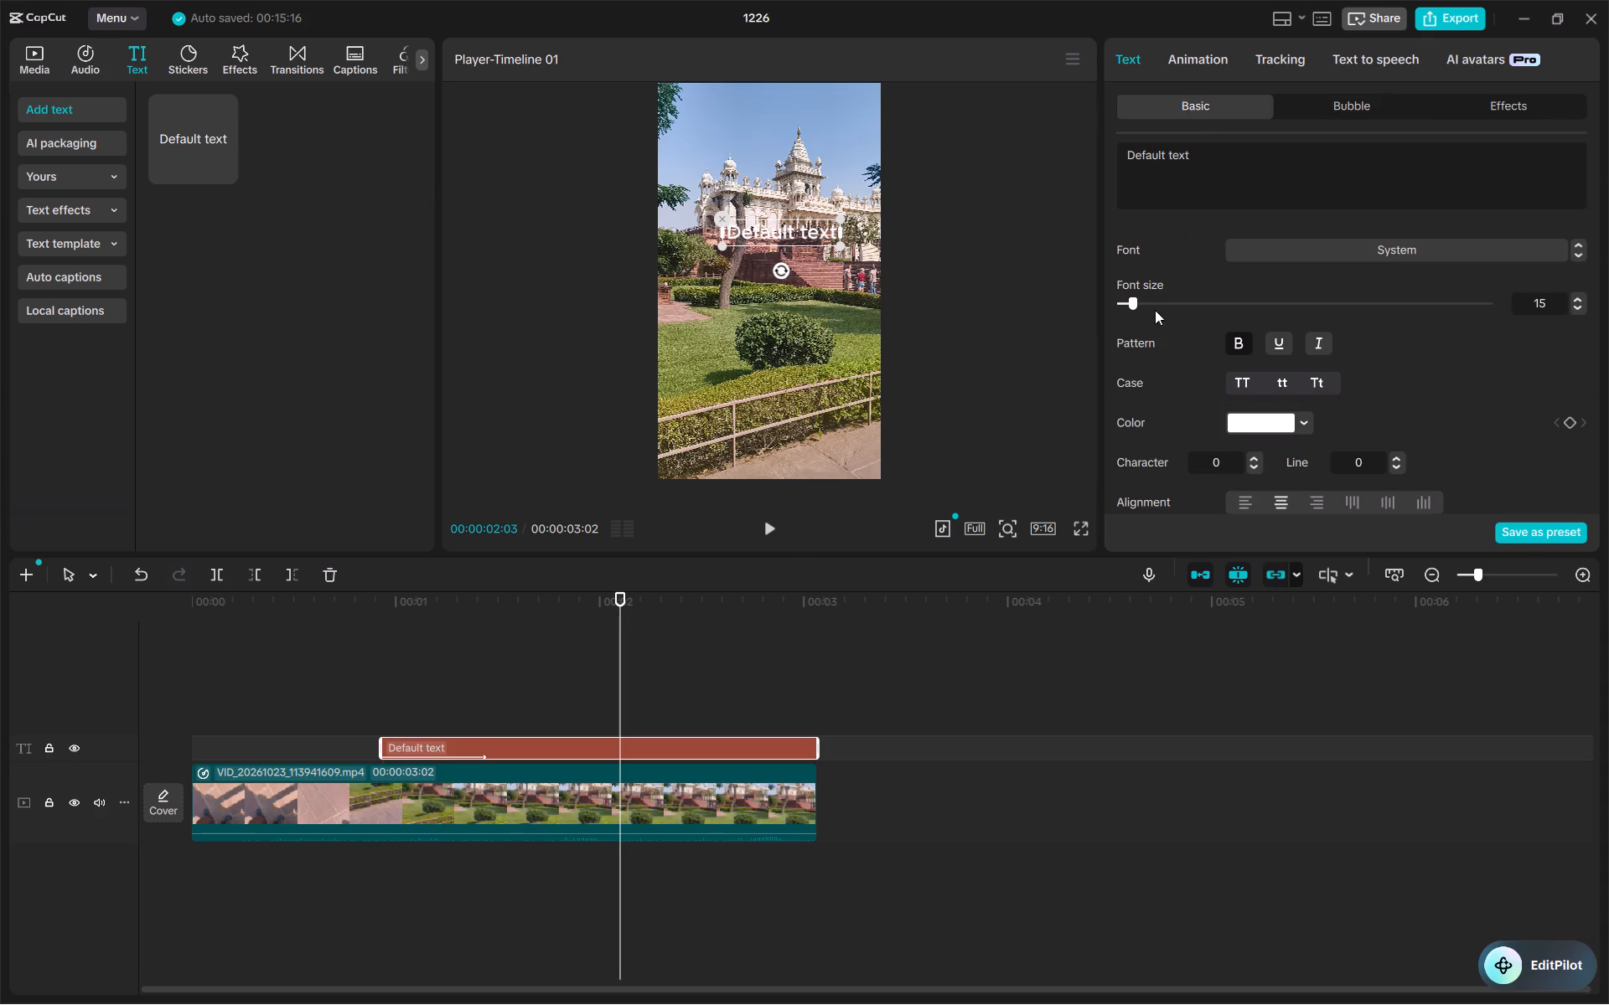
drag(1133, 293, 1154, 296)
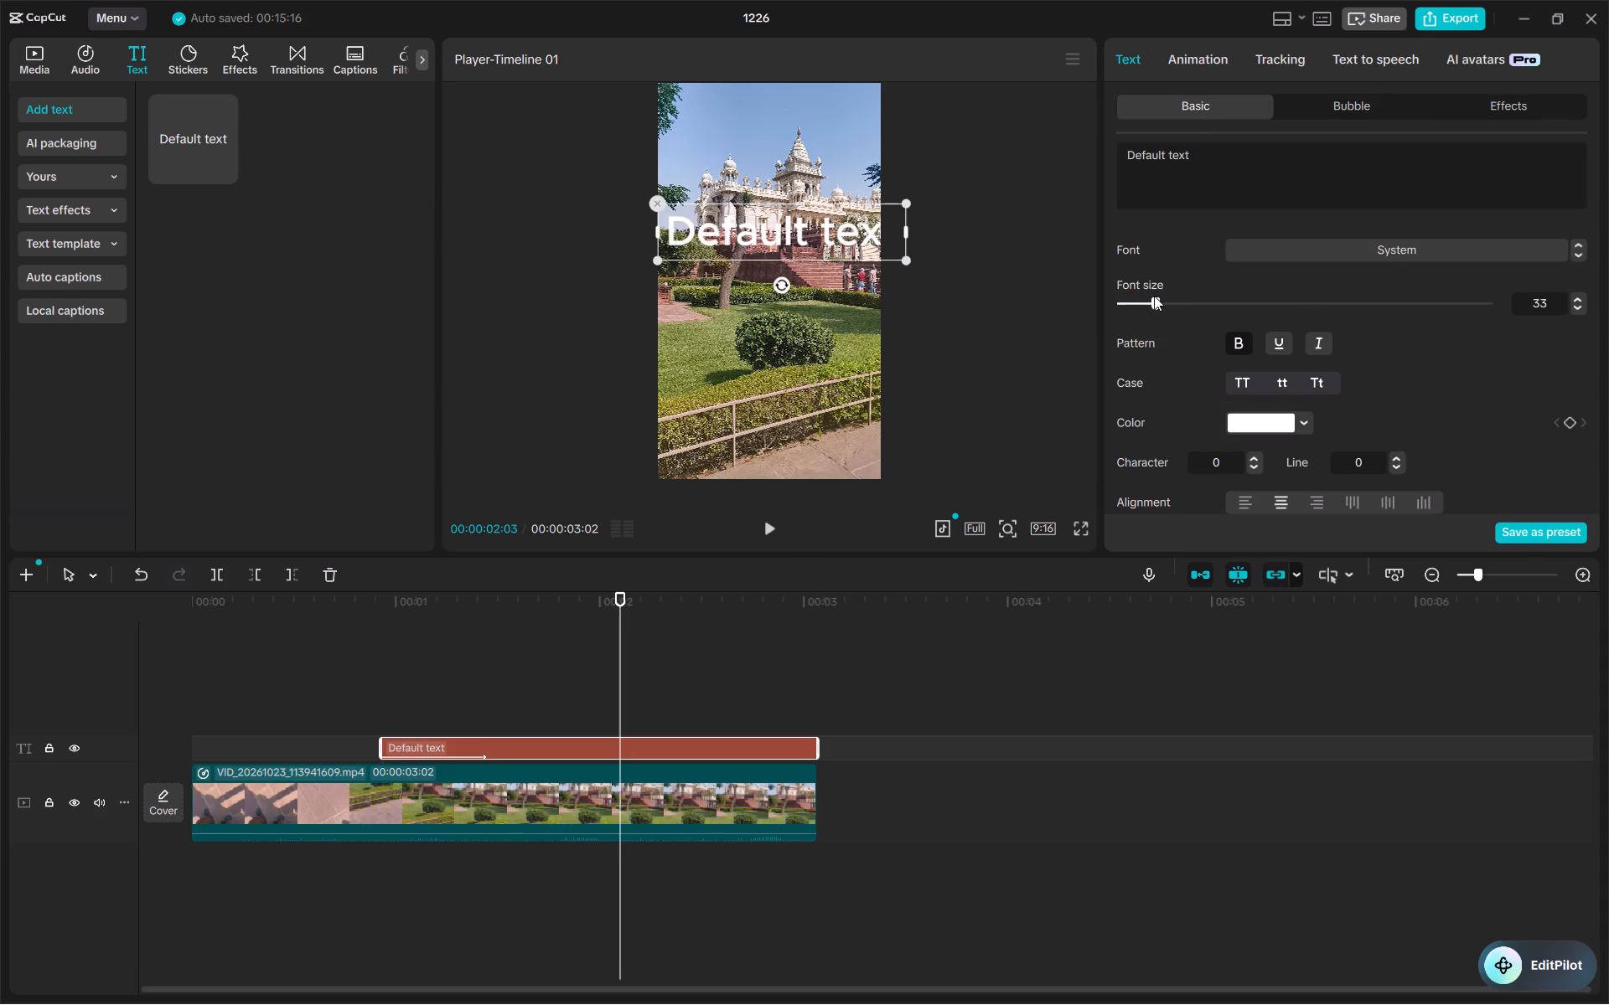
drag(1154, 296, 1148, 302)
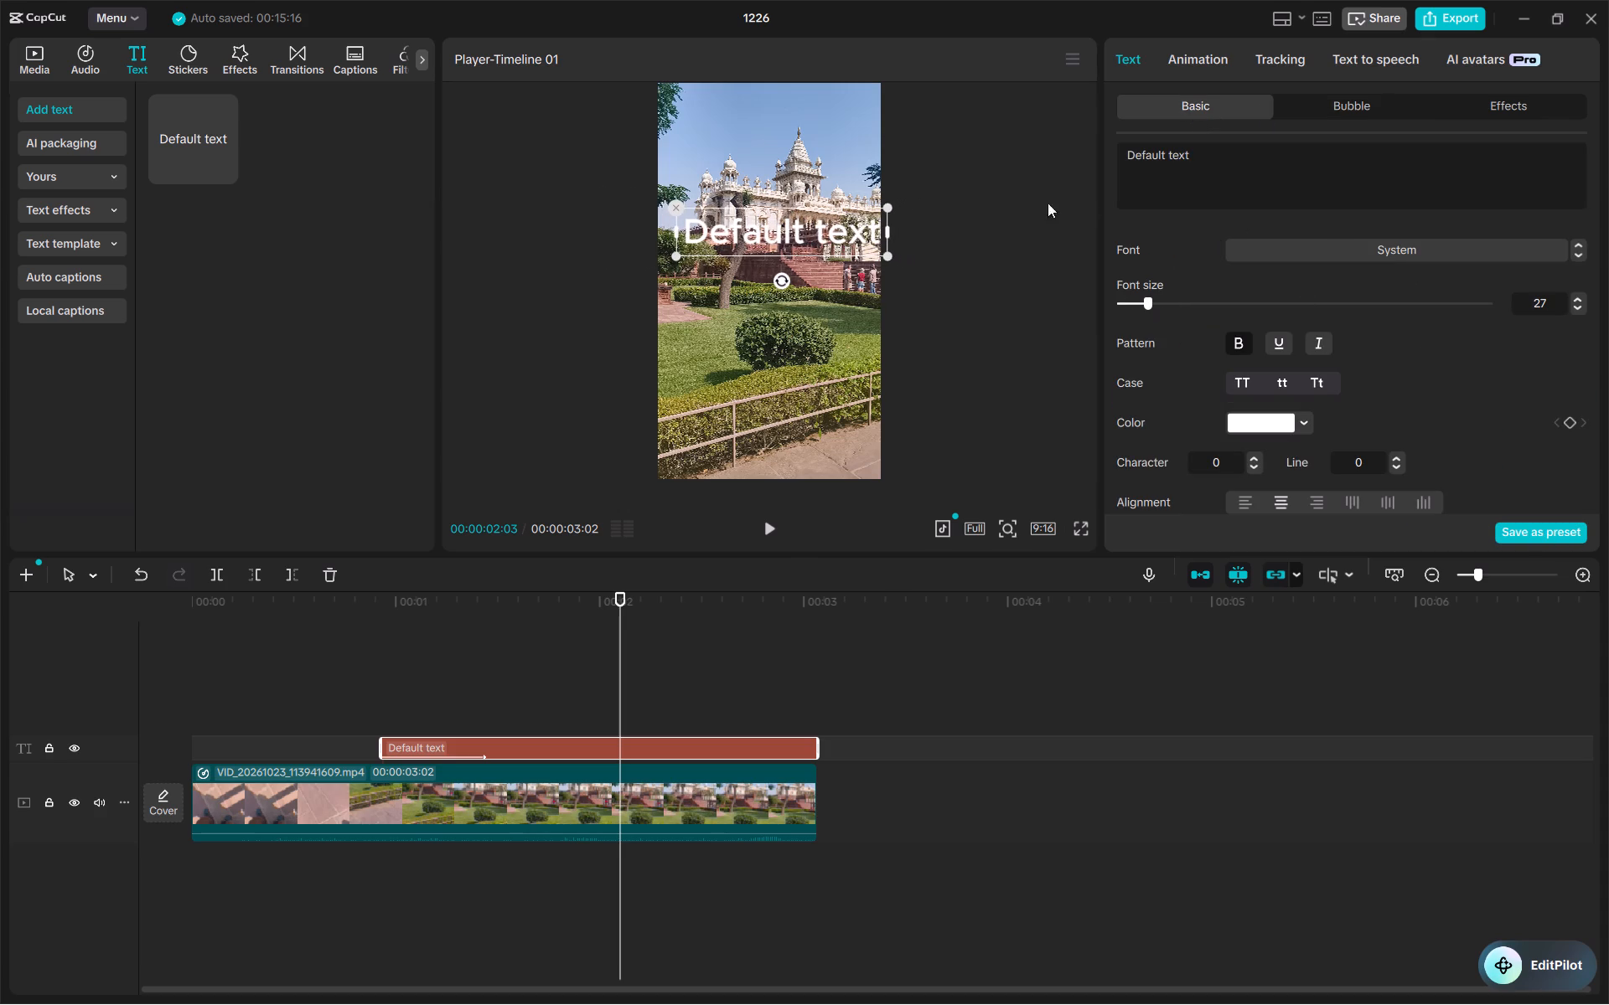
Left-align the Default text and scale it down to 94%.
scroll(1243, 413, down, 1)
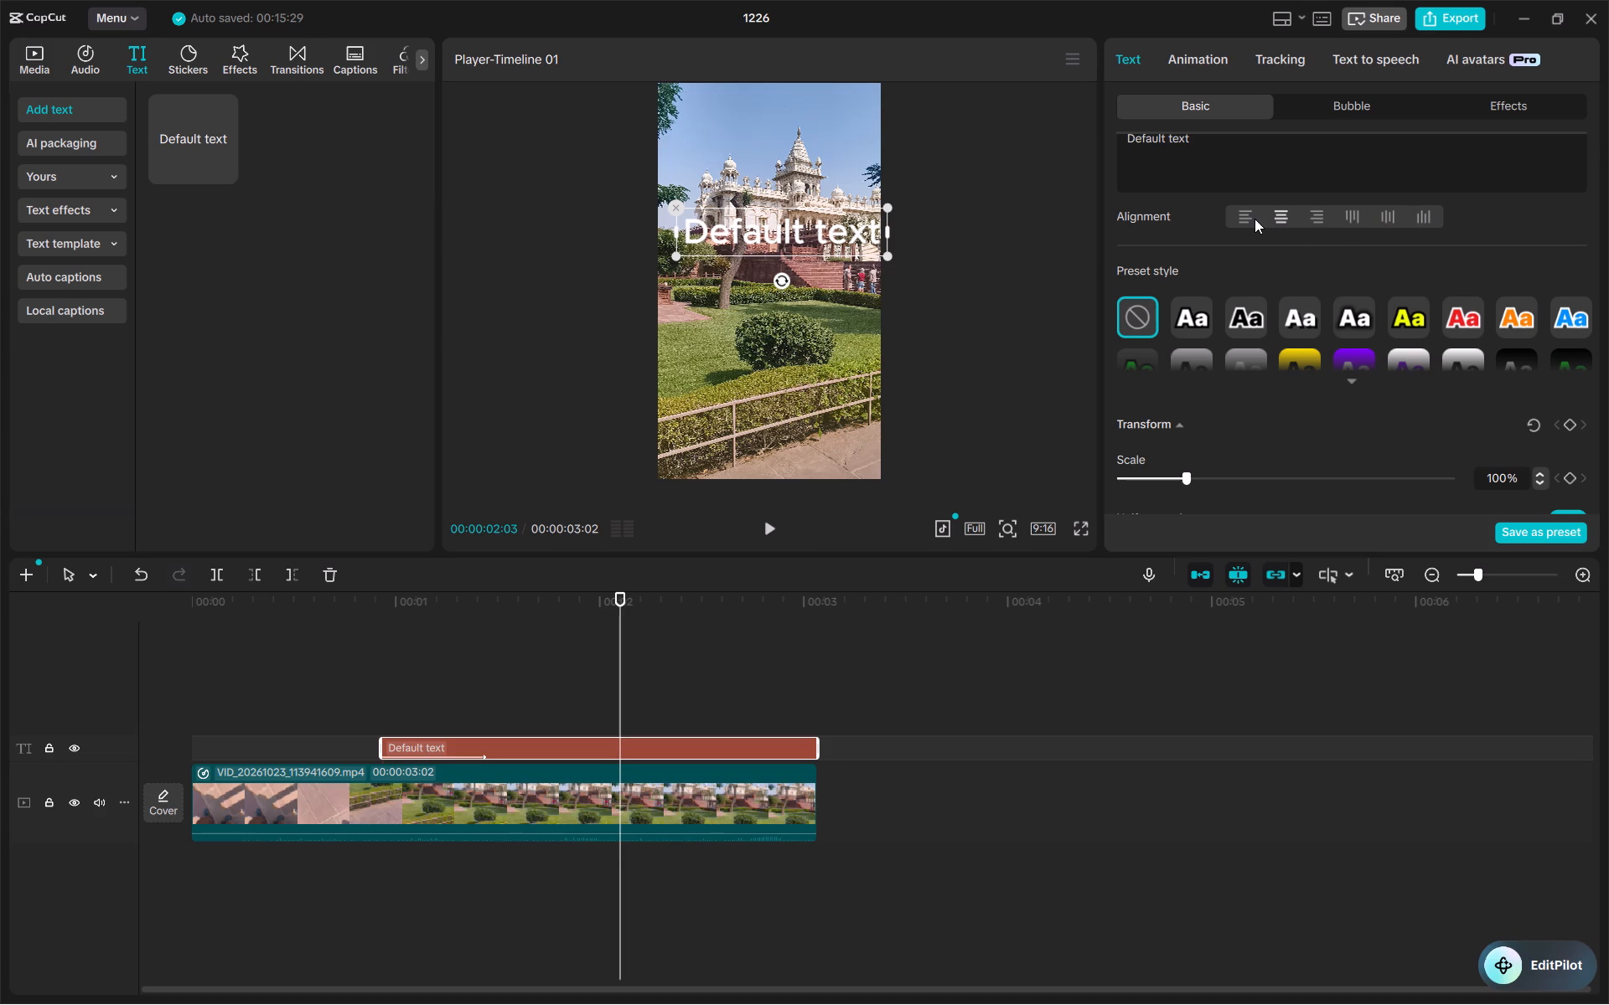
click(1245, 219)
drag(887, 259, 872, 254)
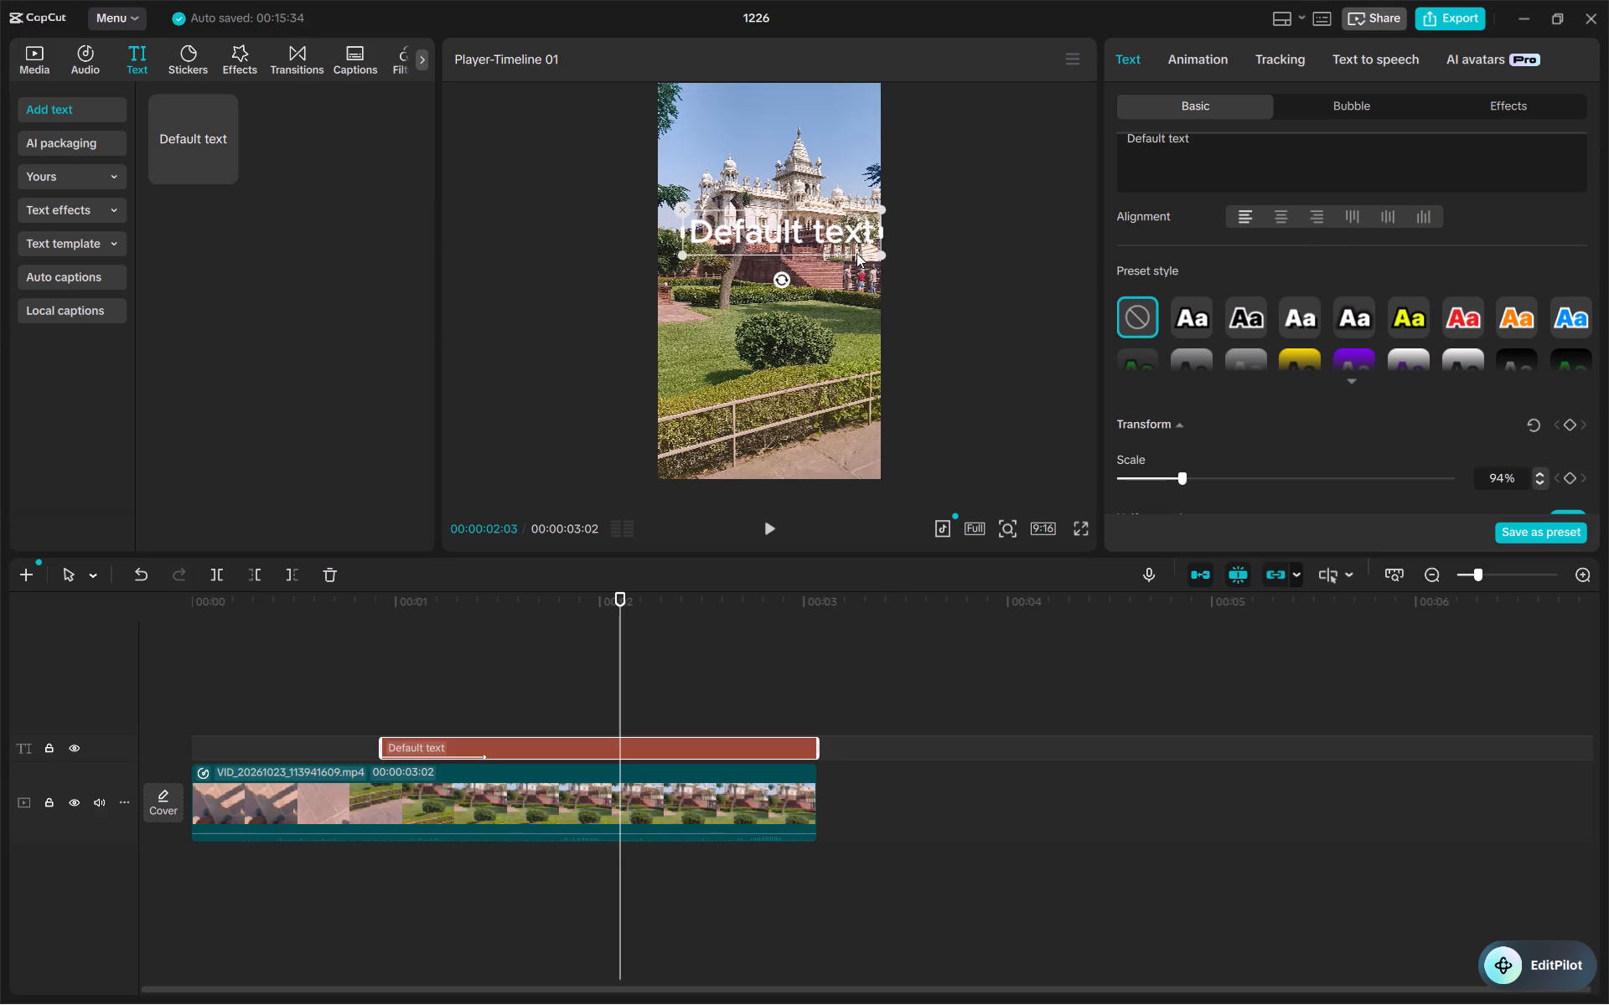
click(791, 241)
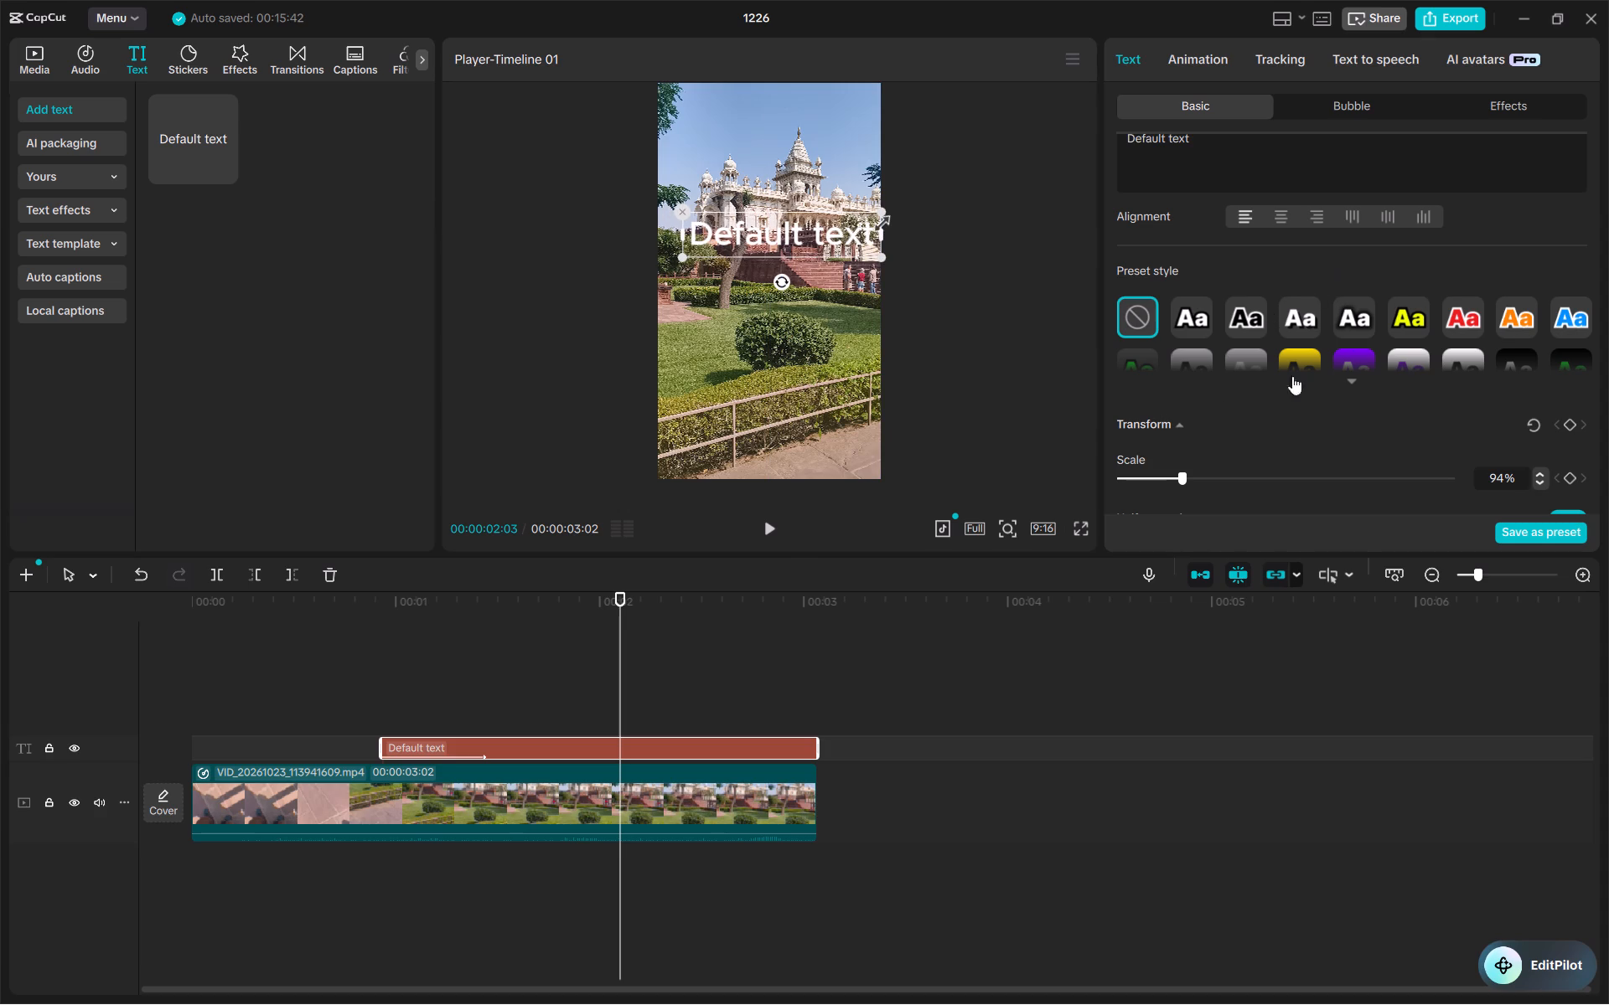
Lengthen the Default text's Stroke...rder-I entrance animation to 0.8 s and play back the clip to check its timing.
drag(609, 610, 384, 647)
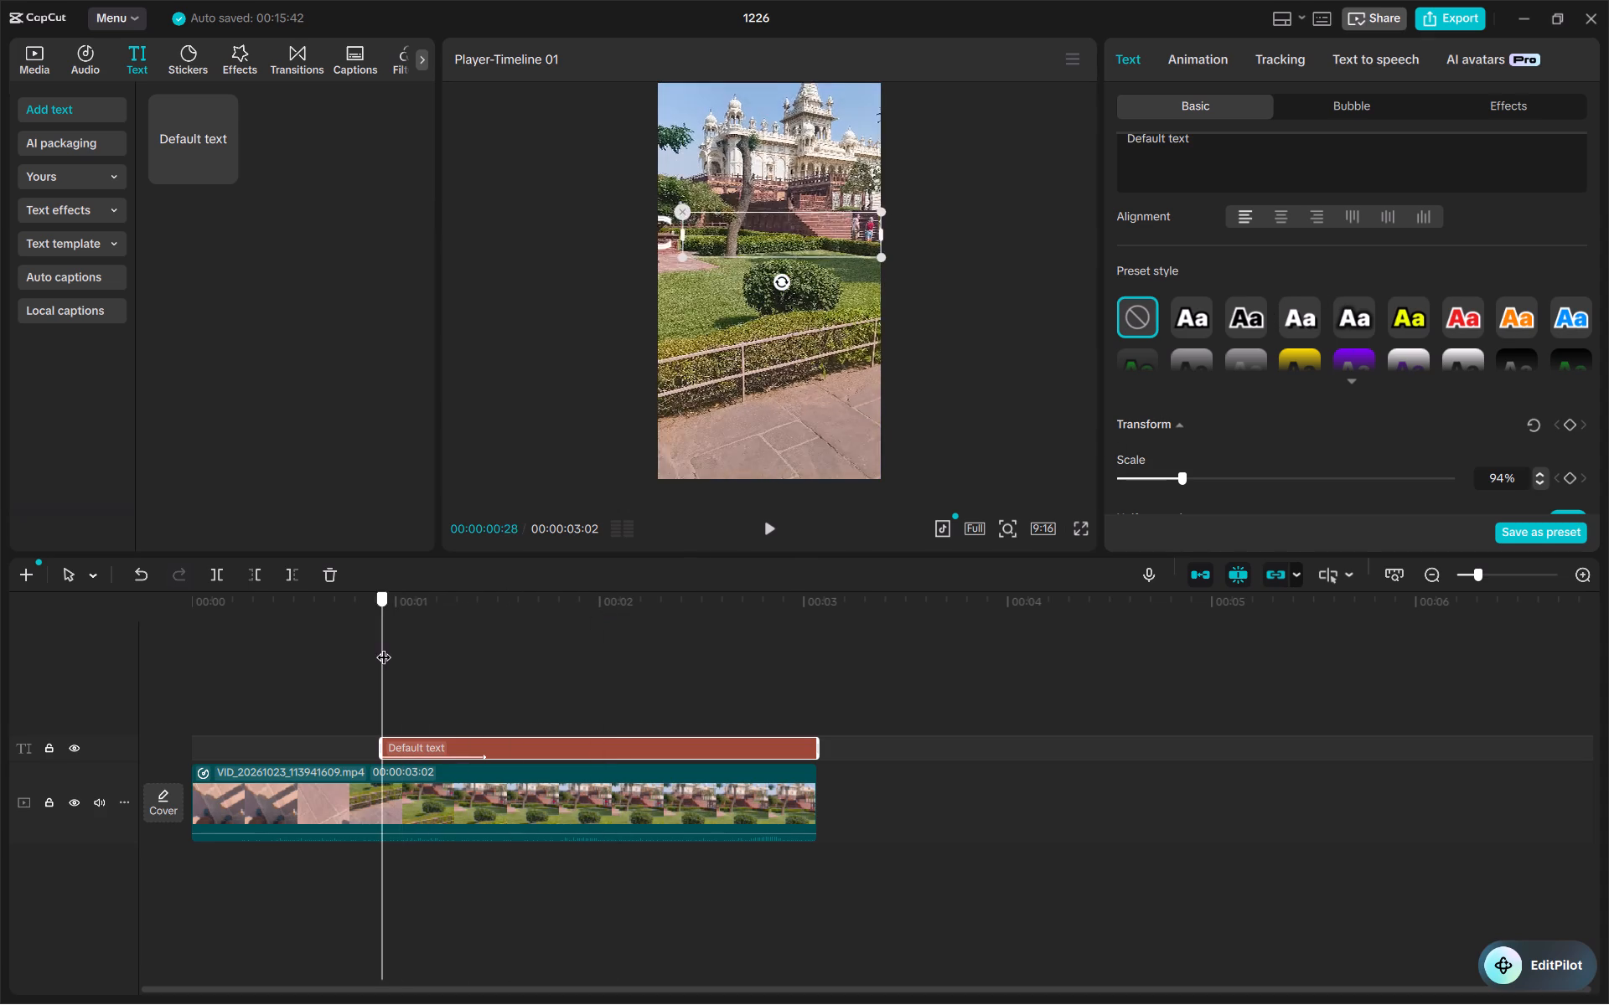
drag(384, 647, 382, 647)
key(space)
key(space)
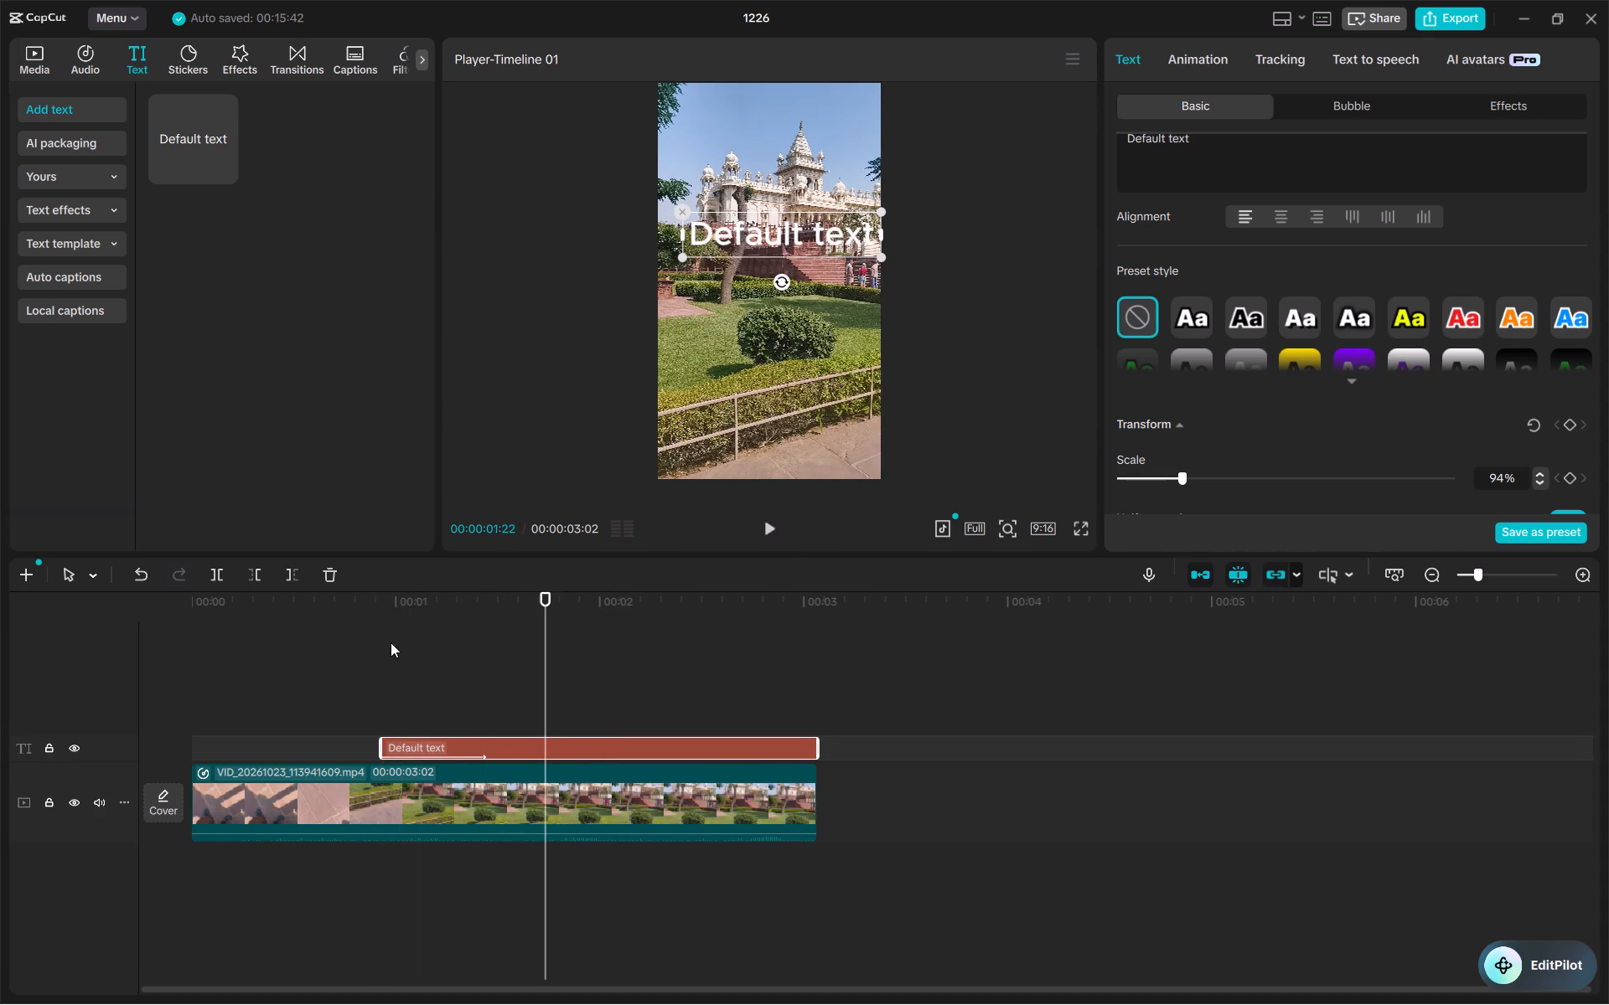
click(1205, 60)
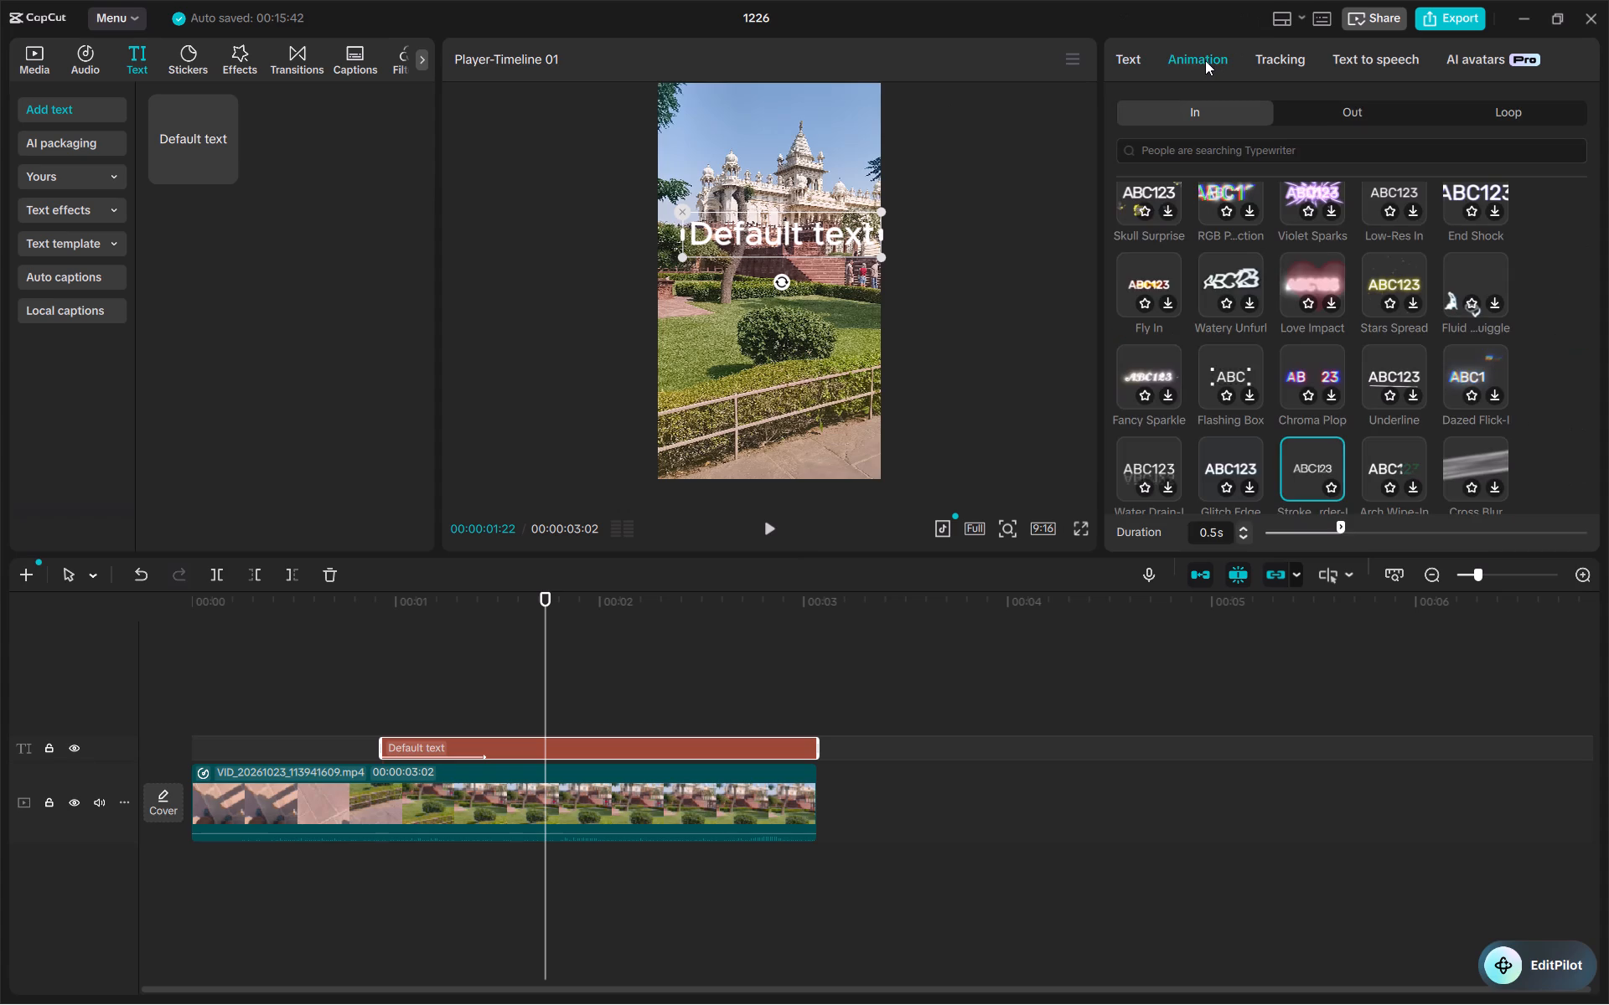
scroll(1272, 473, down, 1)
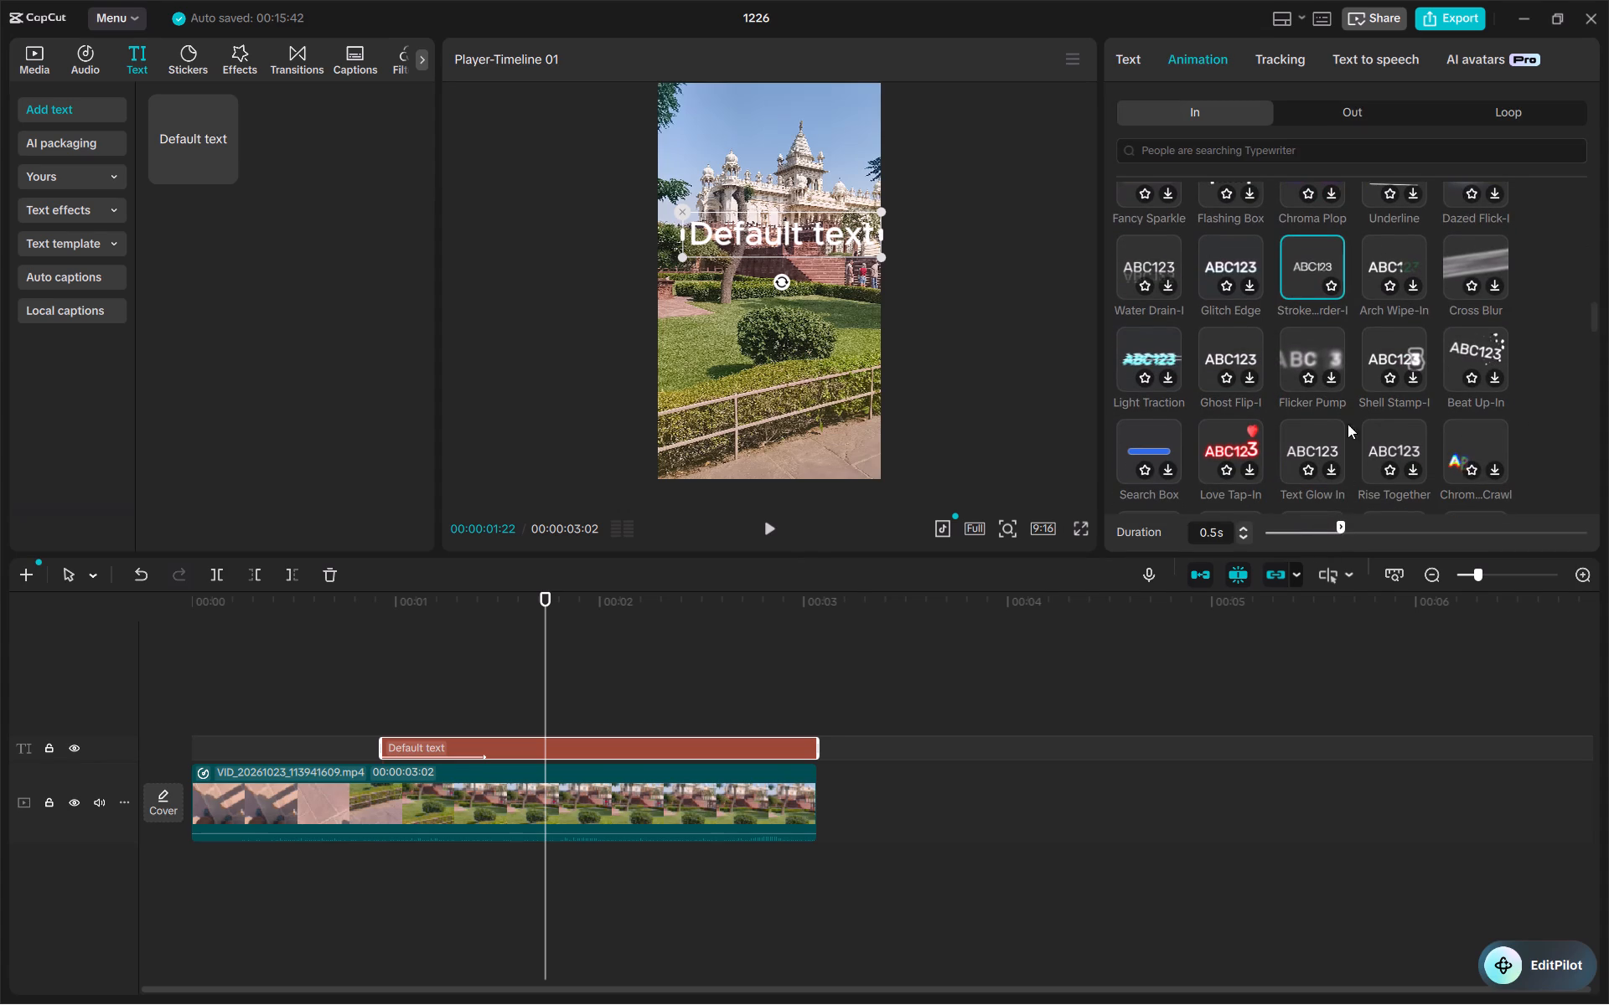
drag(1336, 532, 1373, 530)
drag(1373, 530, 1386, 533)
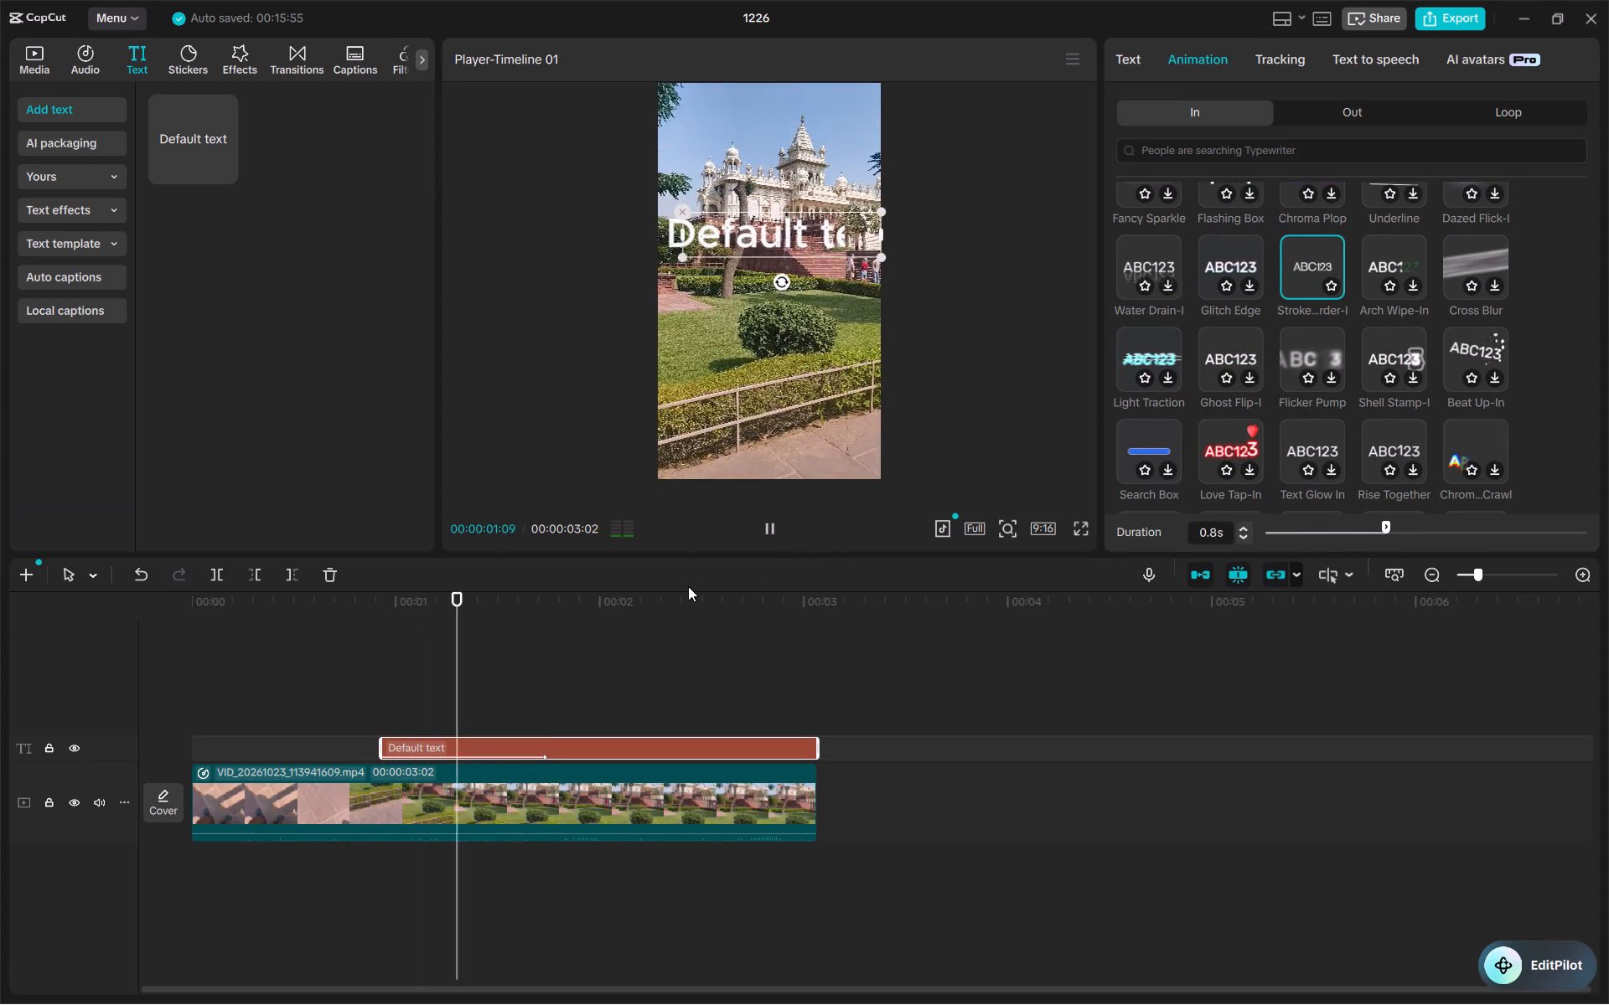
drag(535, 640, 298, 667)
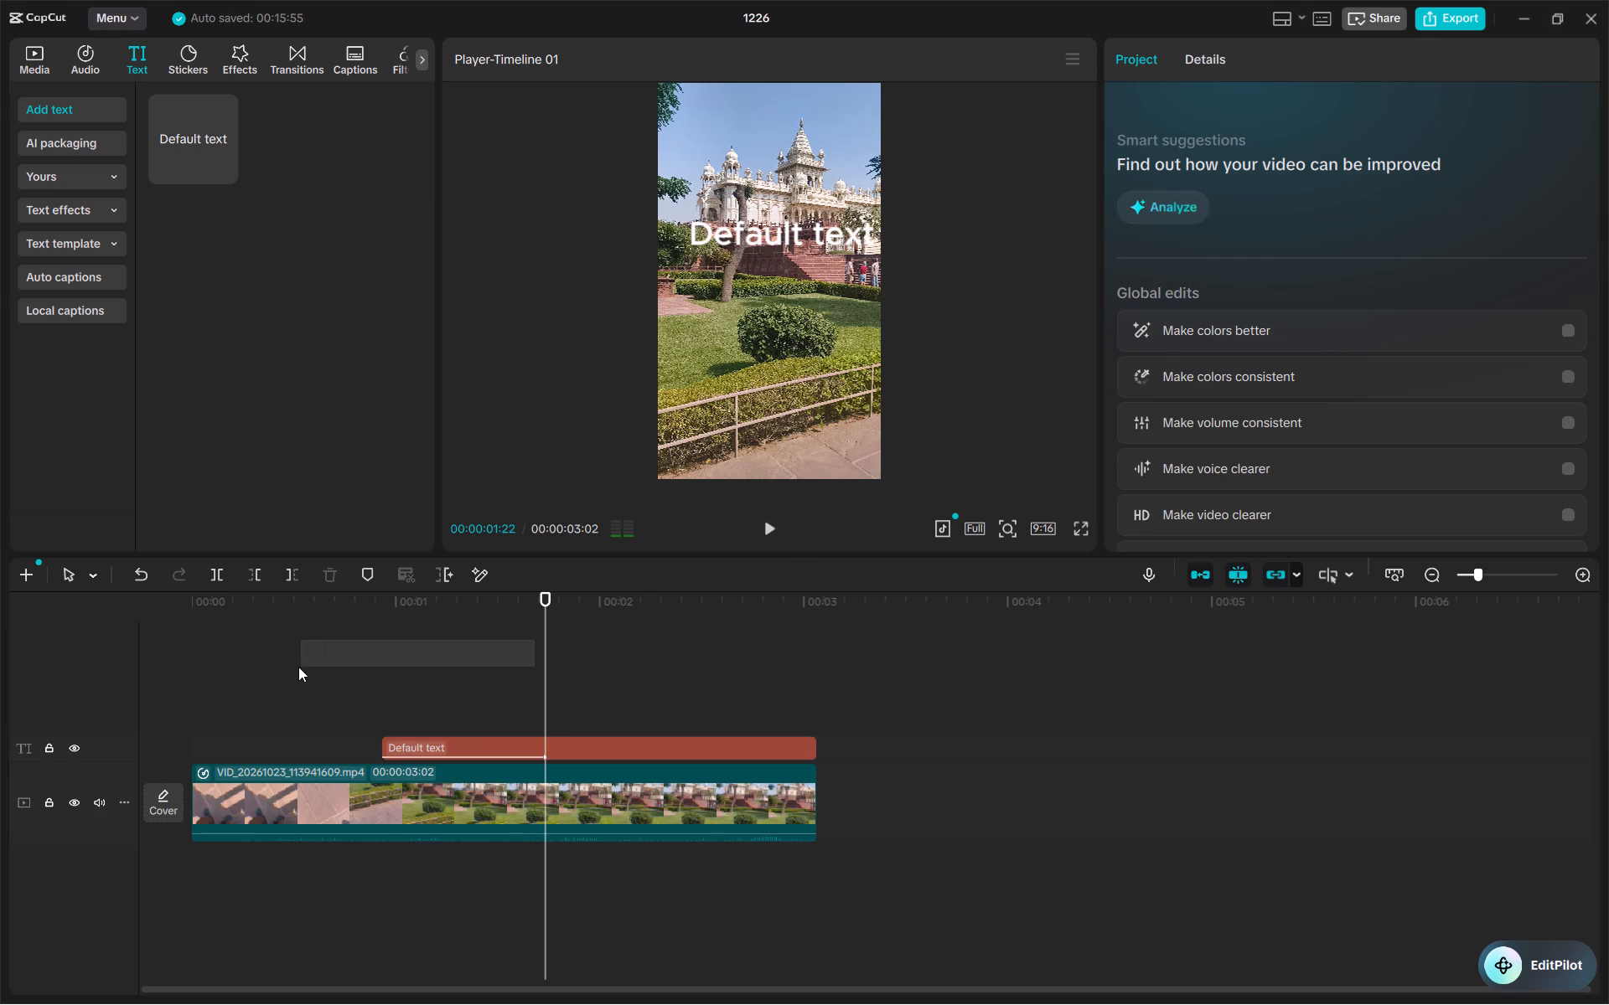
drag(298, 667, 465, 647)
drag(542, 599, 147, 636)
key(space)
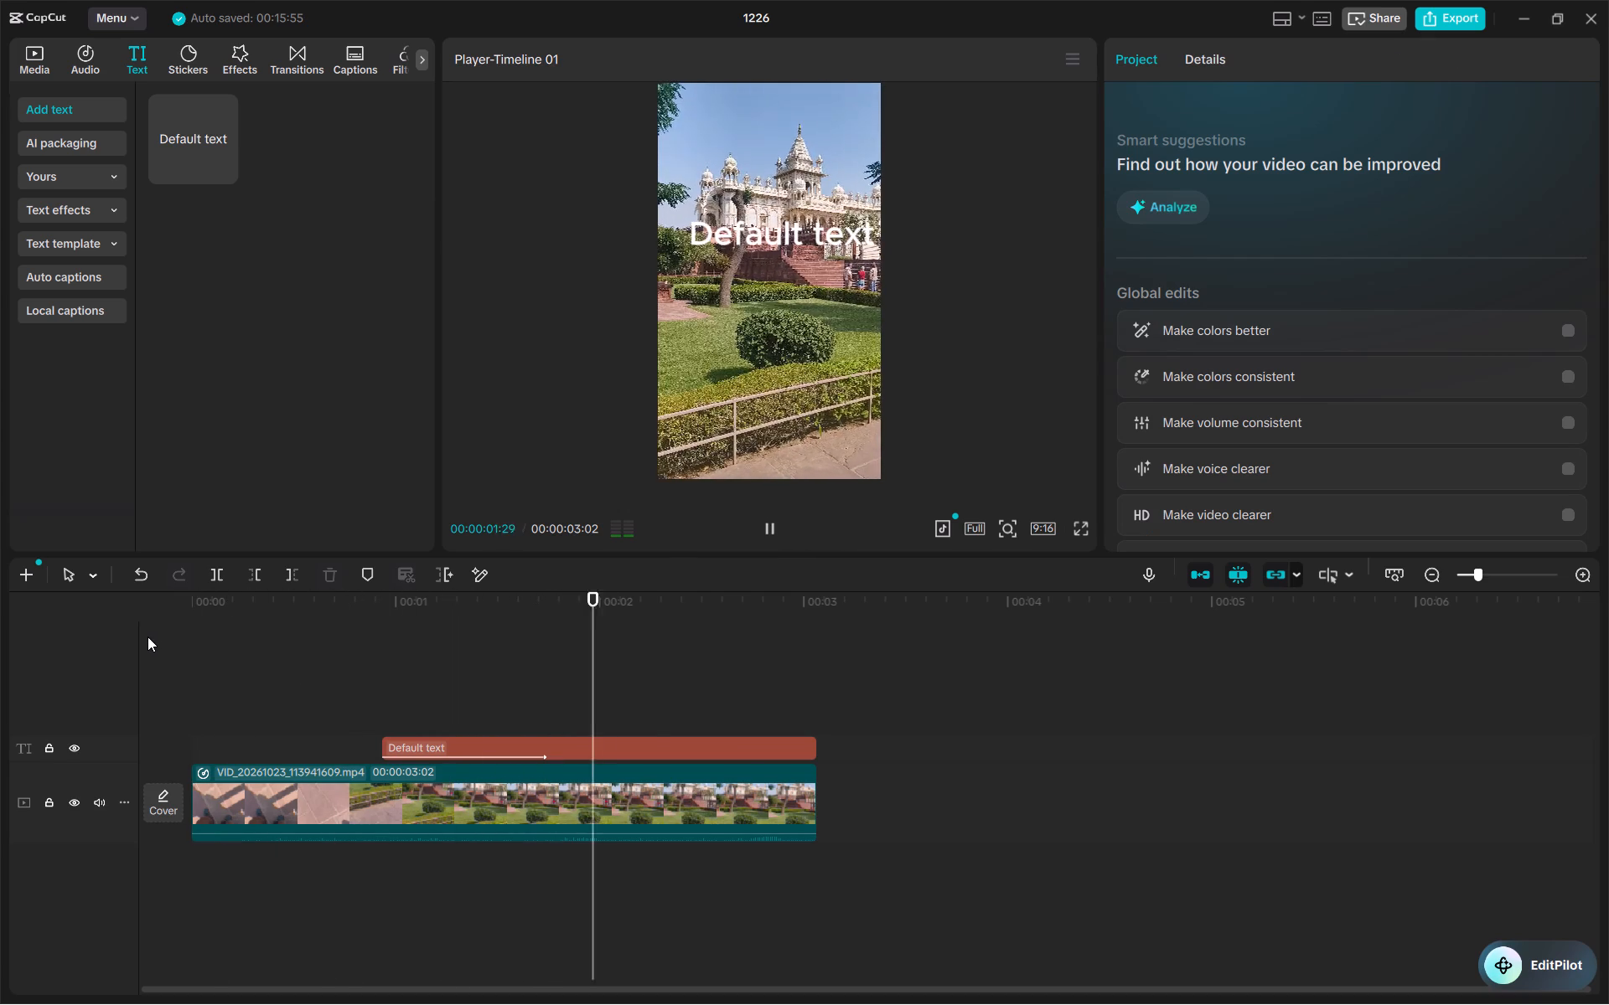
key(space)
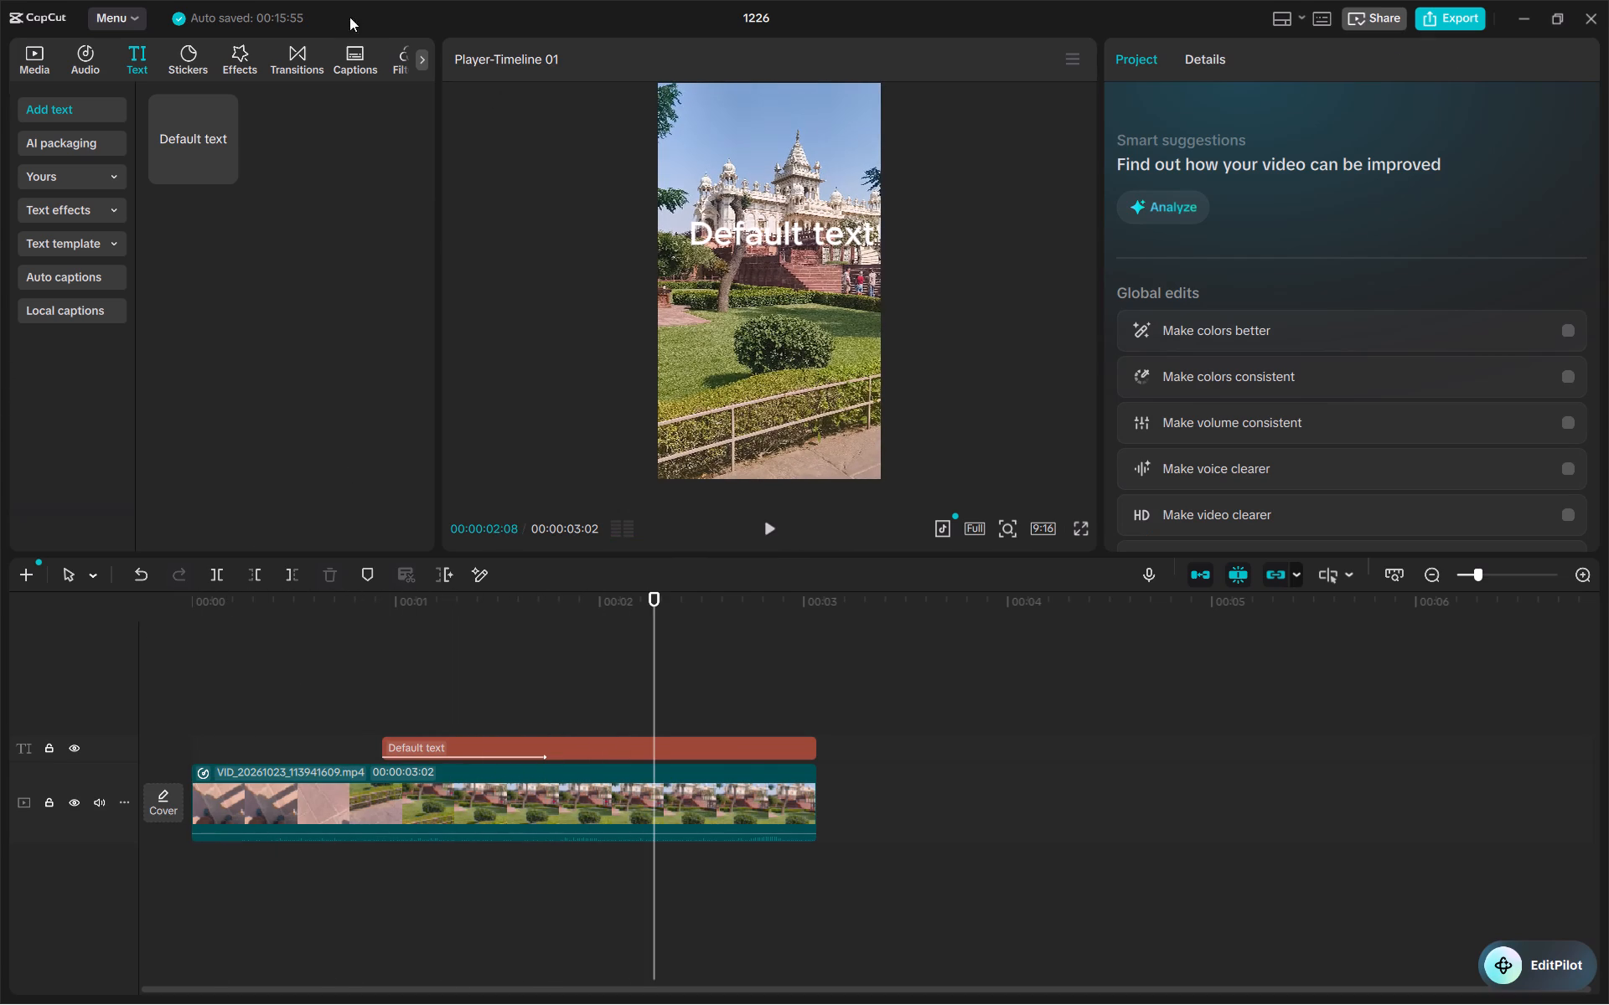
Select the Default text and look through the available entrance animations for an alternative to Stroke...rder-I.
click(681, 749)
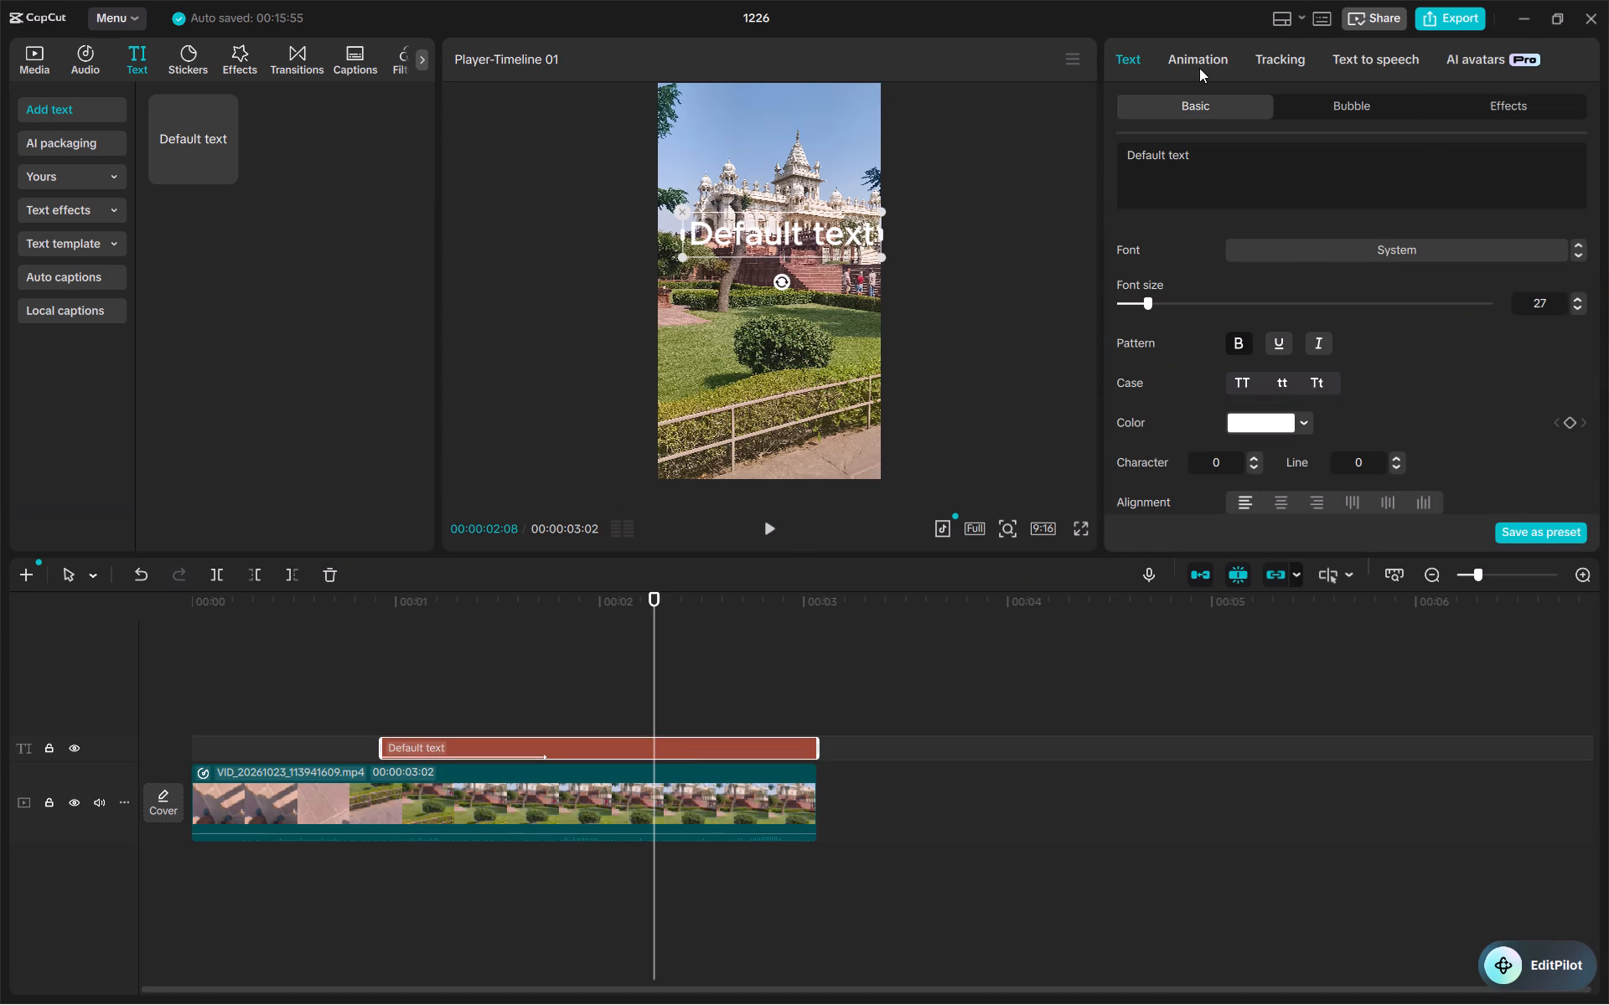
click(1199, 68)
scroll(1260, 400, down, 1)
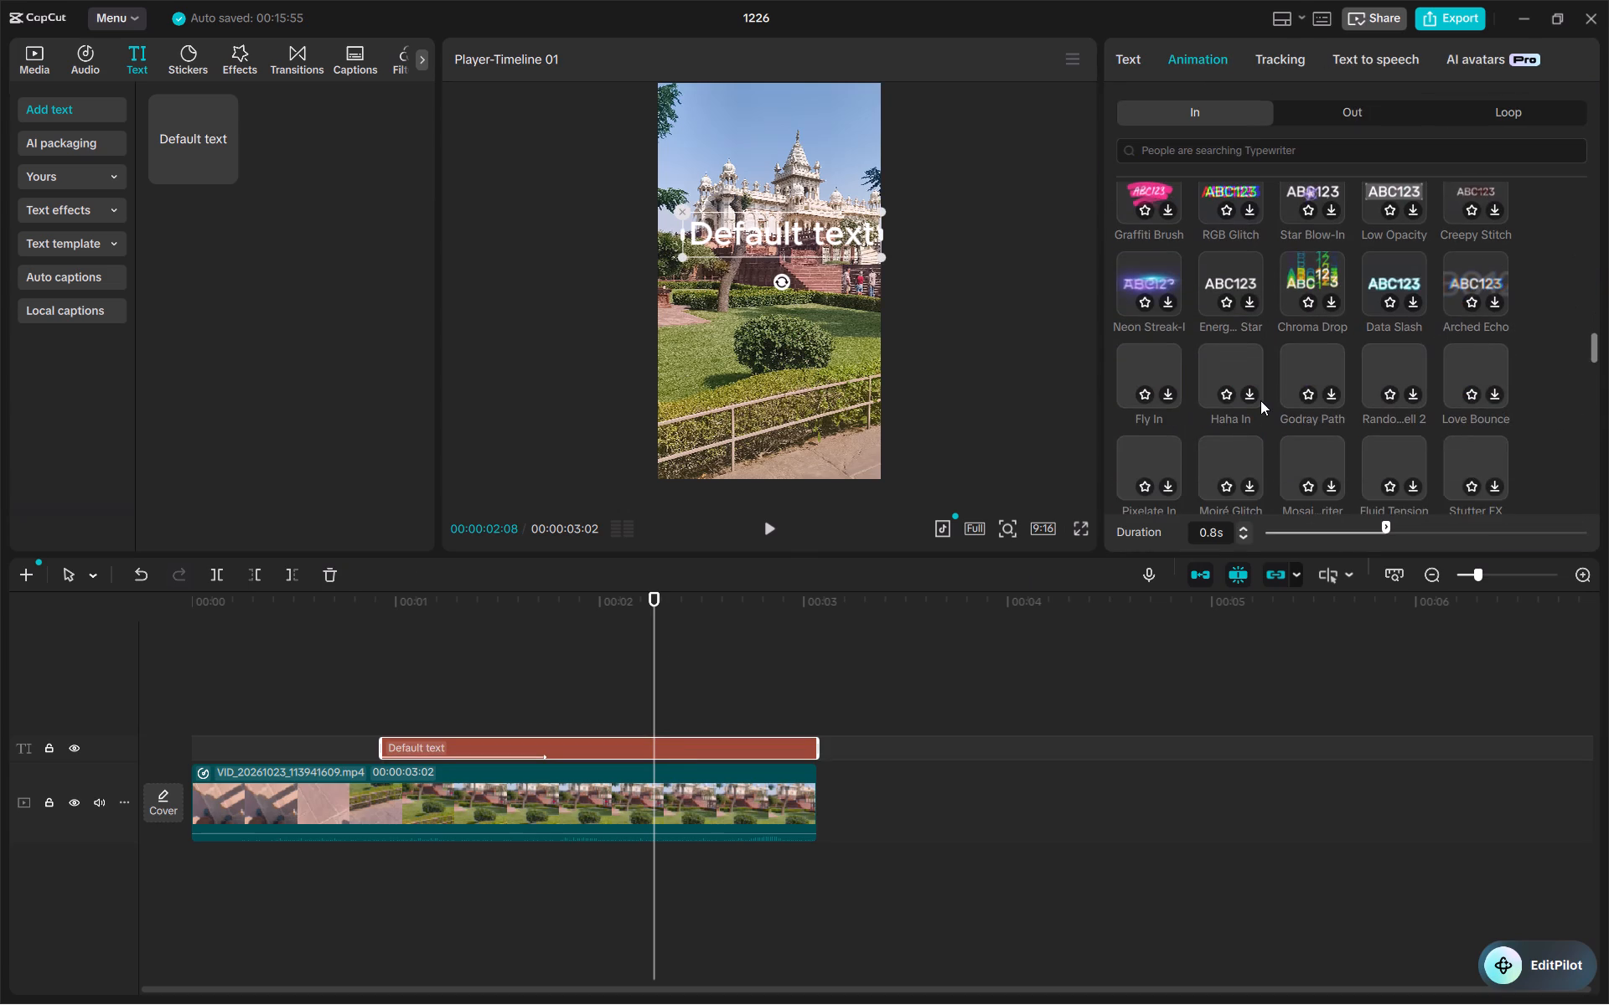
scroll(1301, 400, down, 1)
scroll(1301, 400, up, 1)
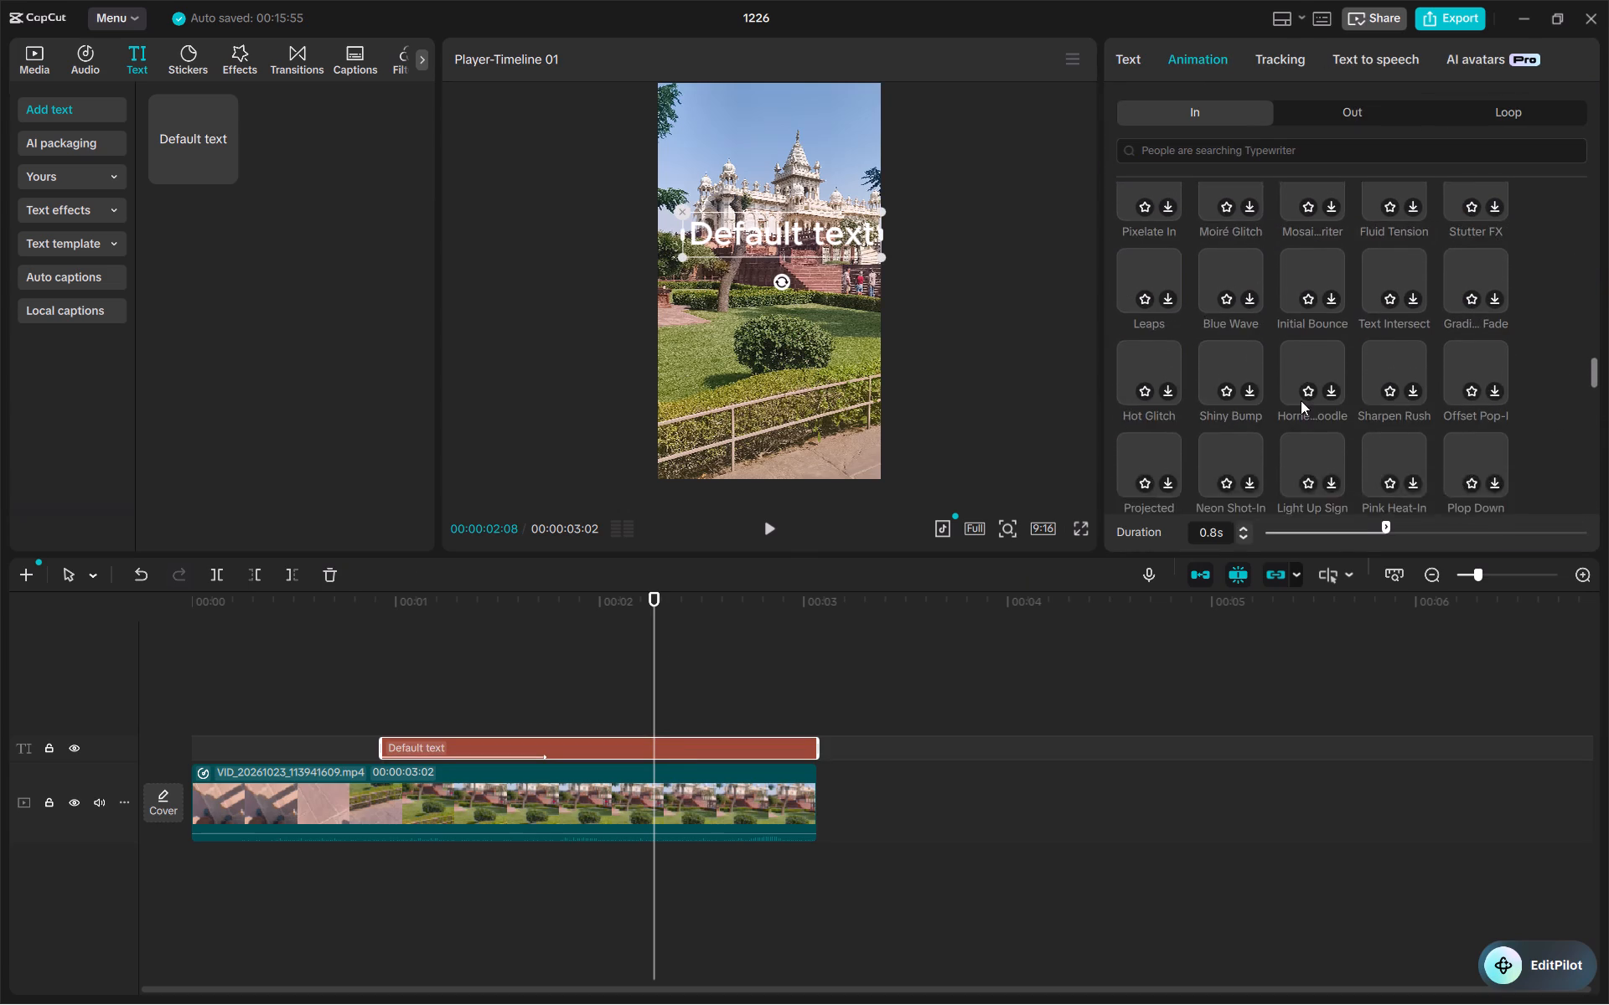
scroll(1301, 400, up, 1)
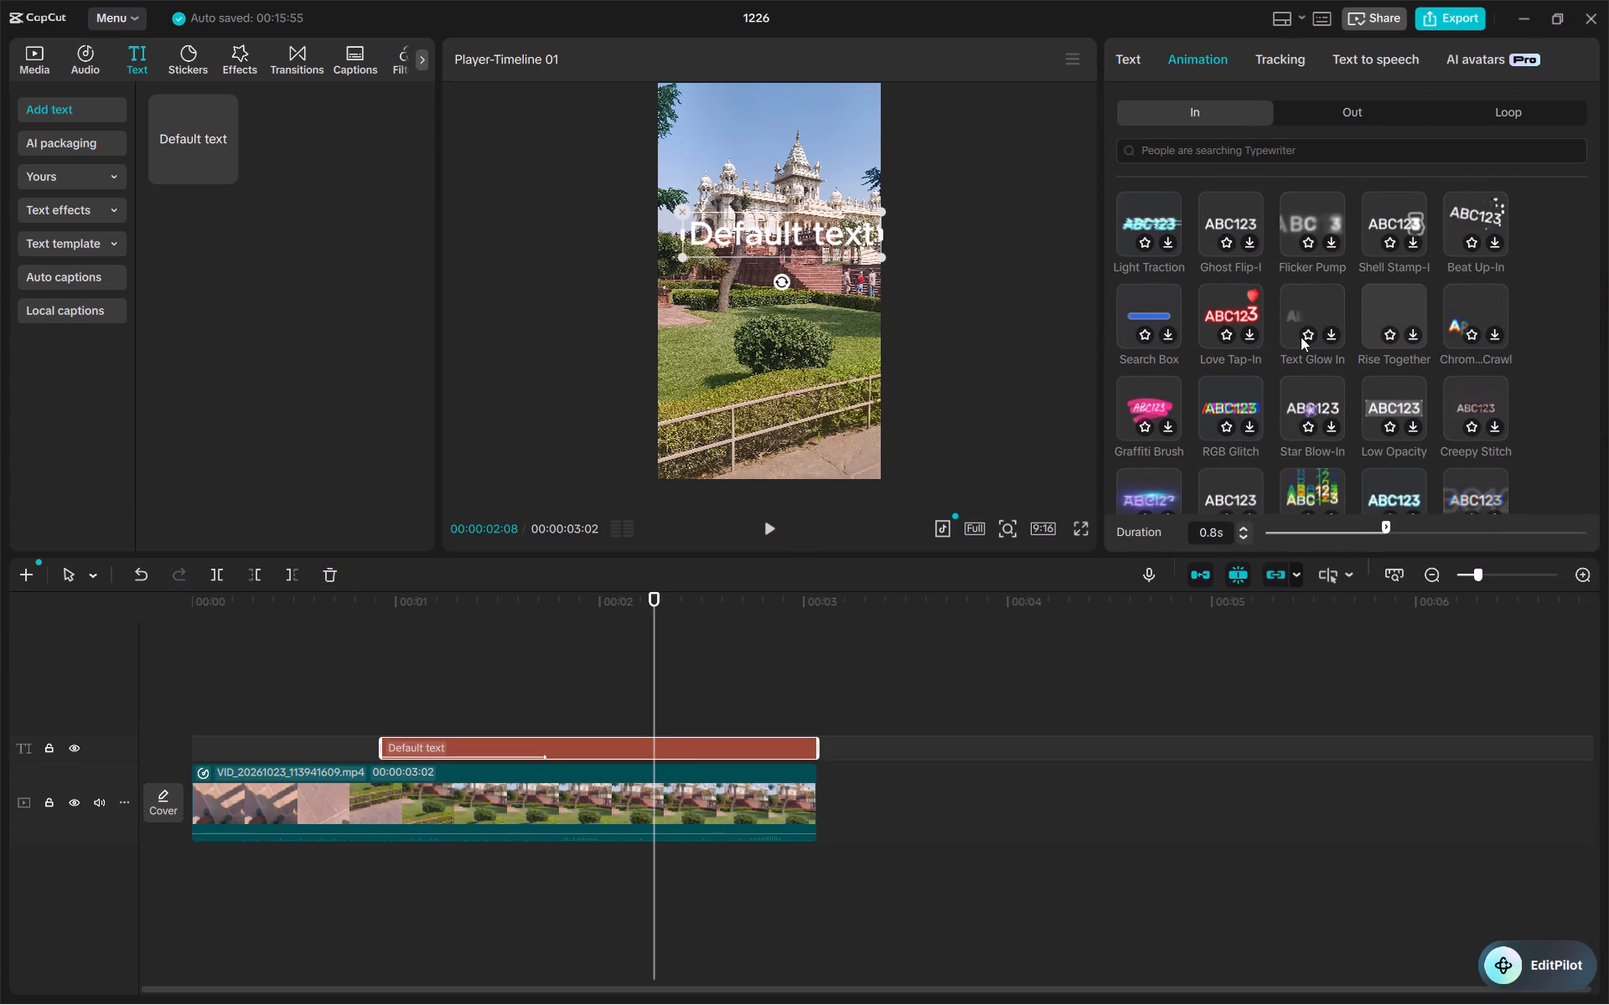
scroll(1301, 337, up, 1)
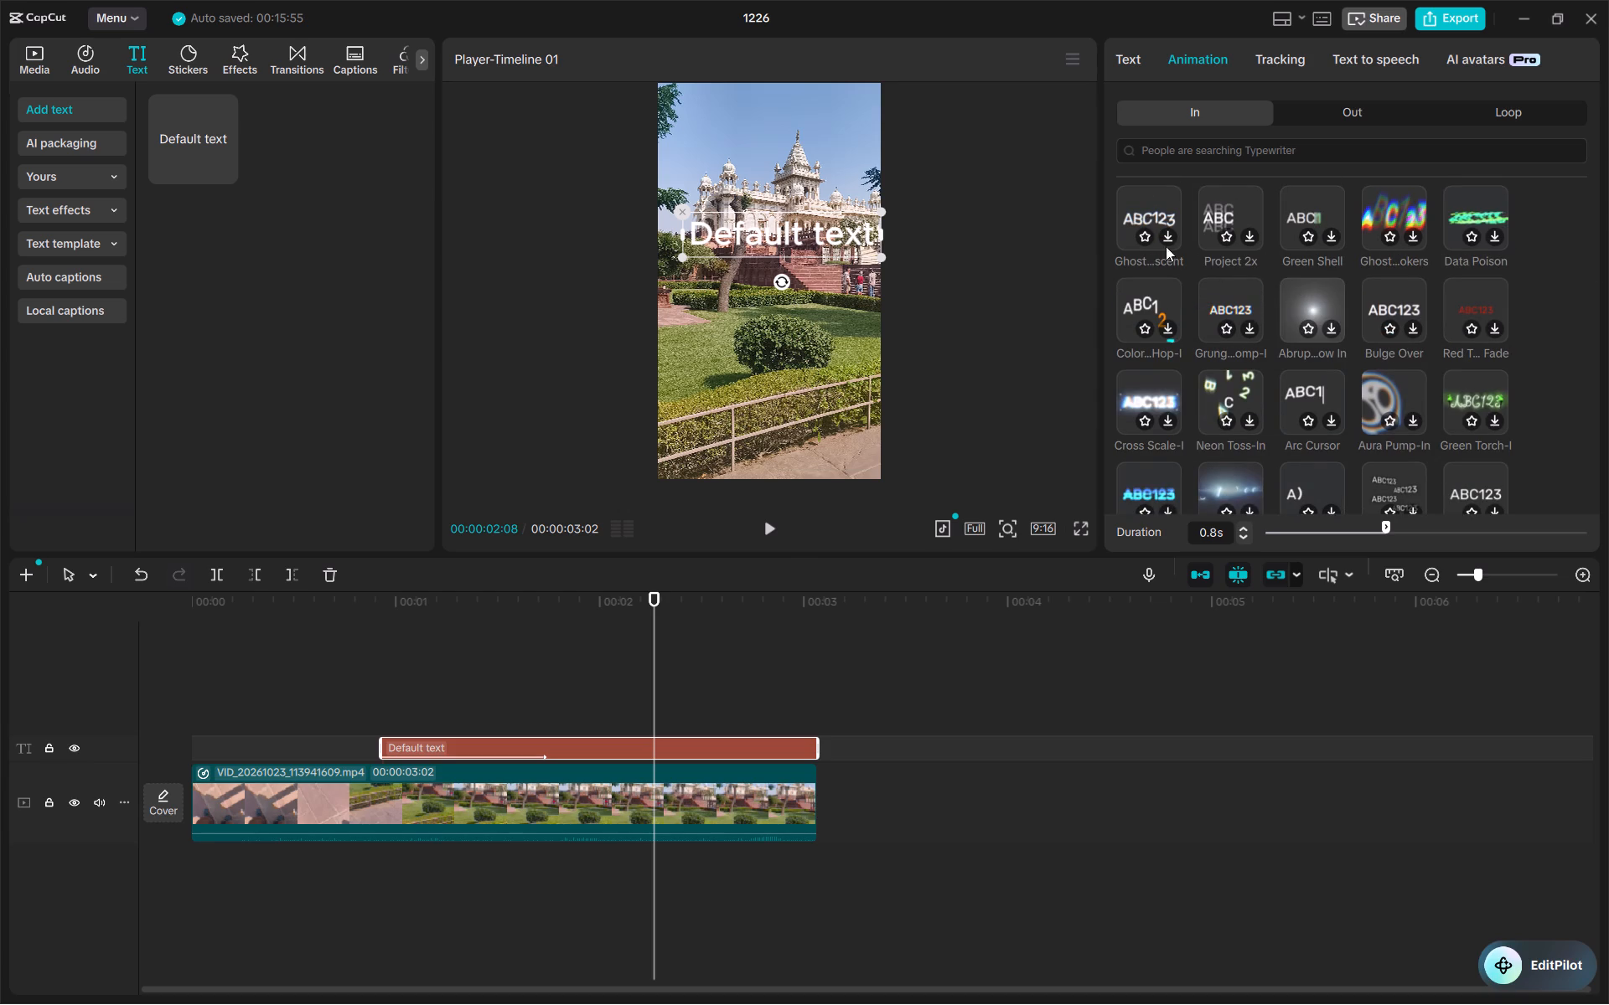
scroll(1260, 230, up, 1)
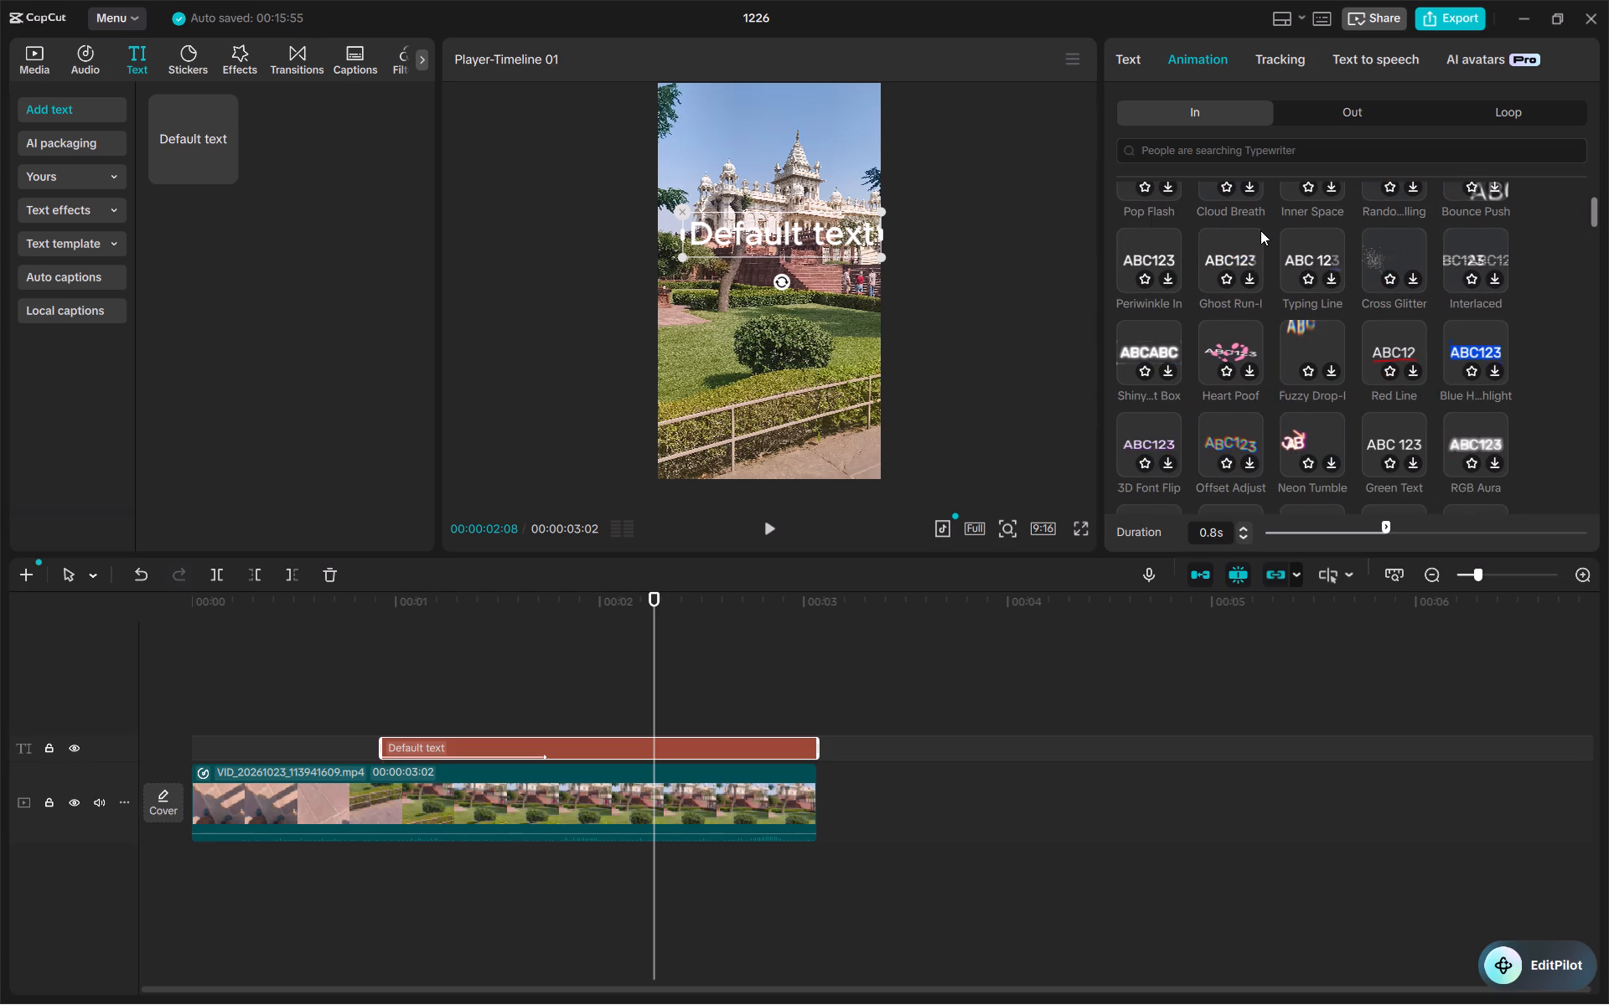
scroll(1260, 230, up, 2)
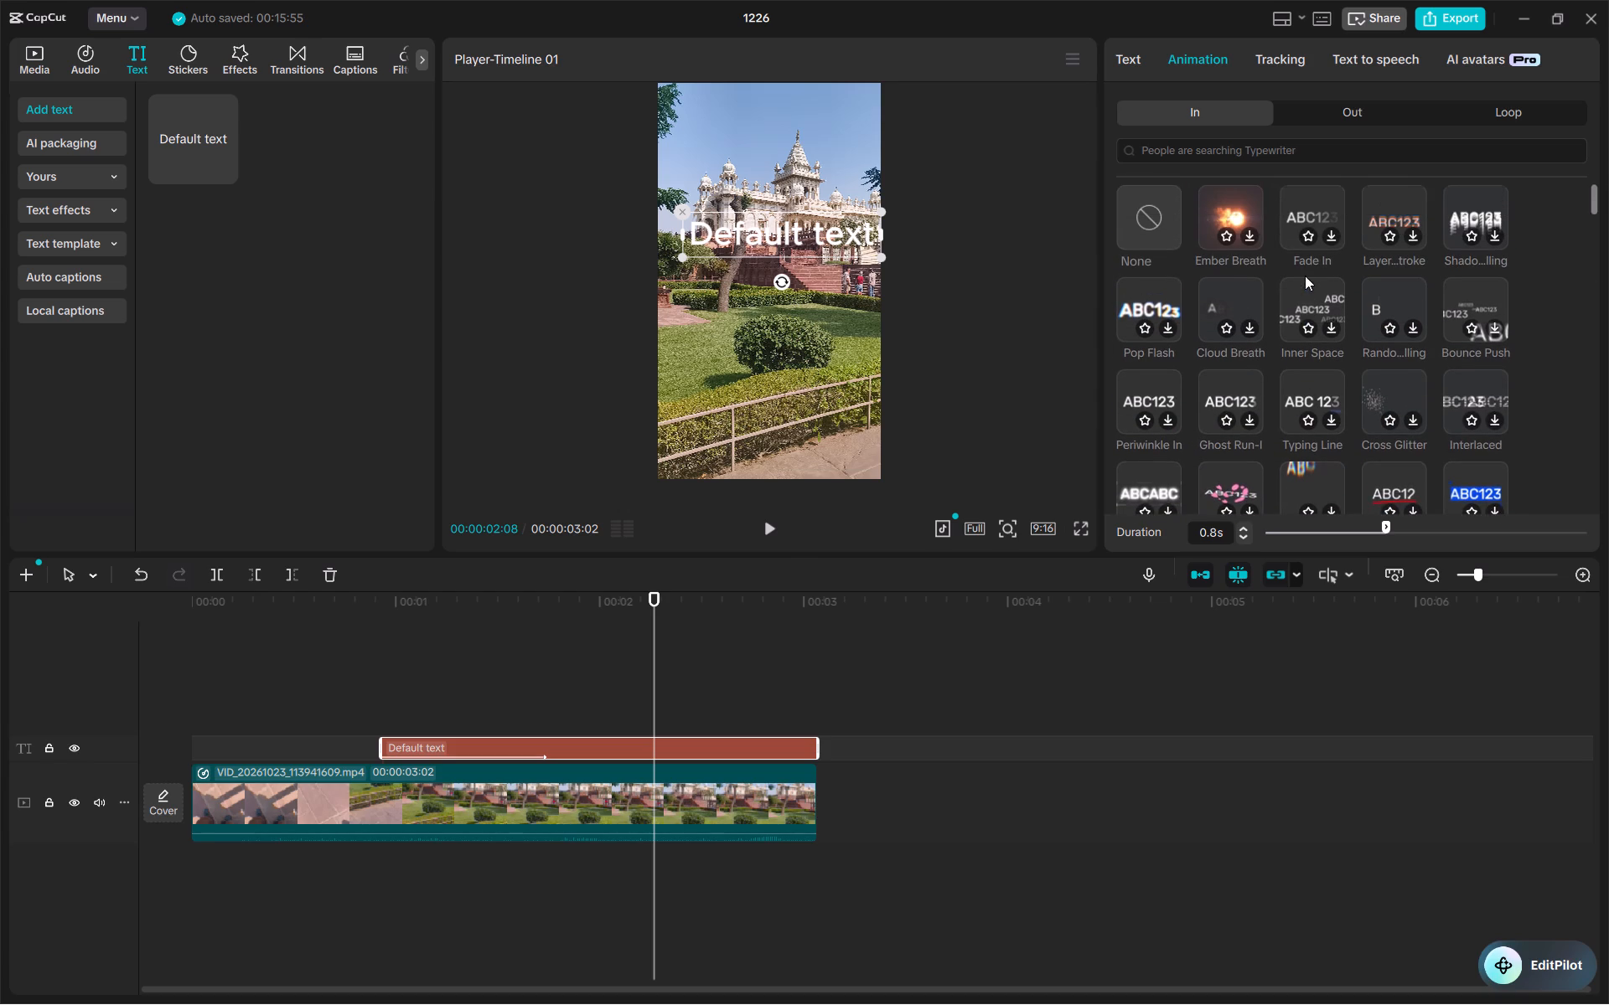
scroll(1305, 276, up, 1)
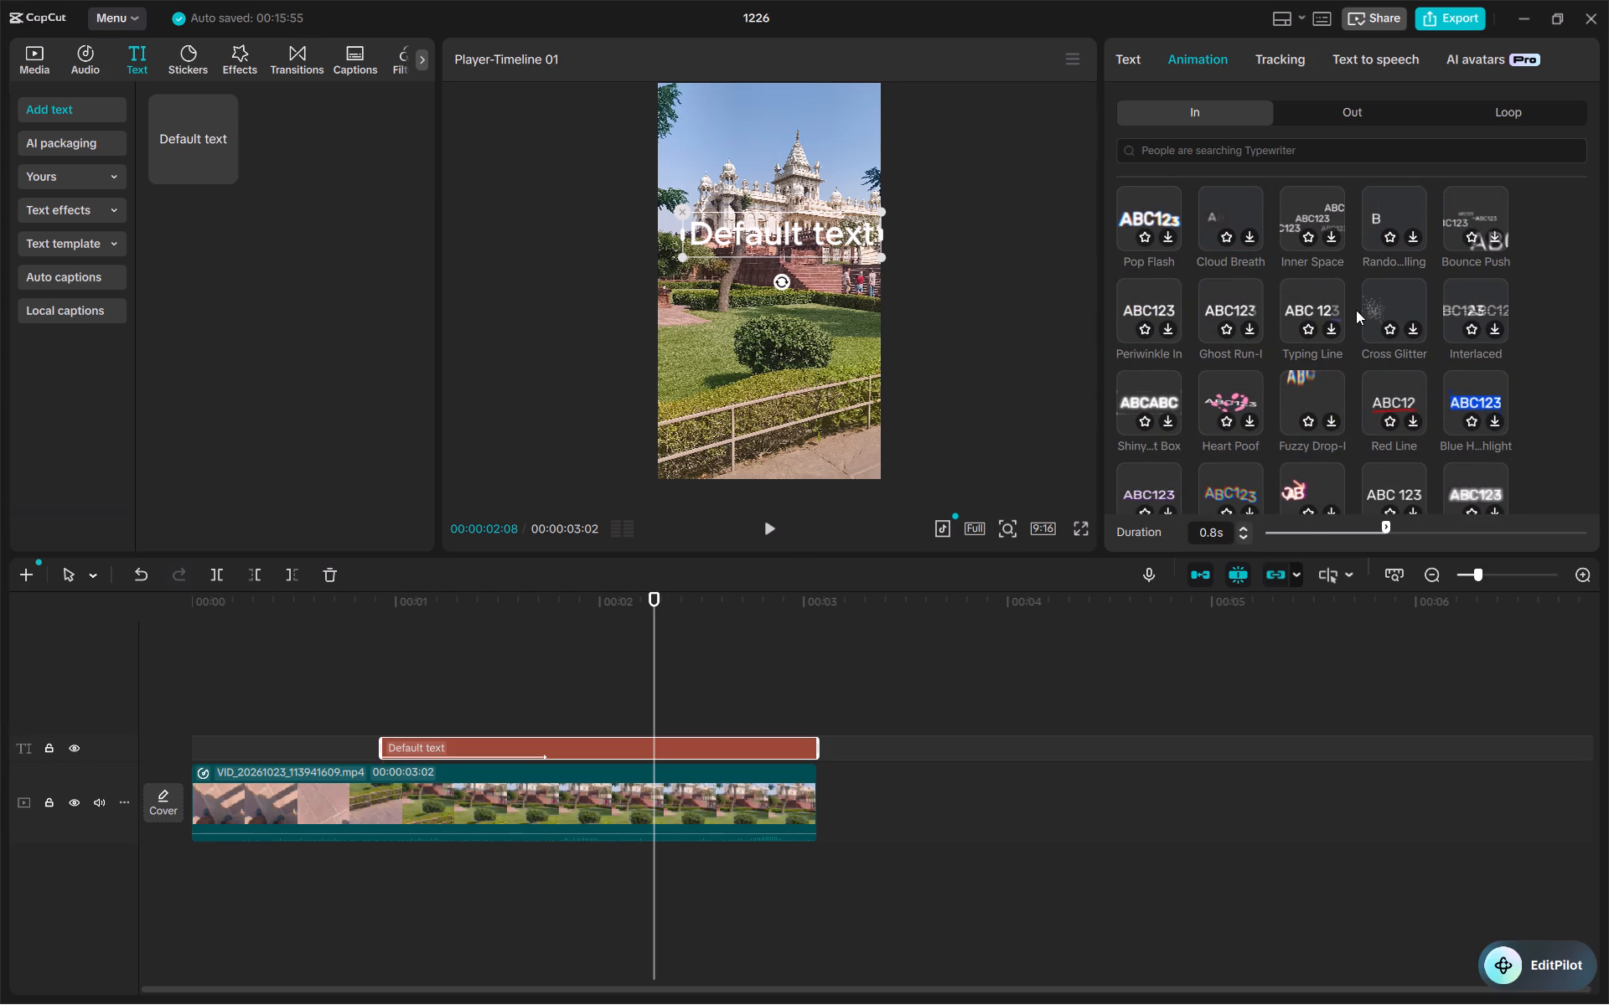
scroll(1343, 353, down, 1)
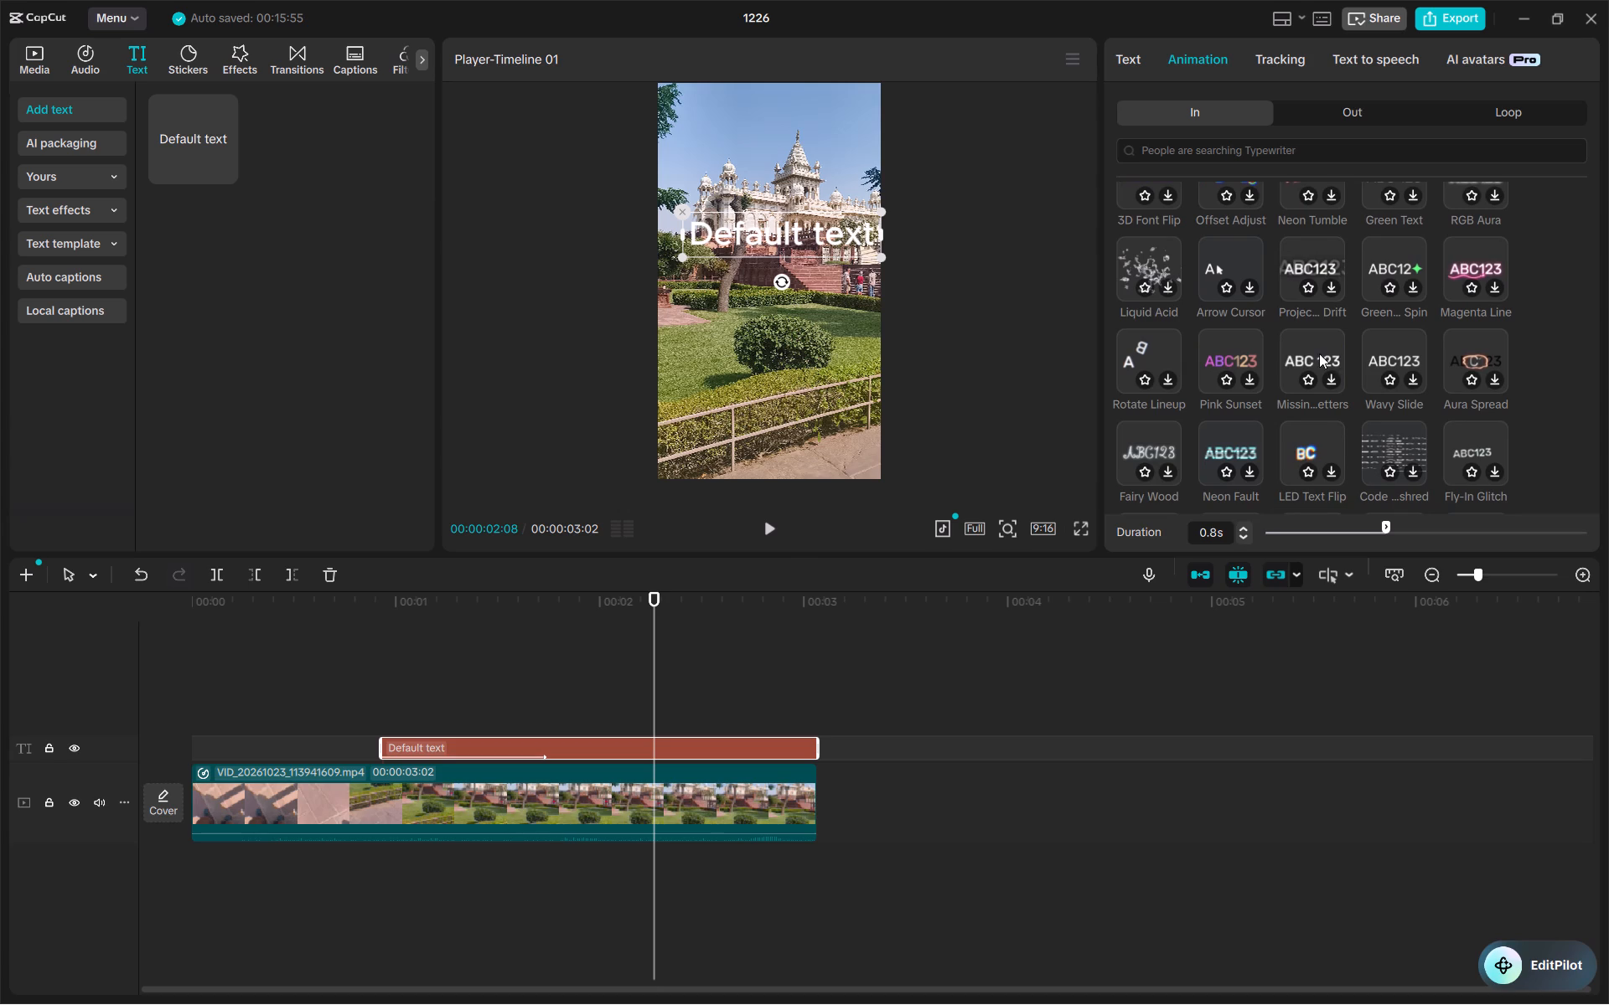
scroll(1320, 430, down, 1)
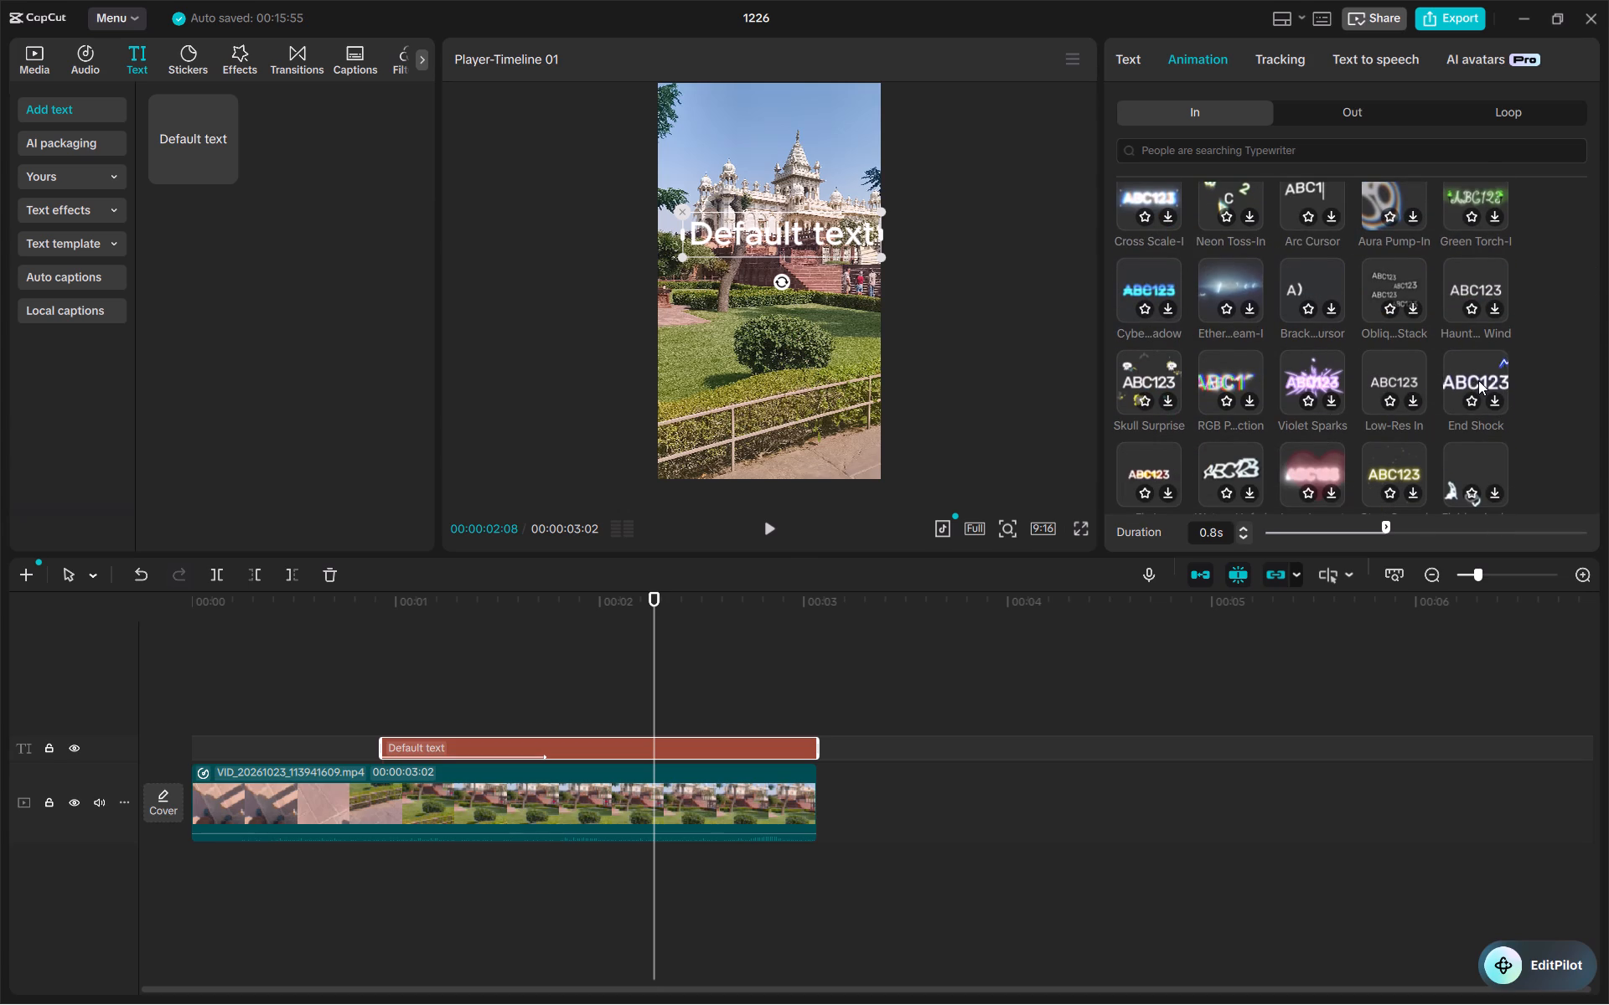
scroll(1364, 408, down, 1)
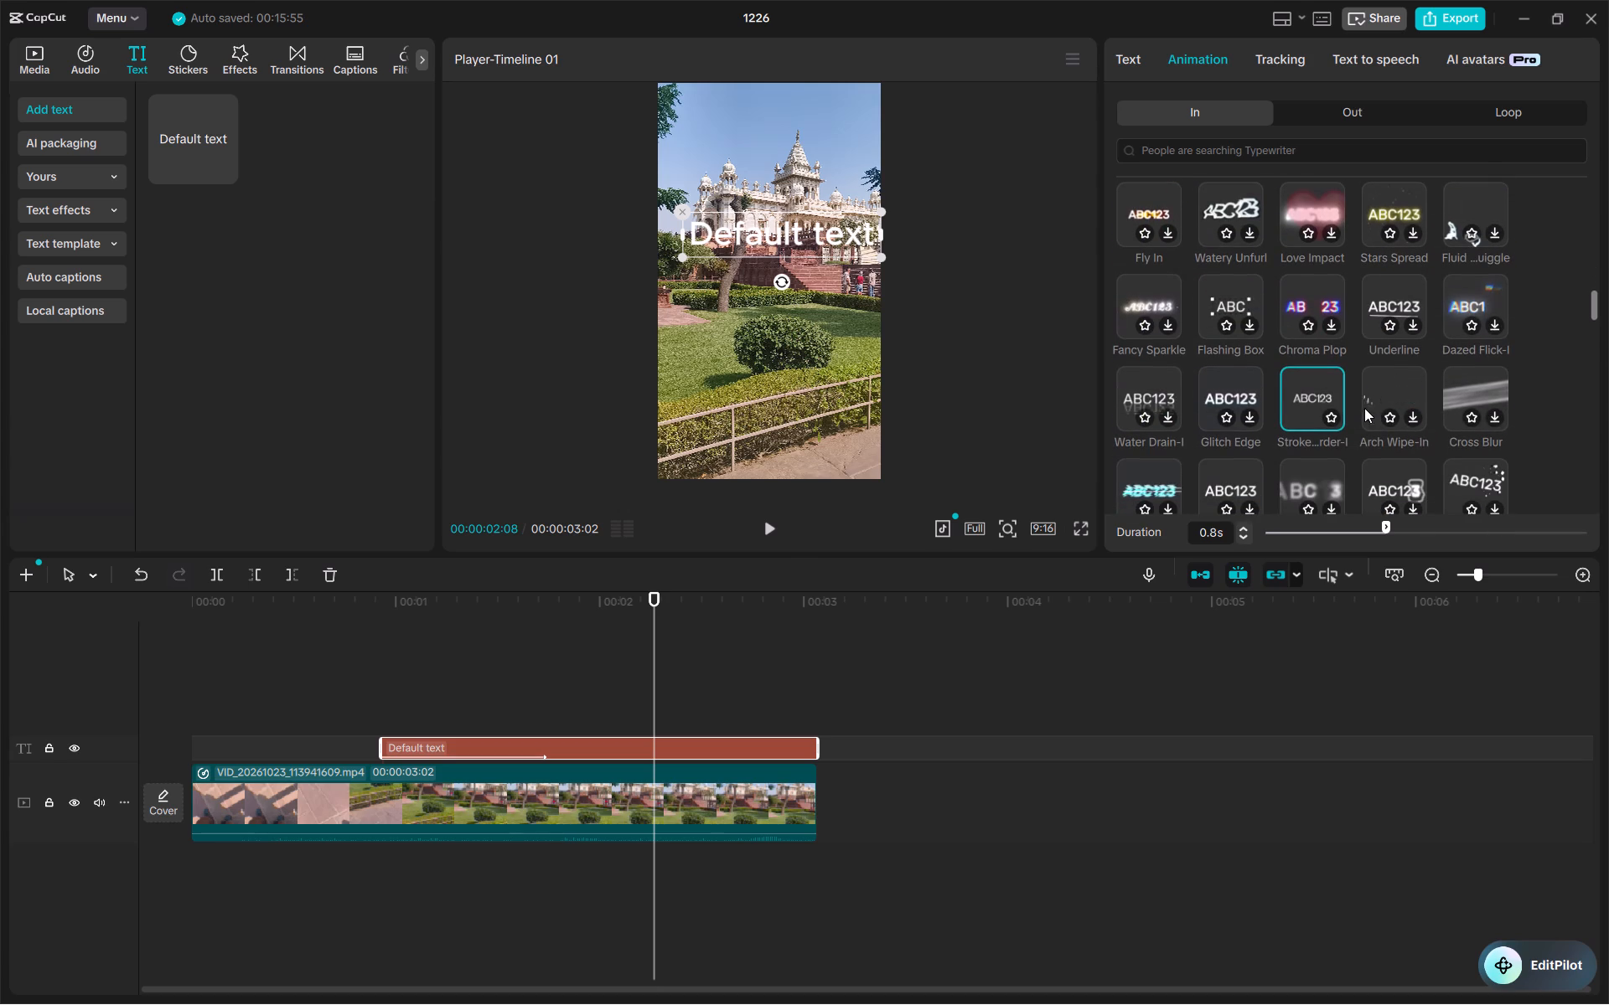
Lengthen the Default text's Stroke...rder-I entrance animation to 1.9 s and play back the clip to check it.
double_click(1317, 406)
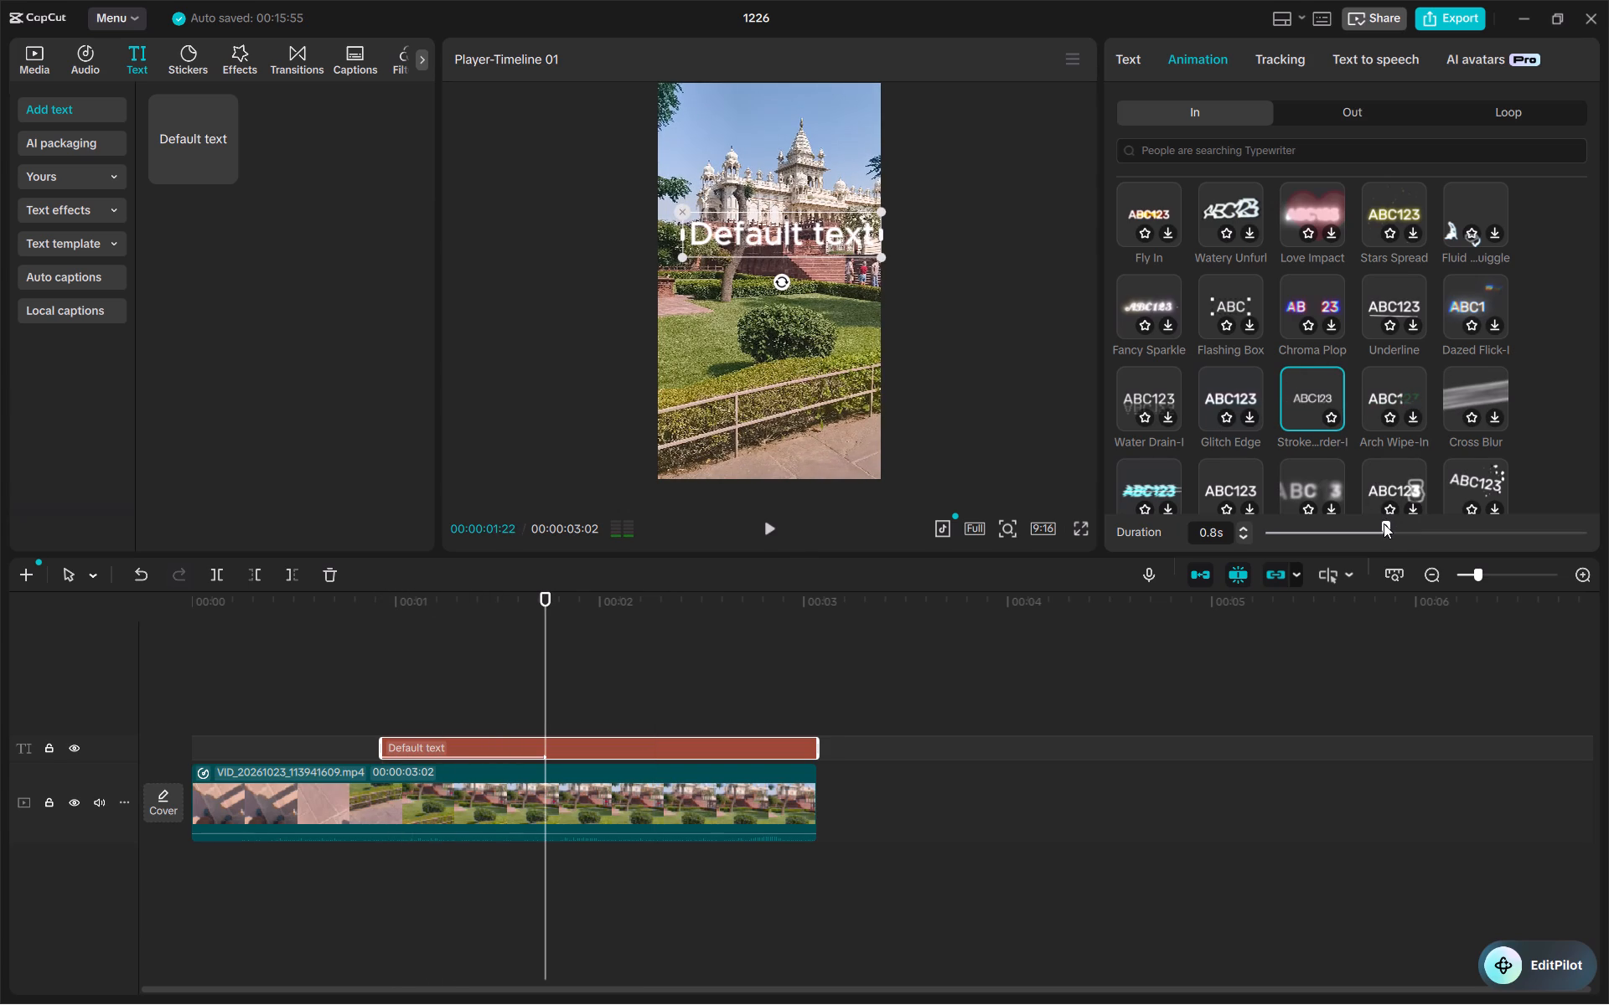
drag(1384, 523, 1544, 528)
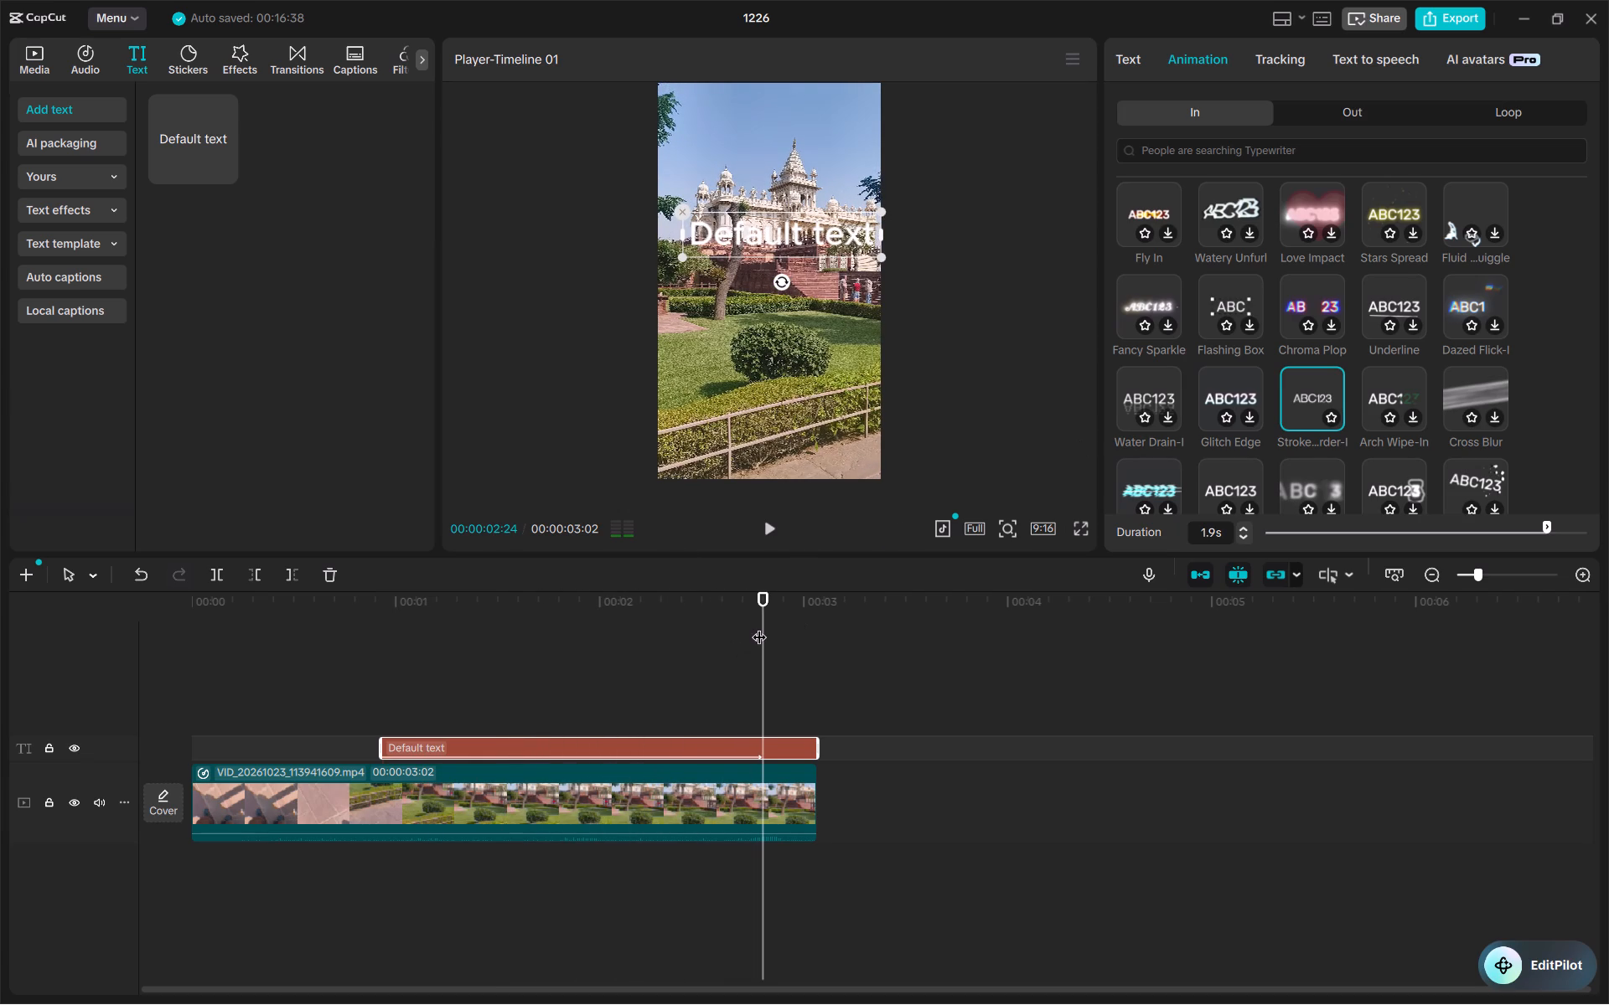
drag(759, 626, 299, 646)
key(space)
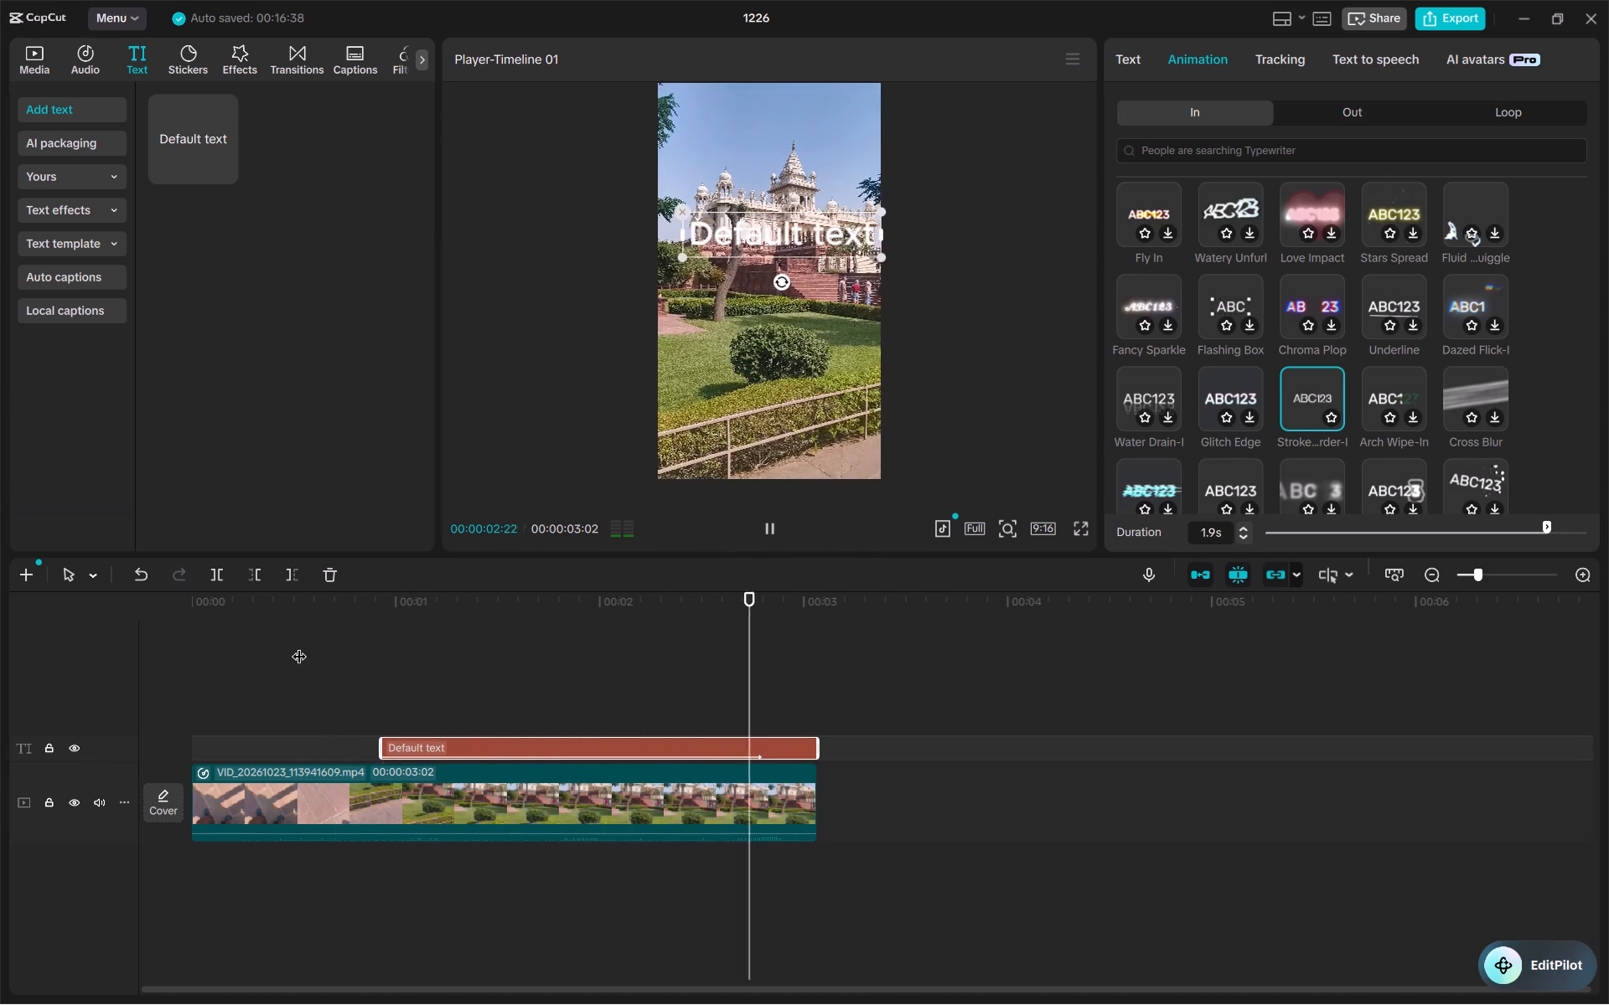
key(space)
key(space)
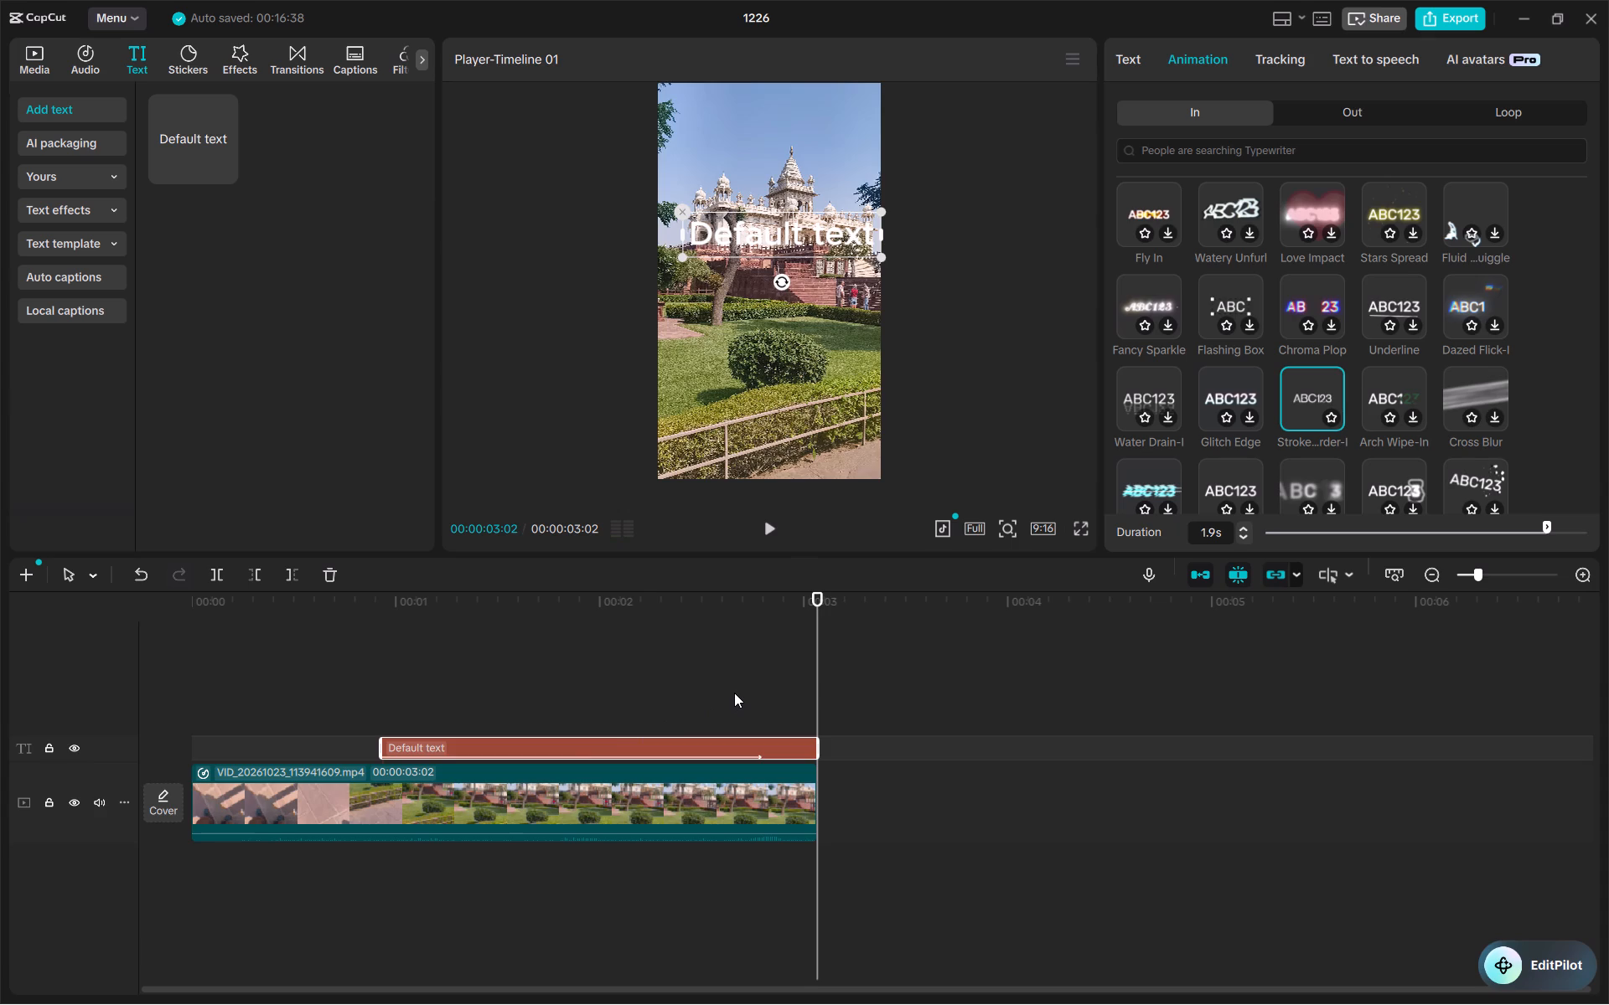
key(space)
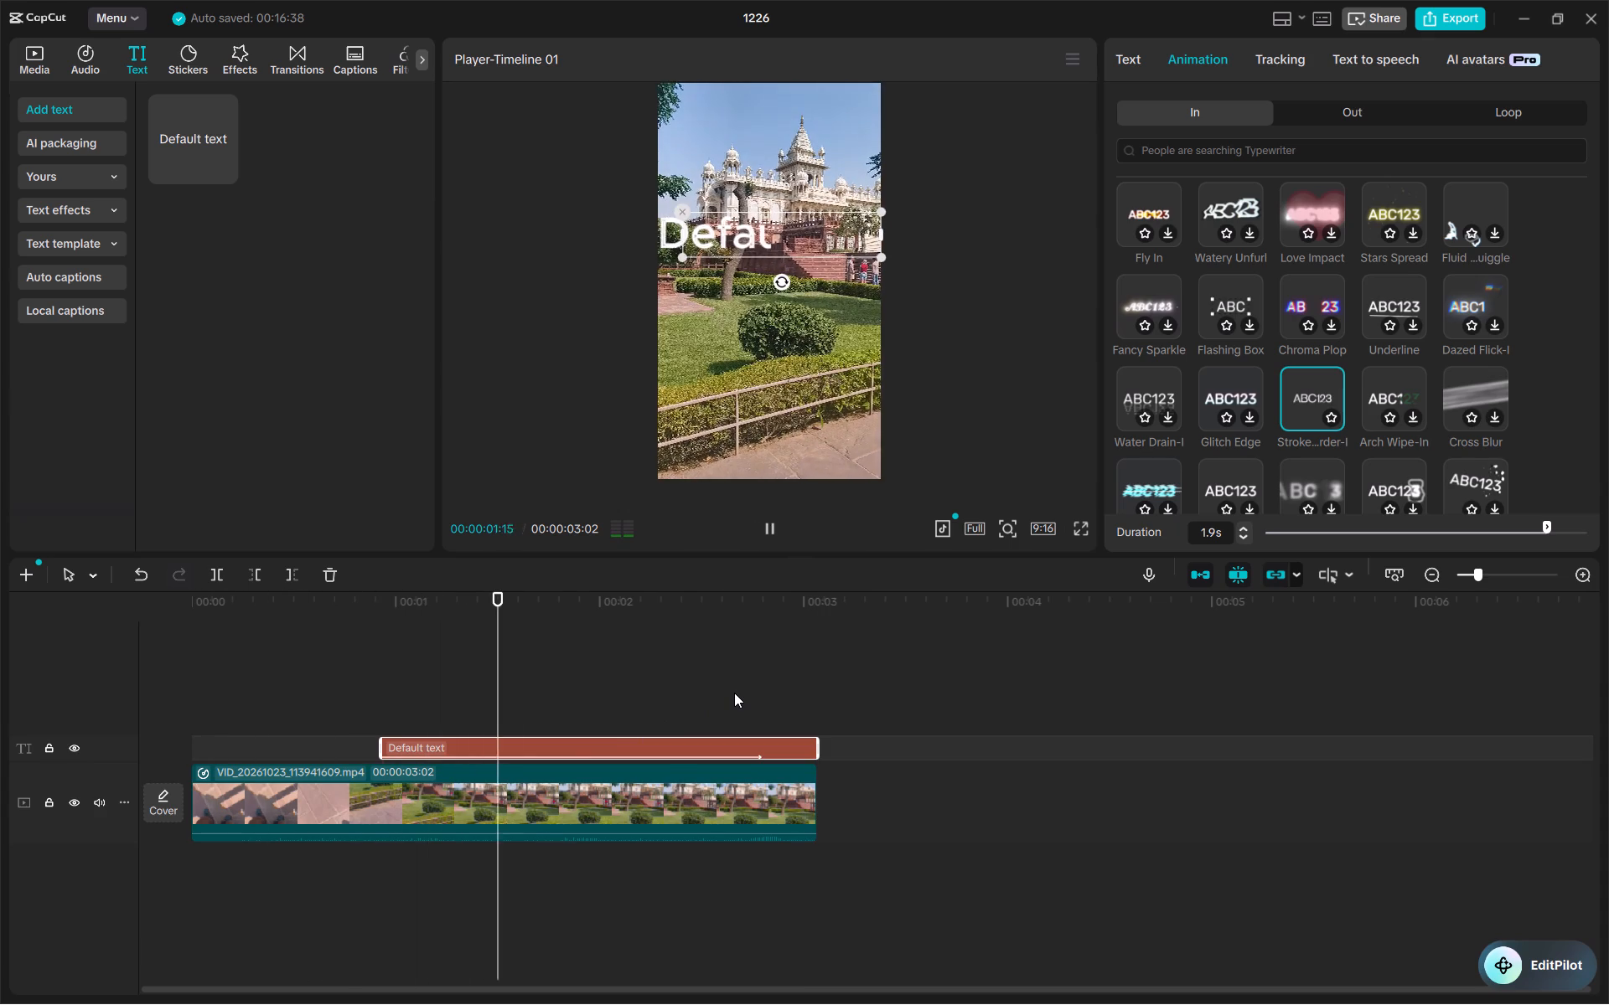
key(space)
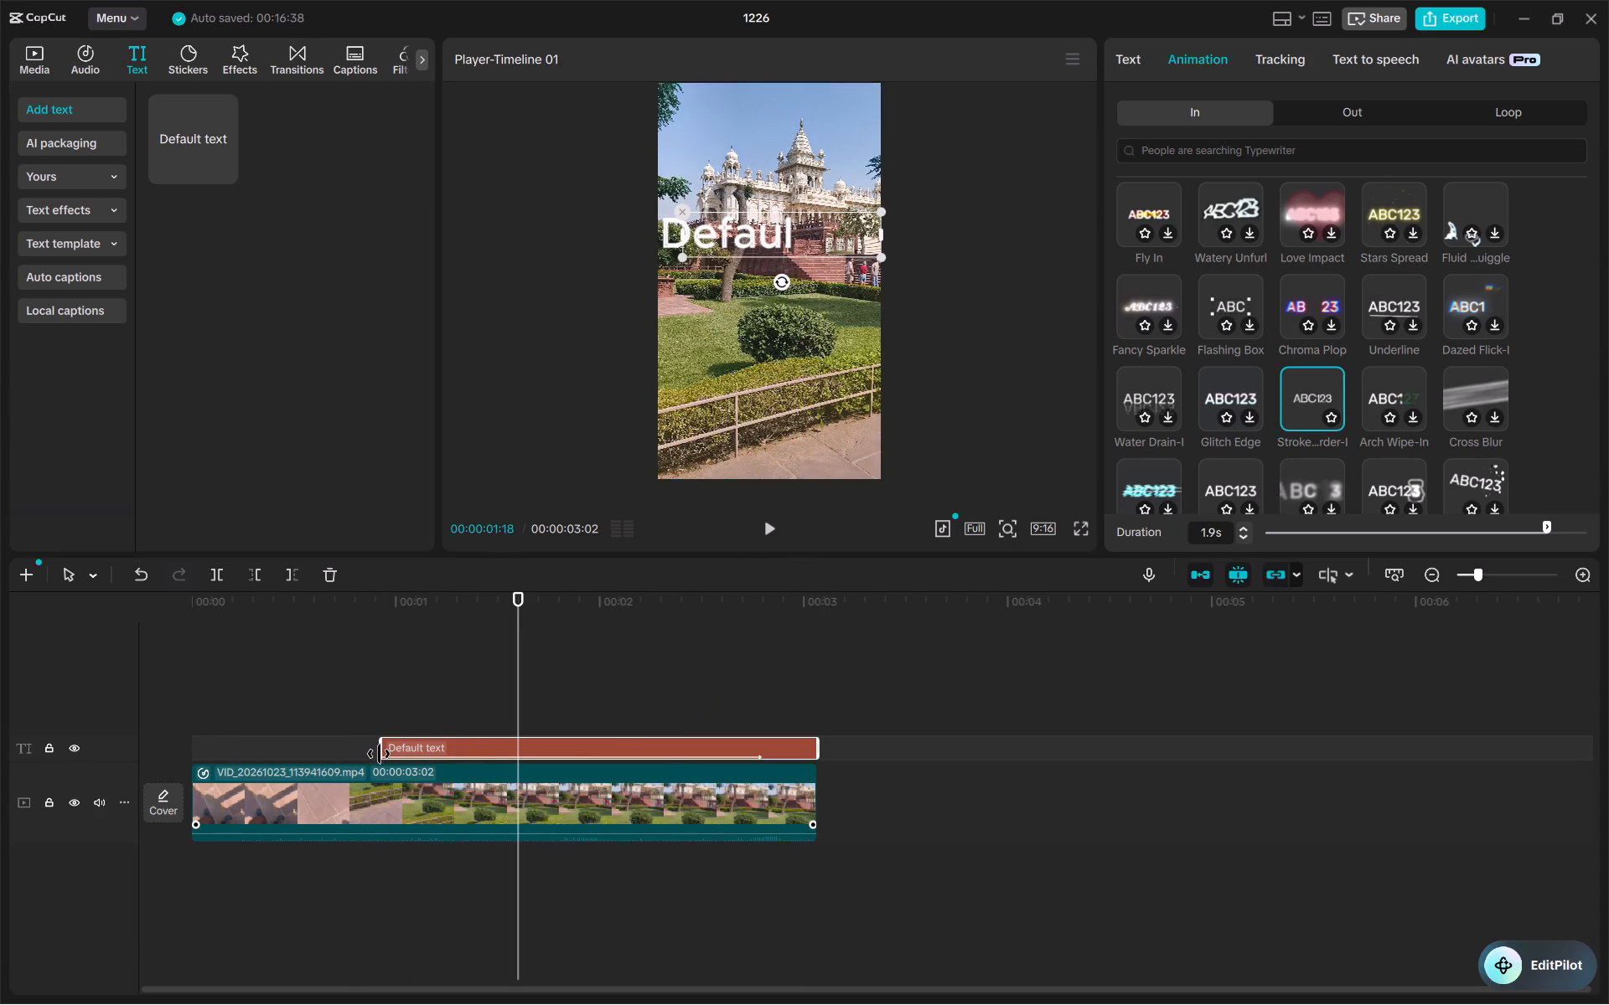
Trim the start of the Default text so it begins at about 1.2 s, and play back the timing.
drag(379, 754, 437, 745)
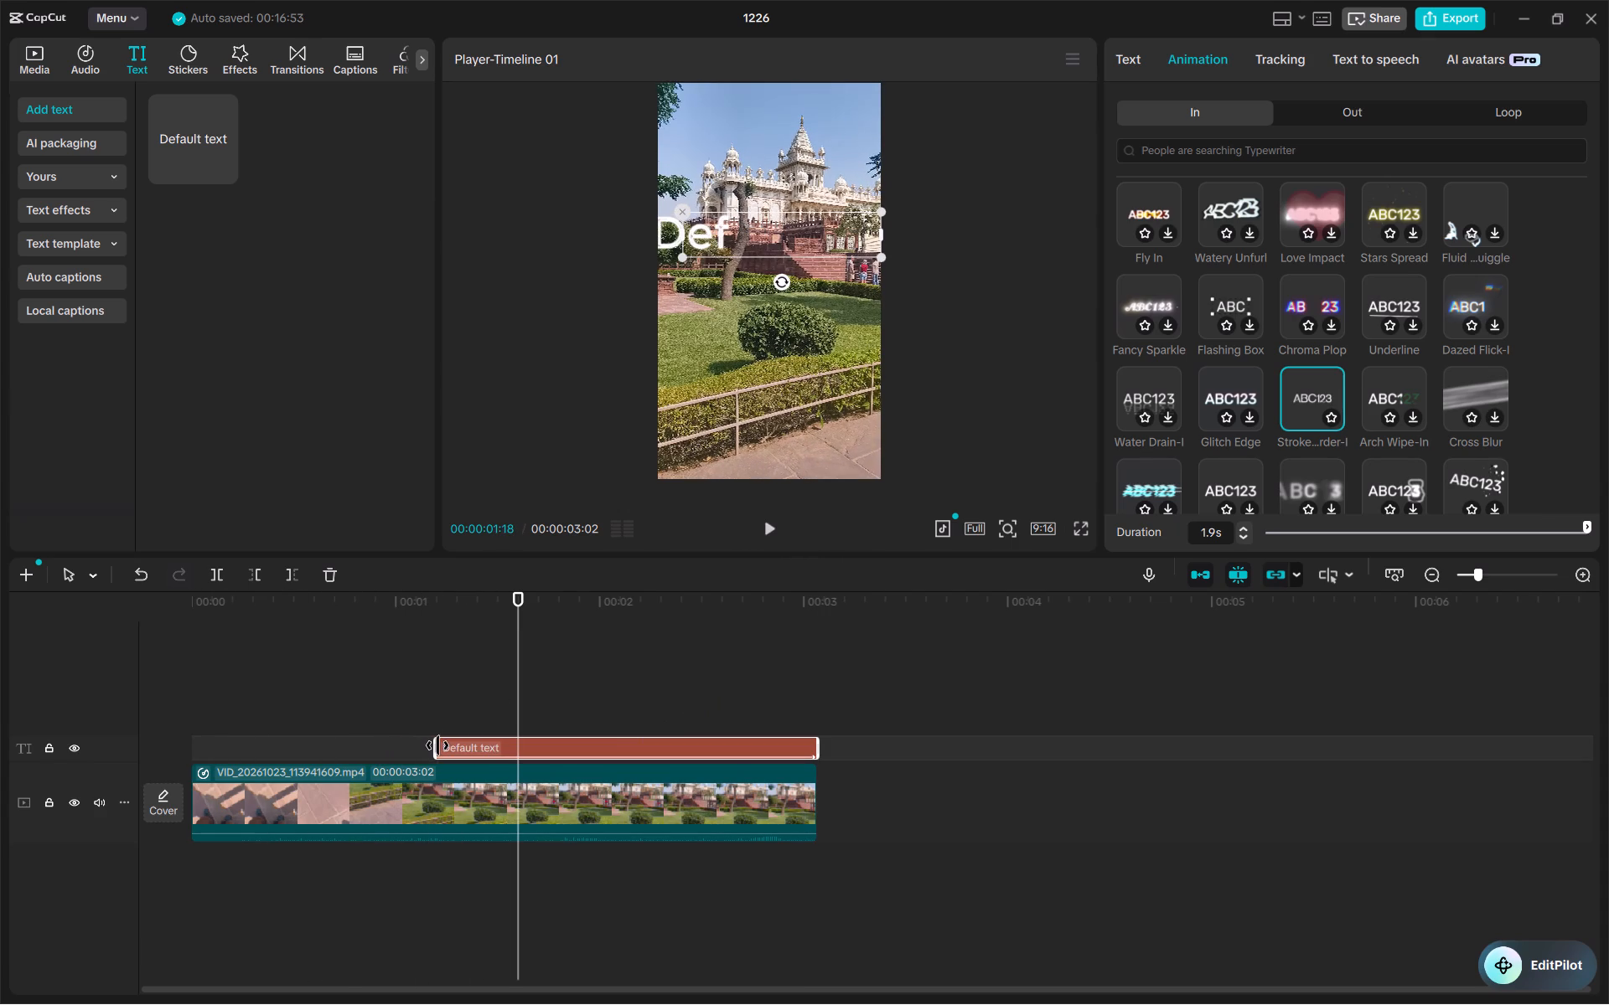
drag(518, 622, 246, 619)
key(space)
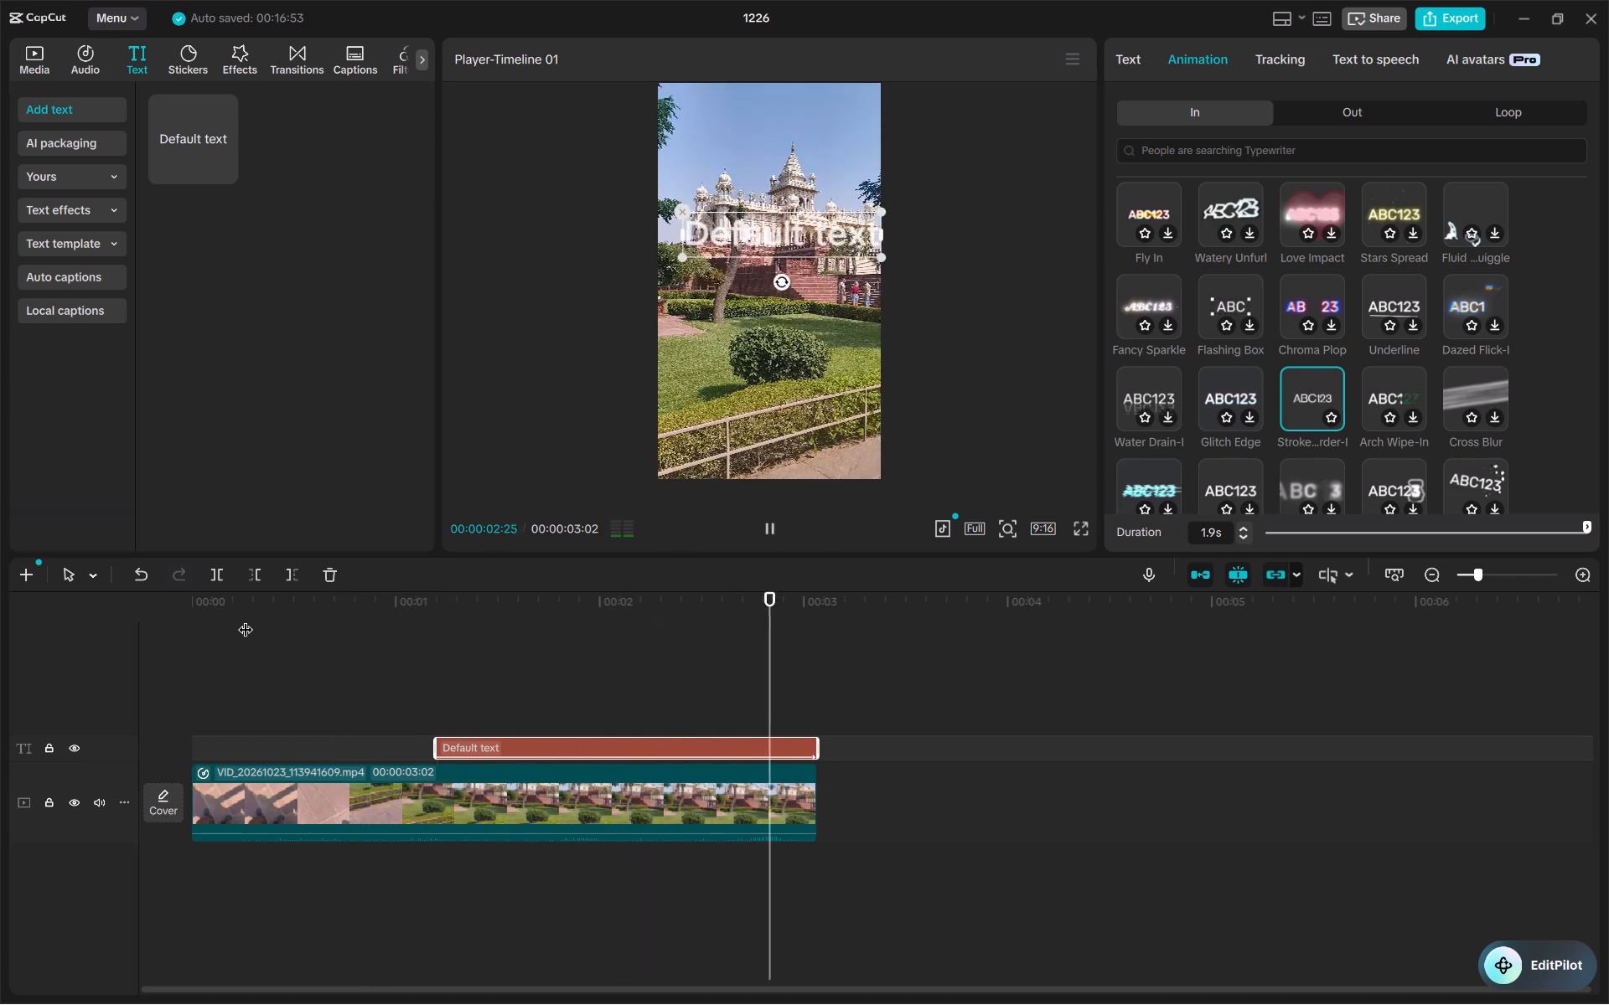
key(space)
key(space)
key(space)
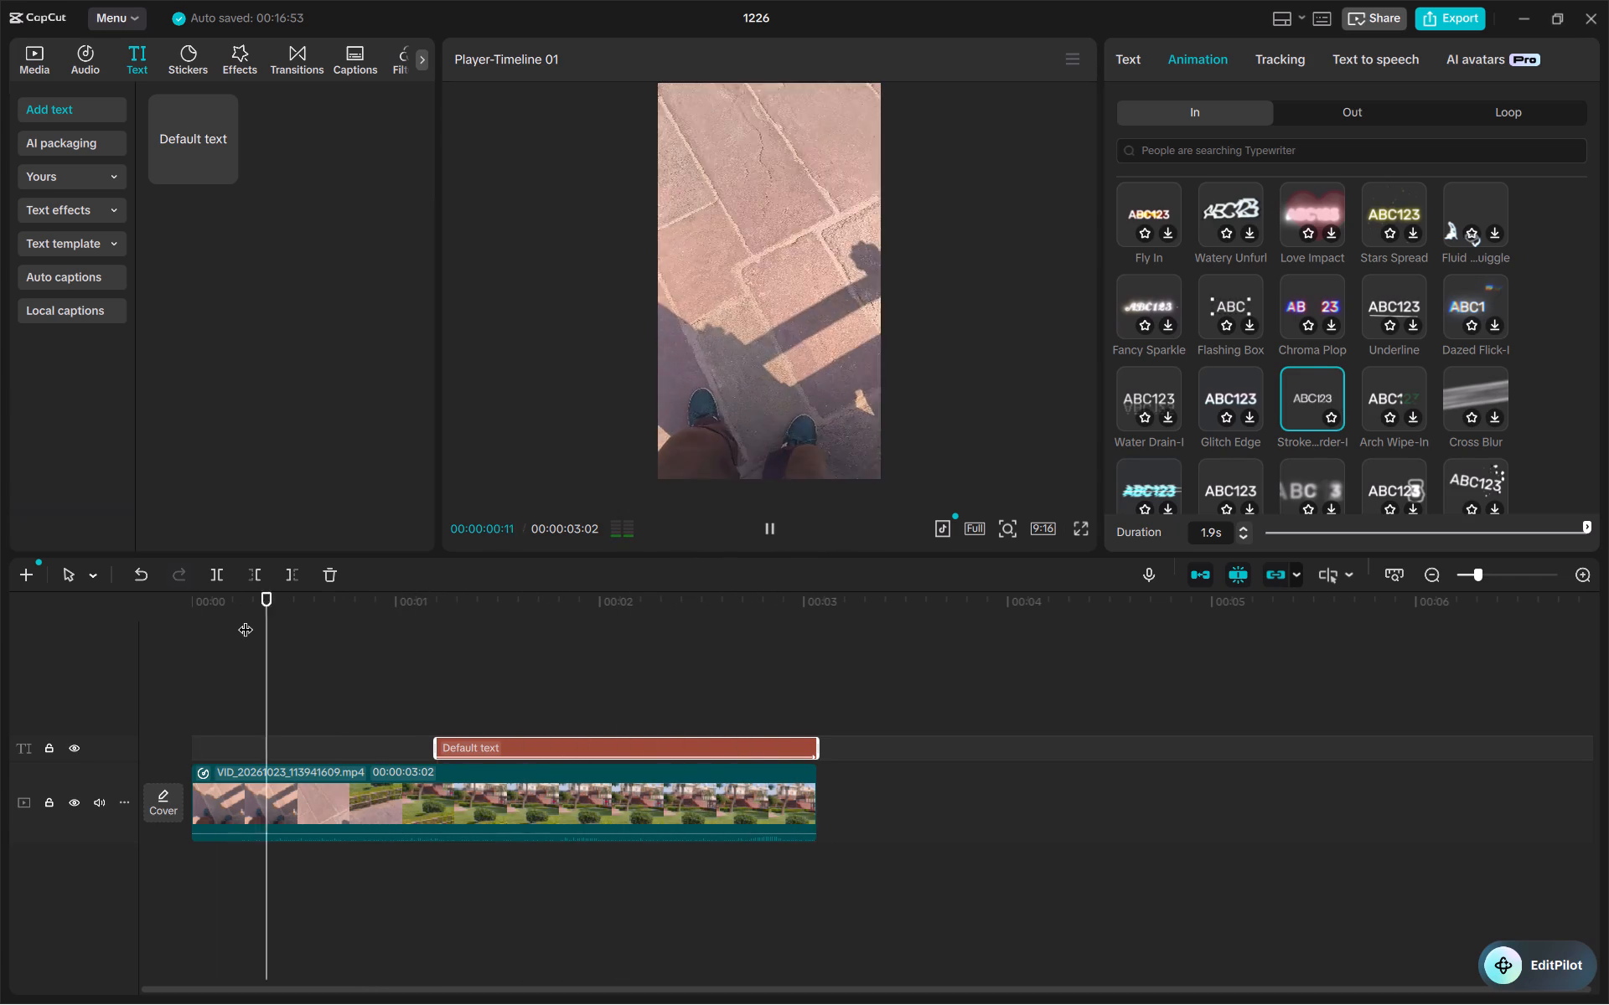
Search the entrance animations for Type and apply Type 2 to the Default text.
click(1300, 141)
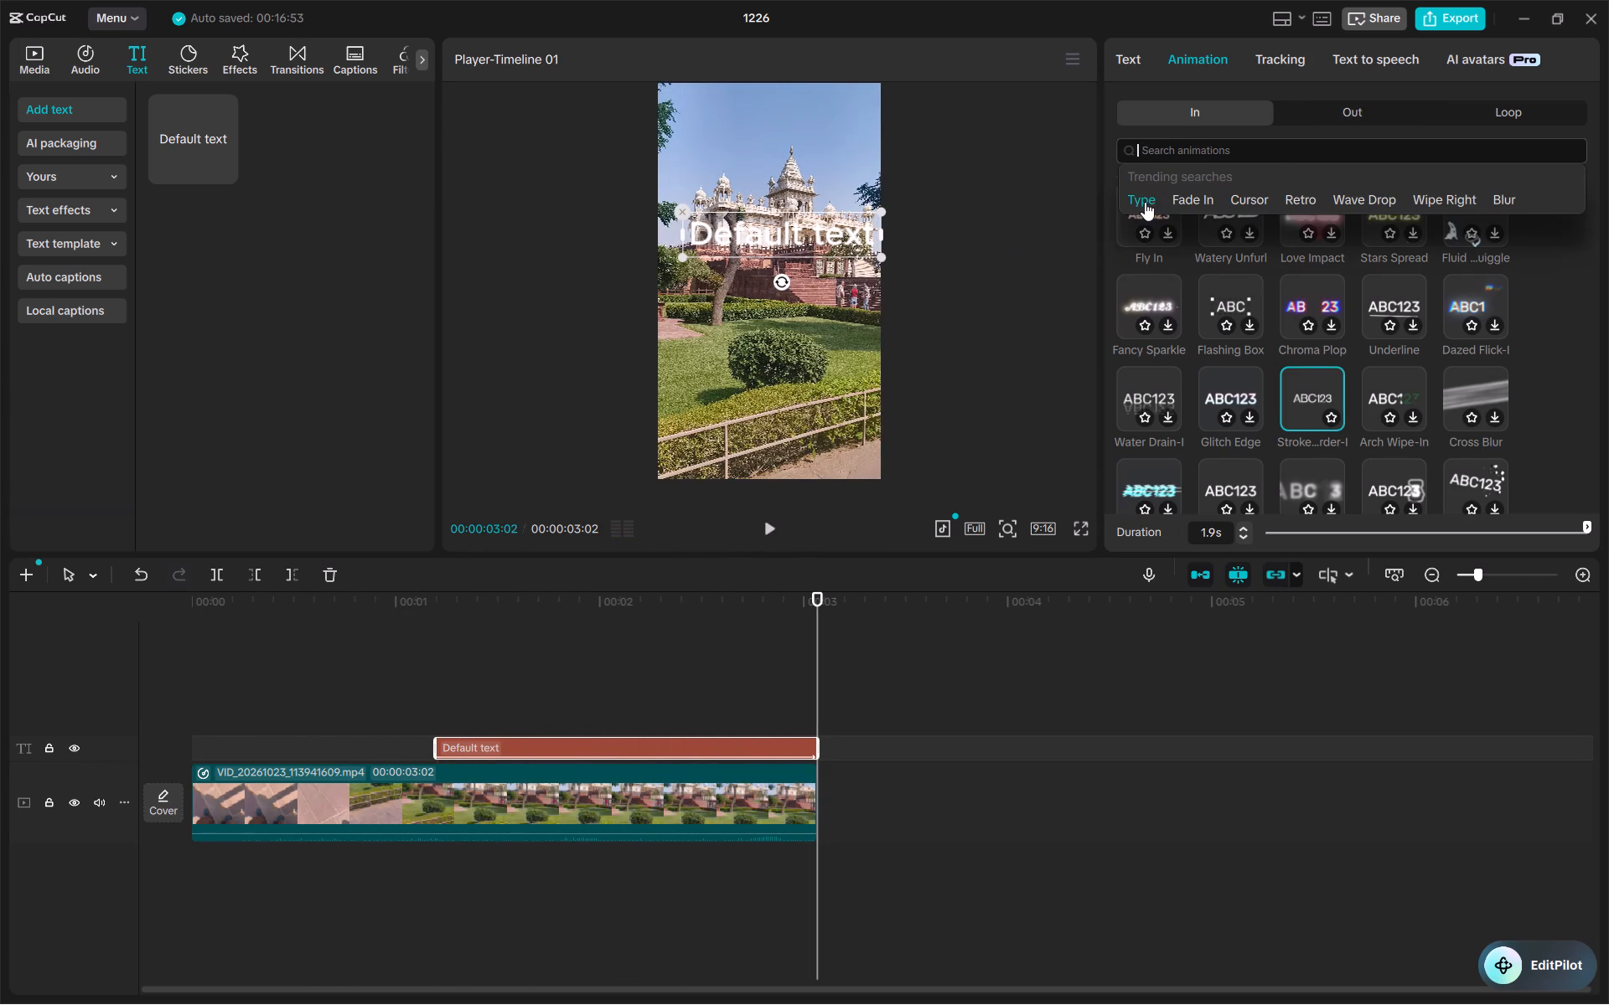
click(1145, 202)
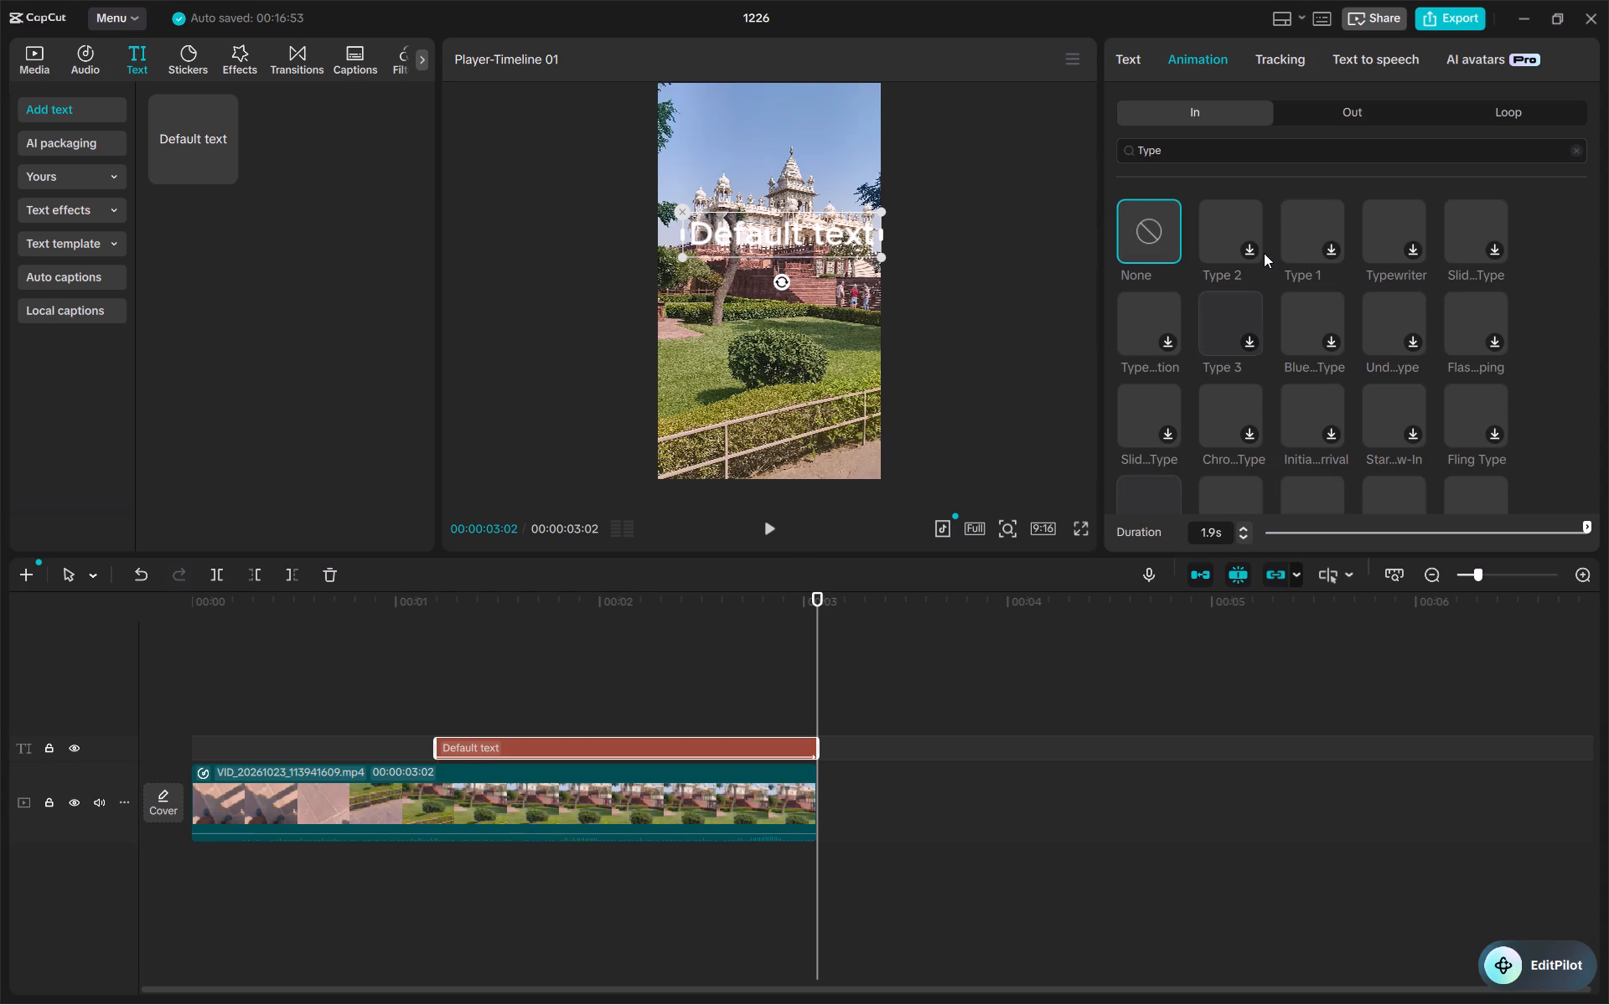
scroll(1268, 346, up, 1)
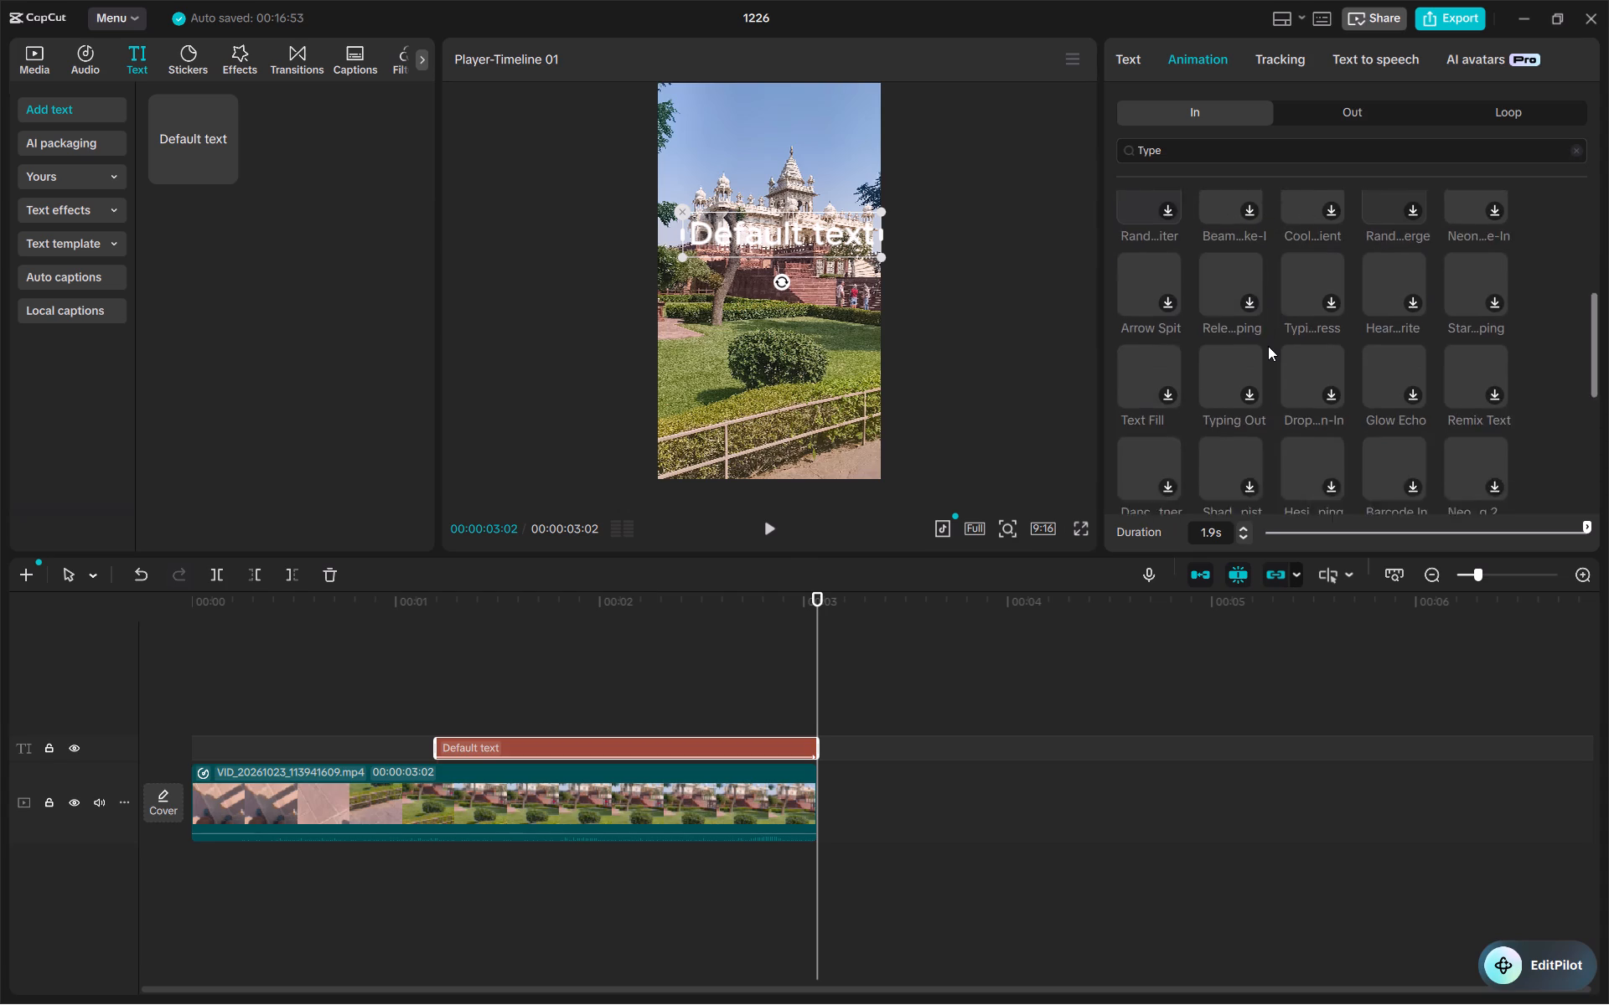
scroll(1268, 346, up, 1)
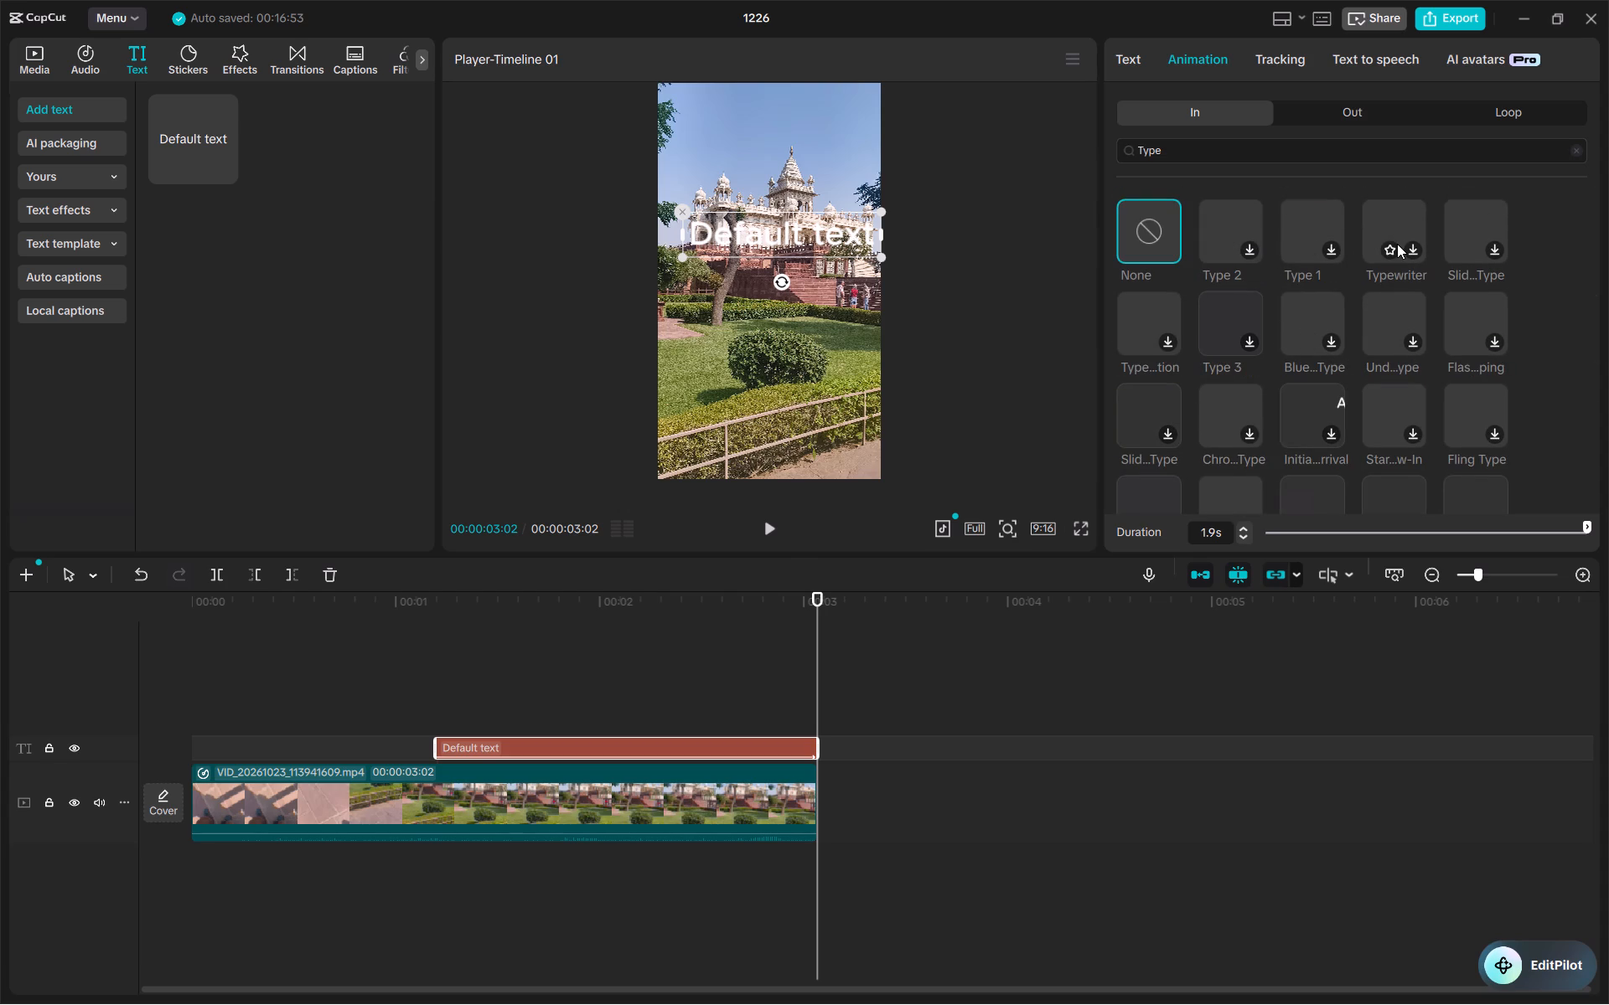
click(1224, 224)
drag(799, 624, 773, 621)
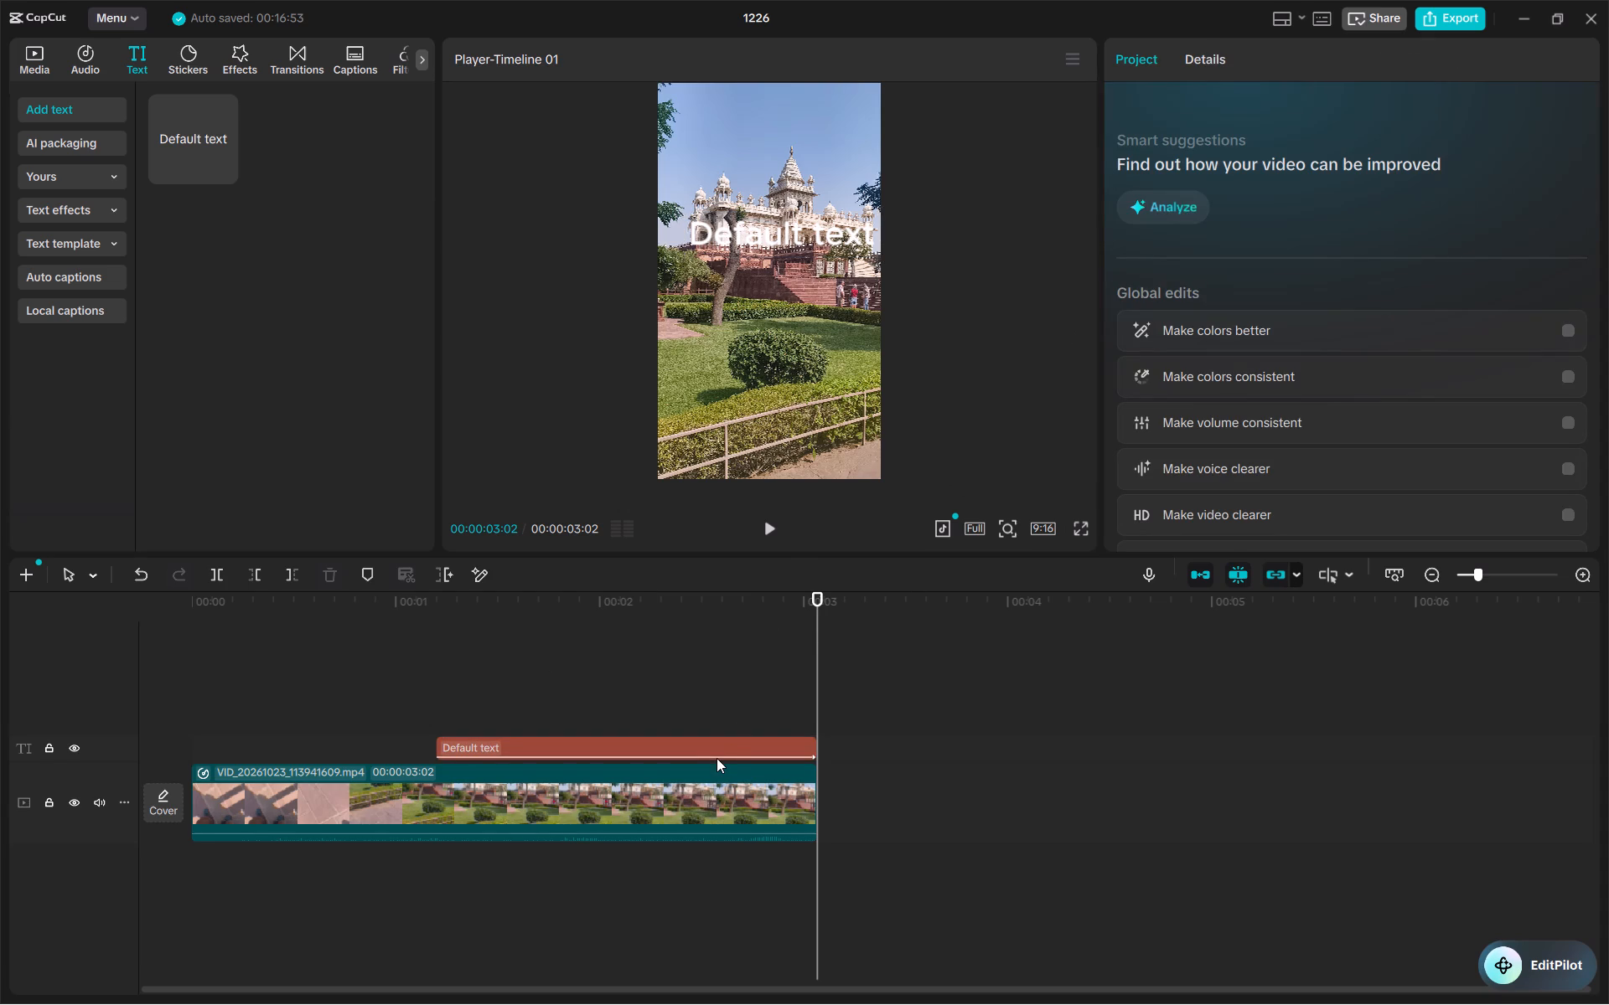
click(725, 750)
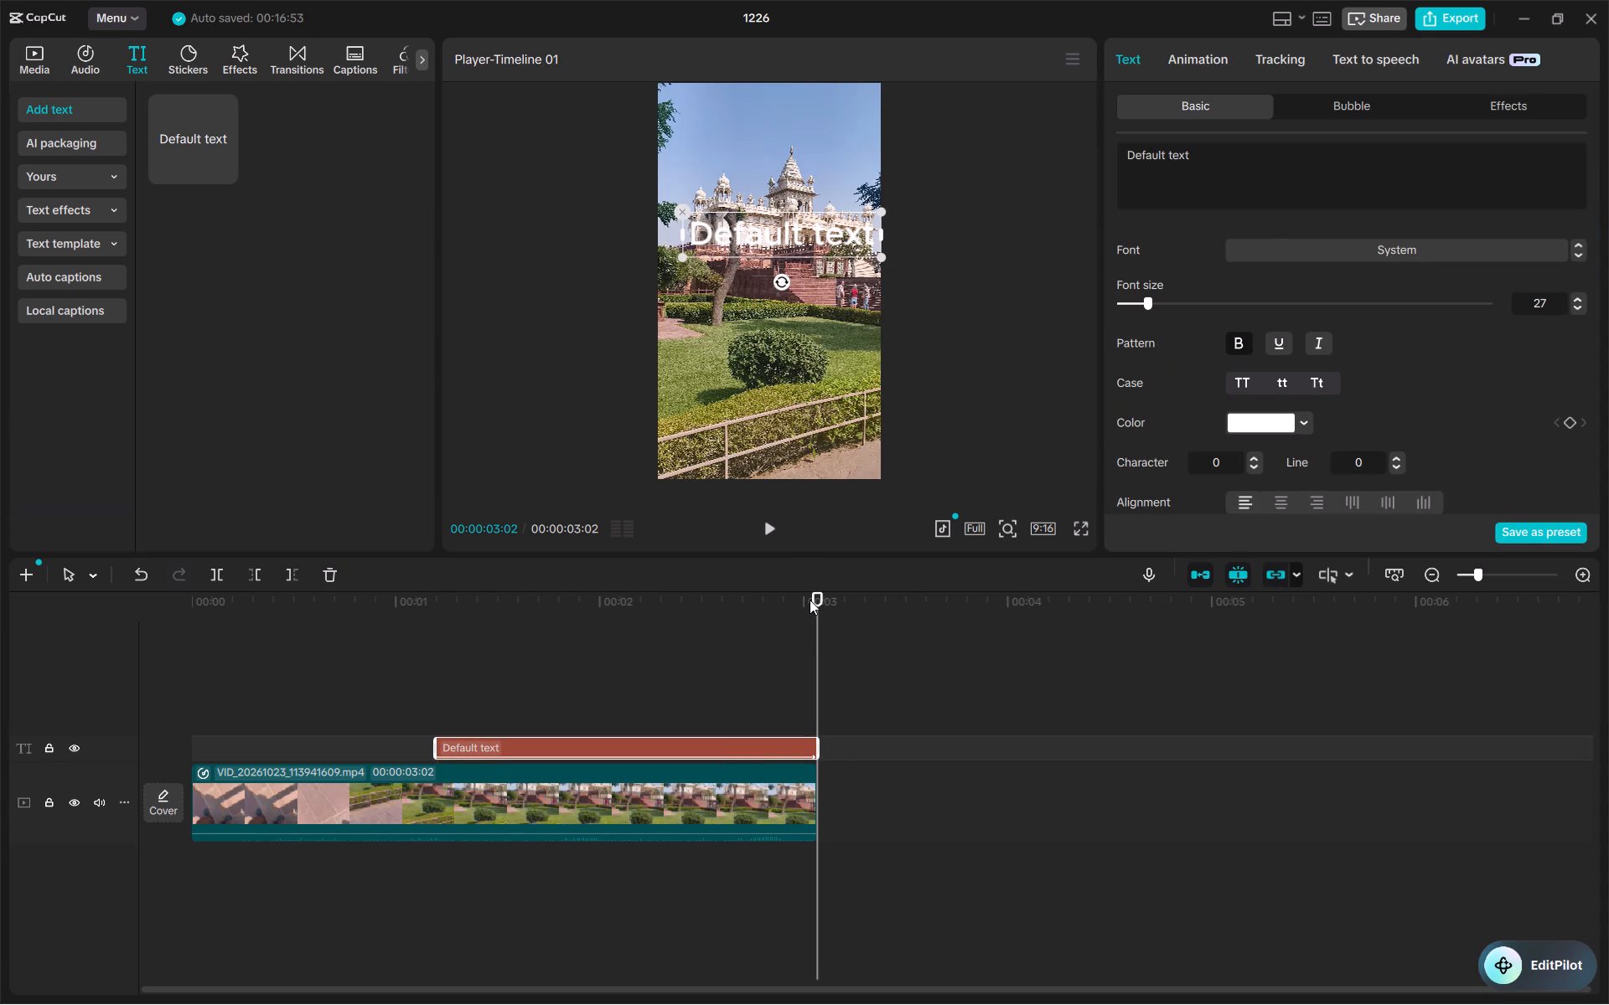
drag(813, 598, 548, 610)
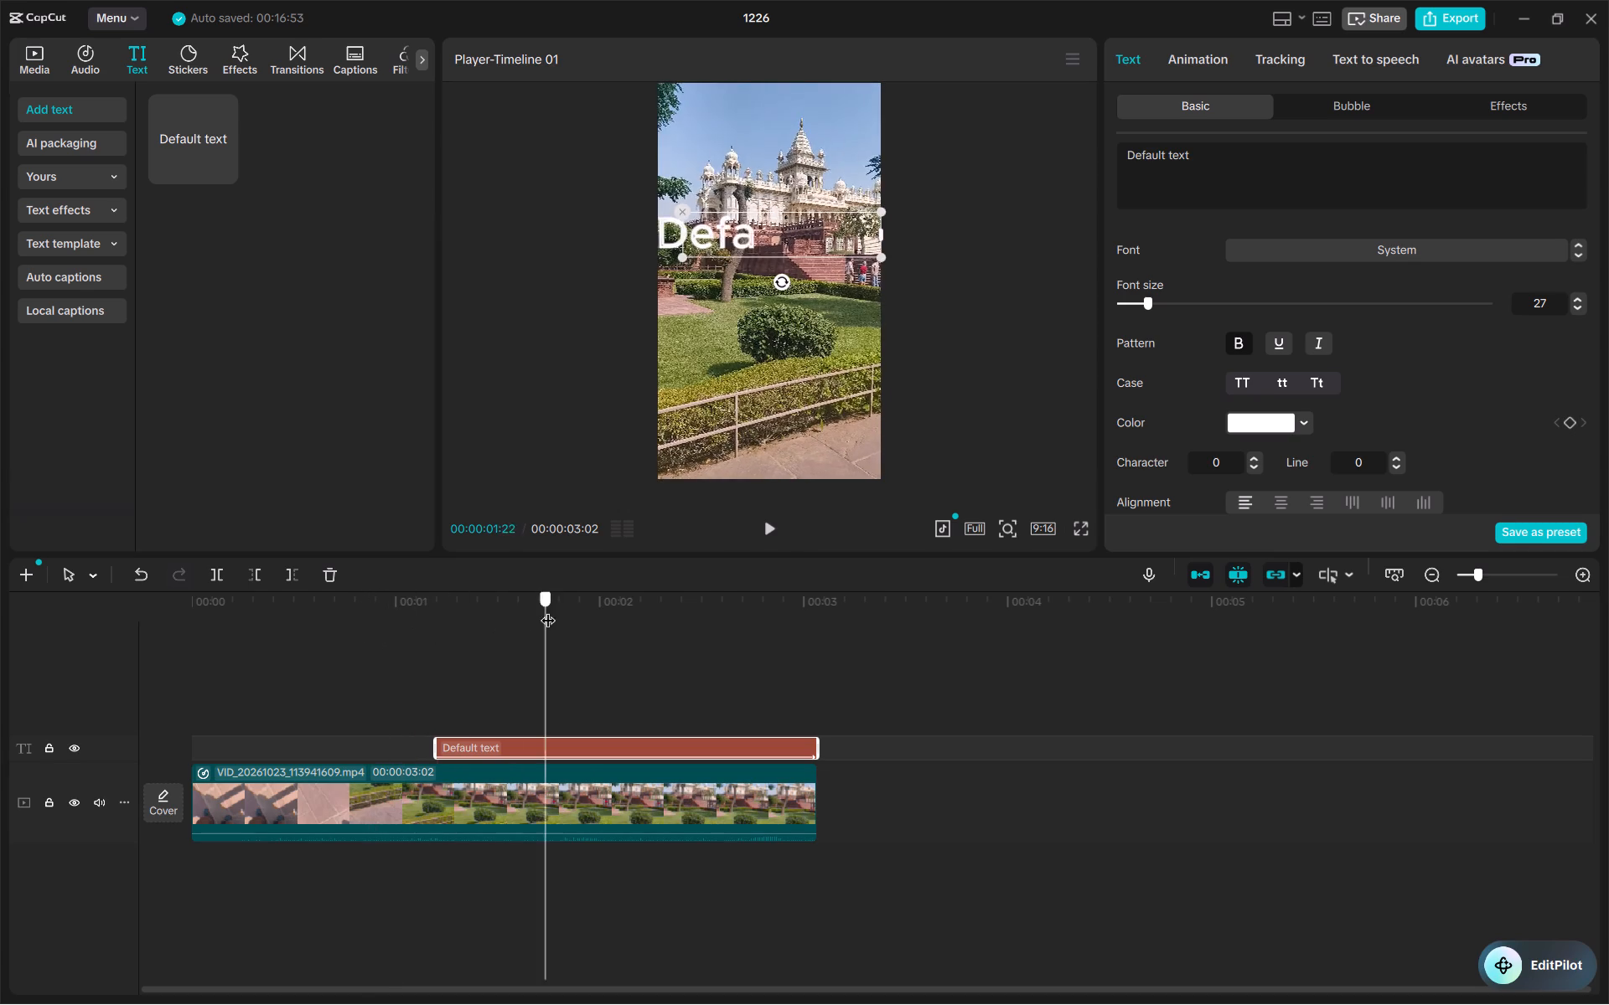
drag(548, 610, 539, 629)
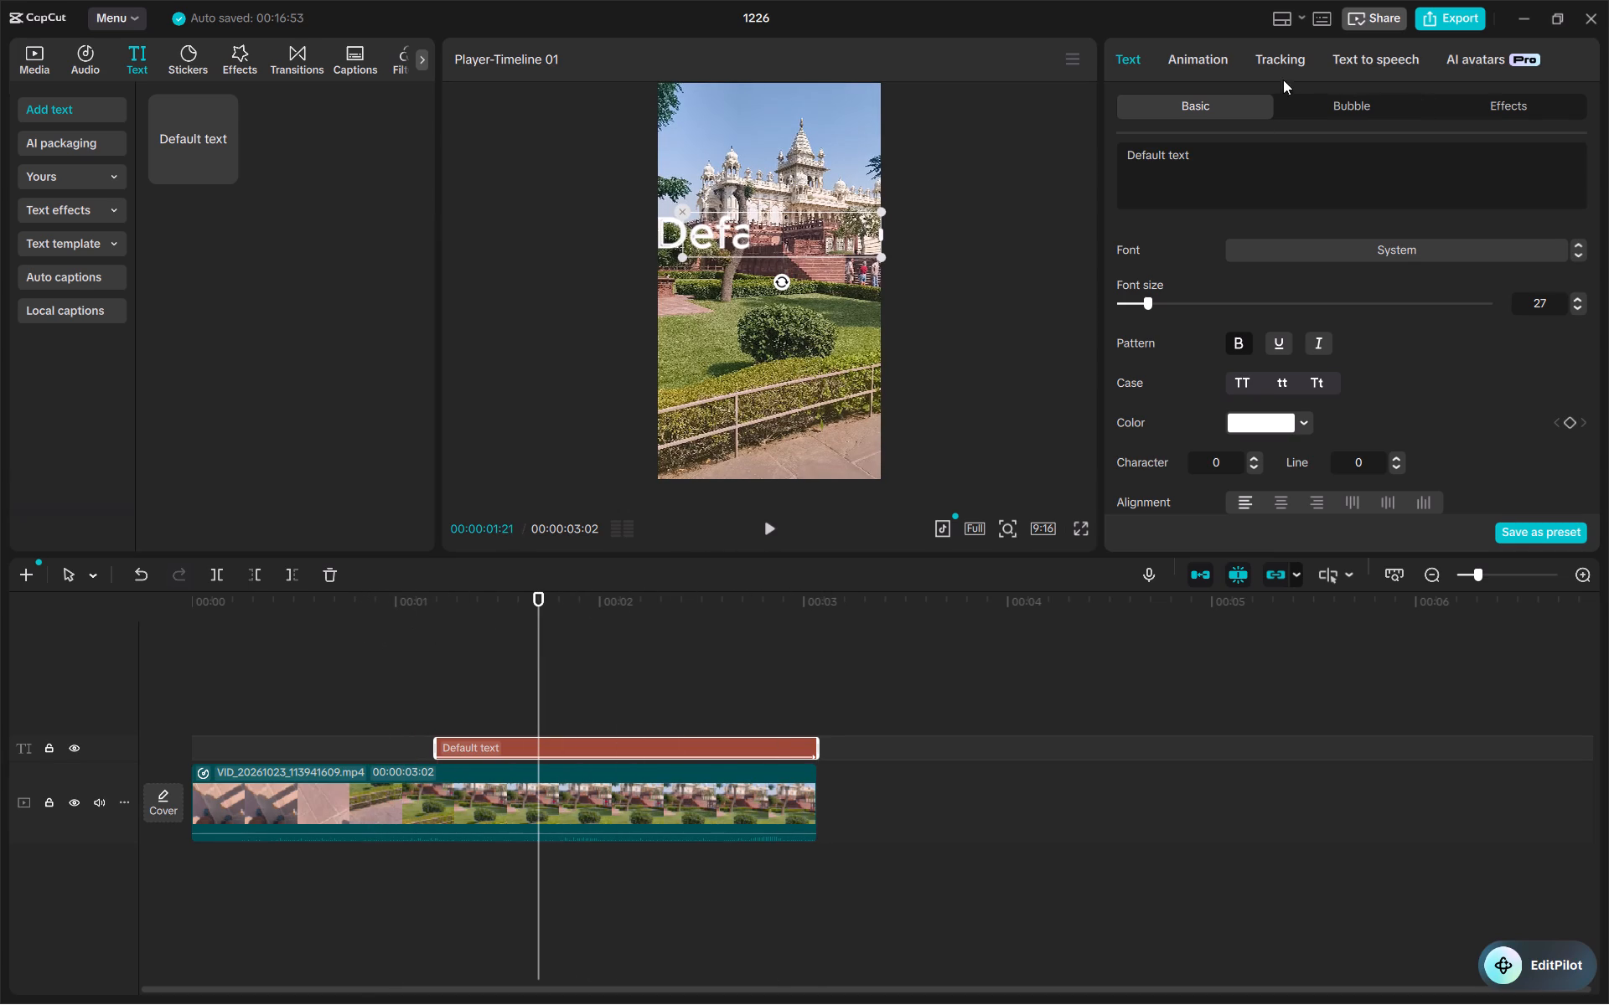
click(1199, 65)
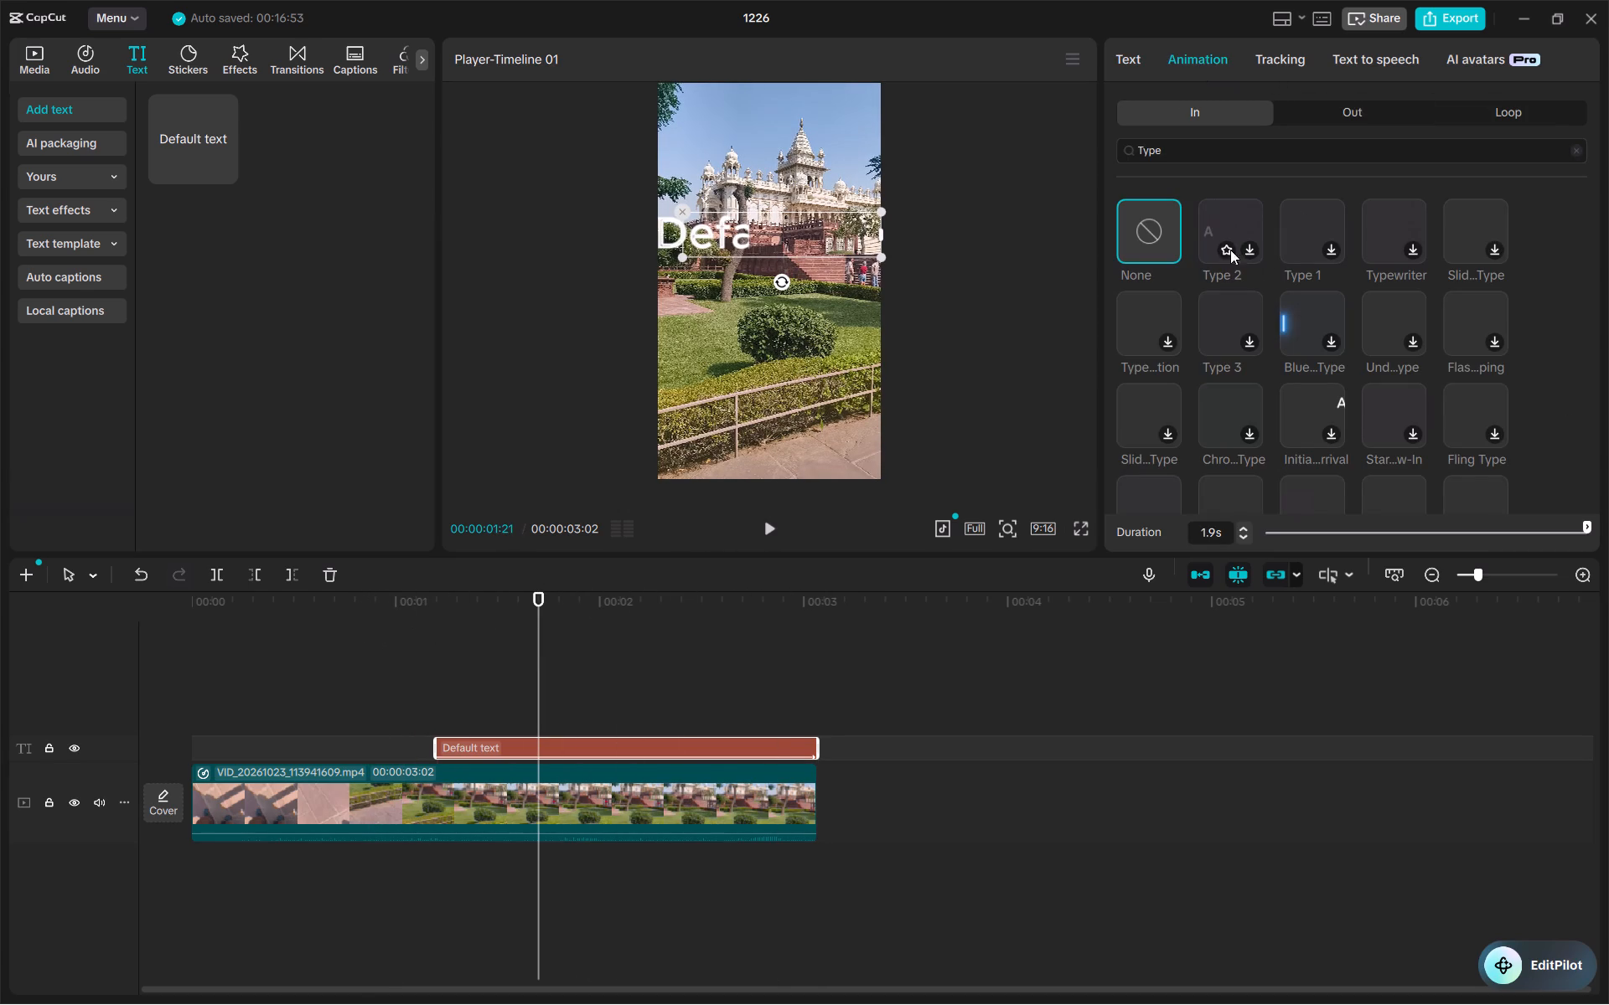
click(1229, 224)
click(1247, 250)
click(1220, 219)
double_click(1223, 211)
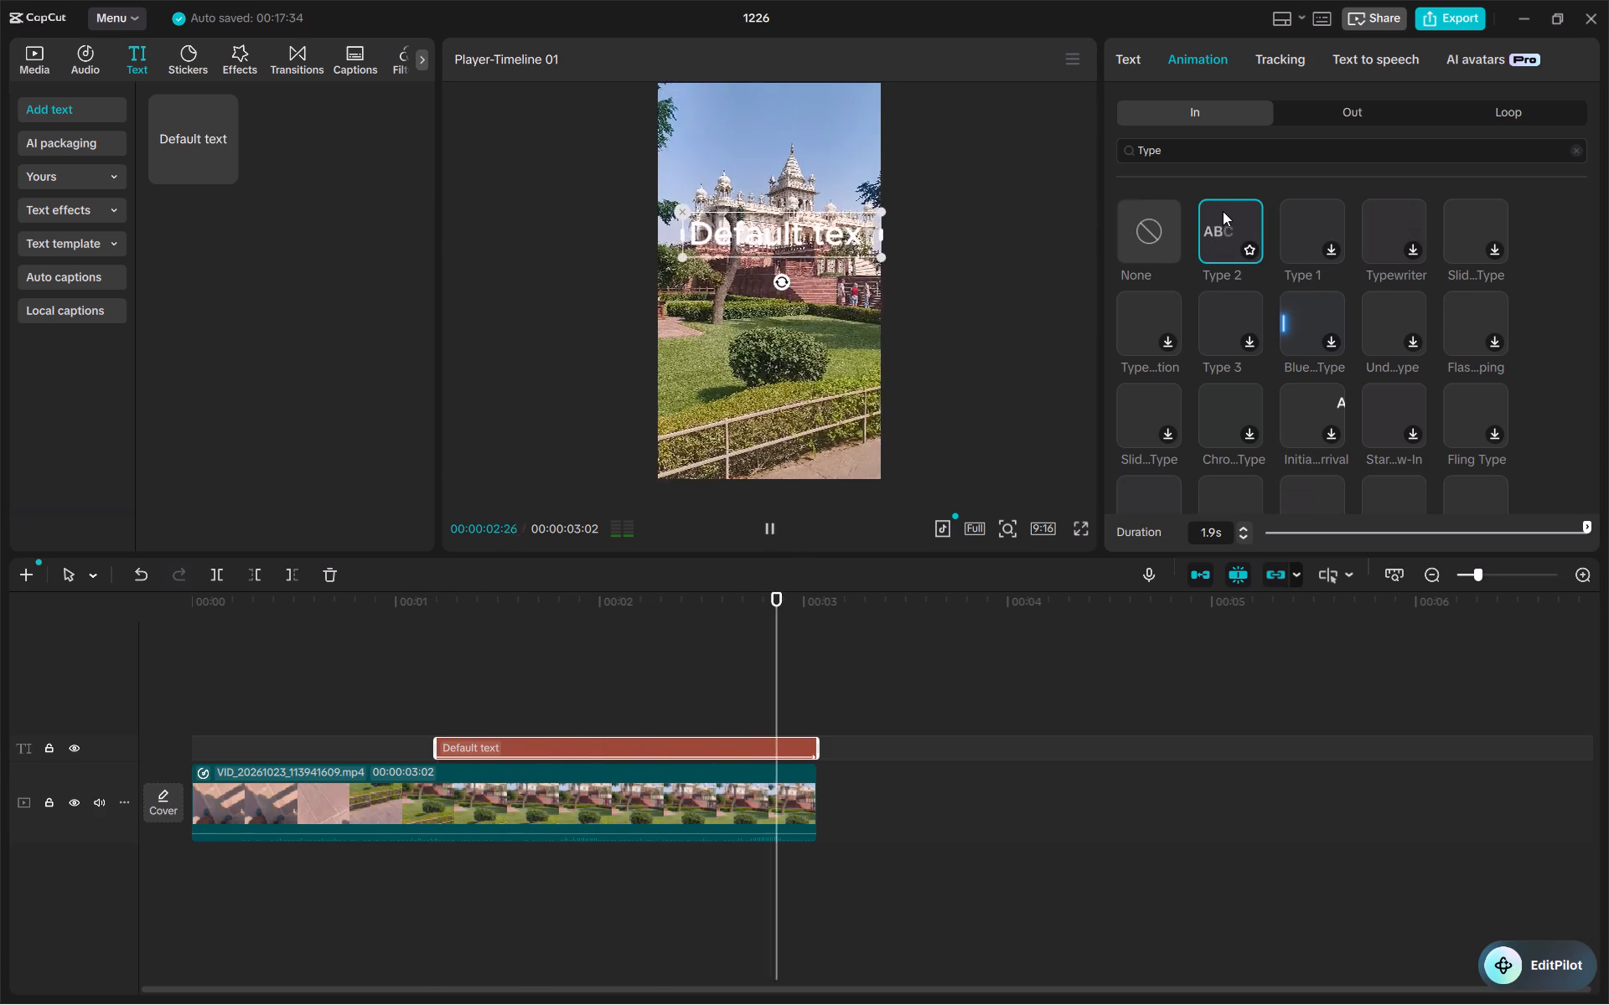
Play back the Default text's Type 2 entrance animation to check its speed.
drag(818, 647, 685, 675)
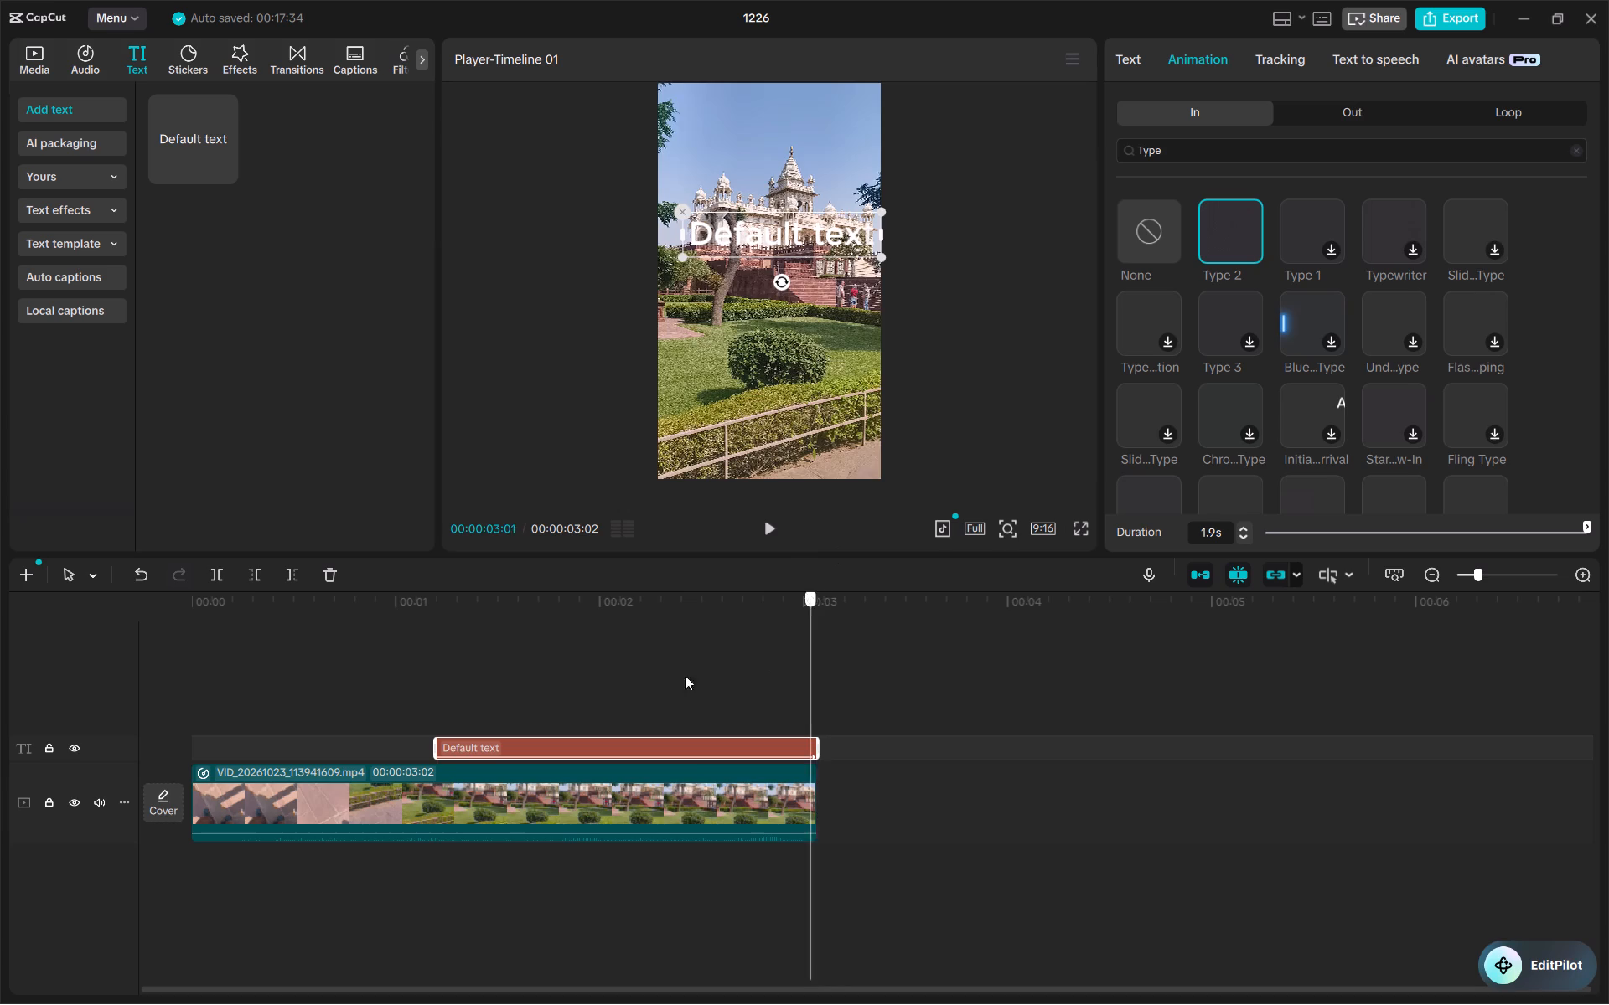
drag(685, 675, 400, 685)
key(space)
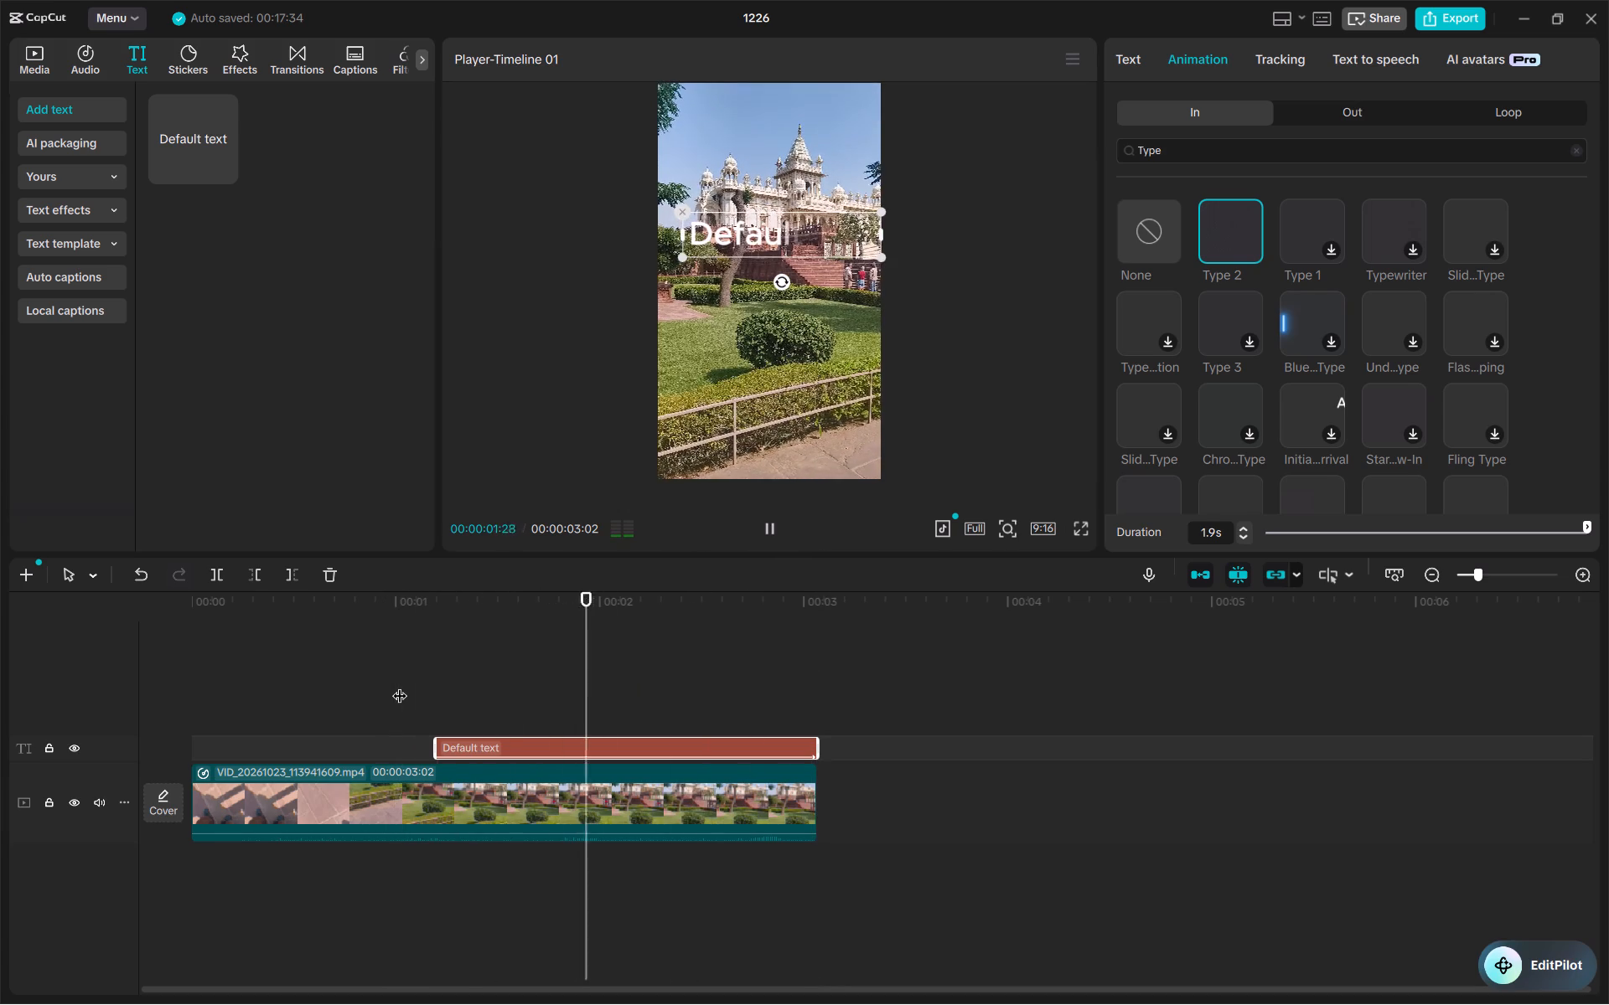
key(space)
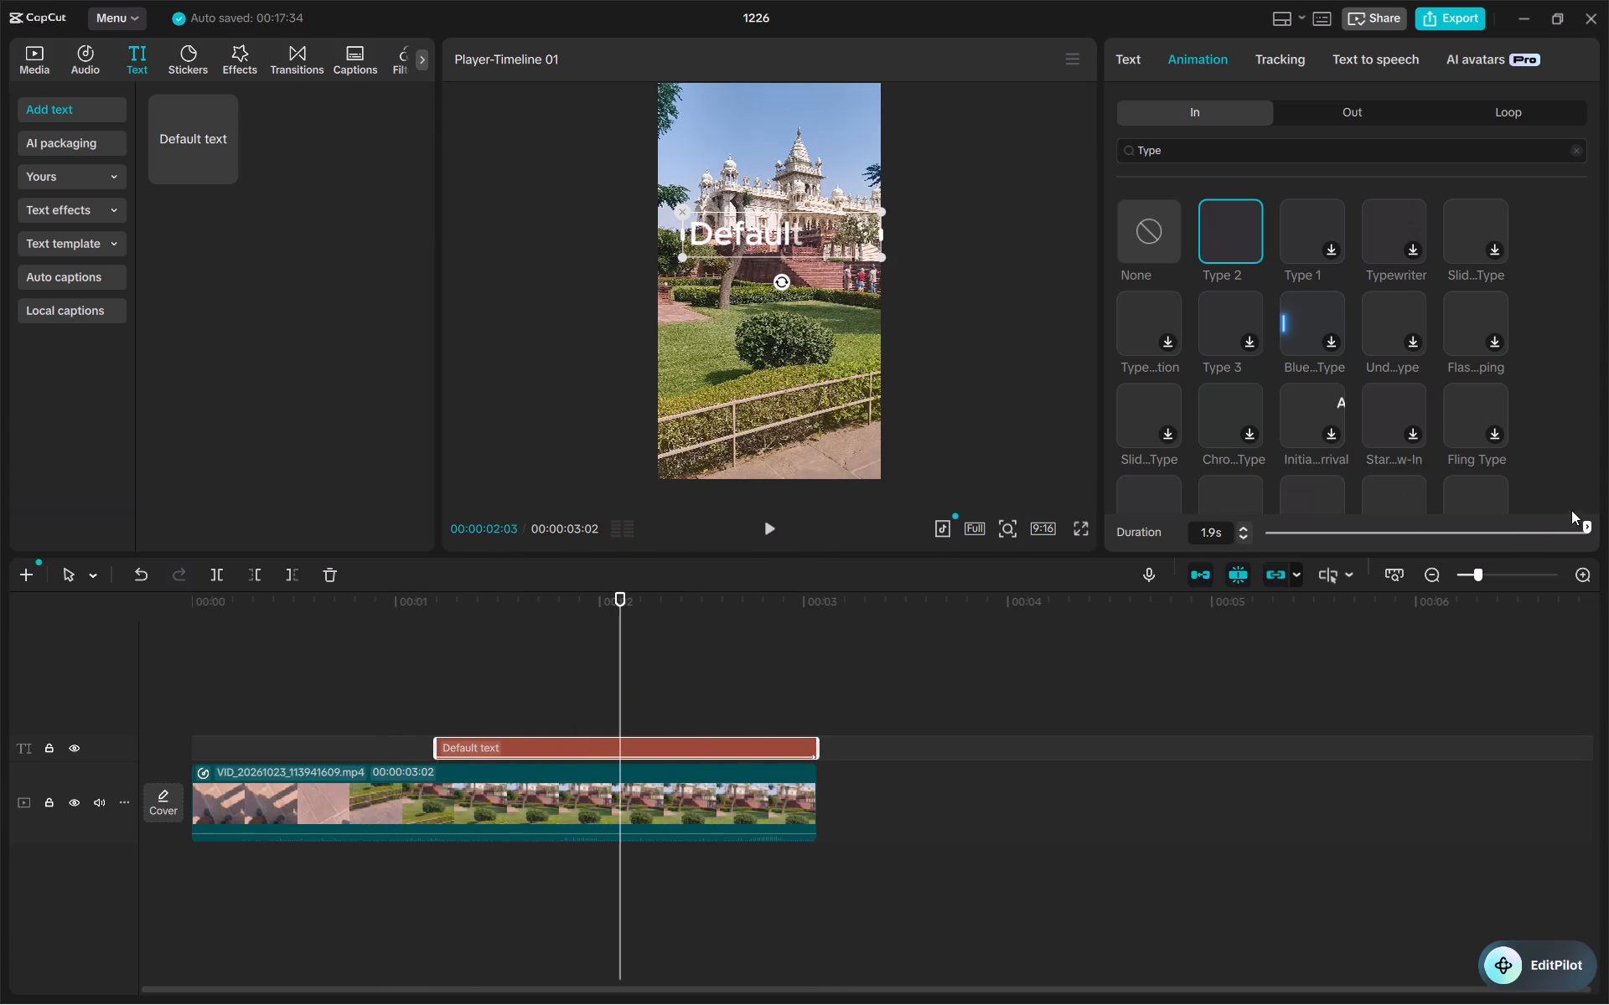
Shorten the Default text's Type 2 entrance animation to 1.0 s and play back the clip to check its timing.
drag(1589, 522, 1444, 539)
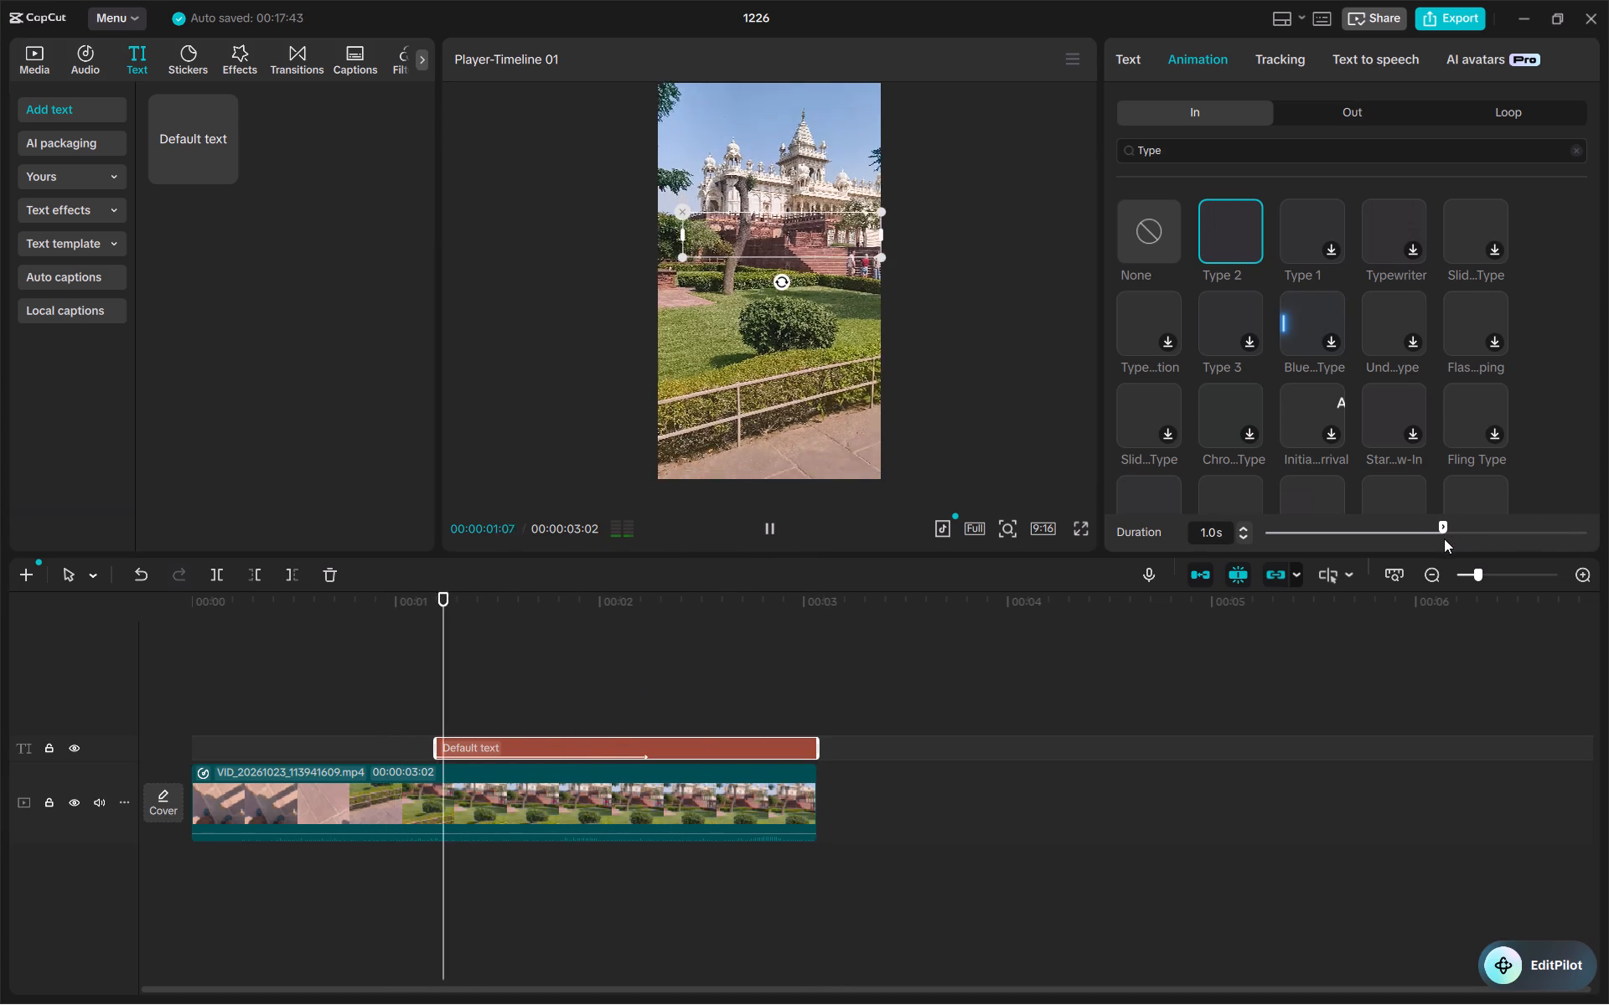
key(space)
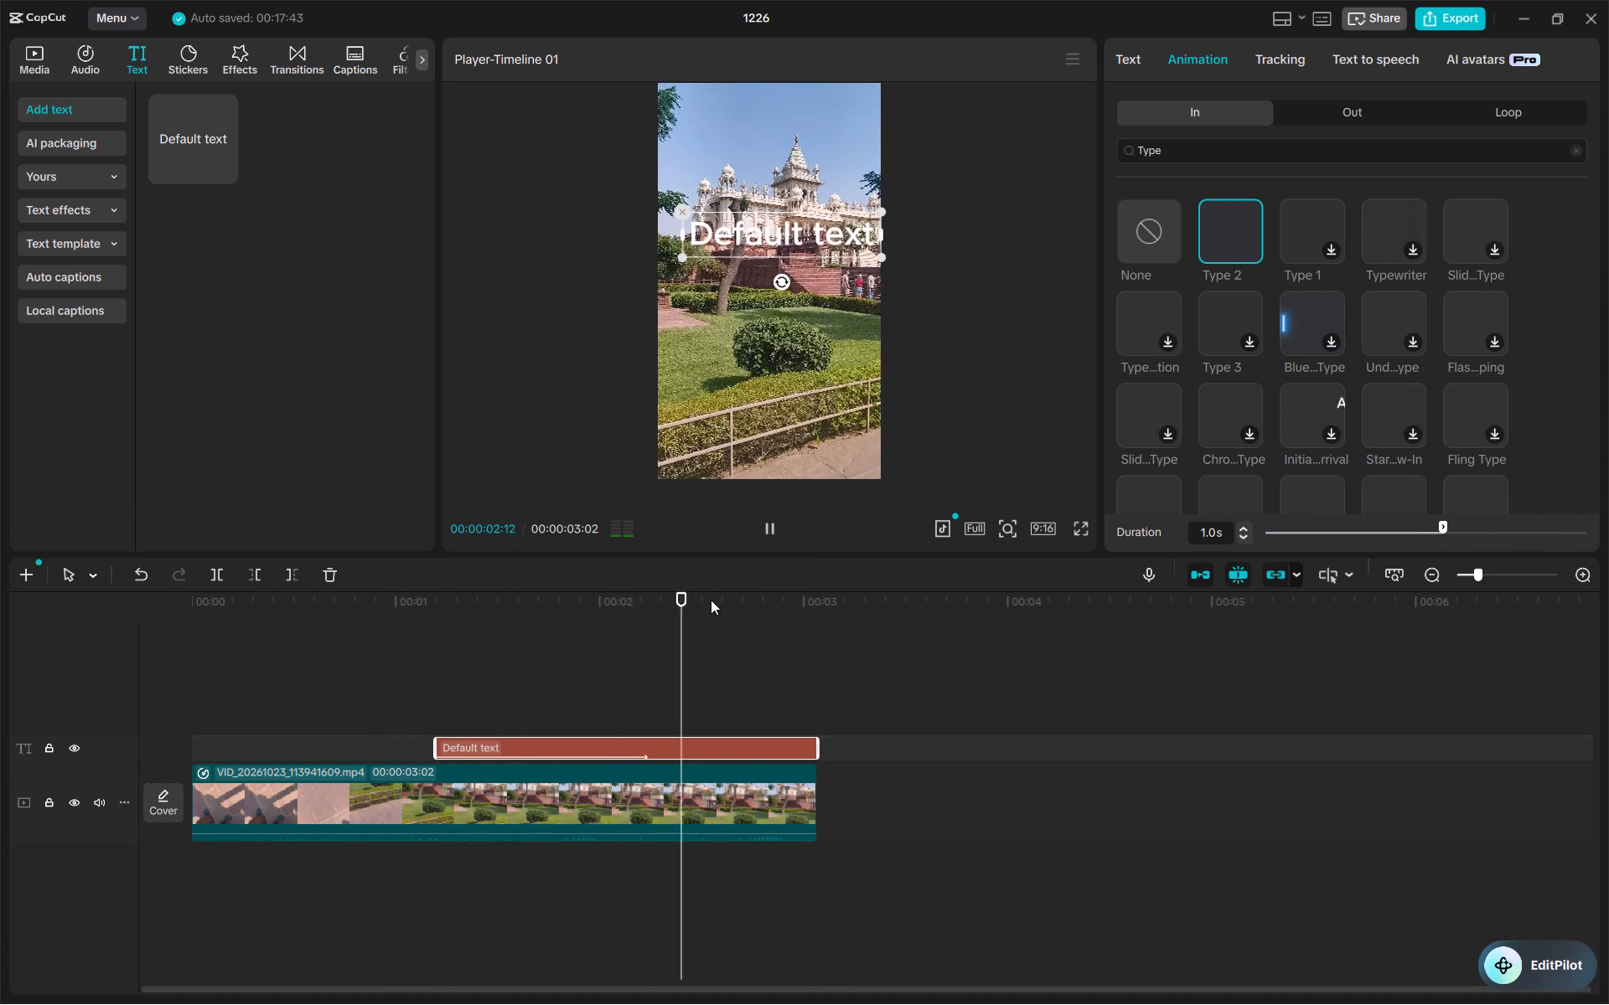
key(space)
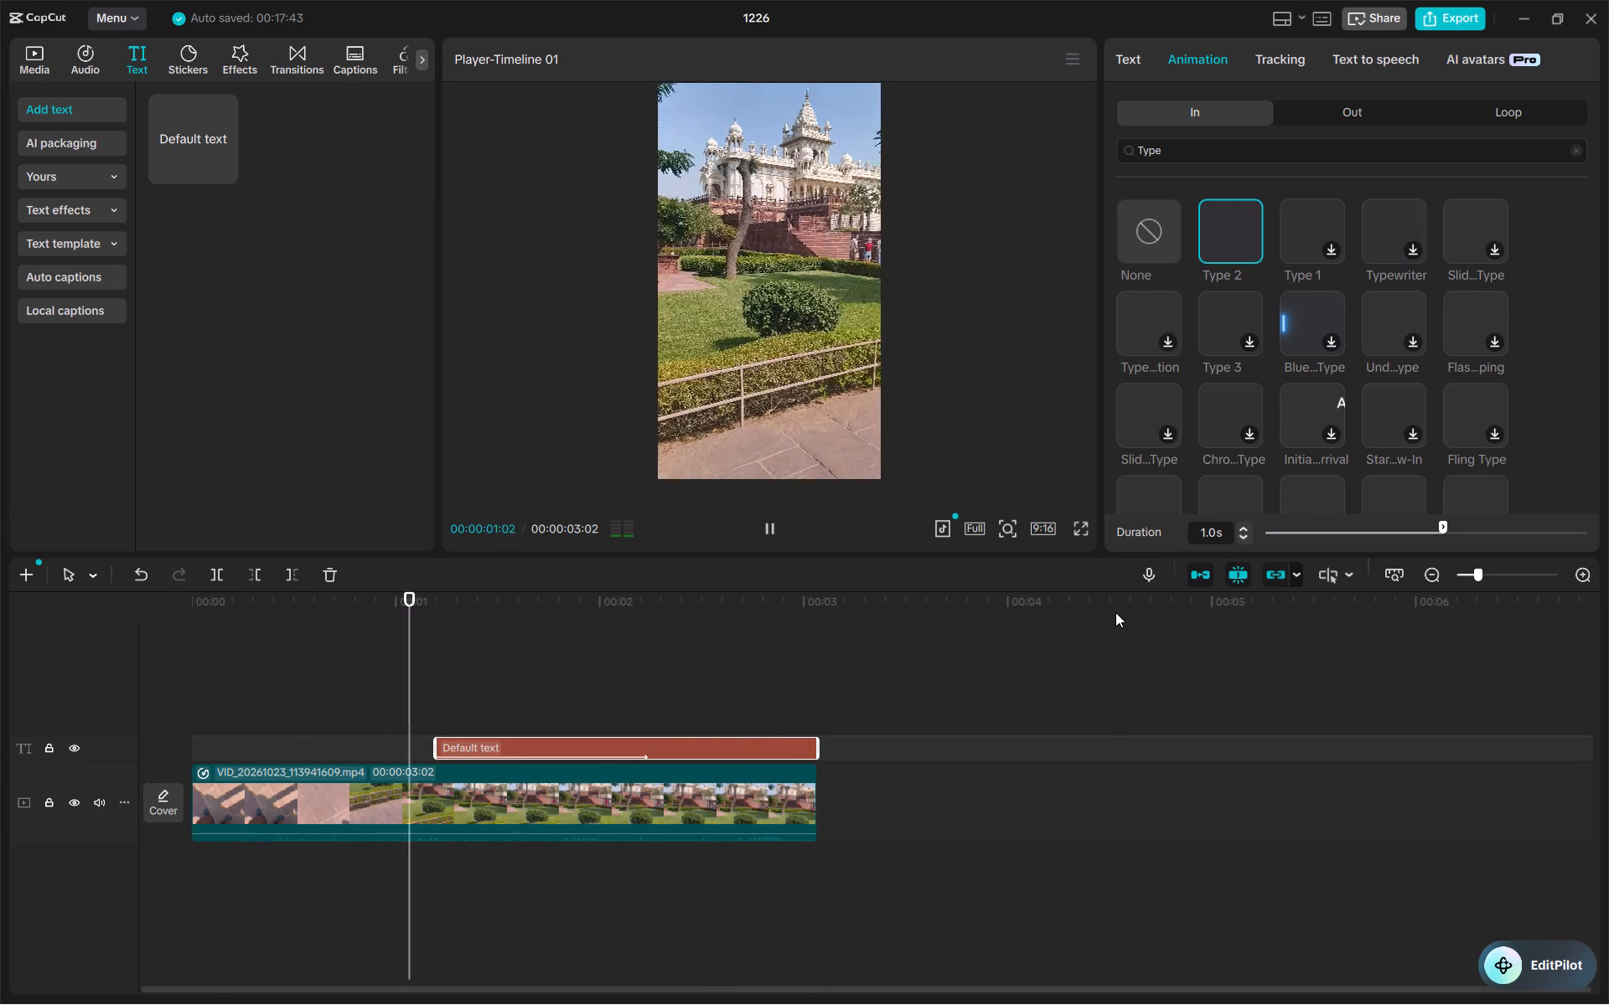
key(space)
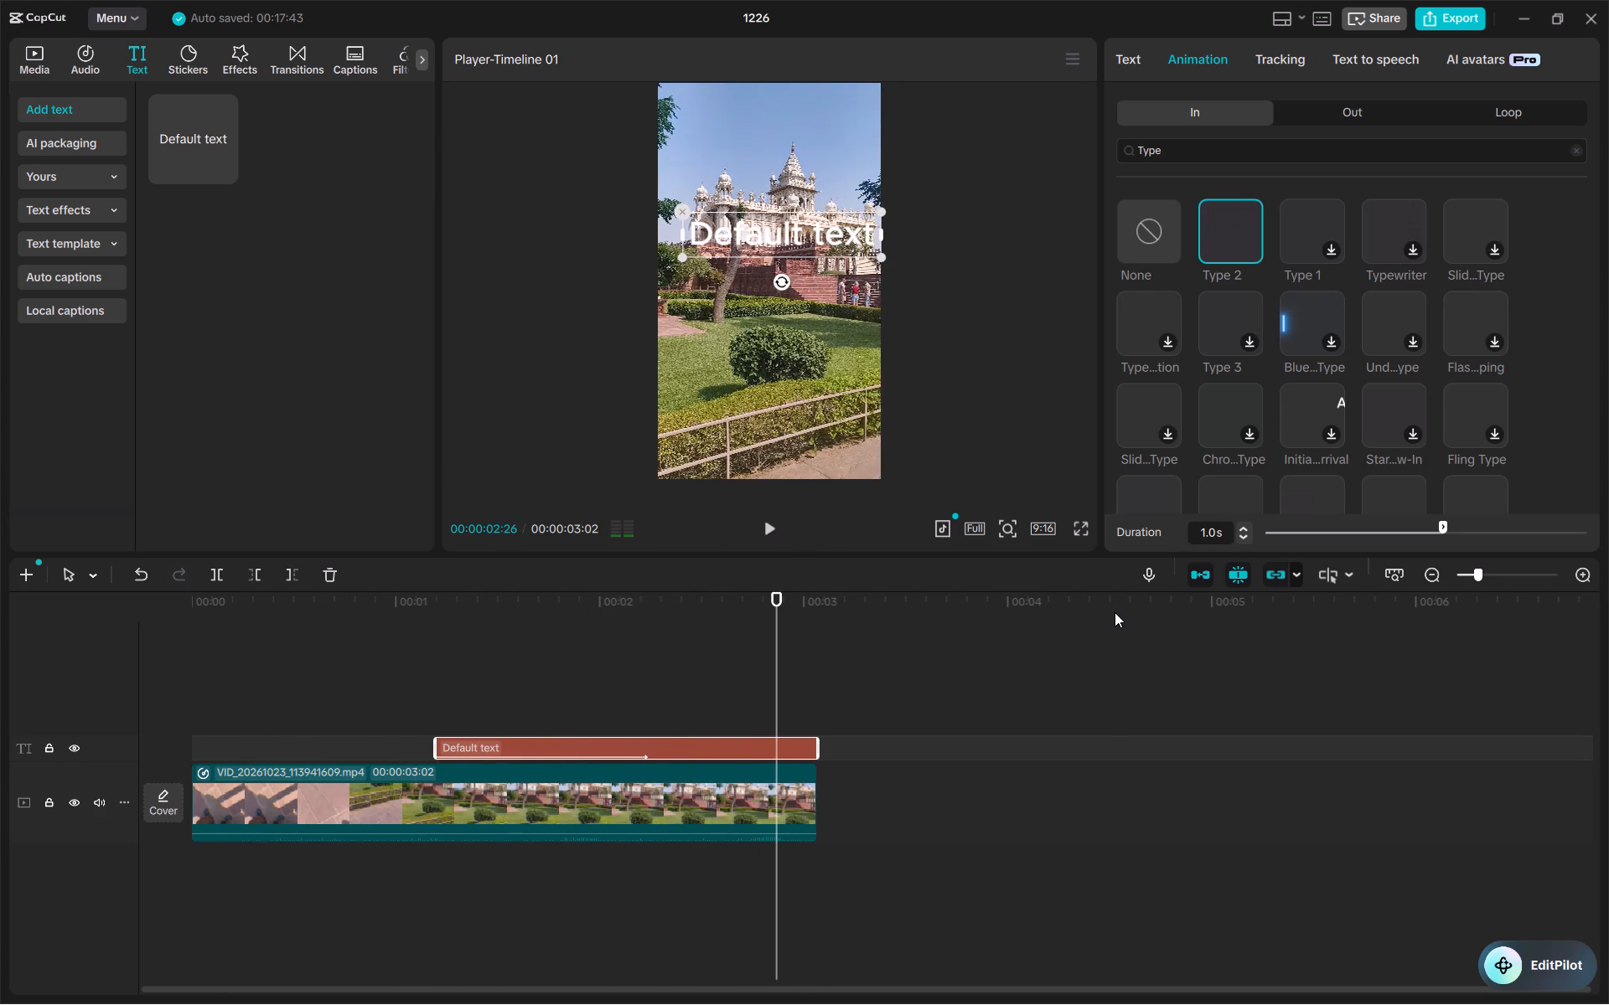
drag(773, 606, 277, 655)
key(space)
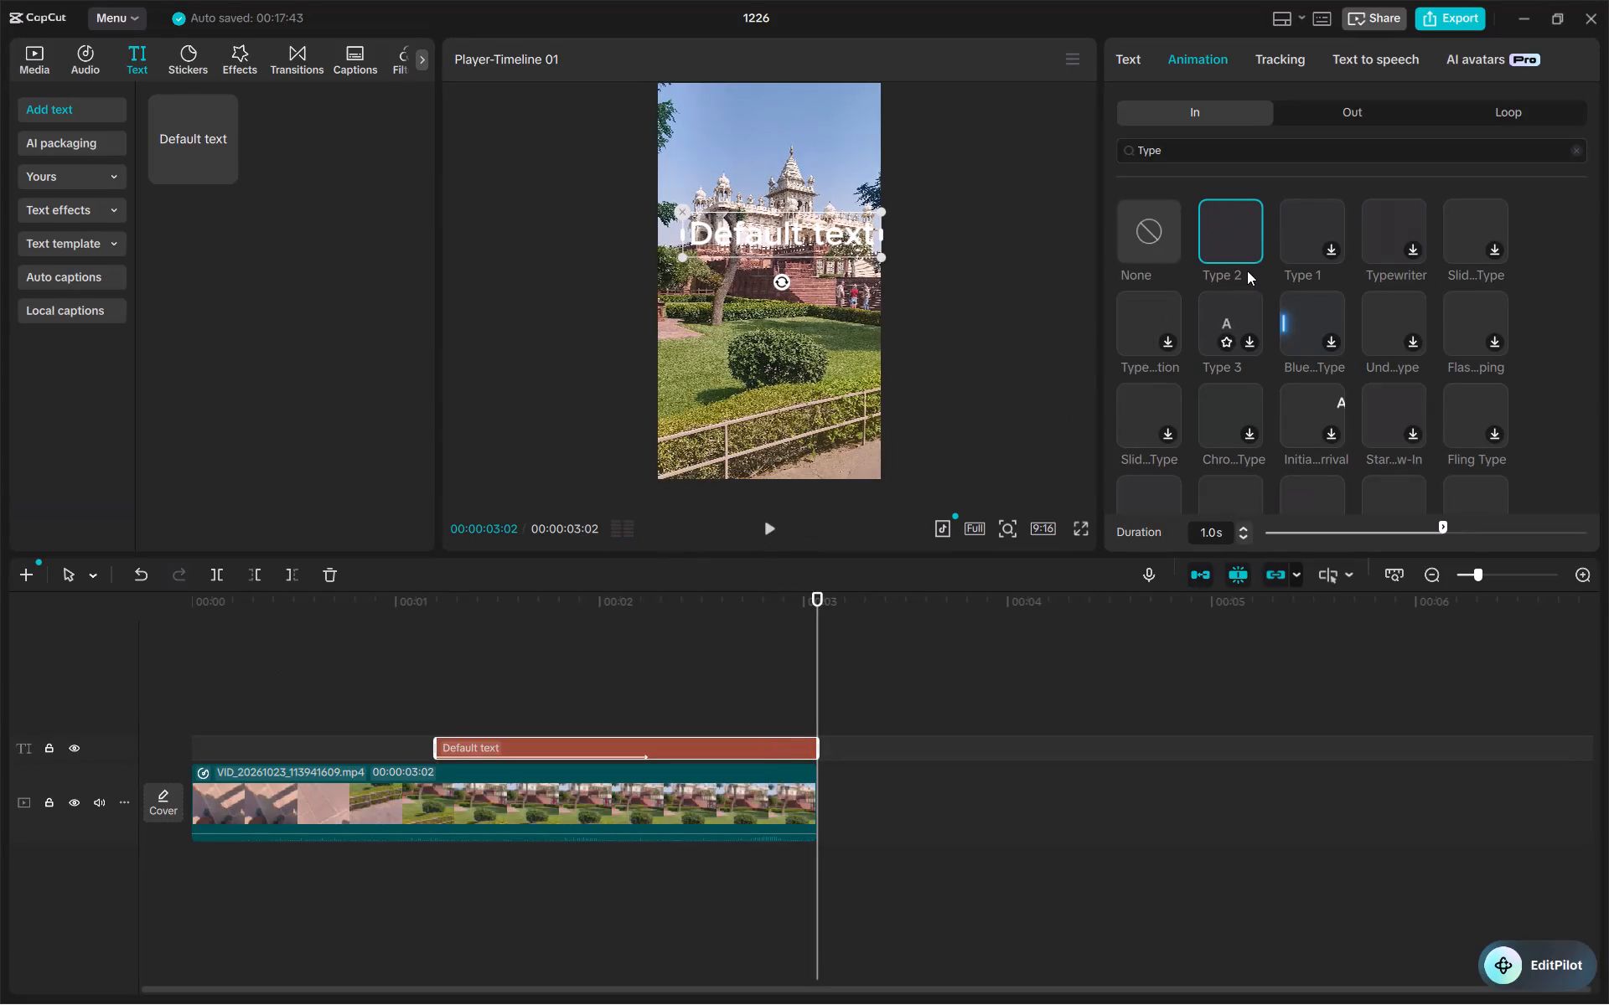
drag(809, 636, 597, 570)
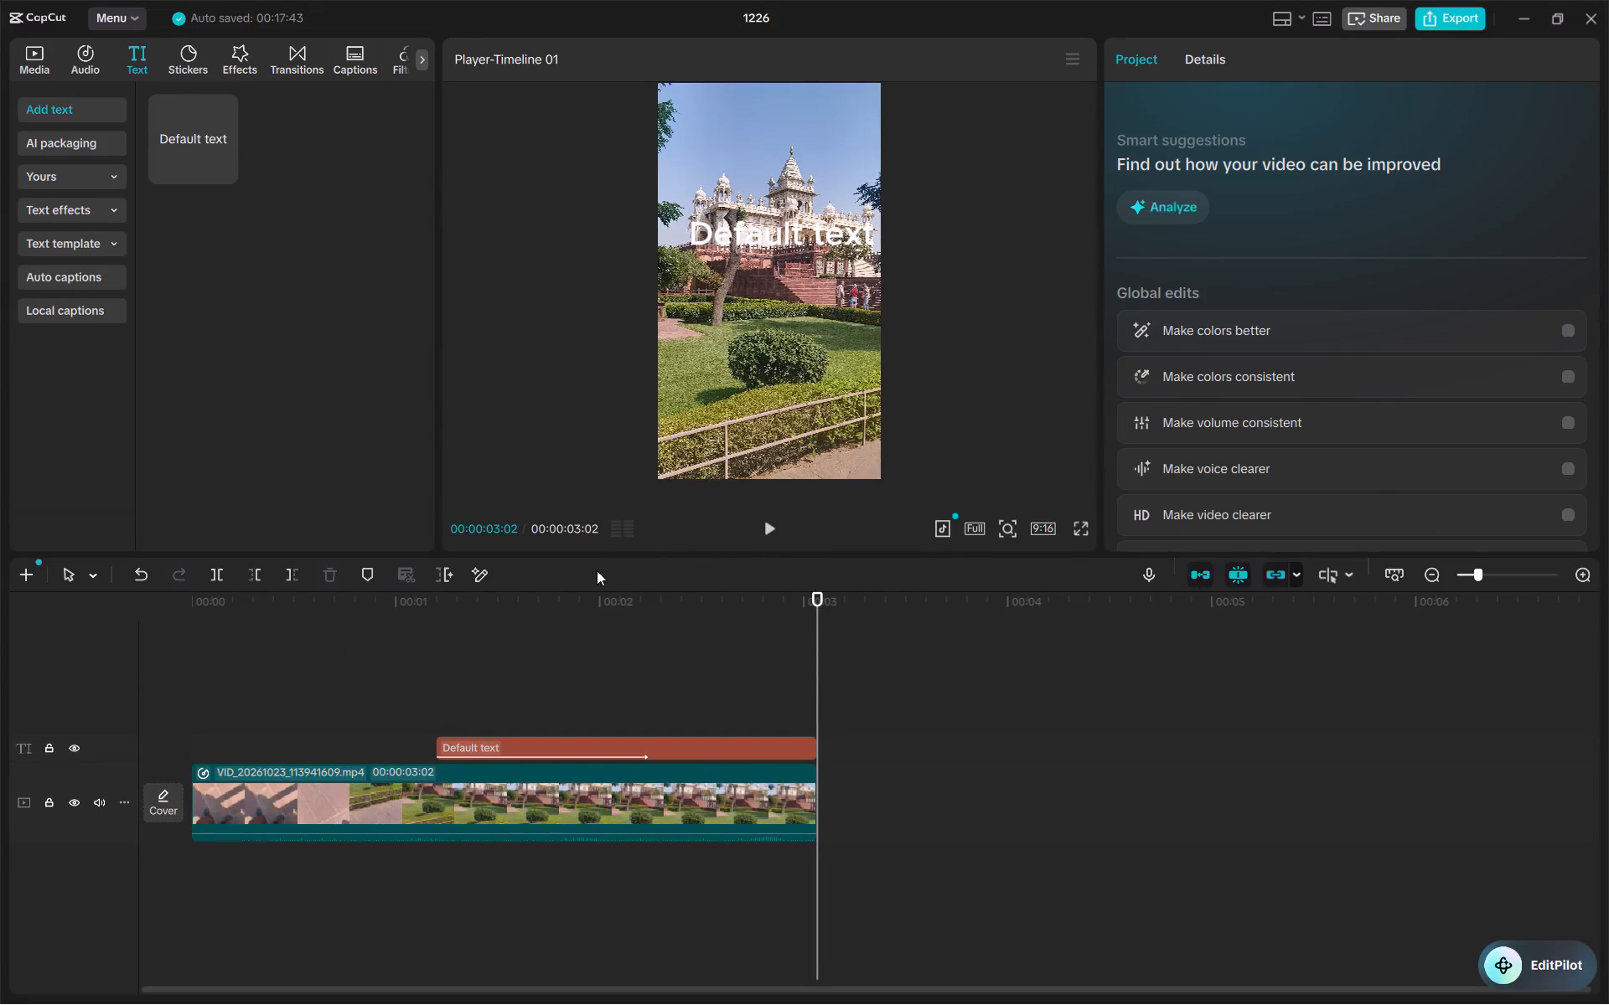
drag(817, 594, 202, 686)
key(space)
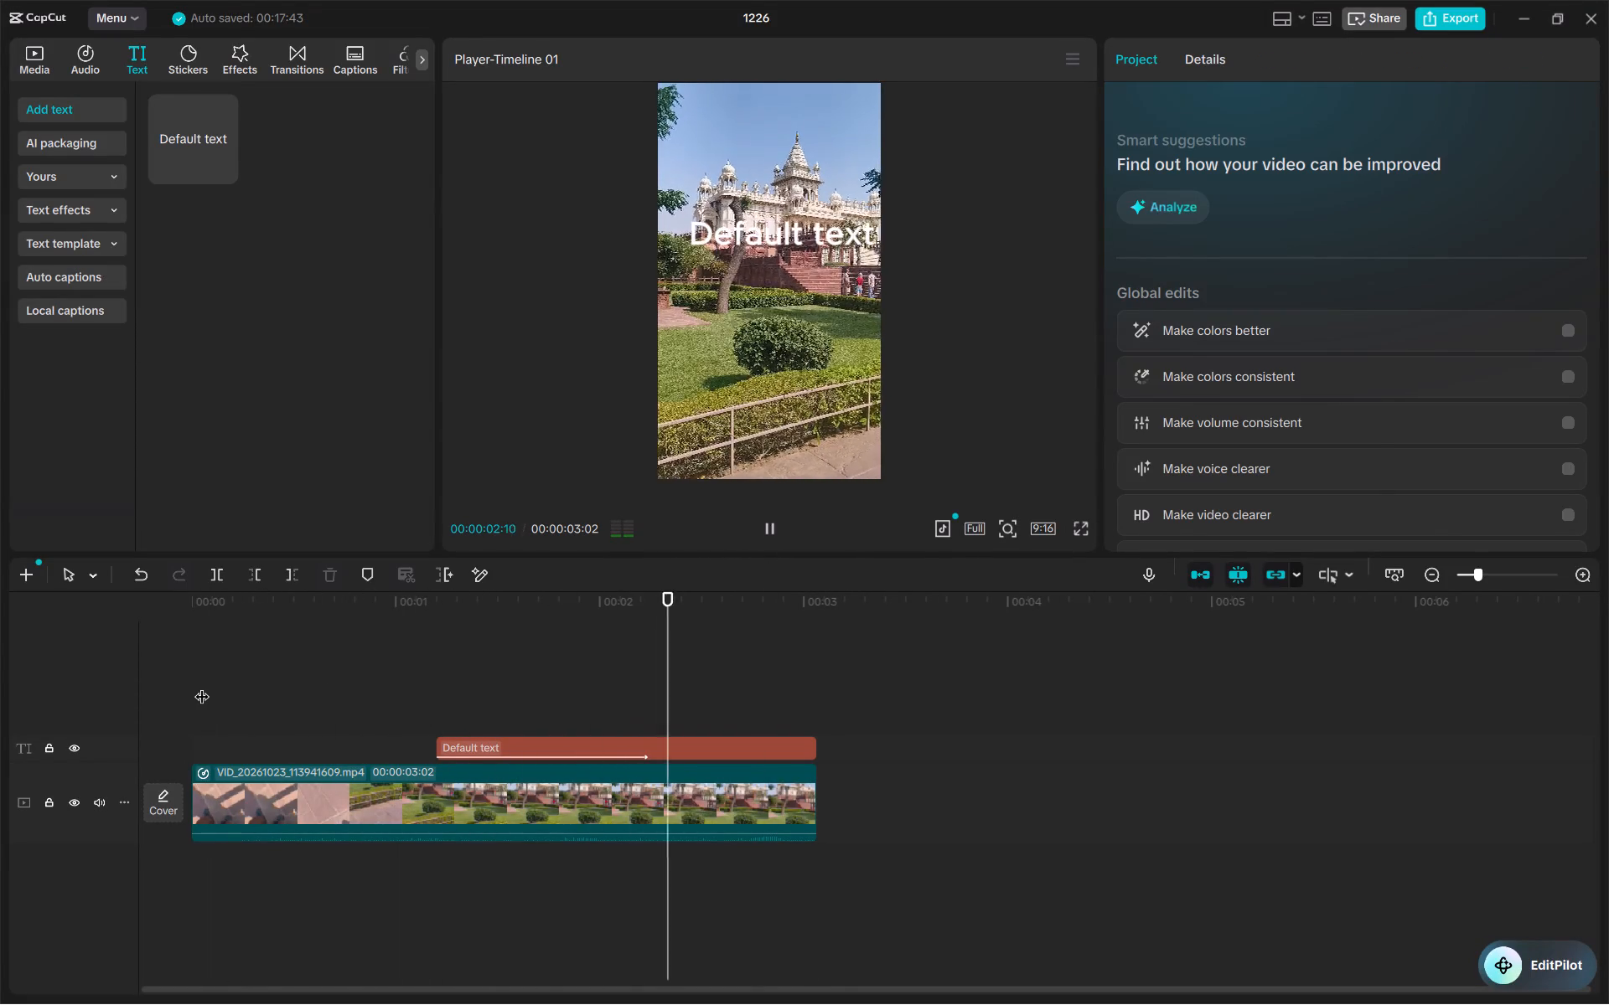
key(space)
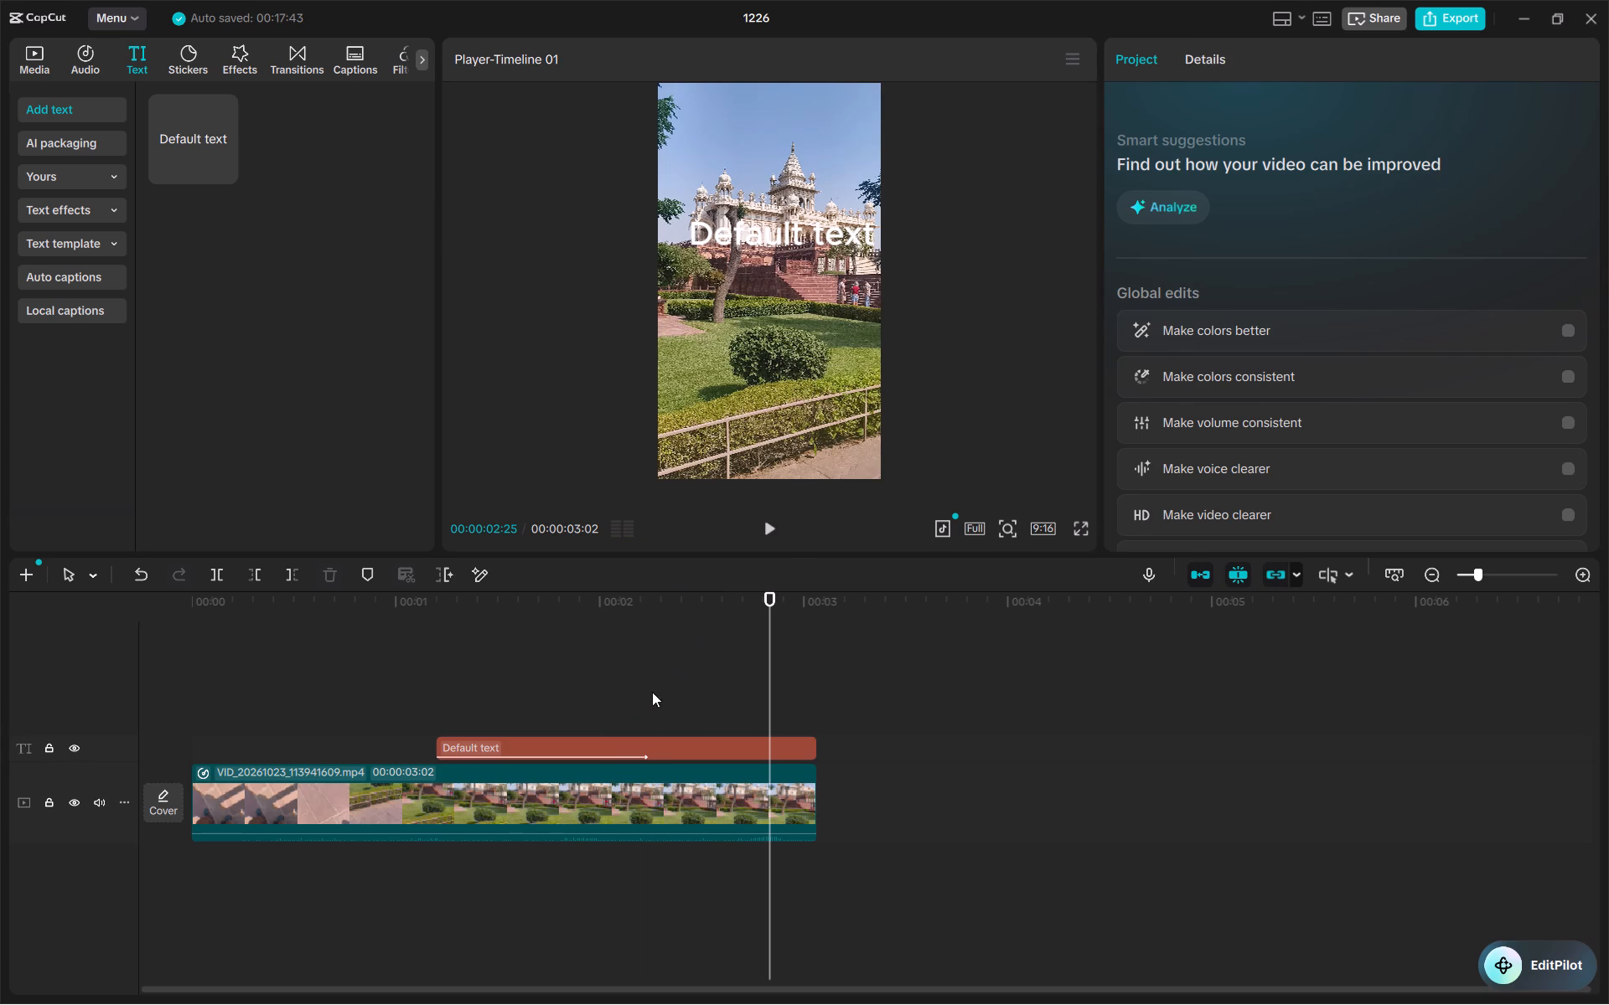
Scrub the text's entrance and the clip's speed curve, and add a marker to the video clip at 00:00:00:23.
click(634, 742)
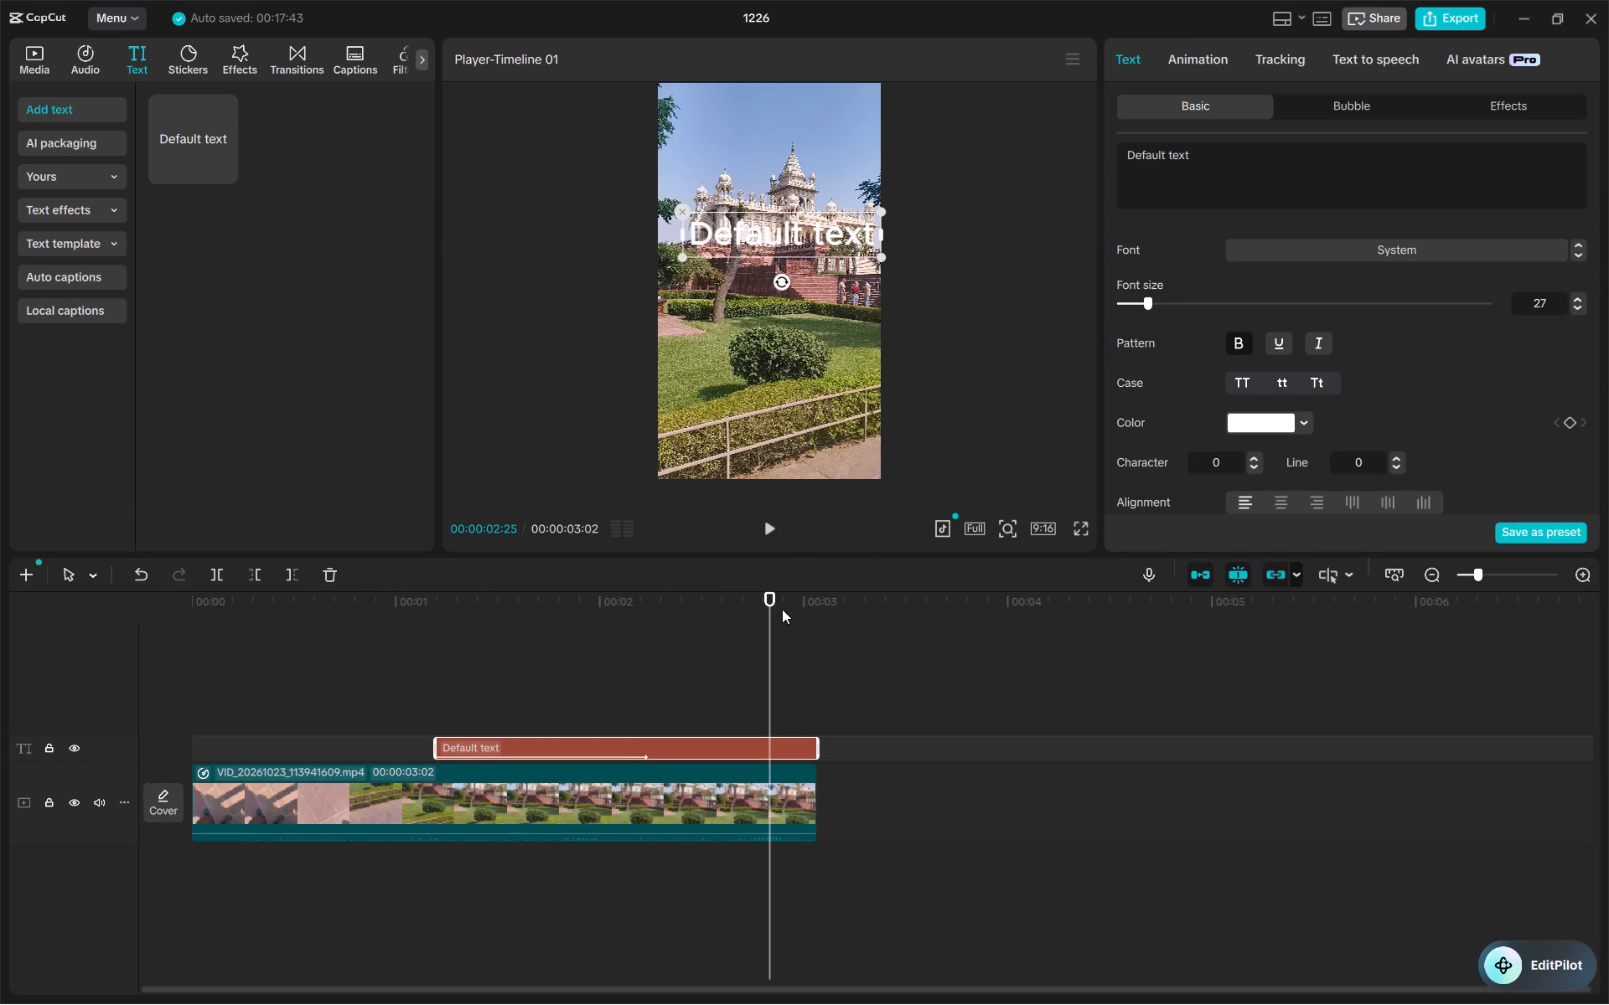
drag(766, 608, 197, 633)
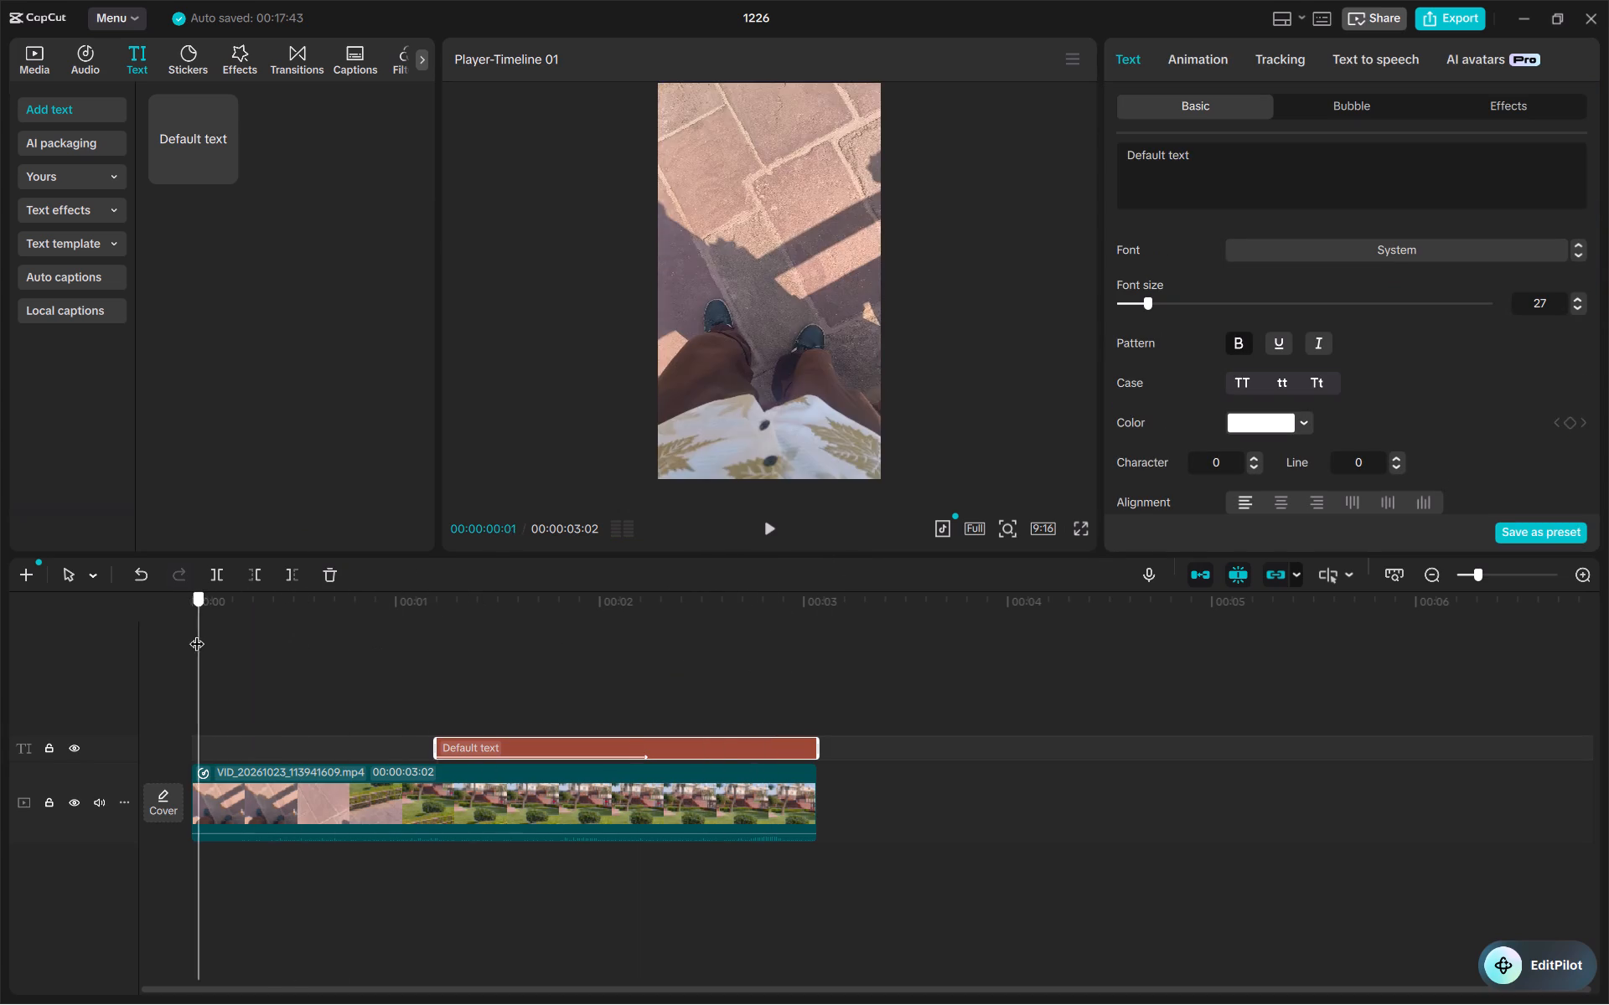
drag(197, 633, 460, 602)
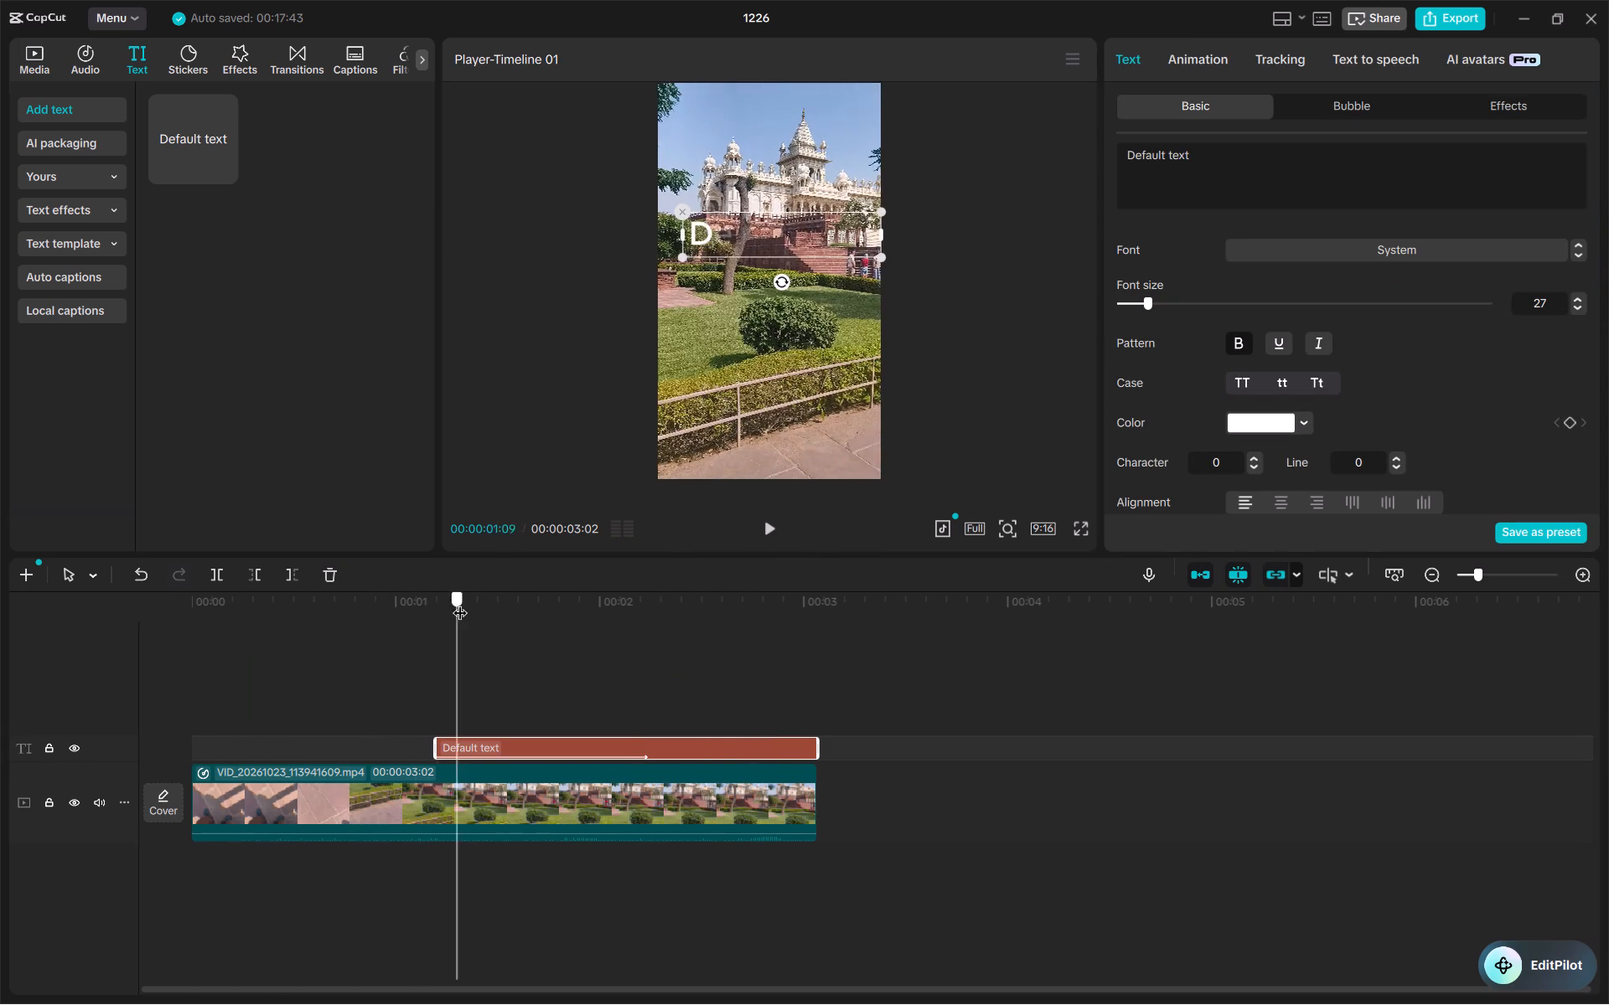
drag(460, 602, 486, 598)
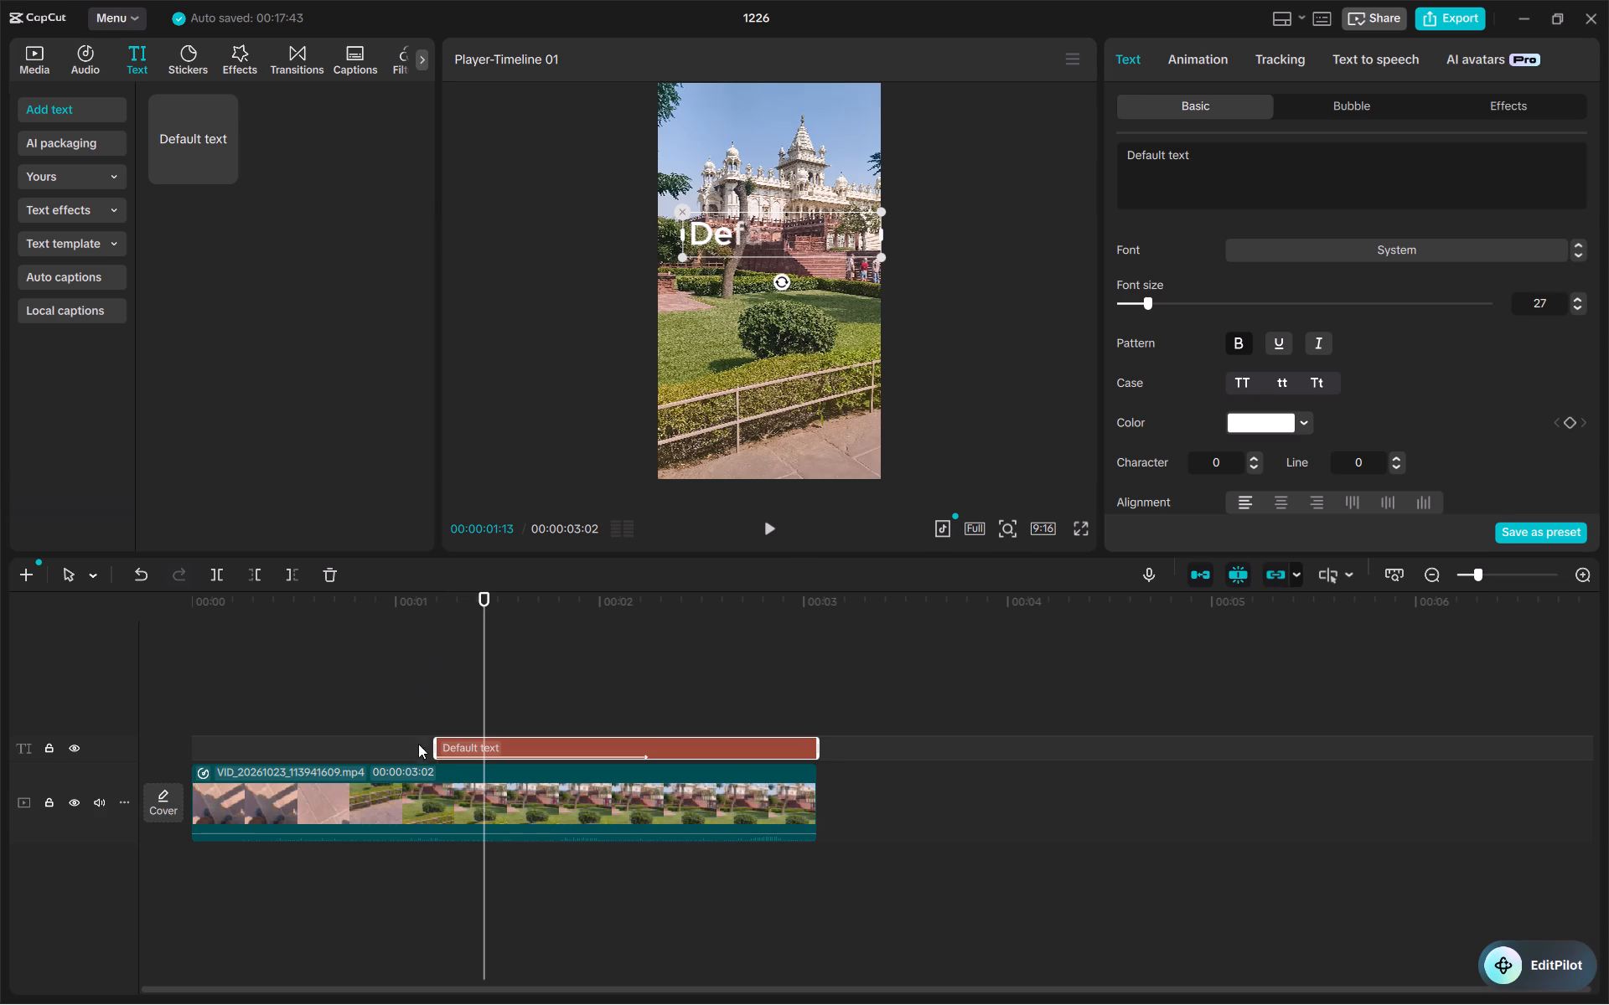
click(463, 807)
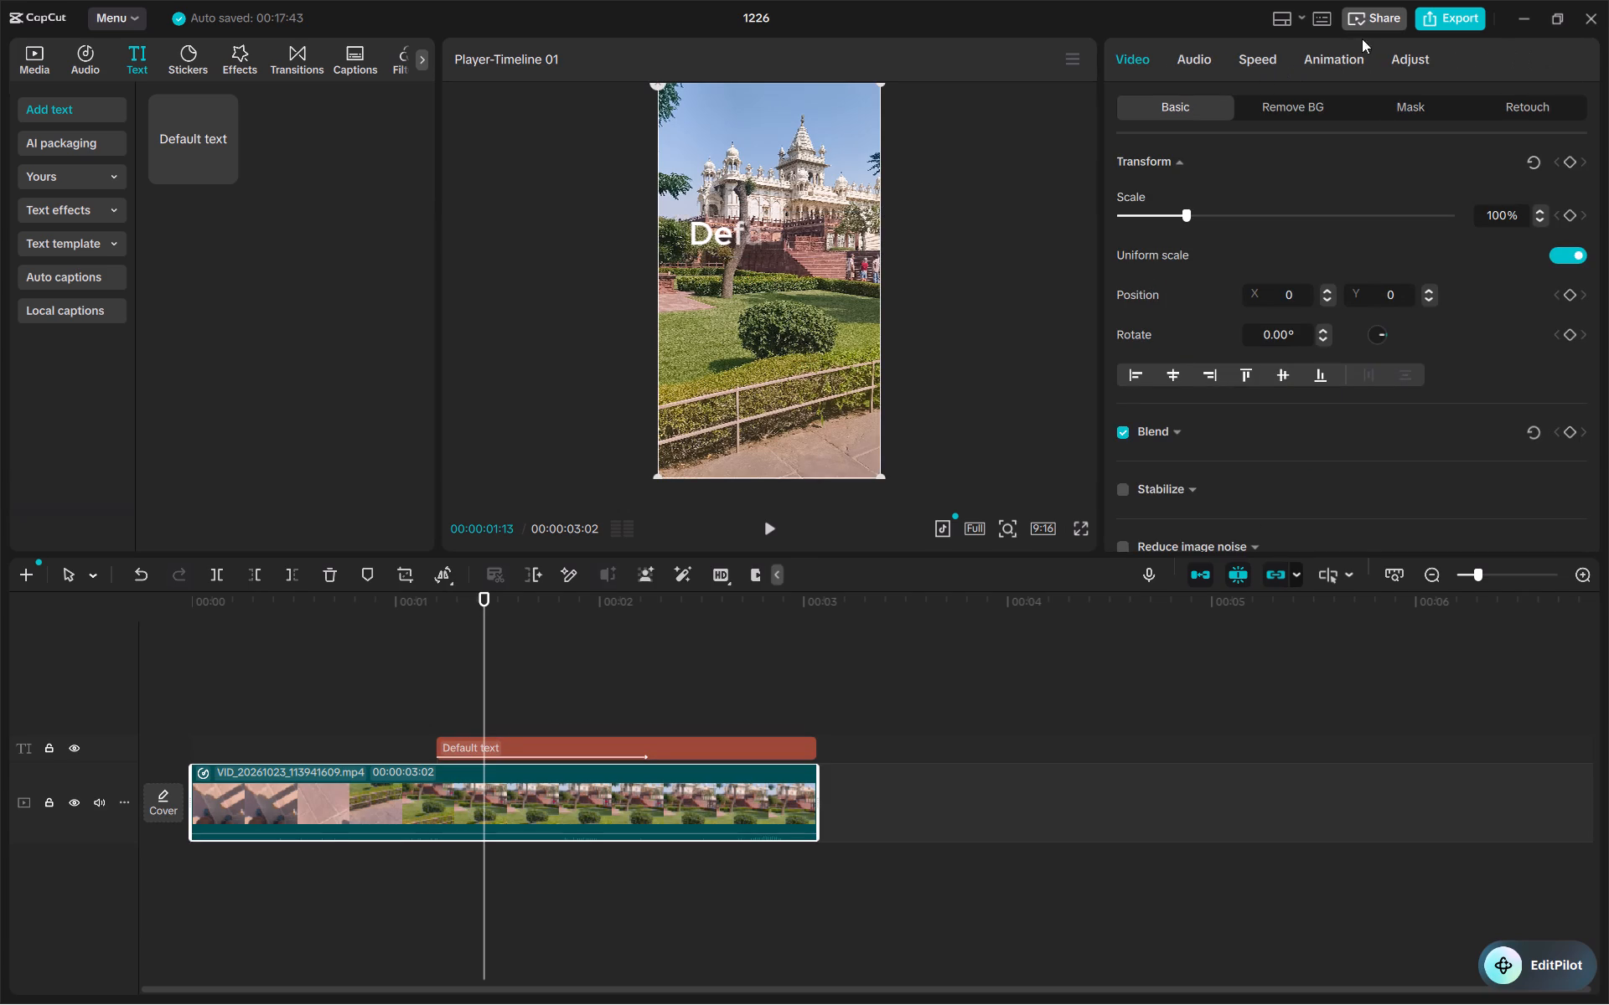
click(1251, 56)
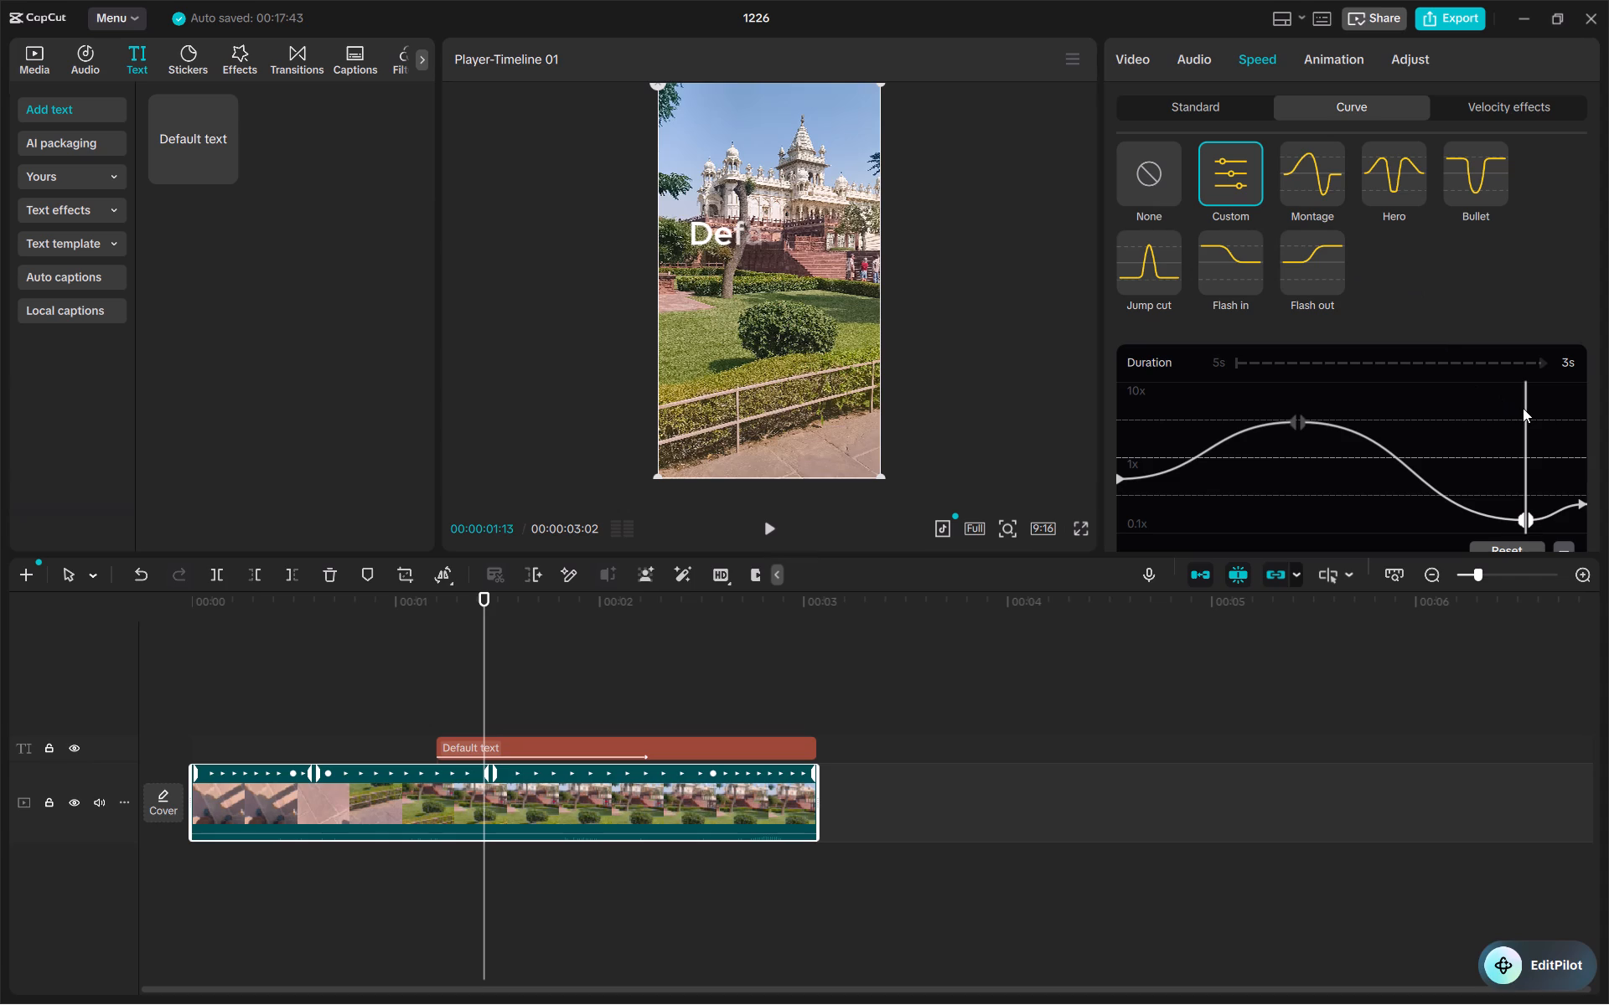
drag(1523, 408, 1395, 403)
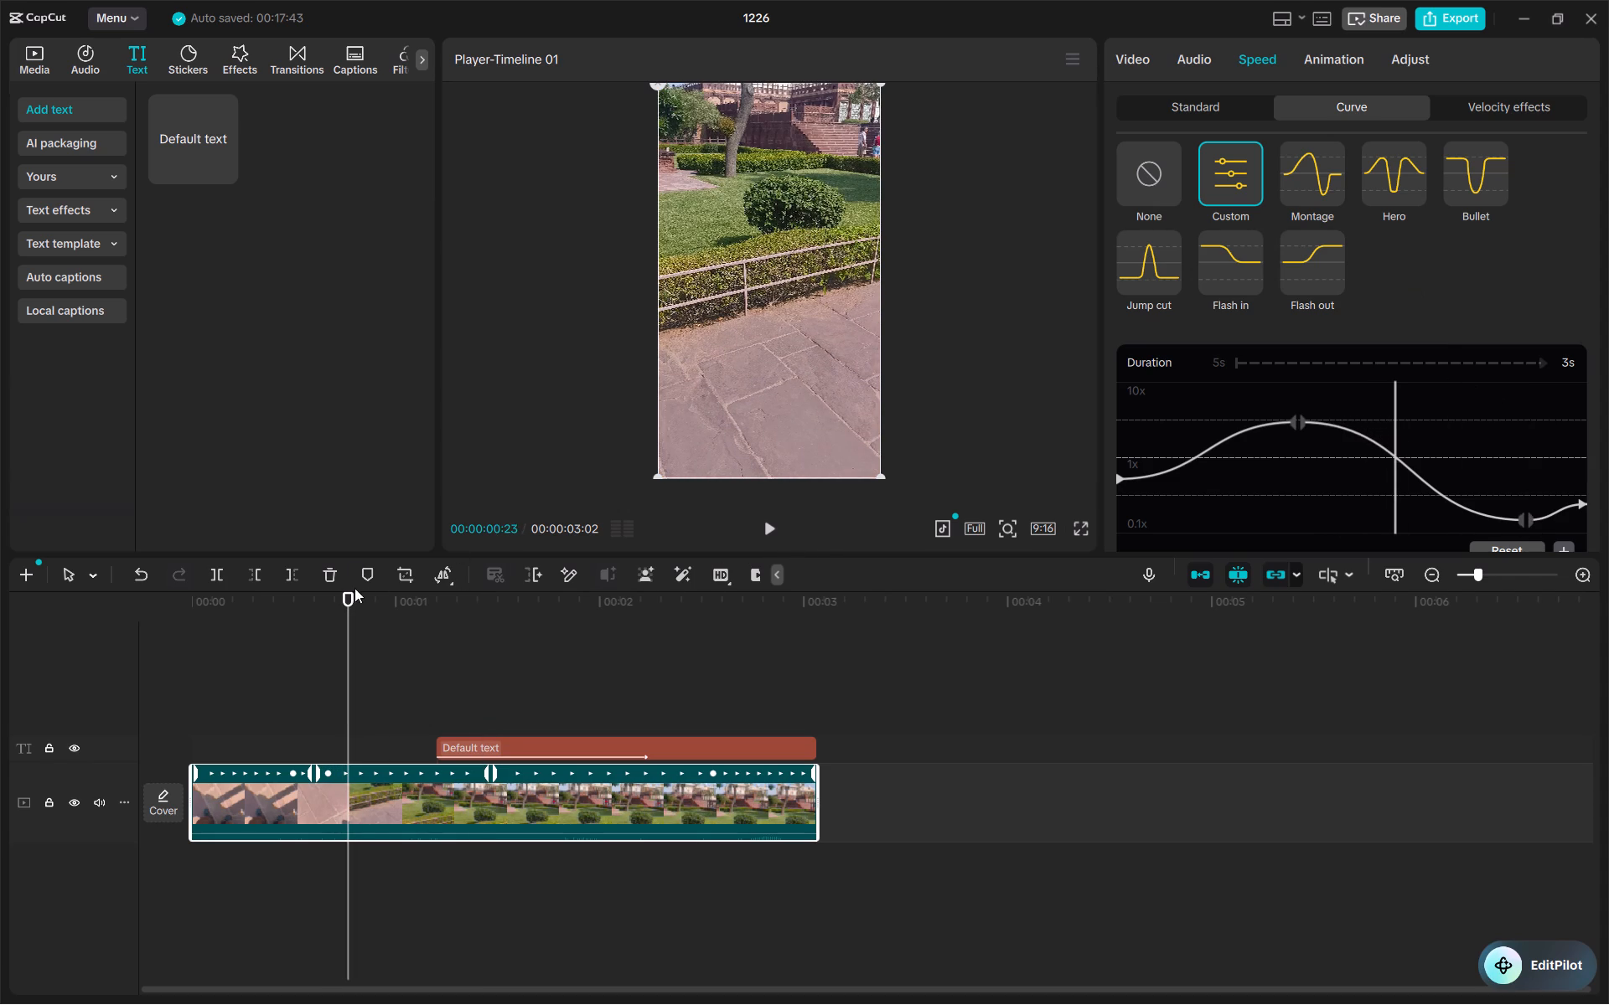
click(365, 576)
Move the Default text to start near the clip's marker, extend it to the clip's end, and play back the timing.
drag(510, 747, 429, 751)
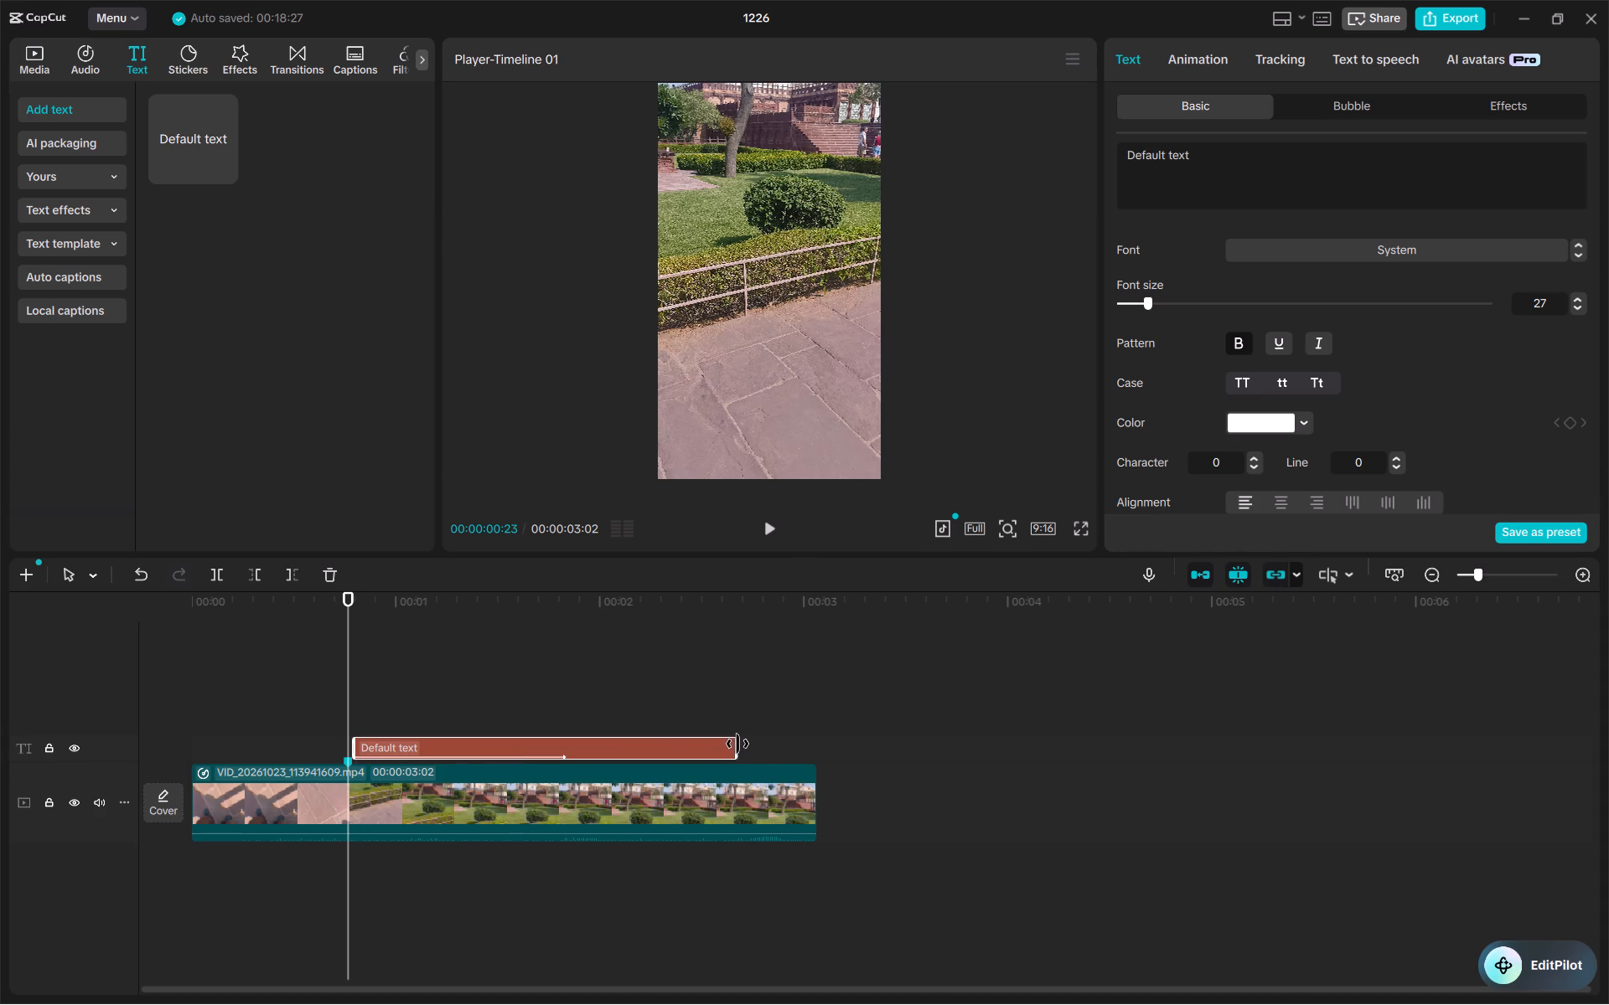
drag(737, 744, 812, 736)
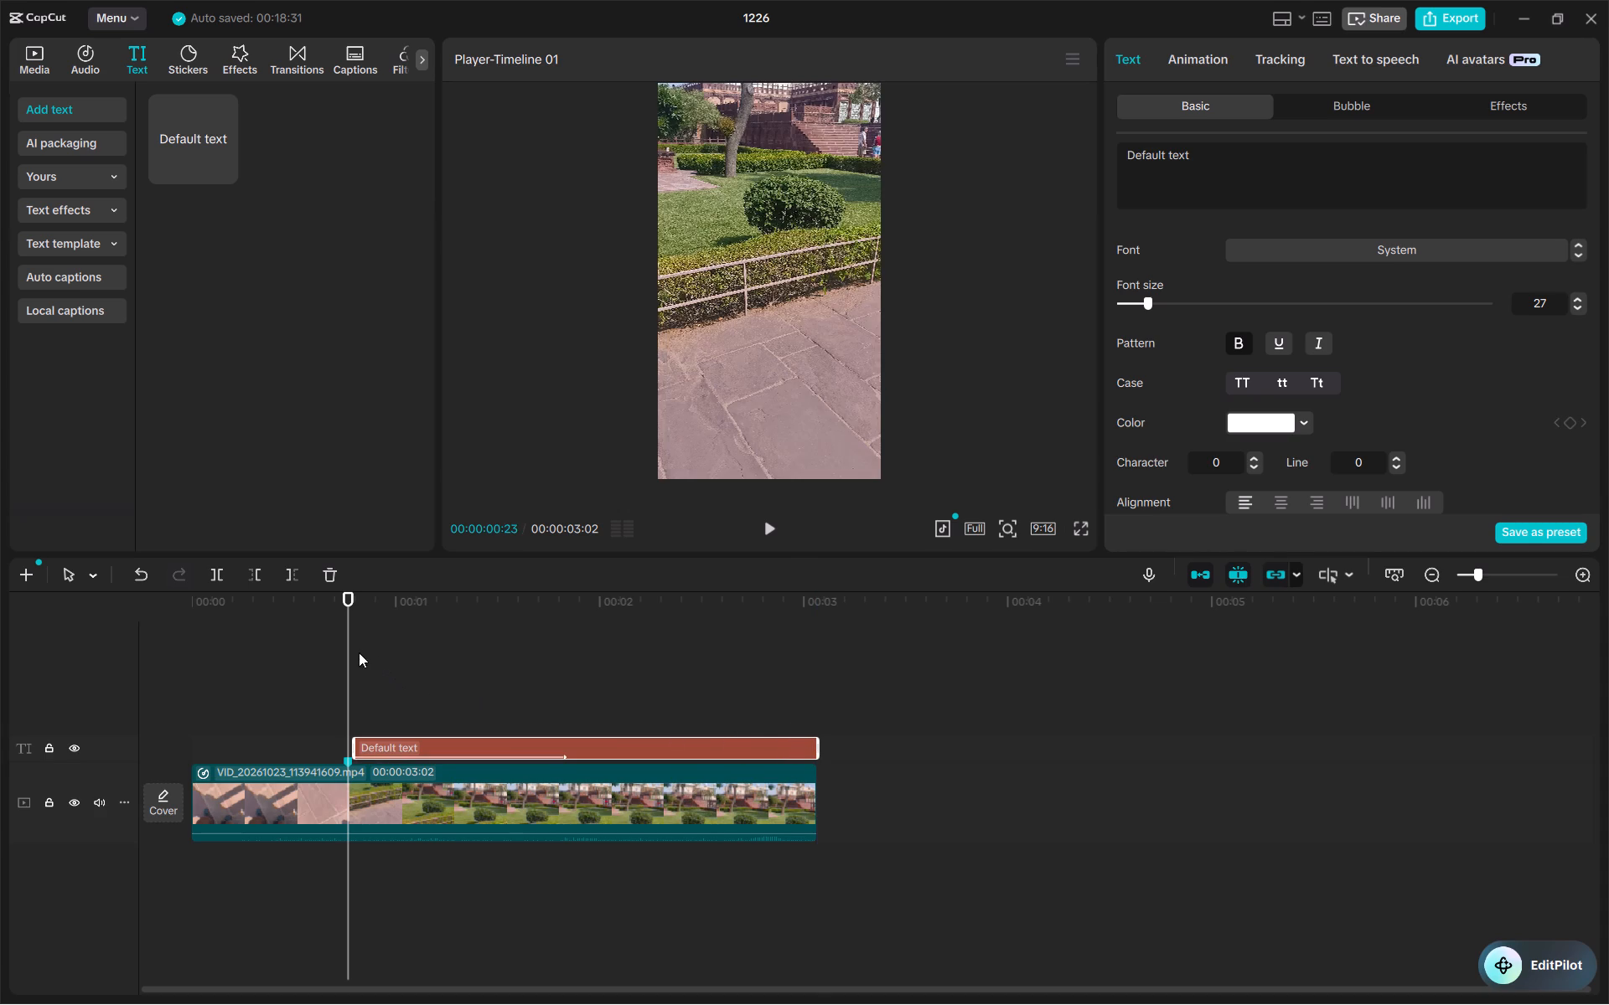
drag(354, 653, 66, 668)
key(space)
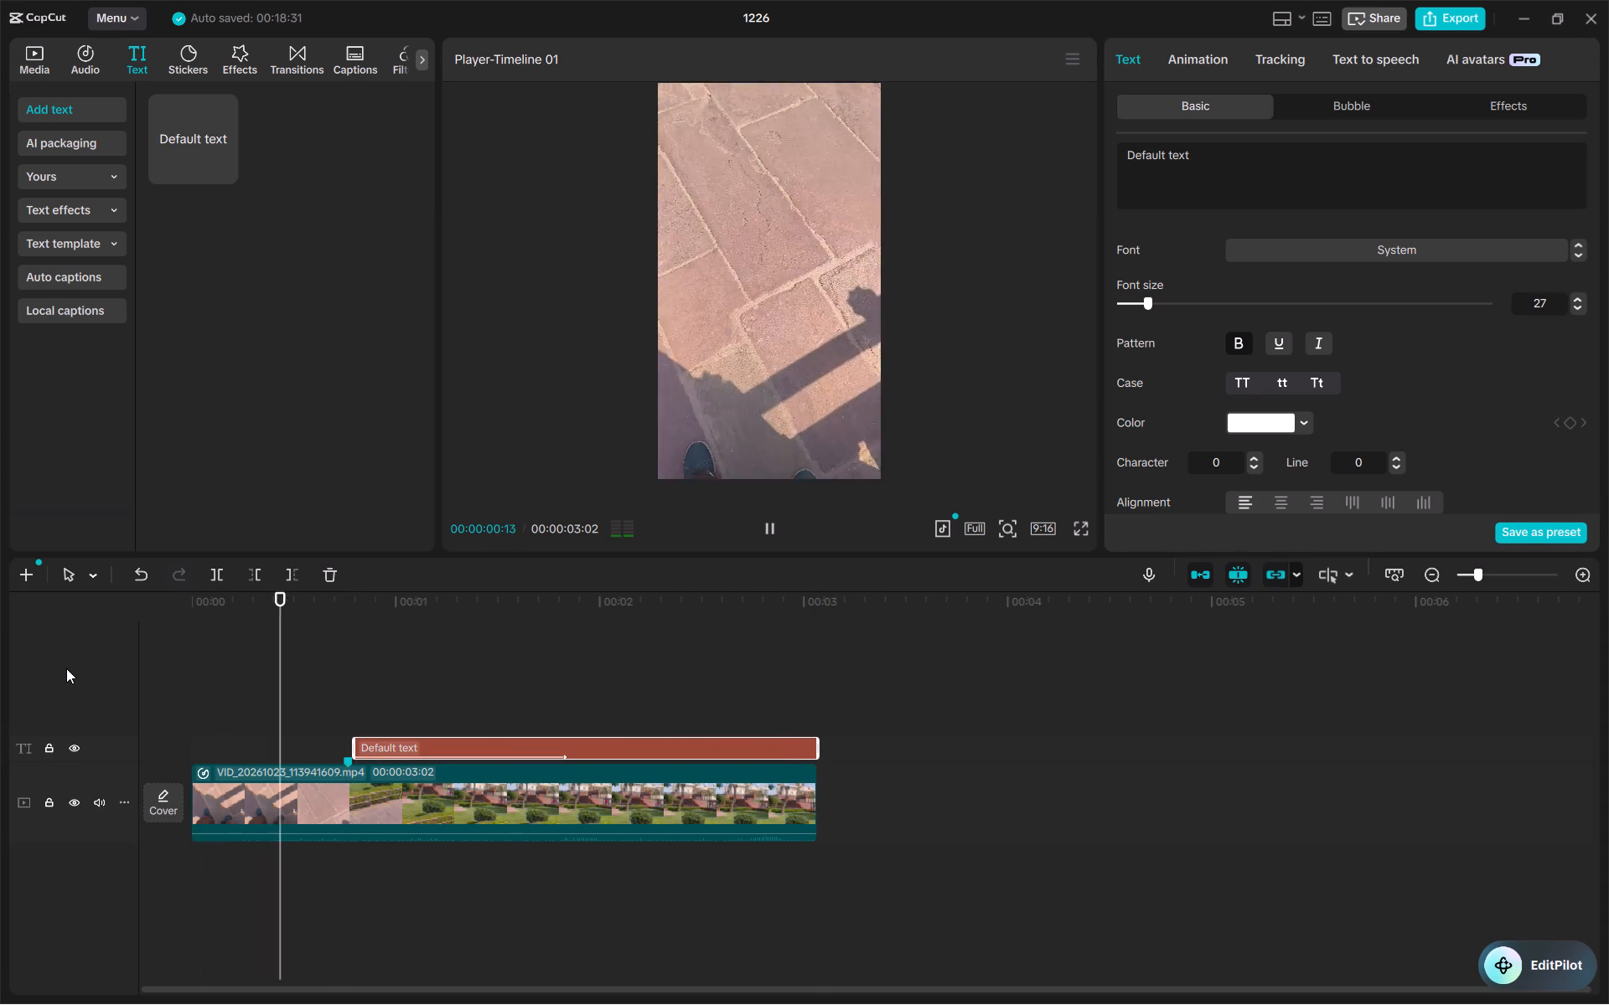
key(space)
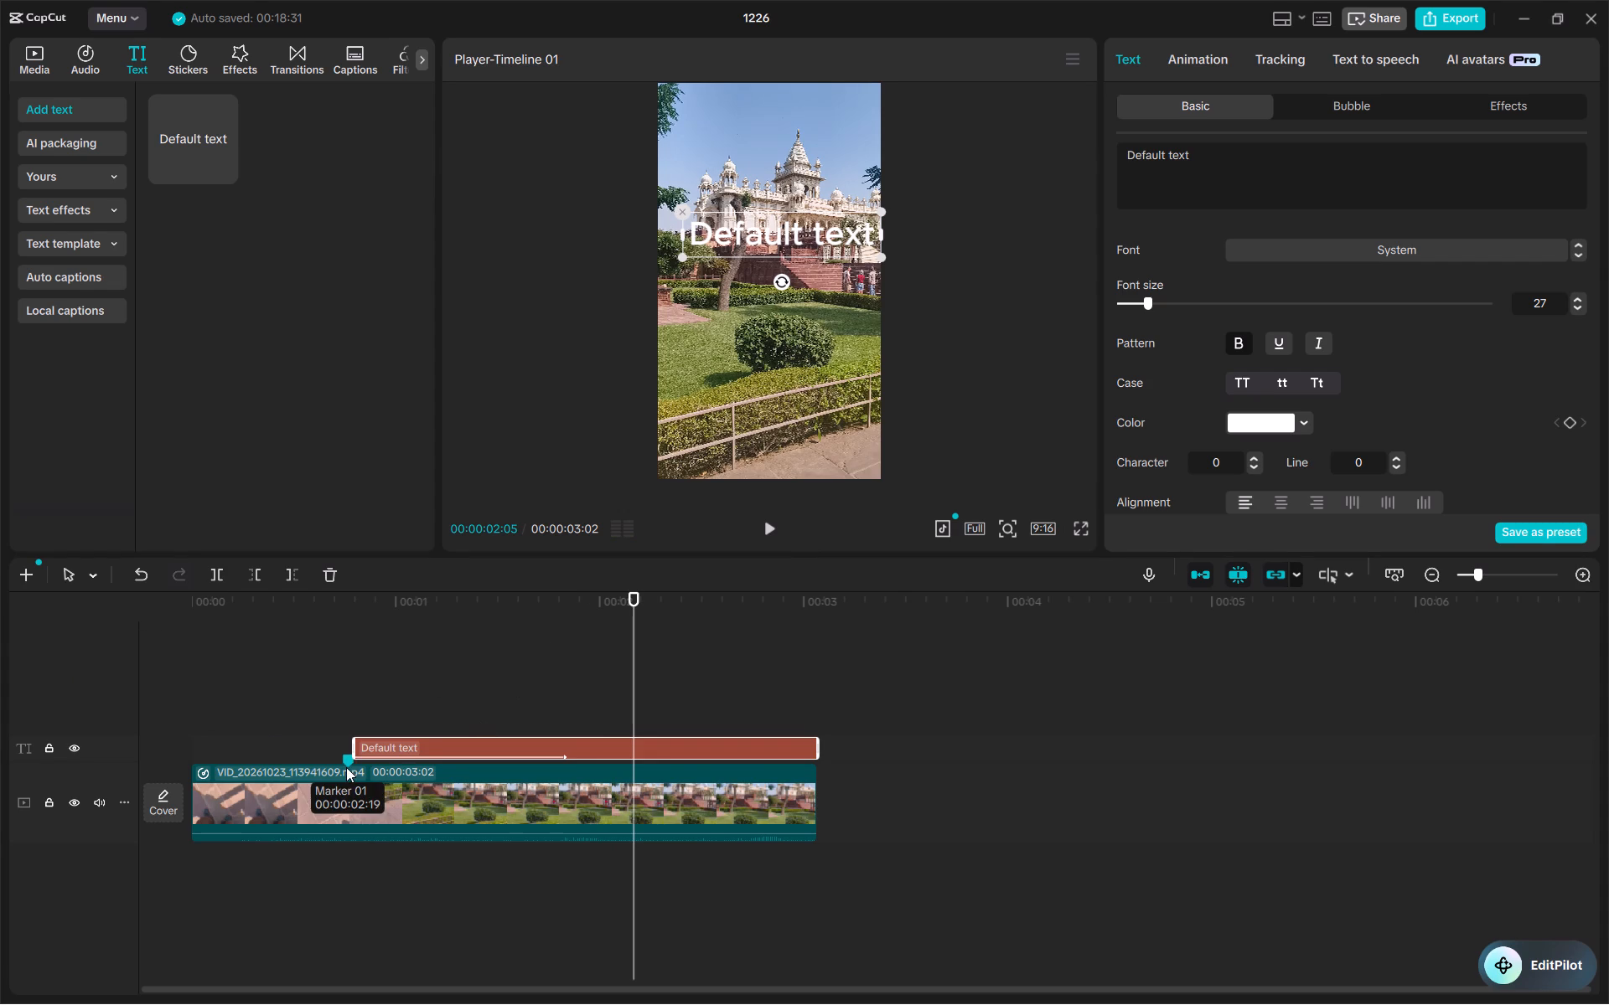
Trim the start of the Default text so it begins at about 00:00:01:07, and play back the timing.
drag(351, 747, 435, 736)
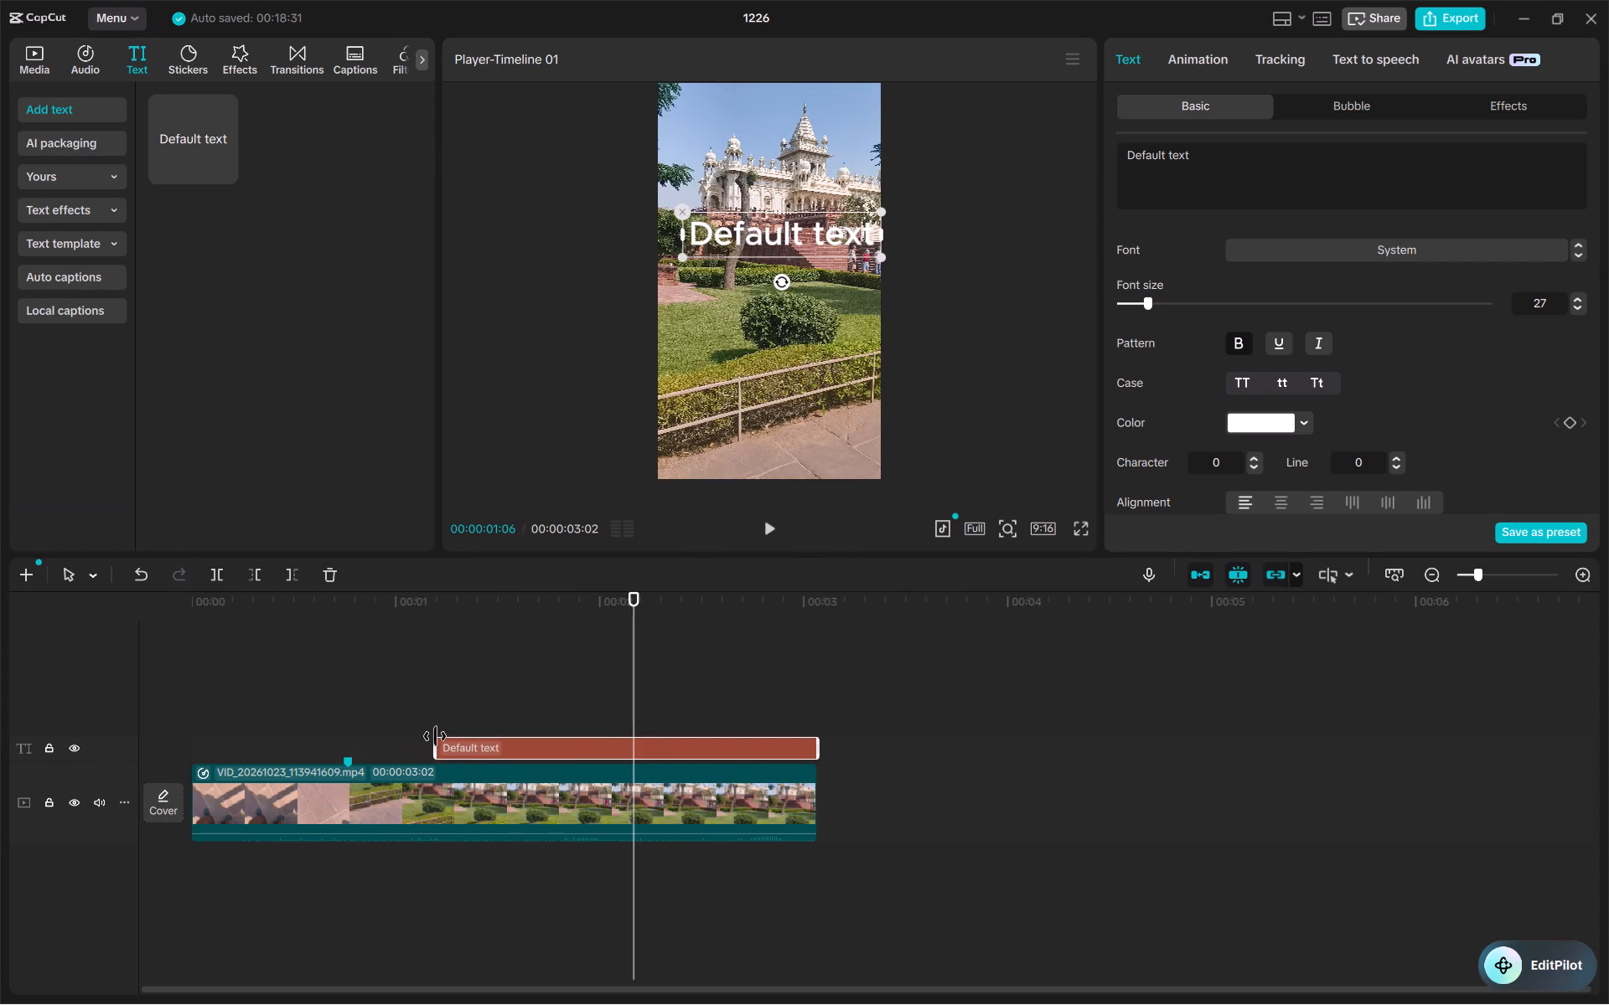
drag(435, 736, 442, 735)
drag(639, 614, 337, 643)
key(space)
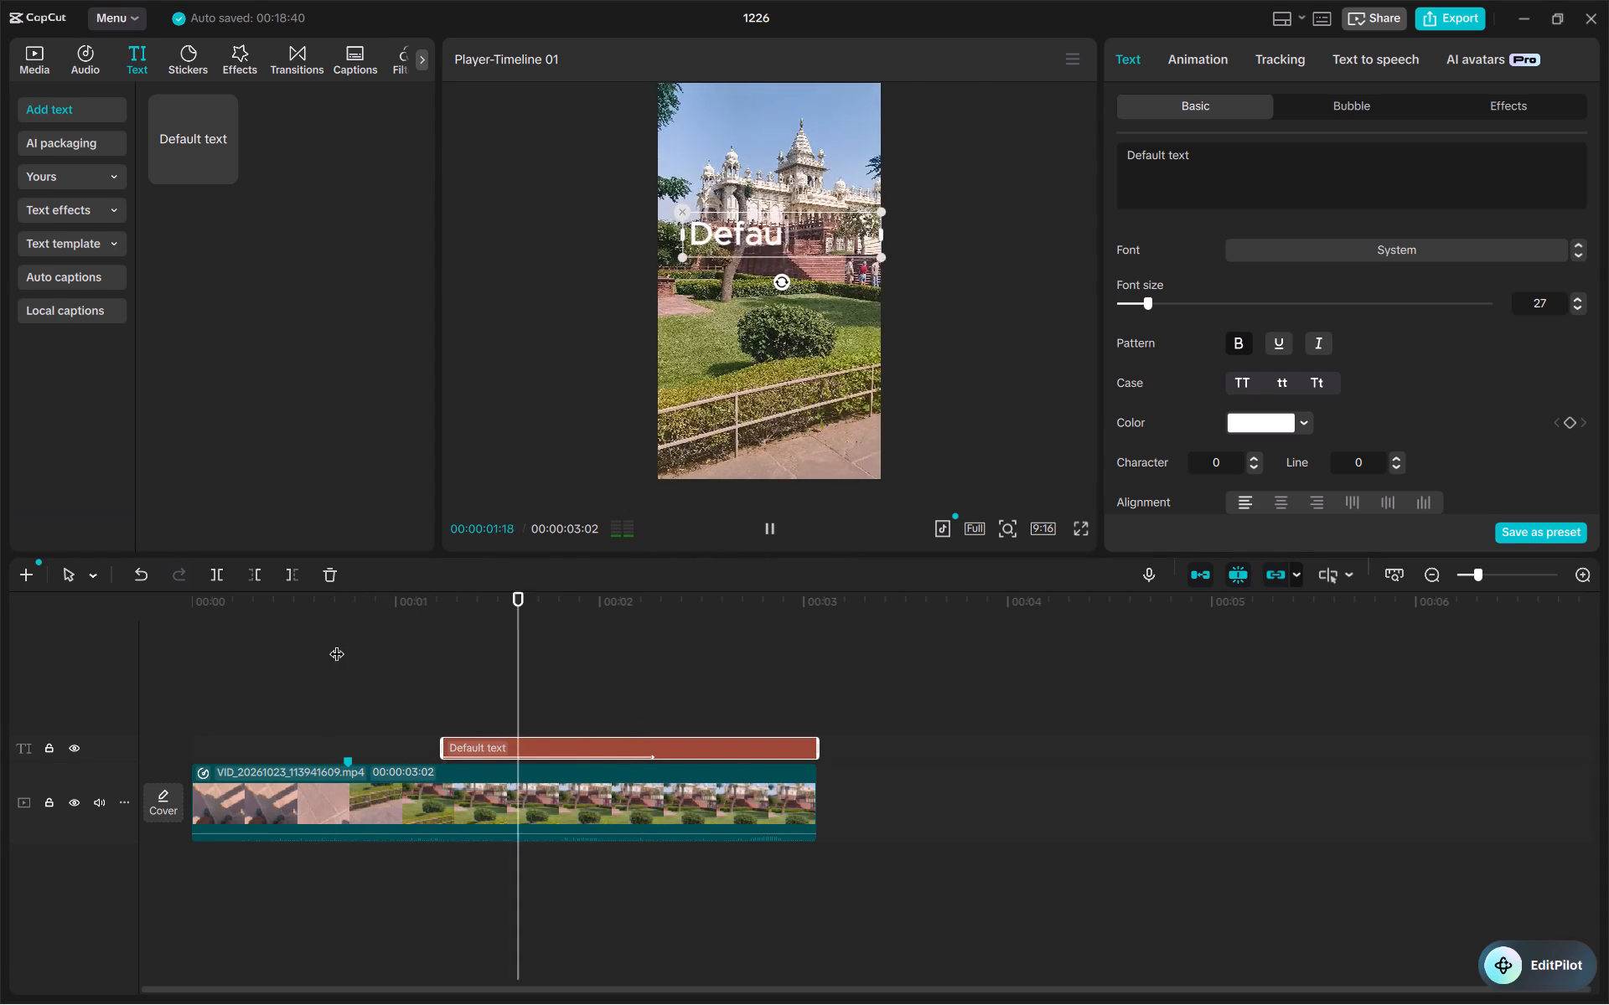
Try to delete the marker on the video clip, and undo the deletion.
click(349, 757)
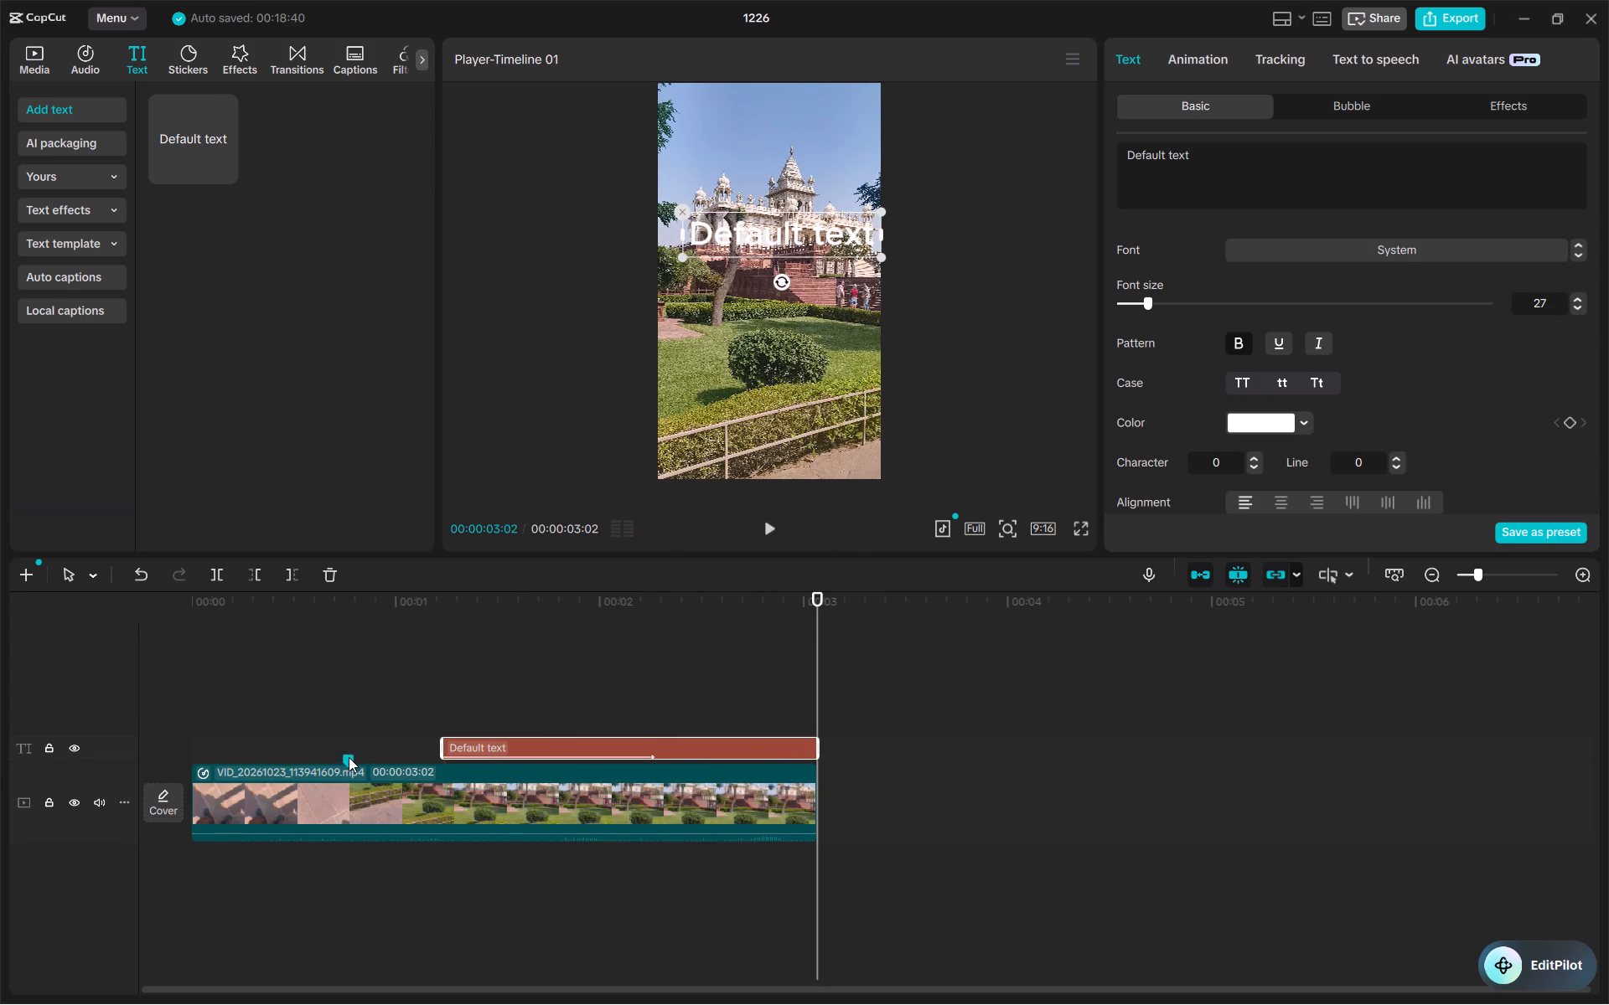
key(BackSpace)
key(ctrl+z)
Change the Default text's colour to a strong red, close to hex C91919, with the full title showing over the monument.
drag(814, 642, 463, 646)
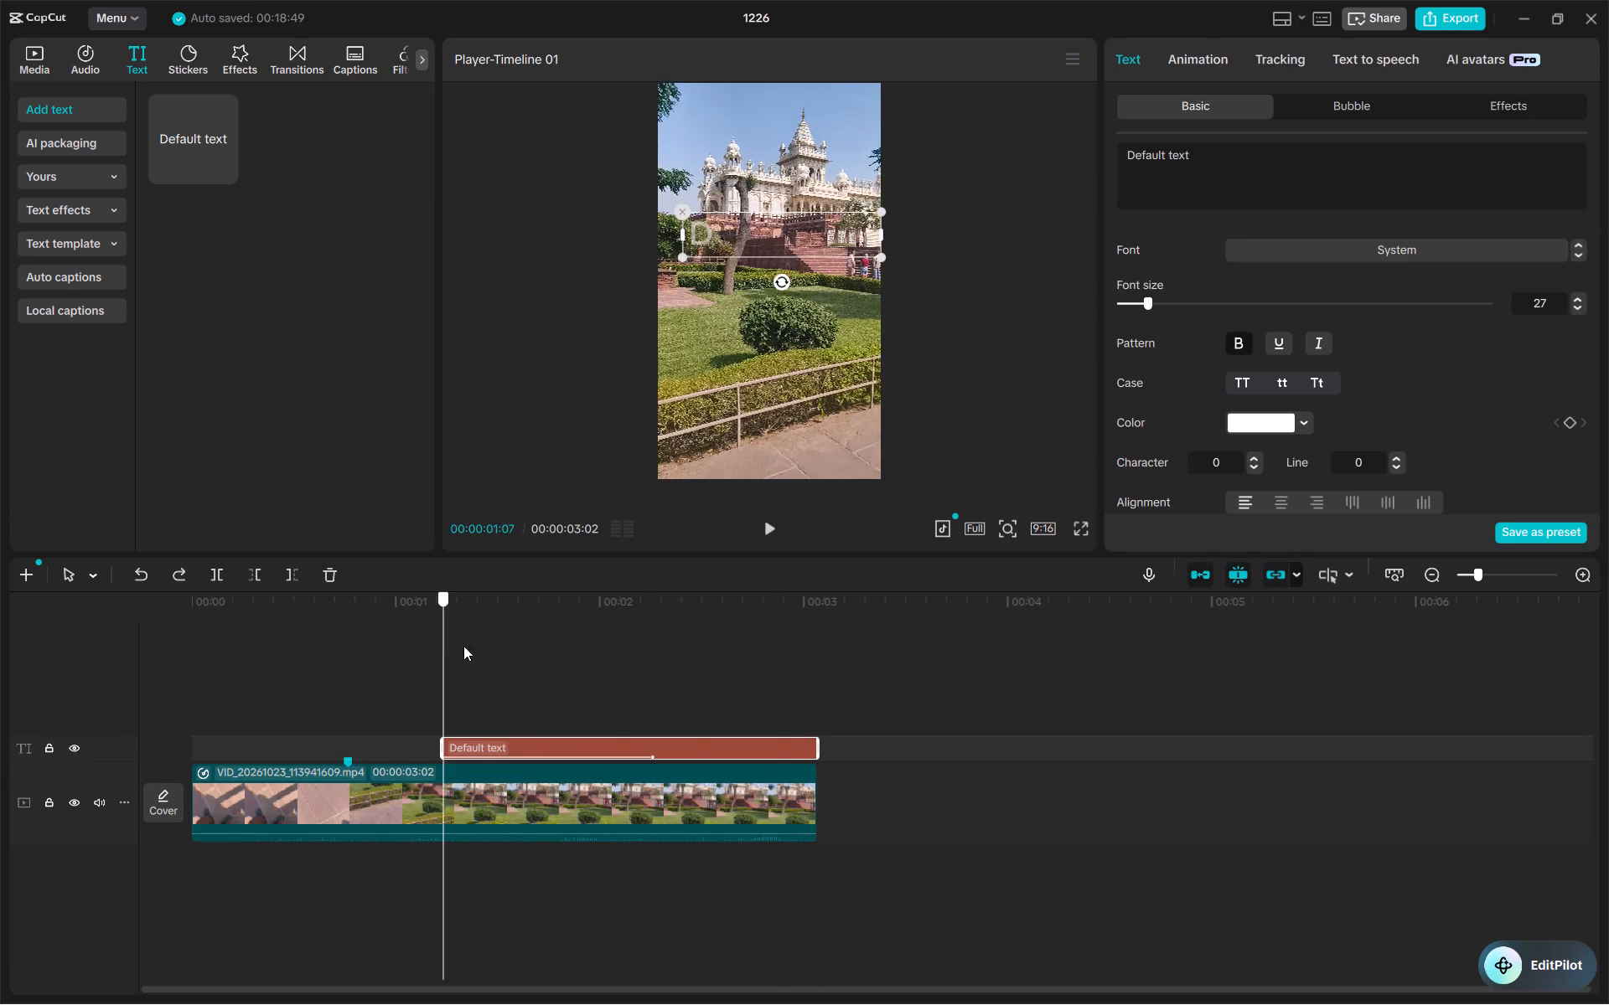
drag(463, 646, 776, 587)
click(1299, 425)
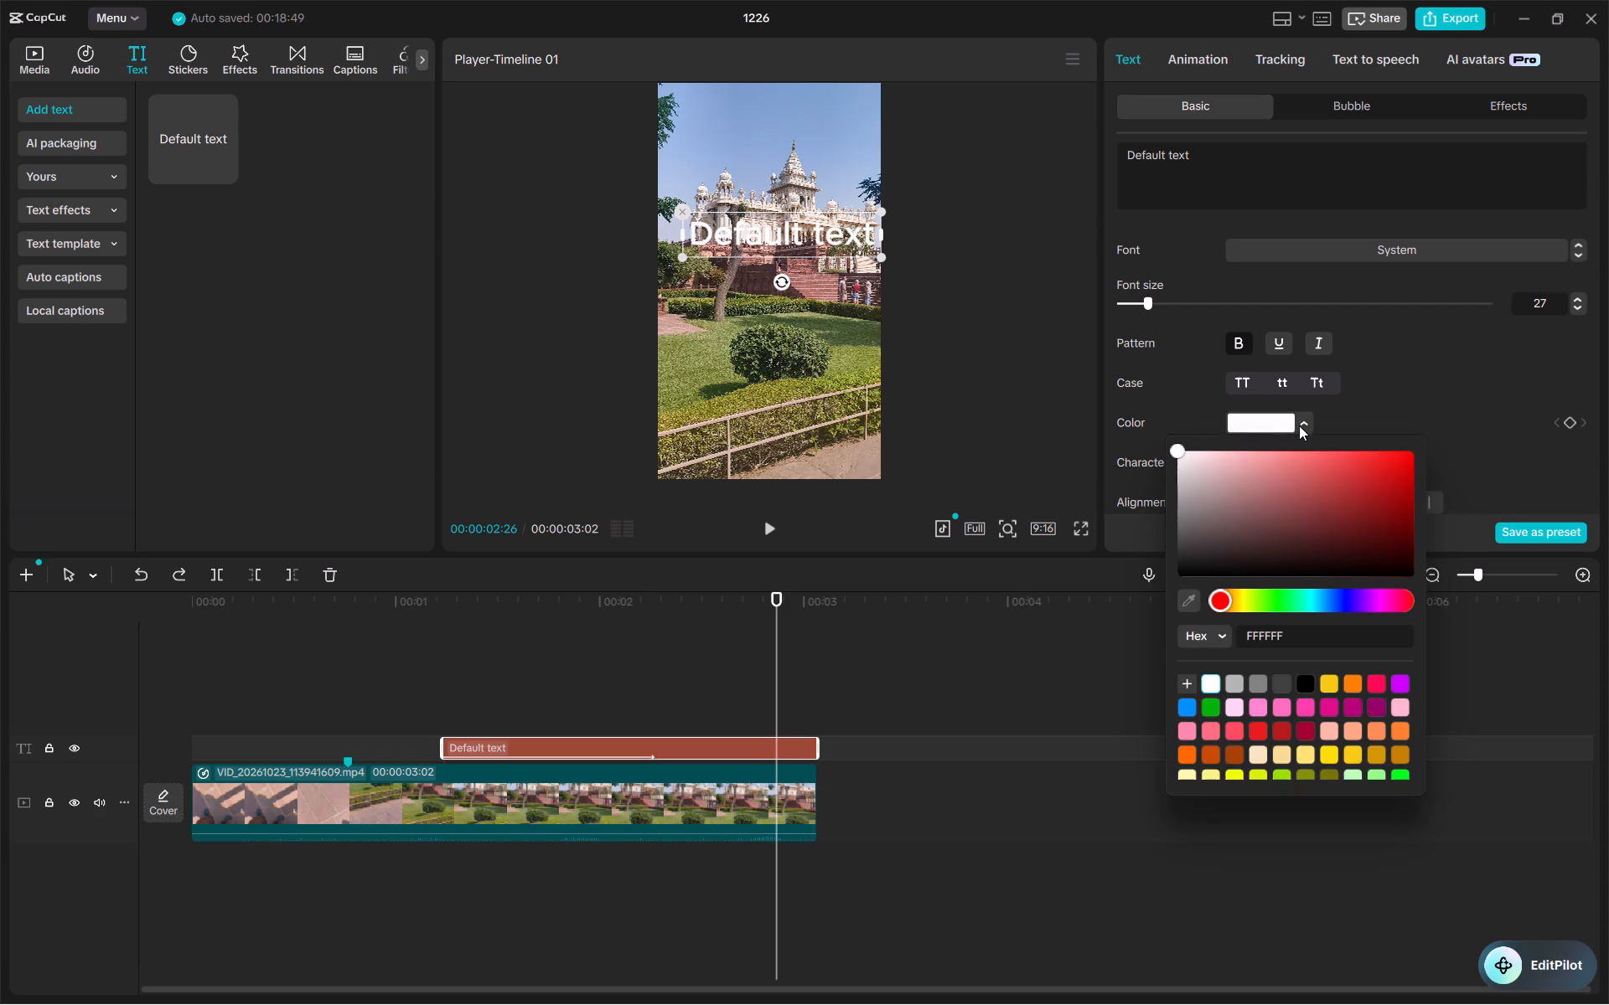
drag(1177, 446, 1388, 523)
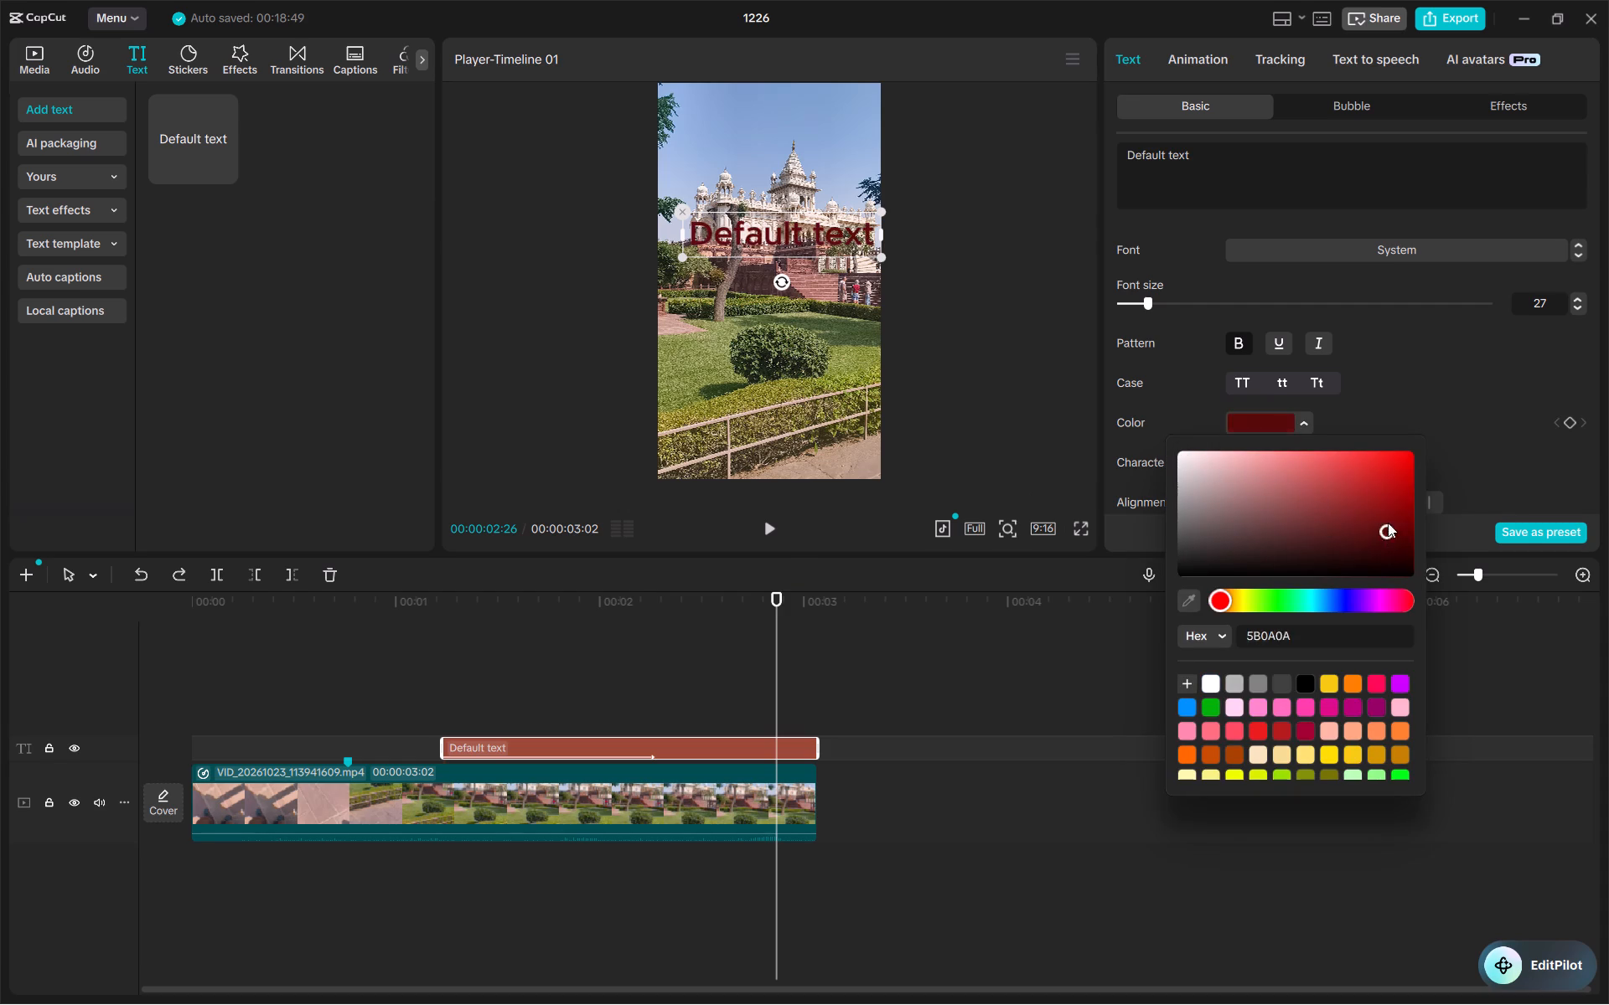
drag(1388, 523, 1289, 461)
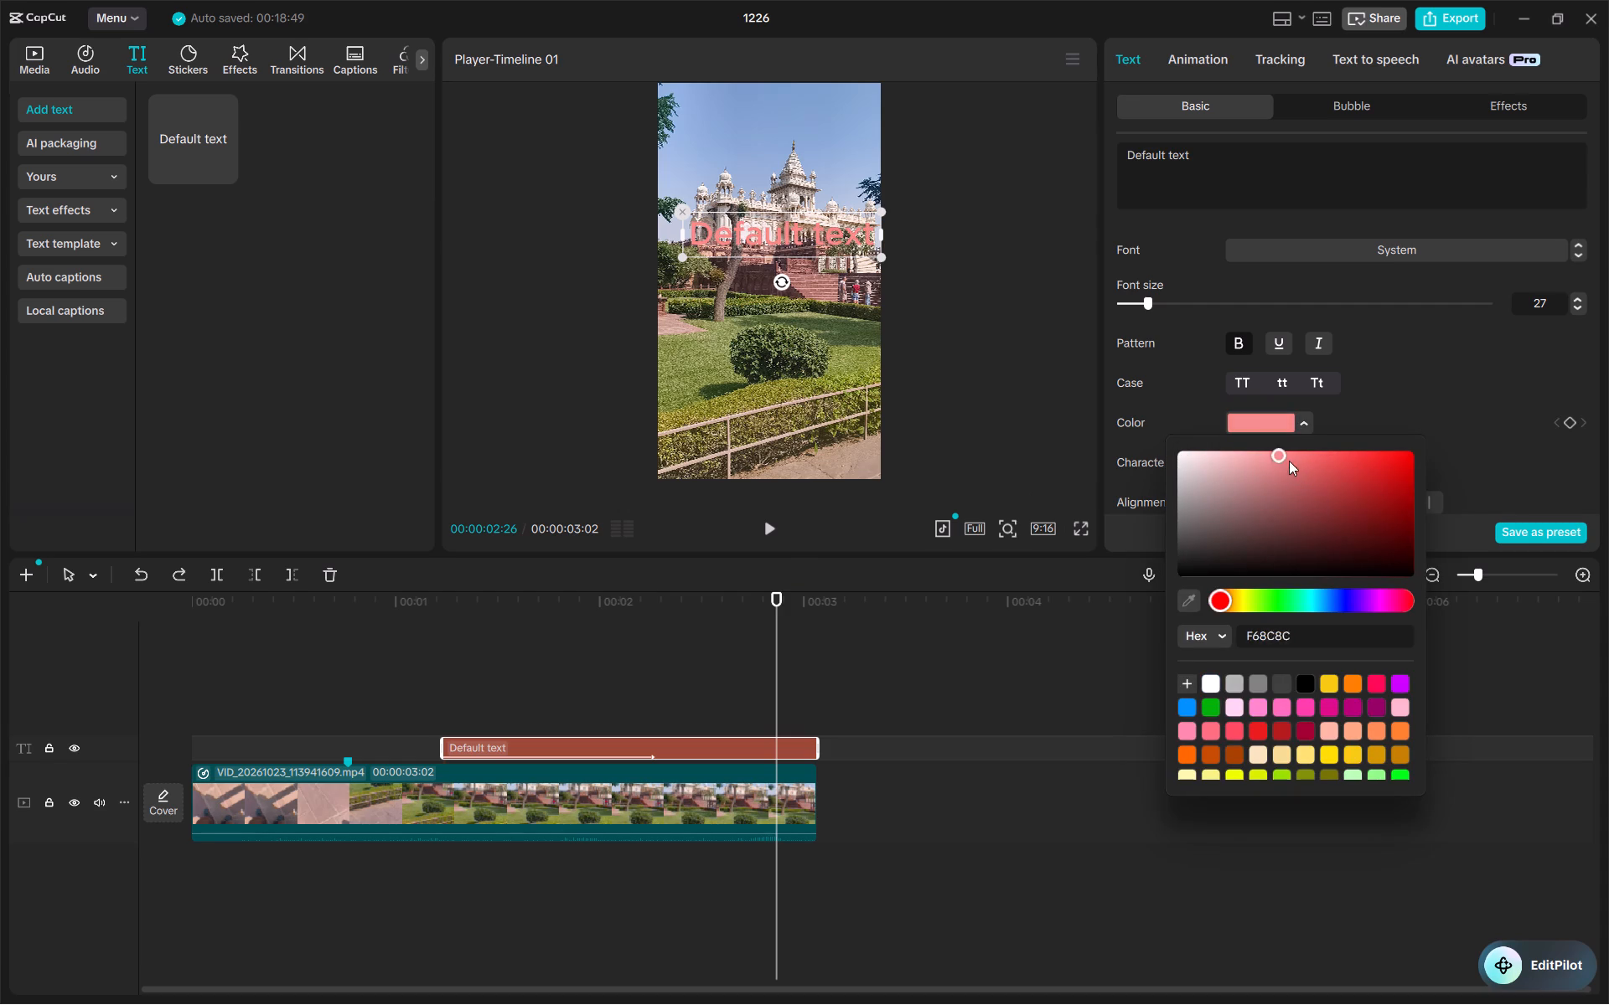
drag(1289, 461, 1385, 491)
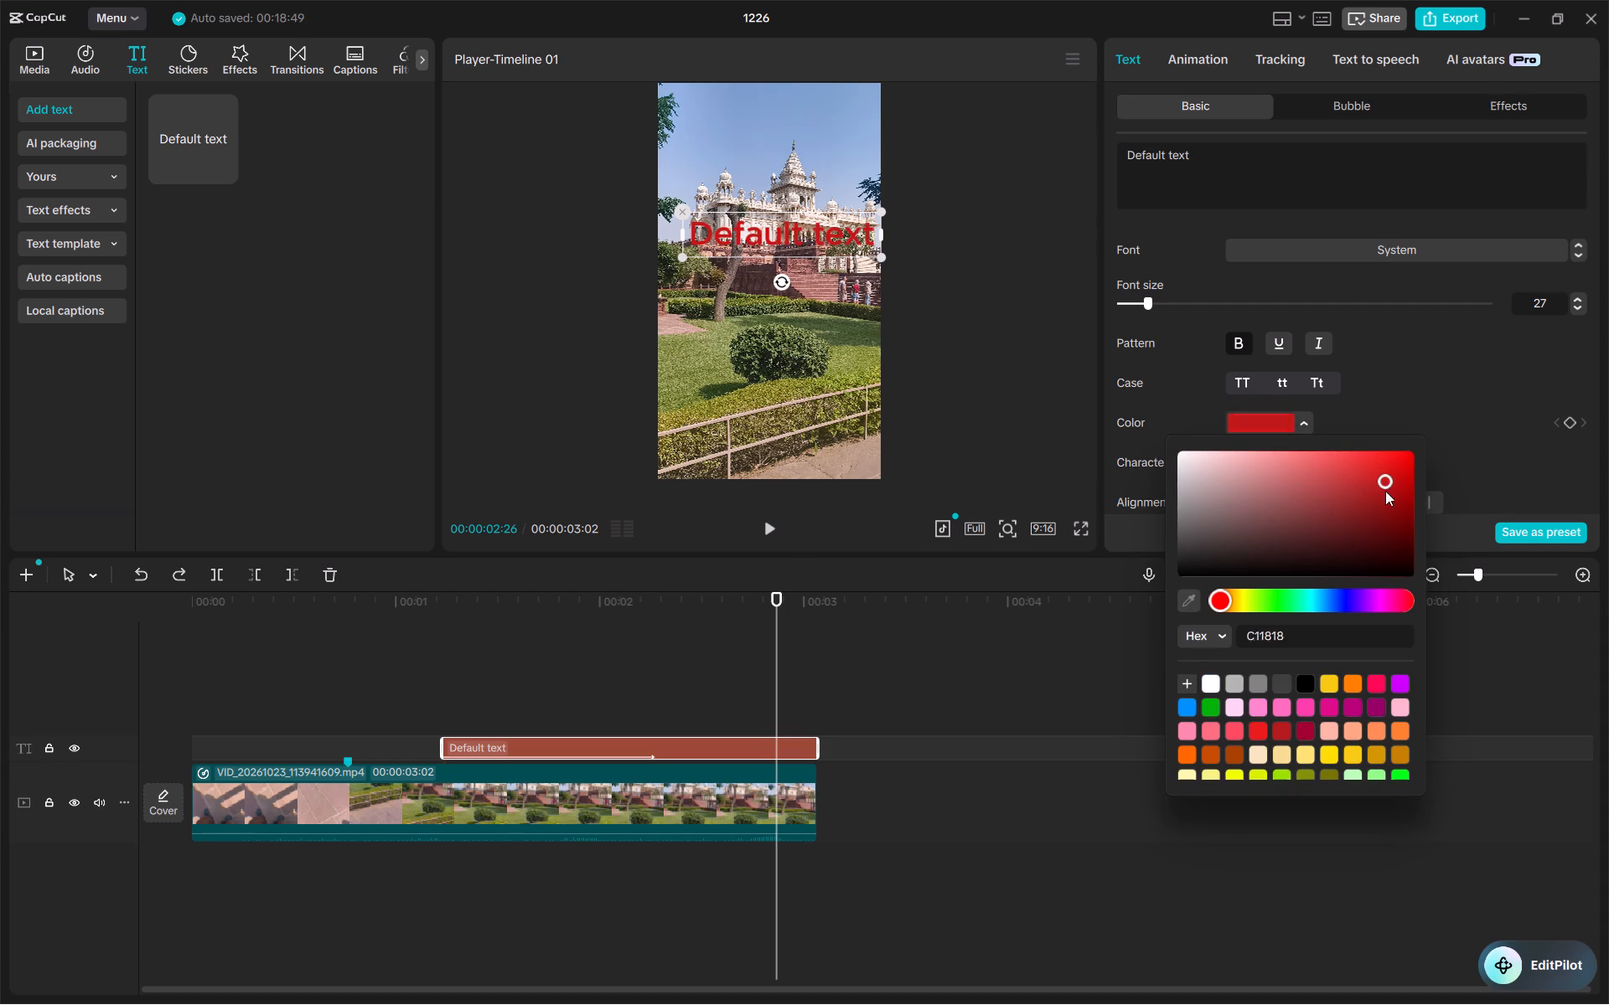
drag(1385, 491, 1353, 470)
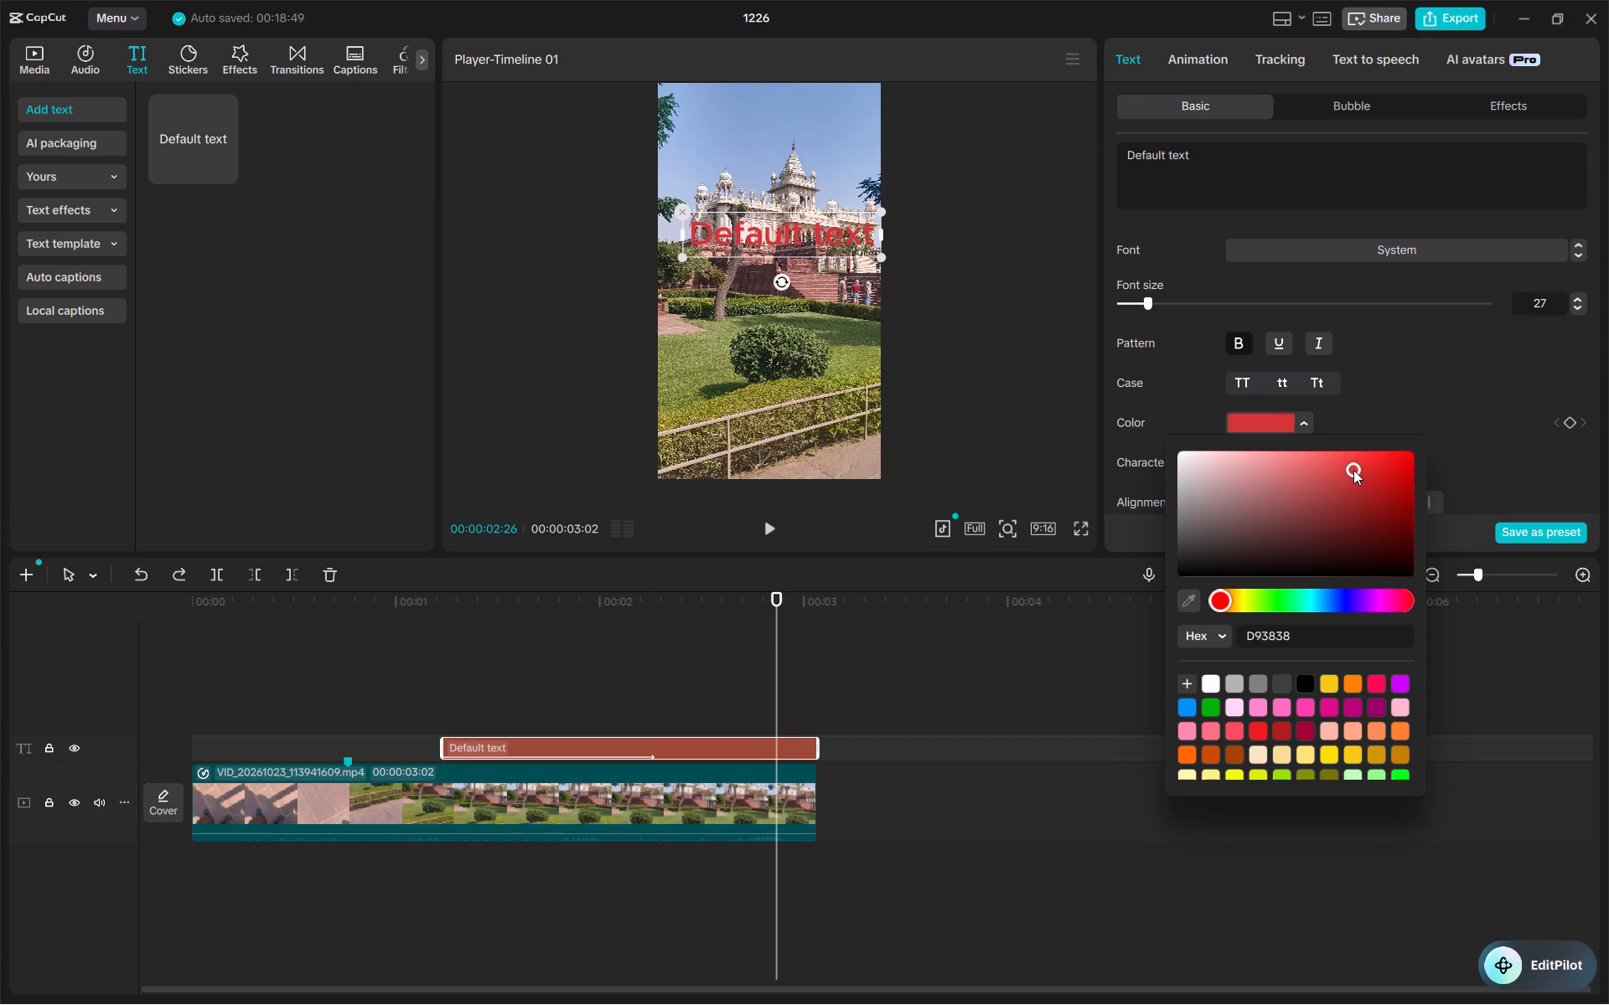
drag(1353, 470, 1362, 473)
drag(1362, 473, 1388, 481)
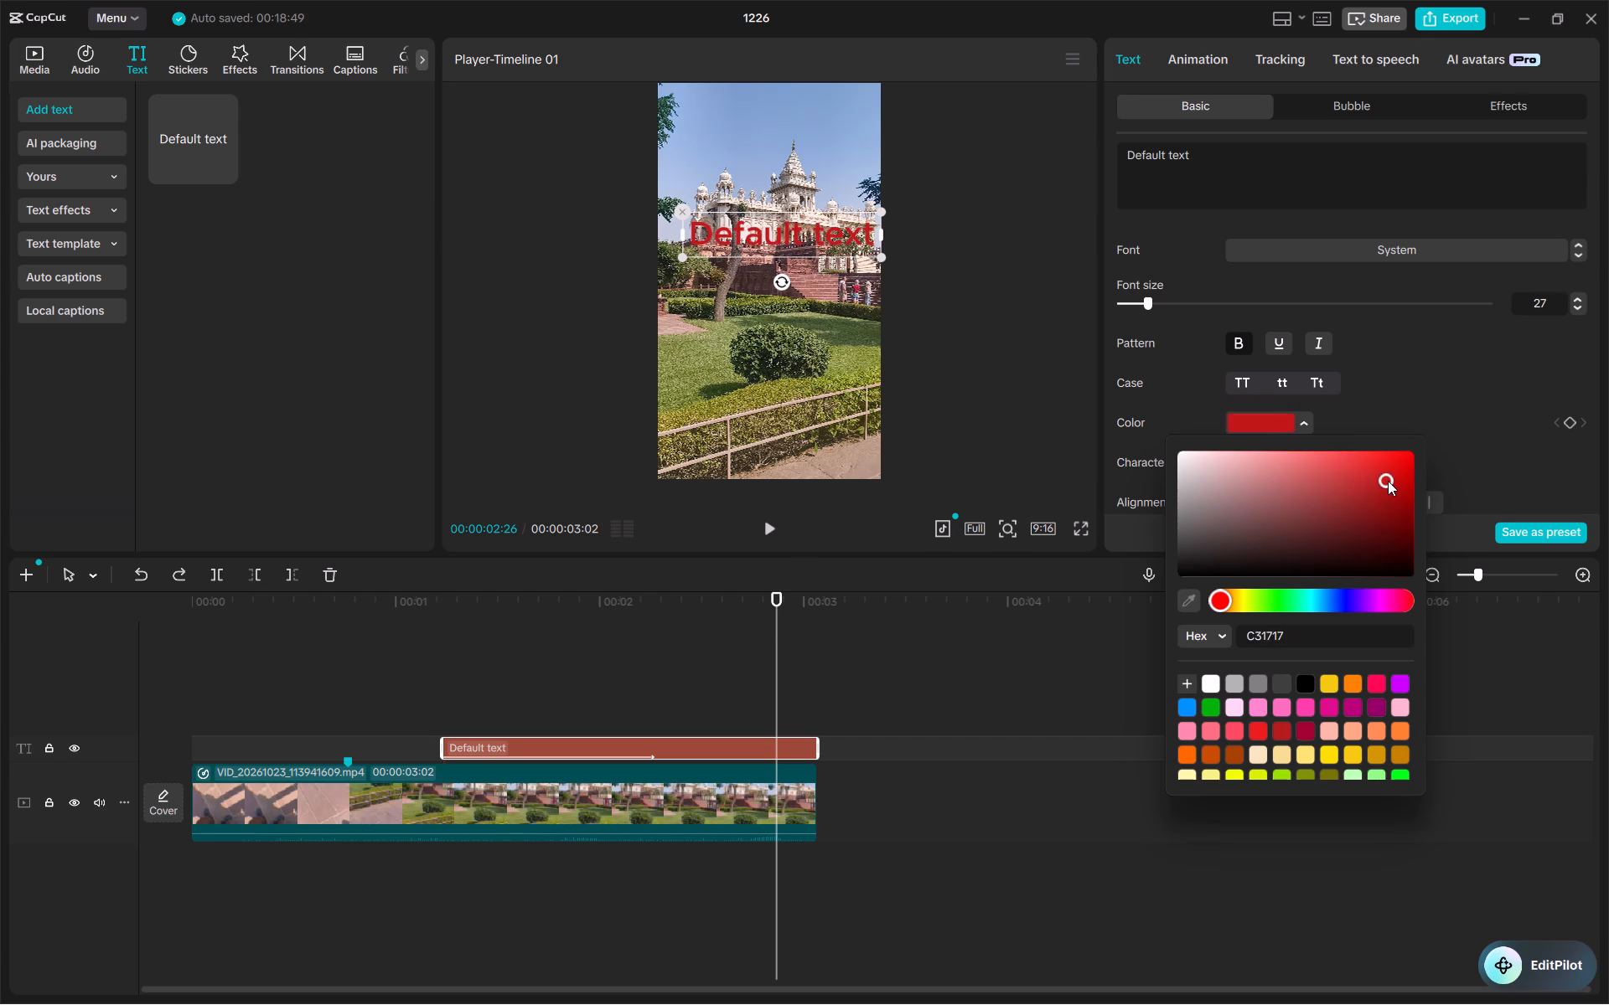
drag(1388, 481, 1384, 477)
drag(1384, 477, 1377, 479)
click(1019, 679)
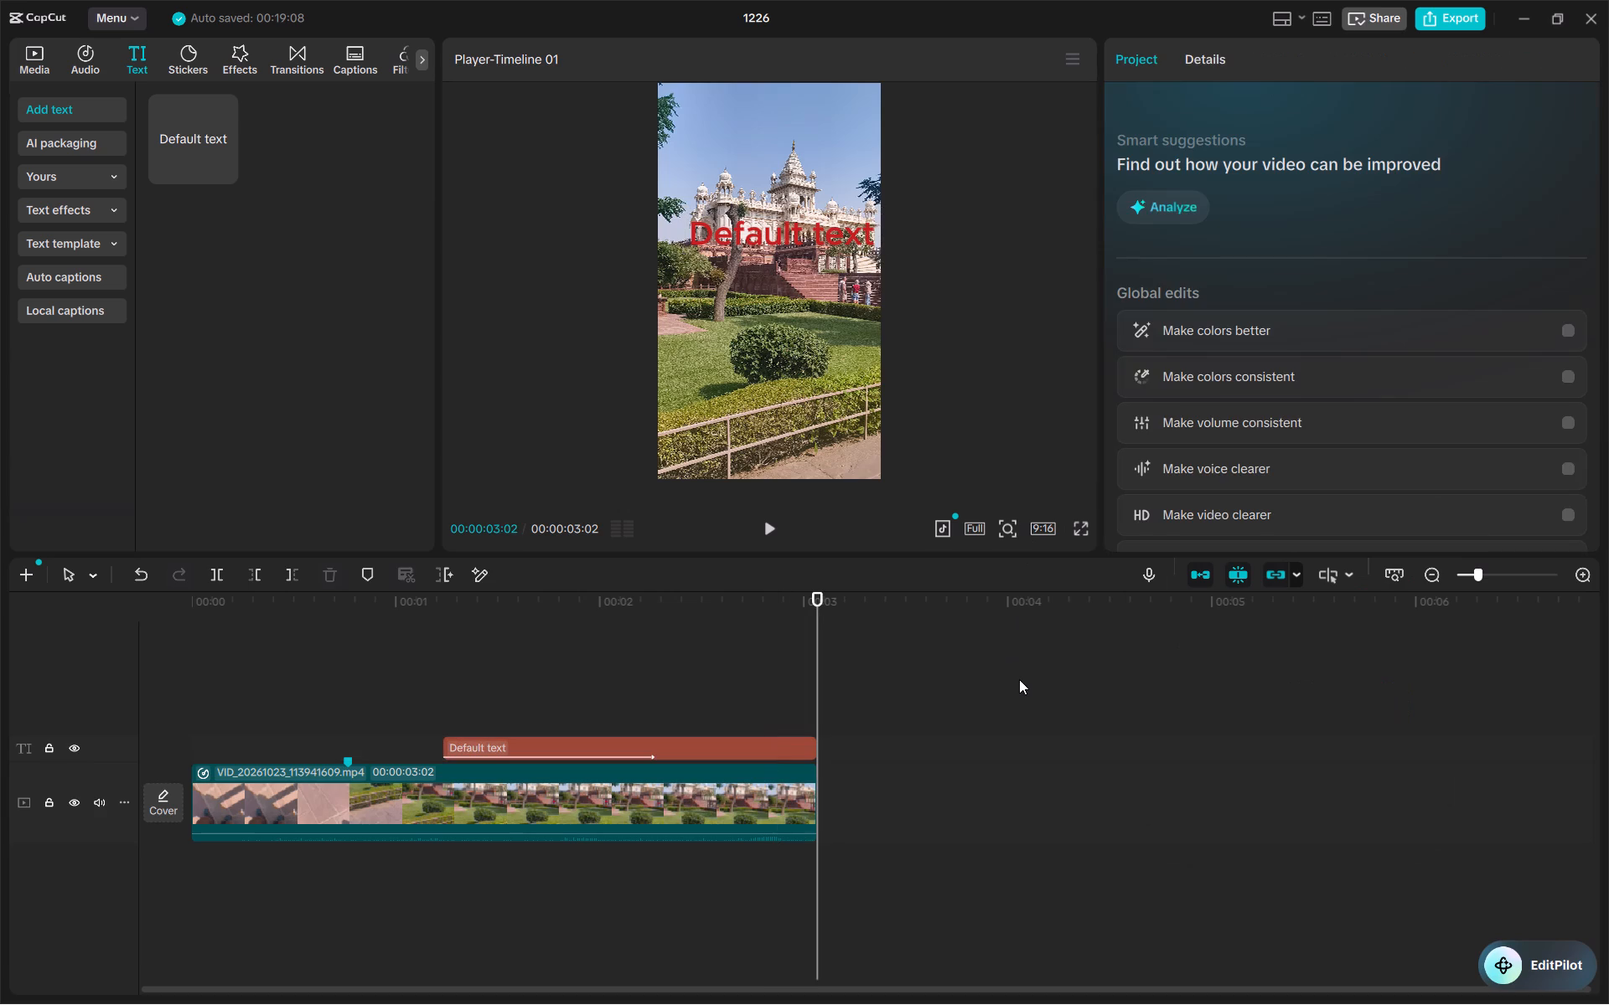
Look through the Default text's preset style, transform, blend, stroke, background and glow settings.
click(722, 745)
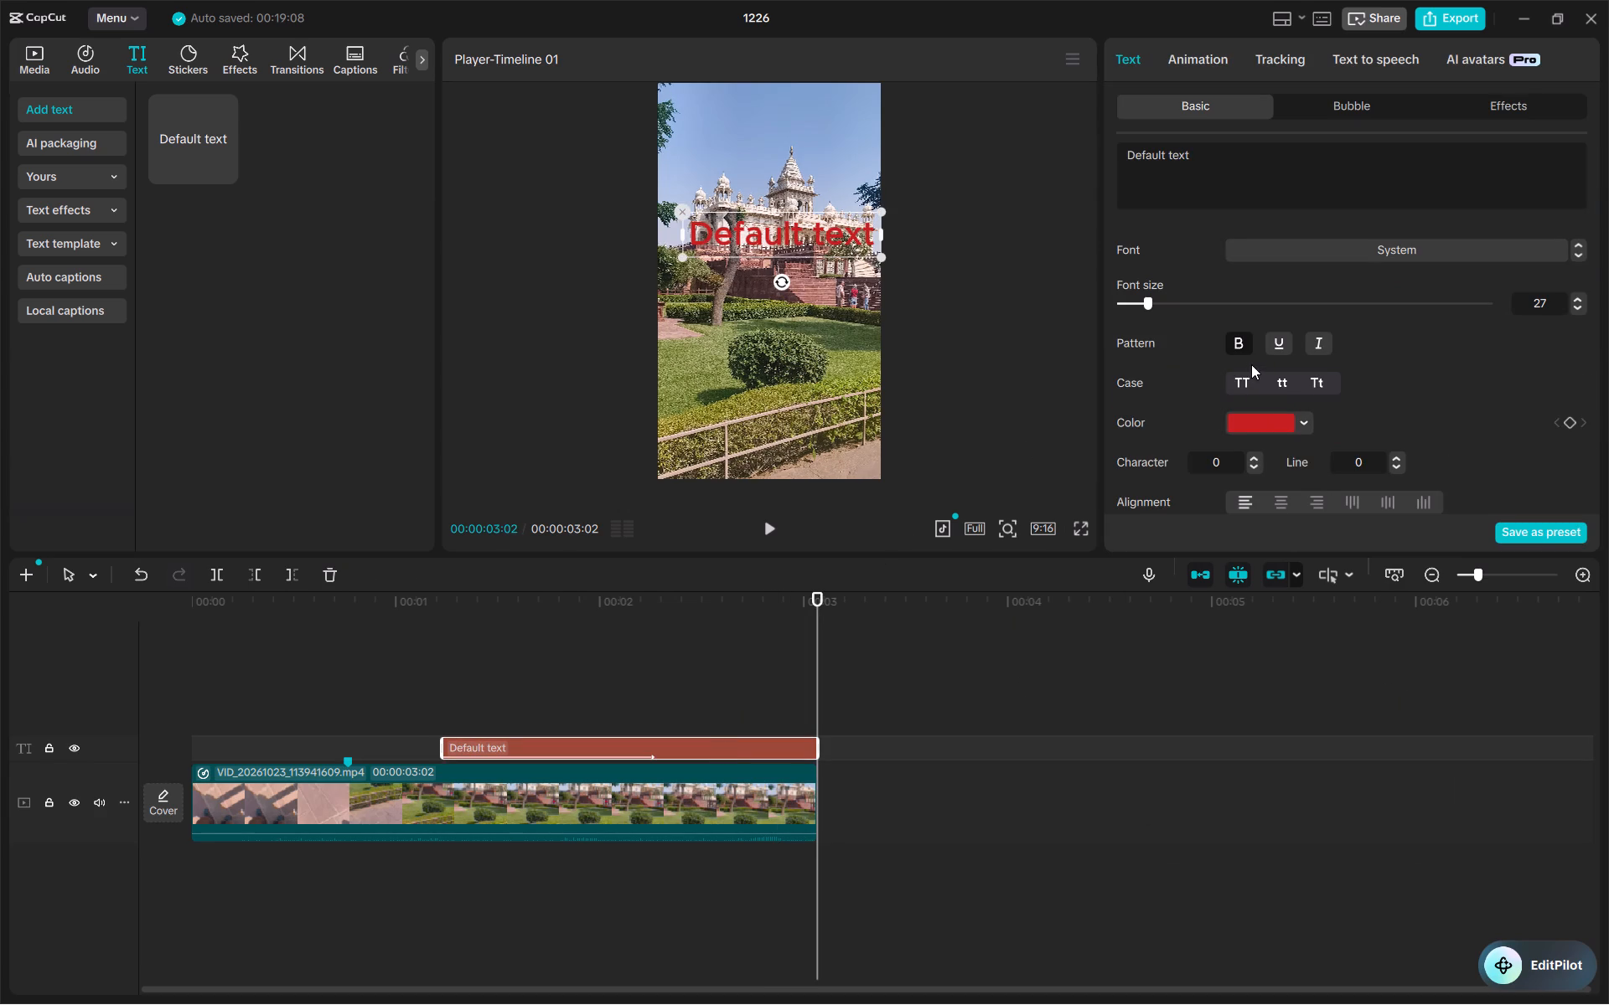
scroll(1167, 425, down, 1)
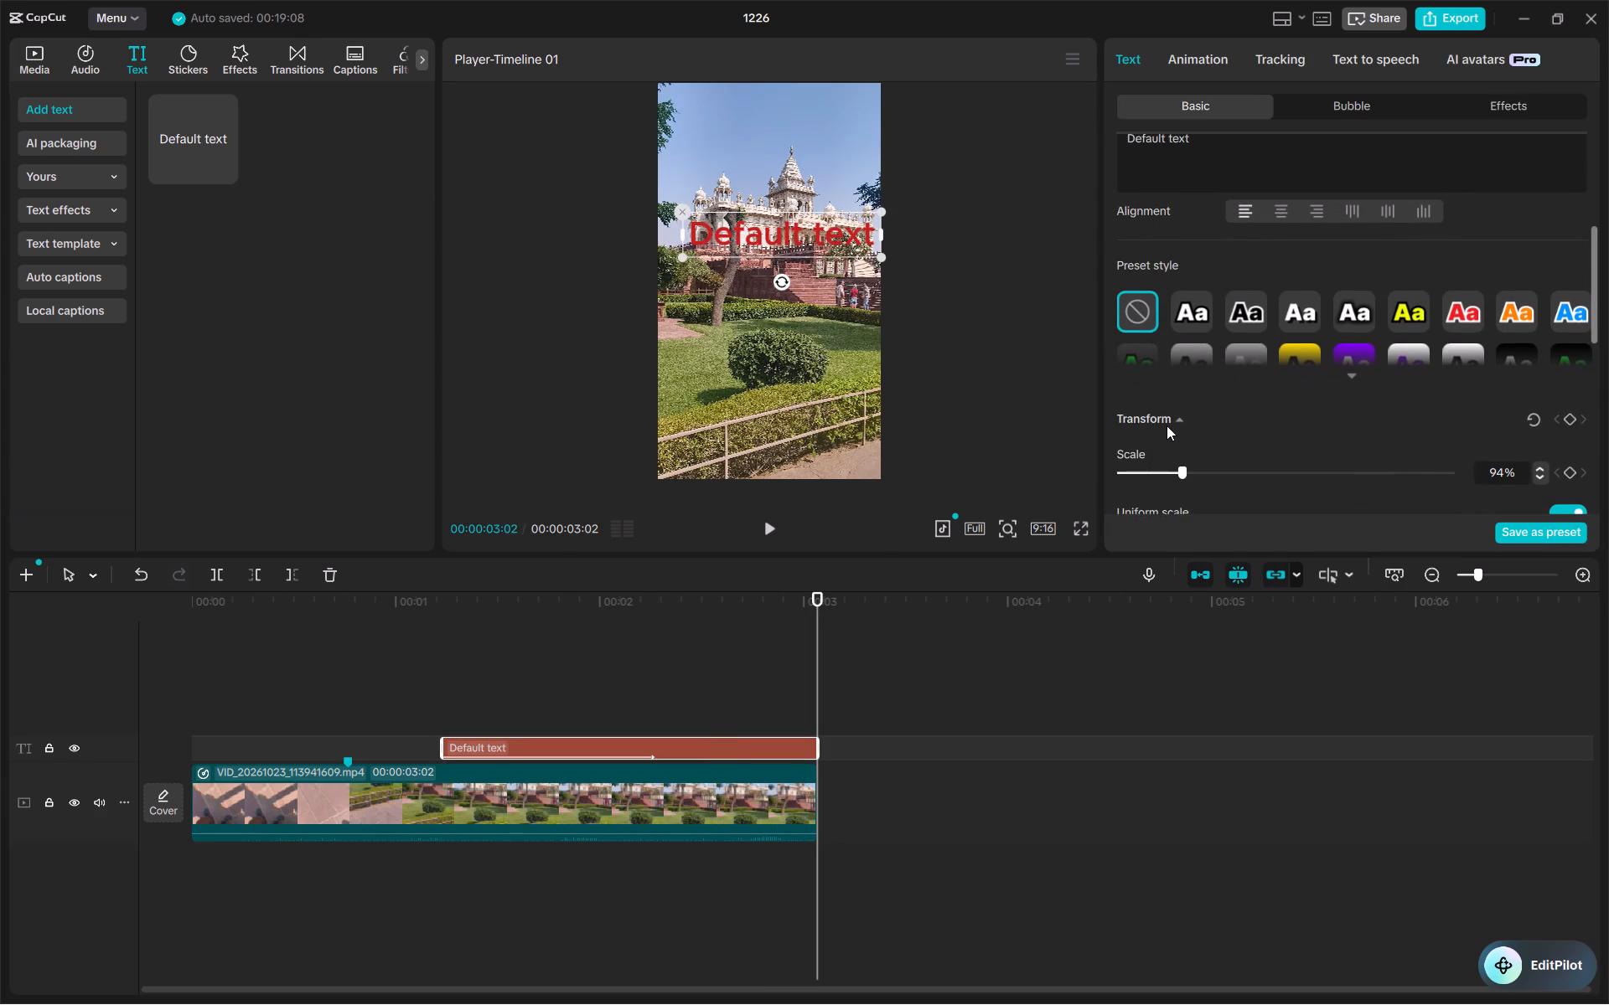
scroll(1224, 295, down, 2)
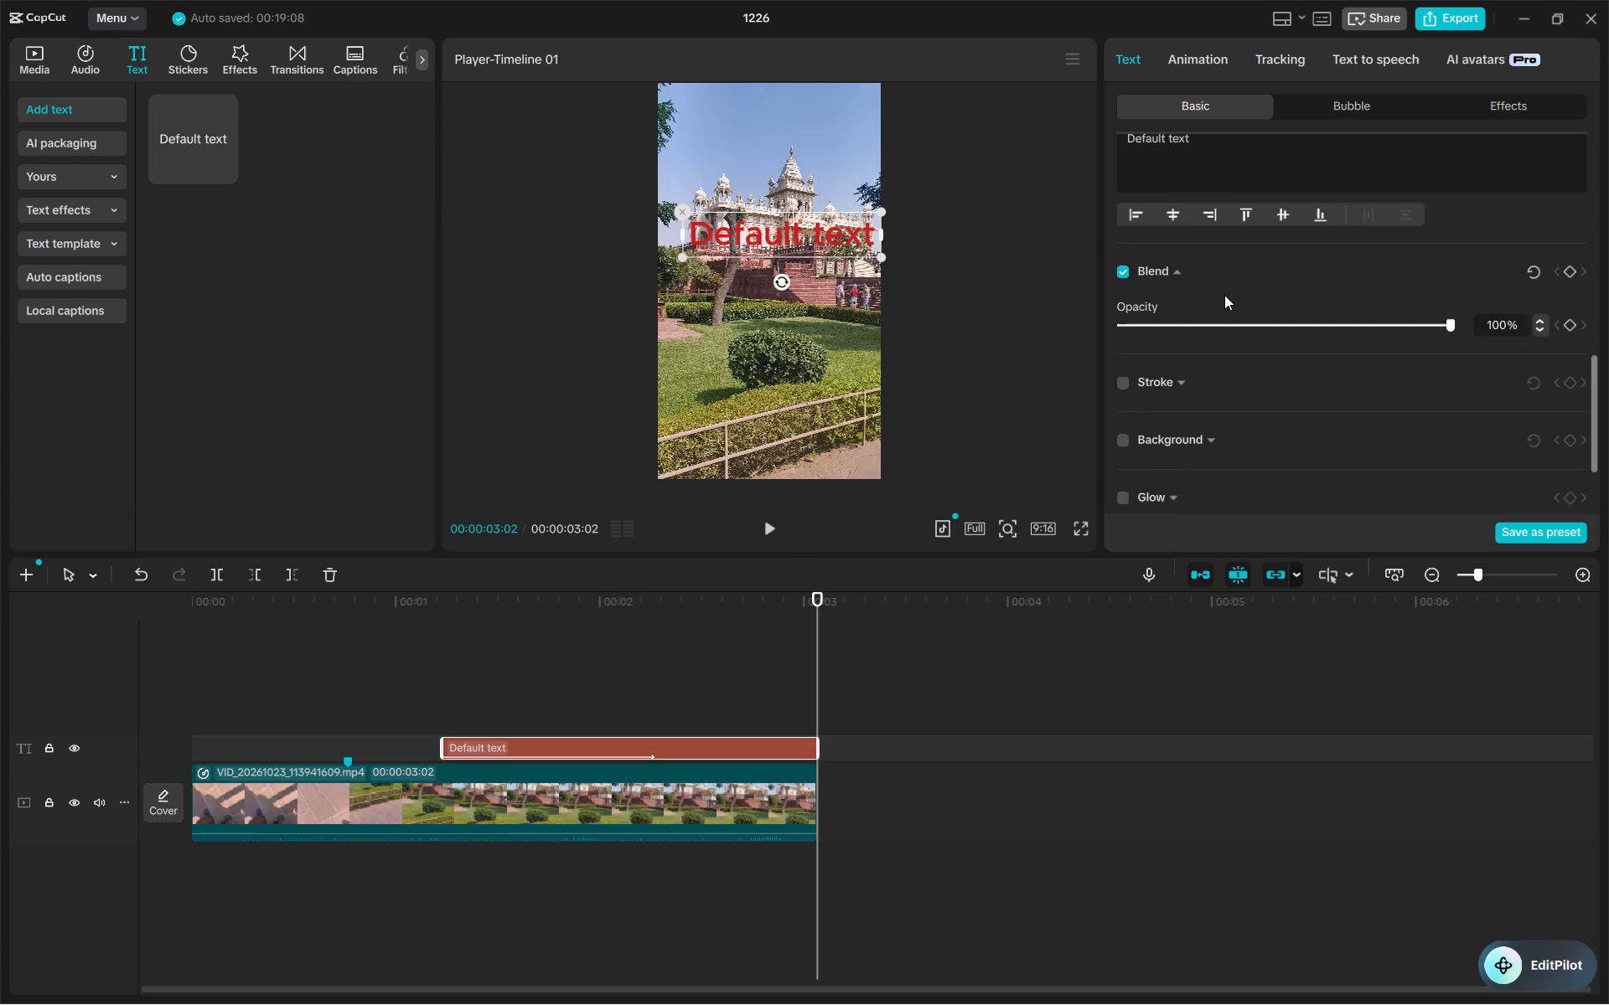
scroll(1224, 295, down, 1)
scroll(1224, 295, up, 1)
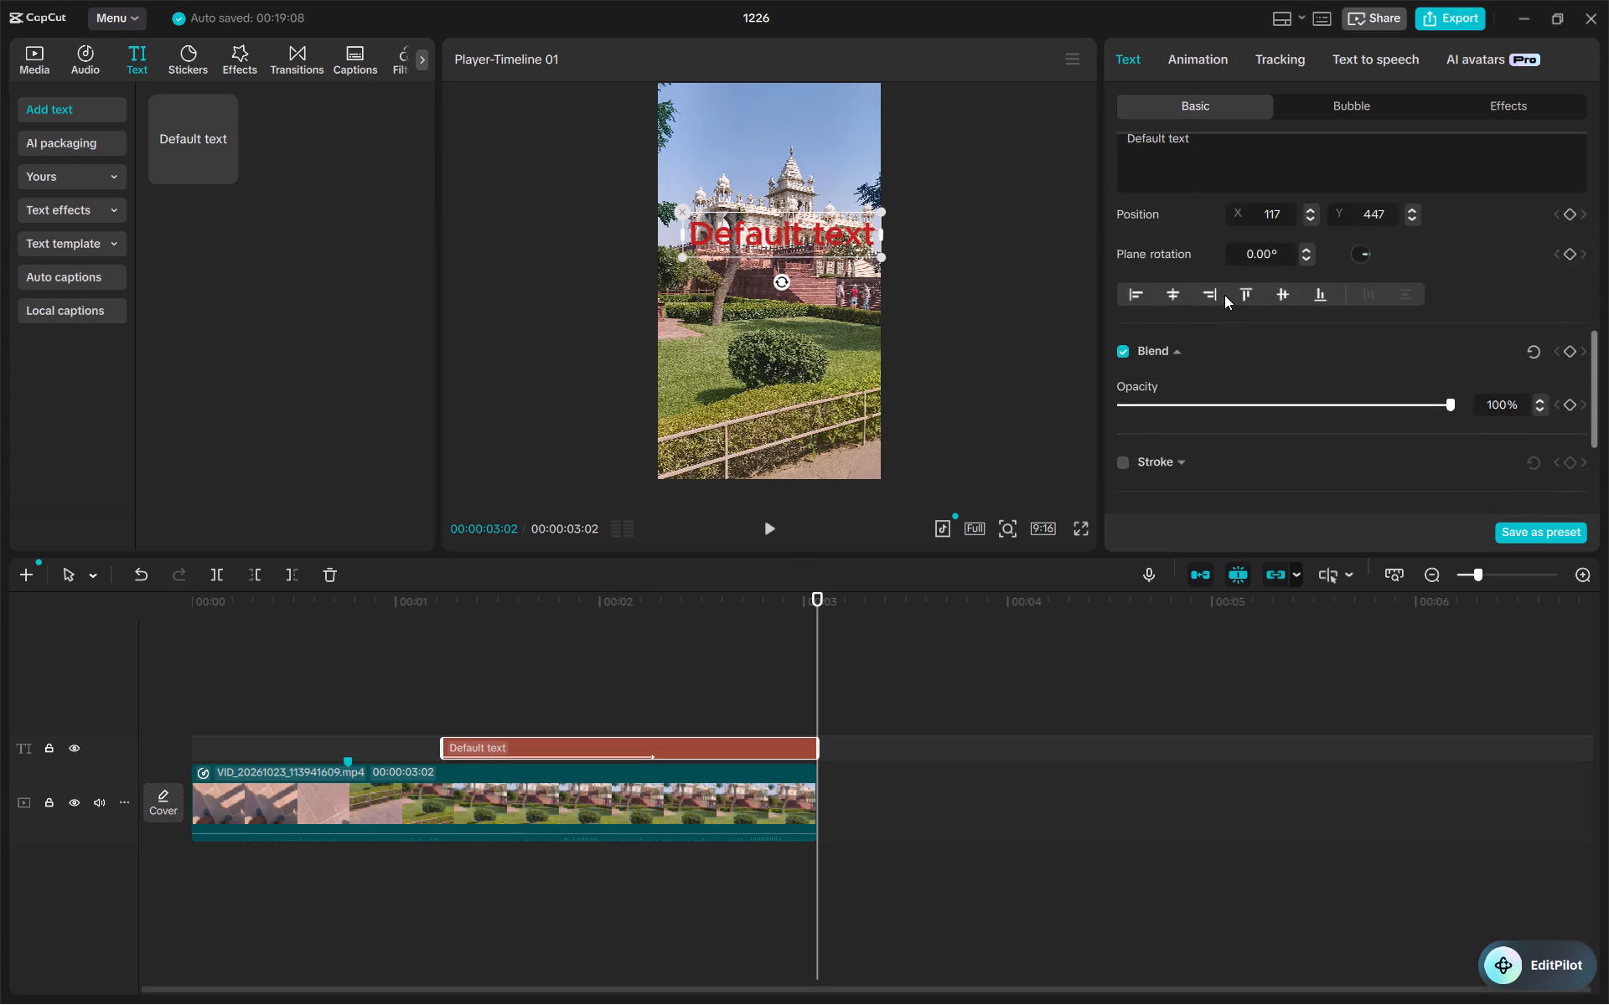
scroll(1224, 295, up, 1)
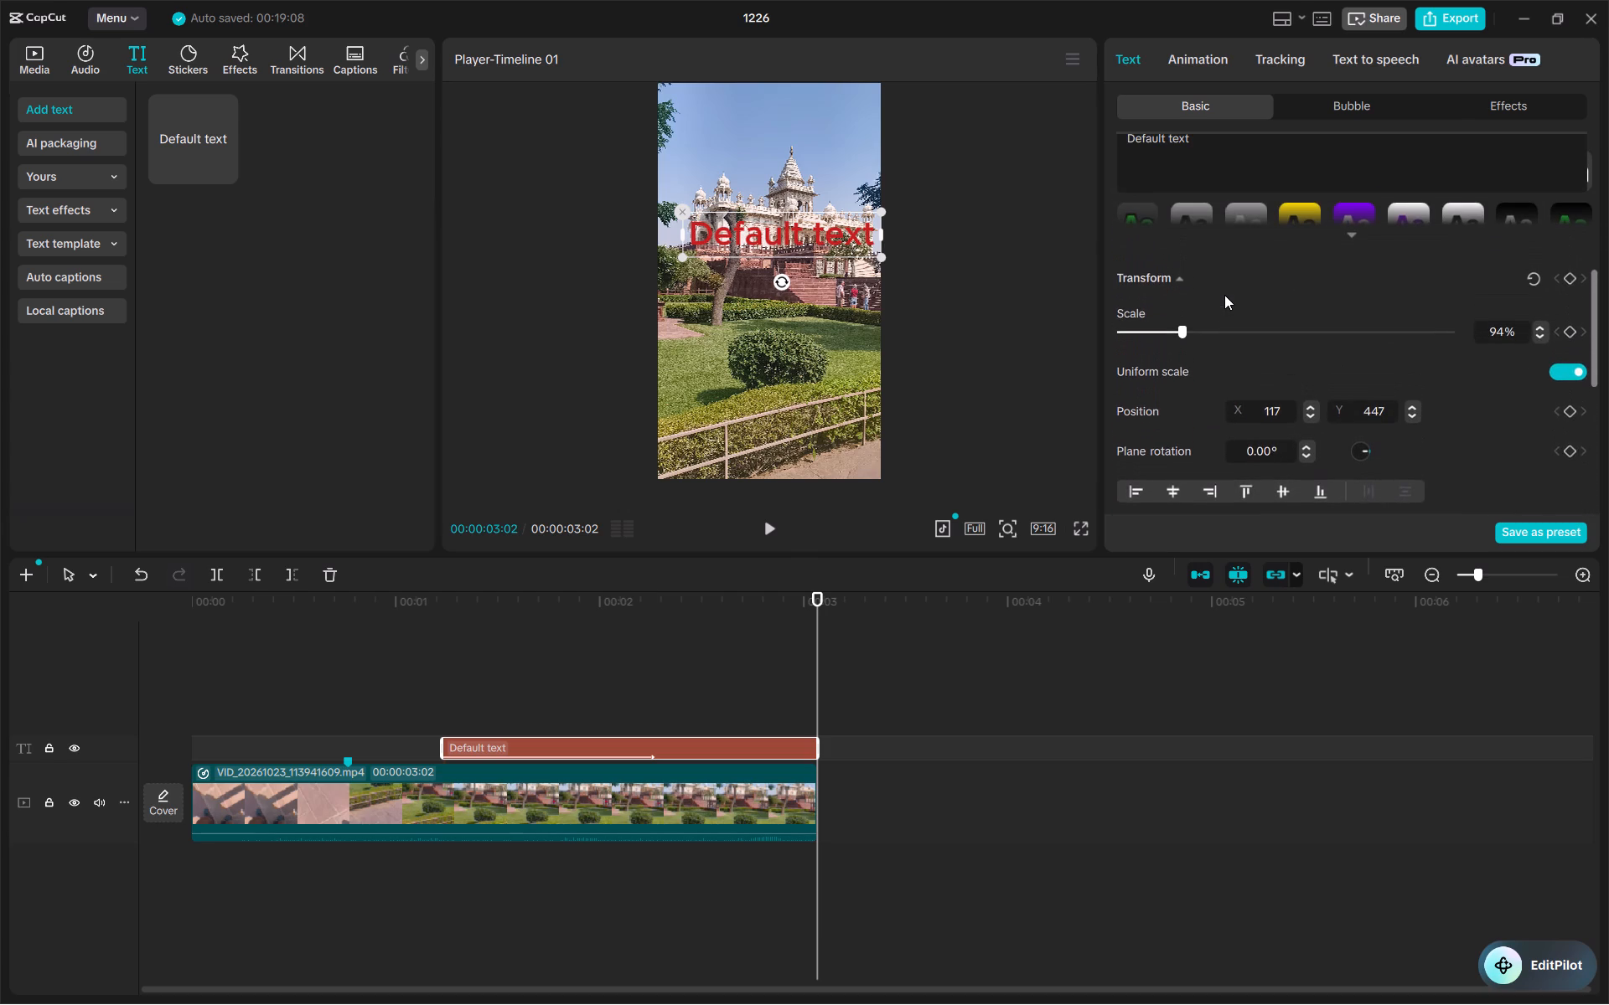
scroll(1224, 295, up, 2)
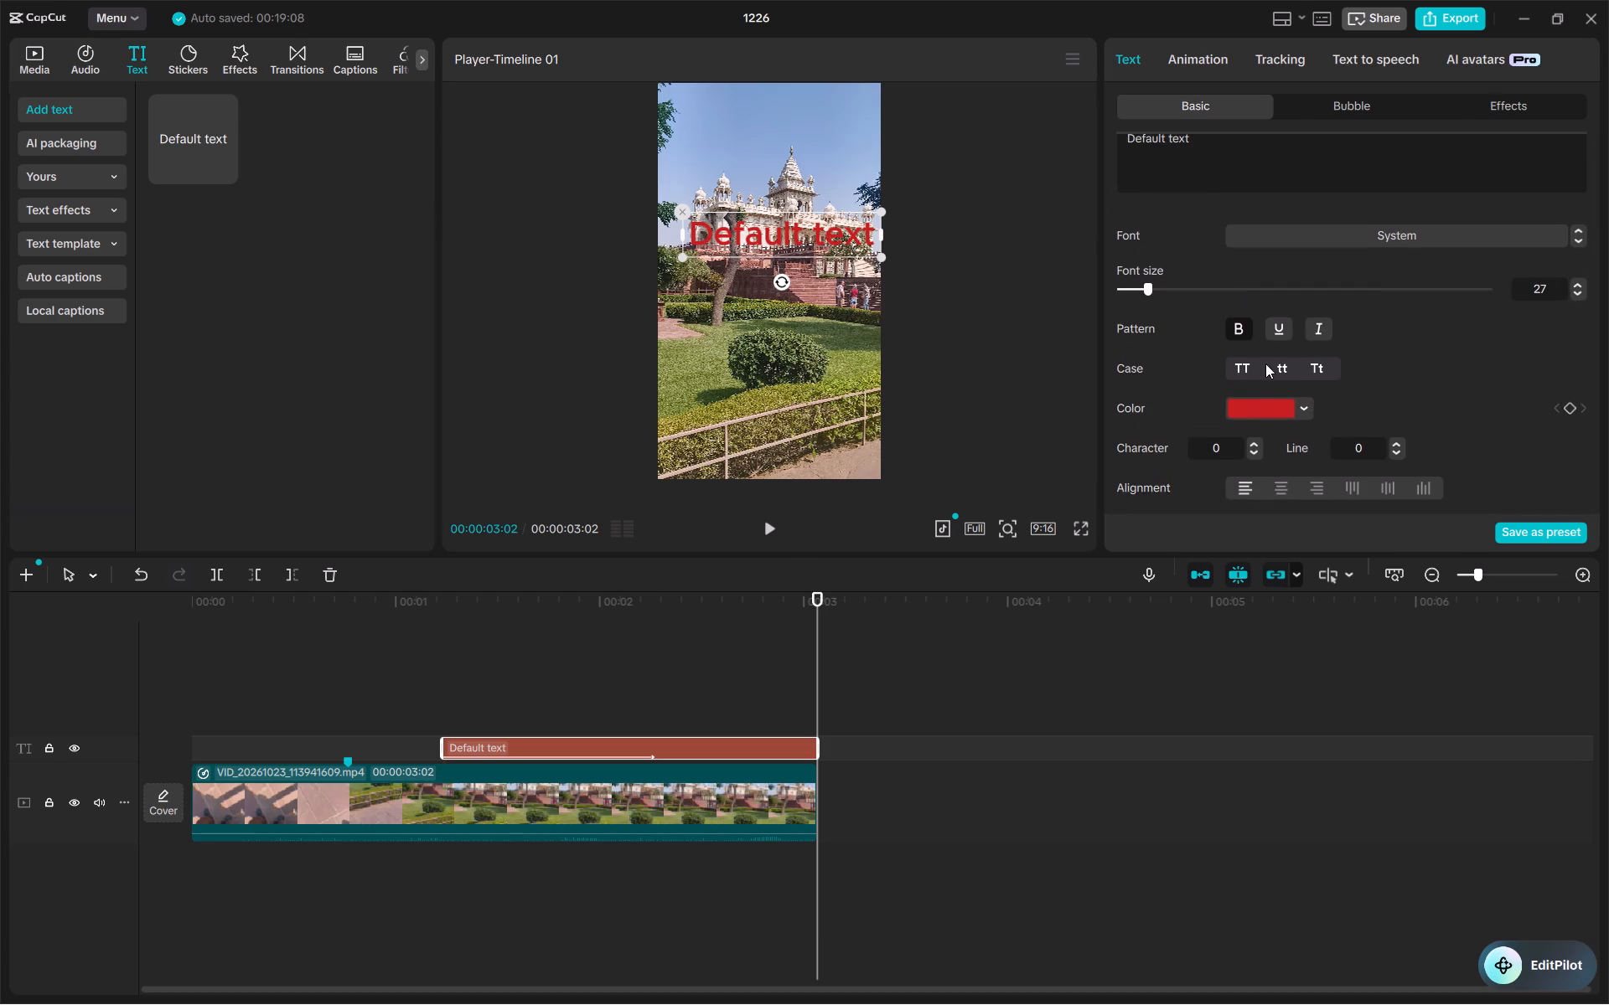
Apply underline and italic to the Default text over the monument, with bold also on.
click(1280, 327)
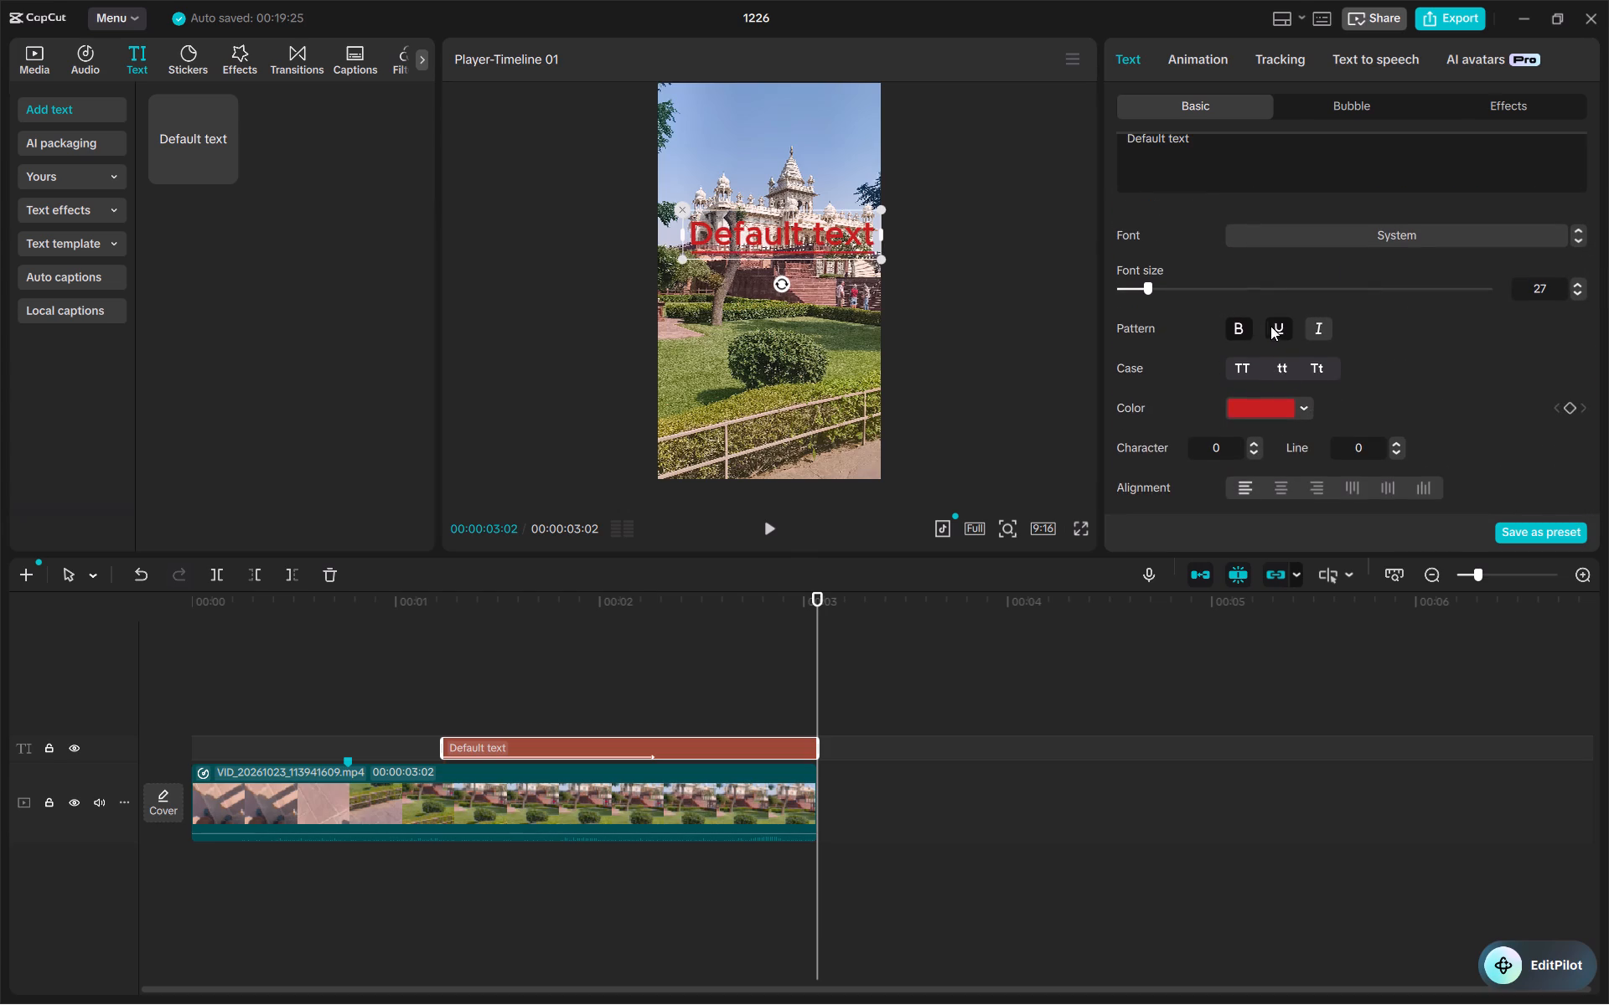
click(1247, 326)
click(1317, 331)
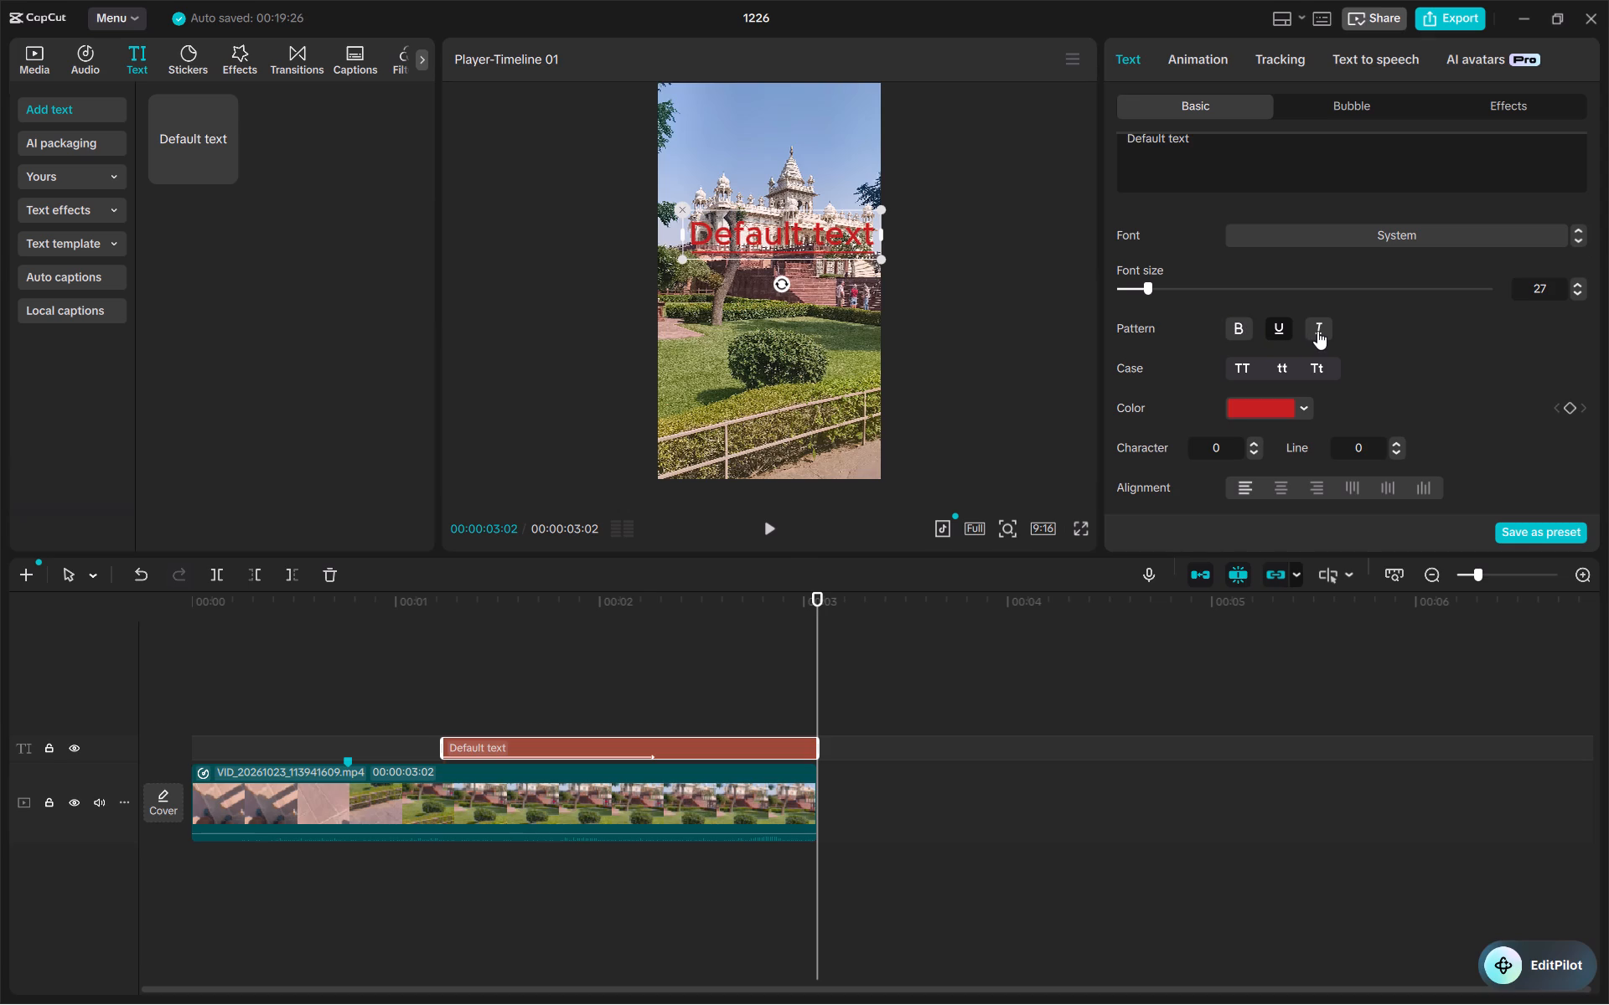
click(1243, 324)
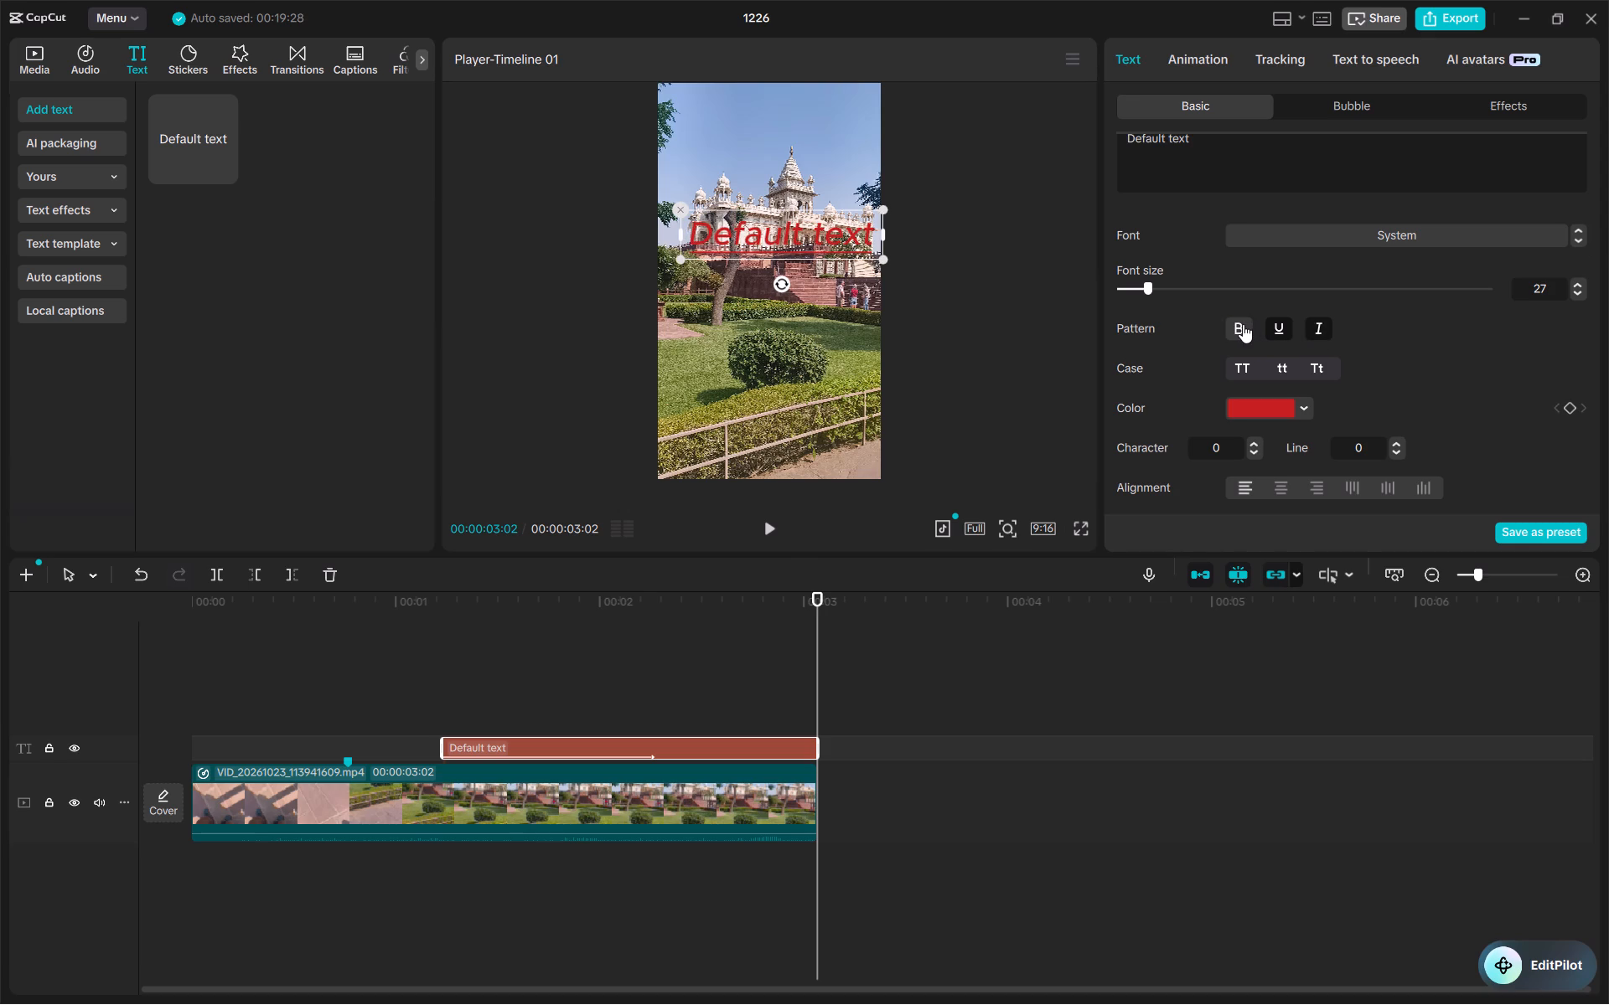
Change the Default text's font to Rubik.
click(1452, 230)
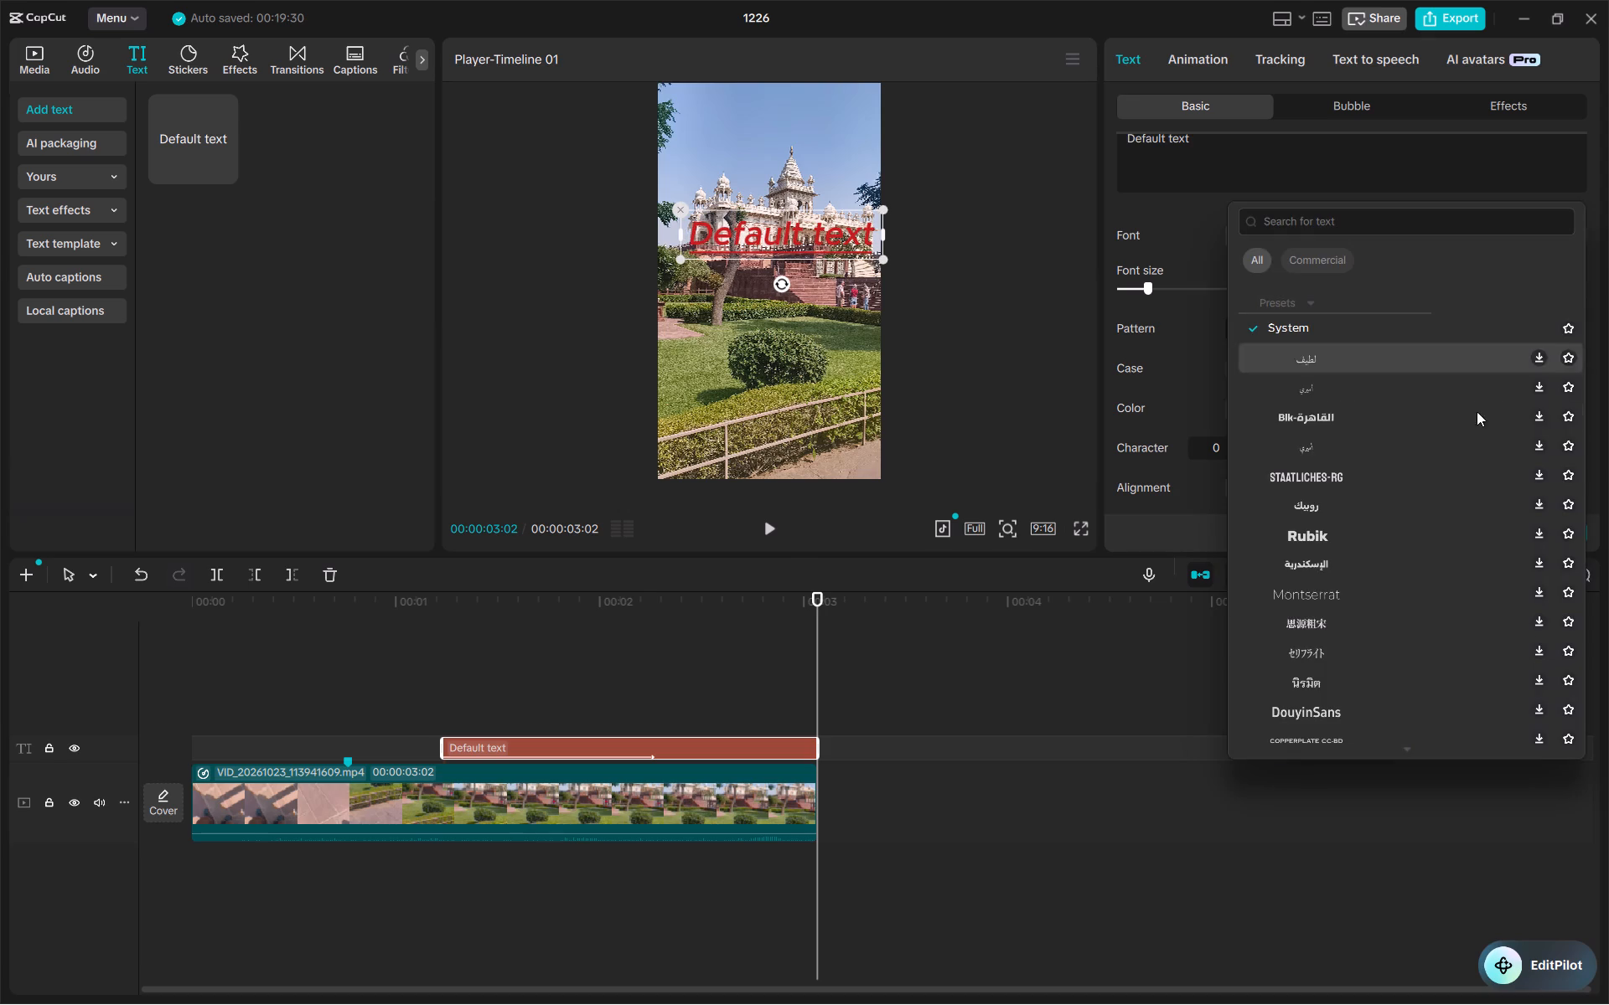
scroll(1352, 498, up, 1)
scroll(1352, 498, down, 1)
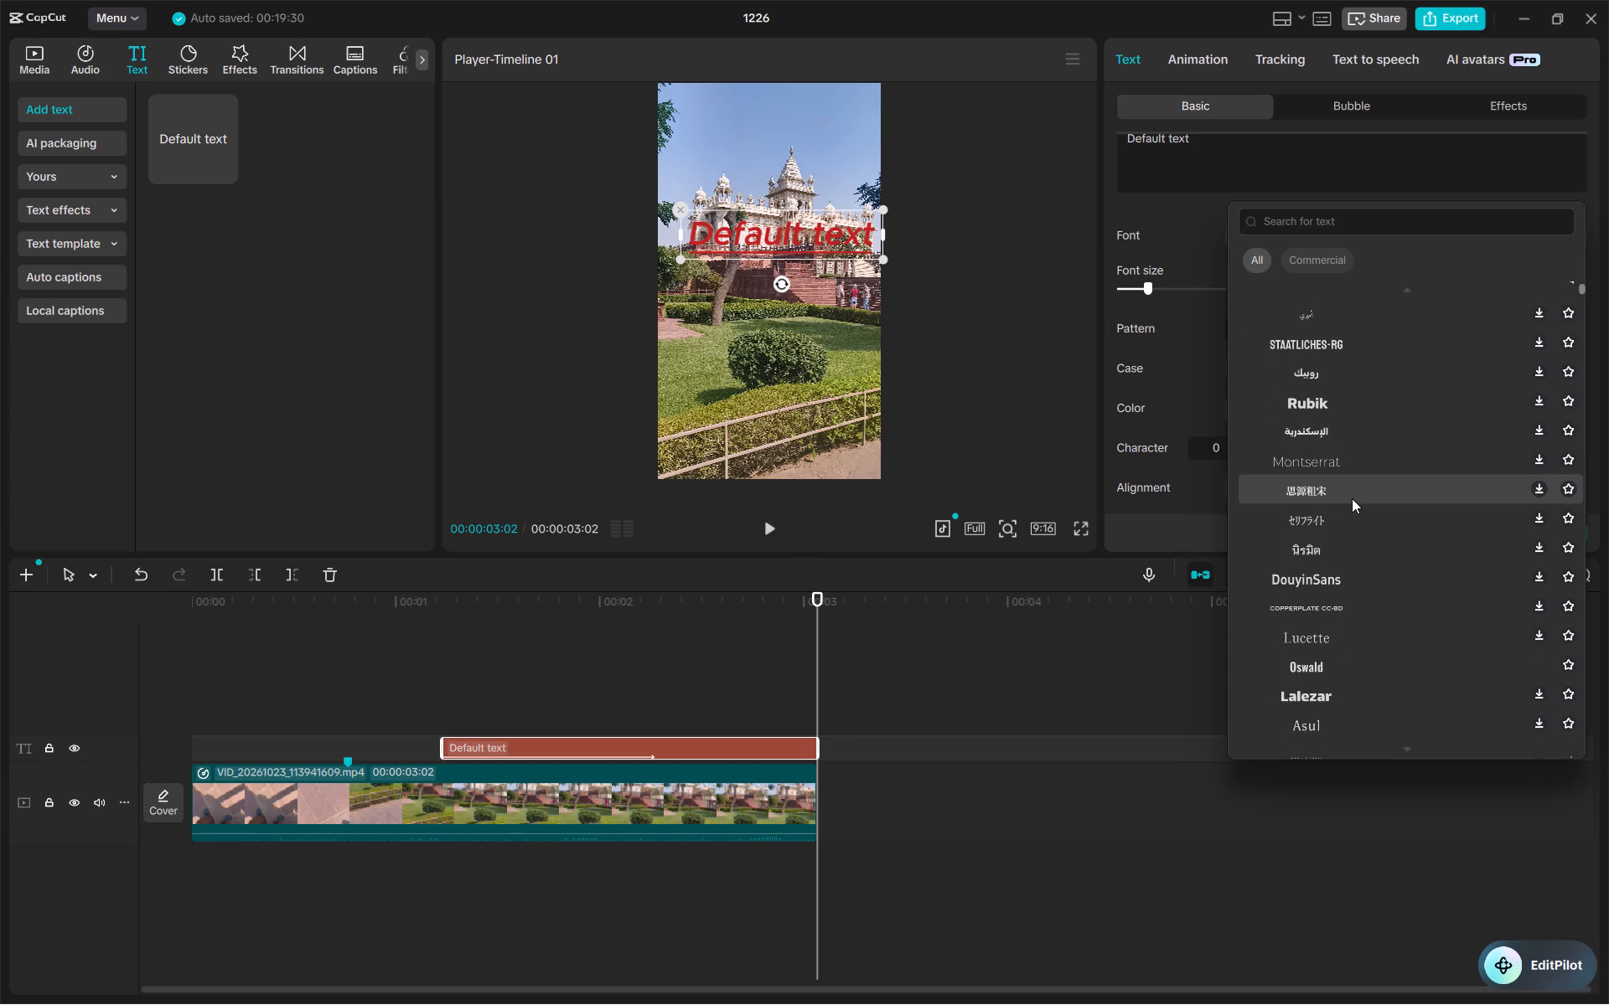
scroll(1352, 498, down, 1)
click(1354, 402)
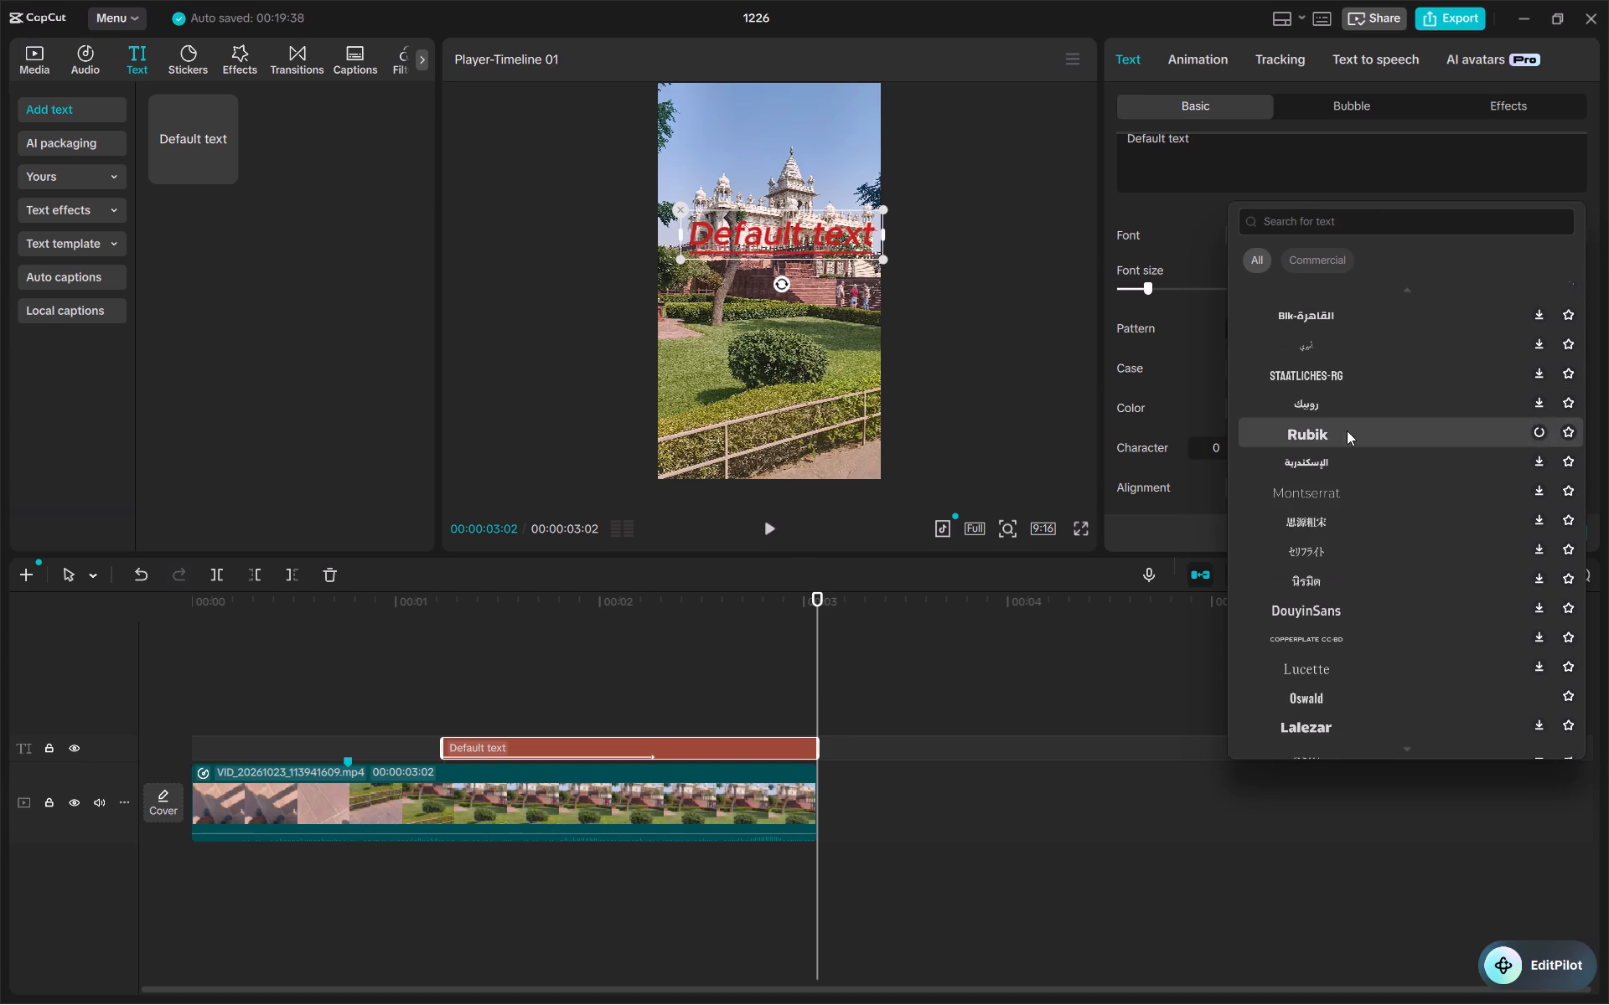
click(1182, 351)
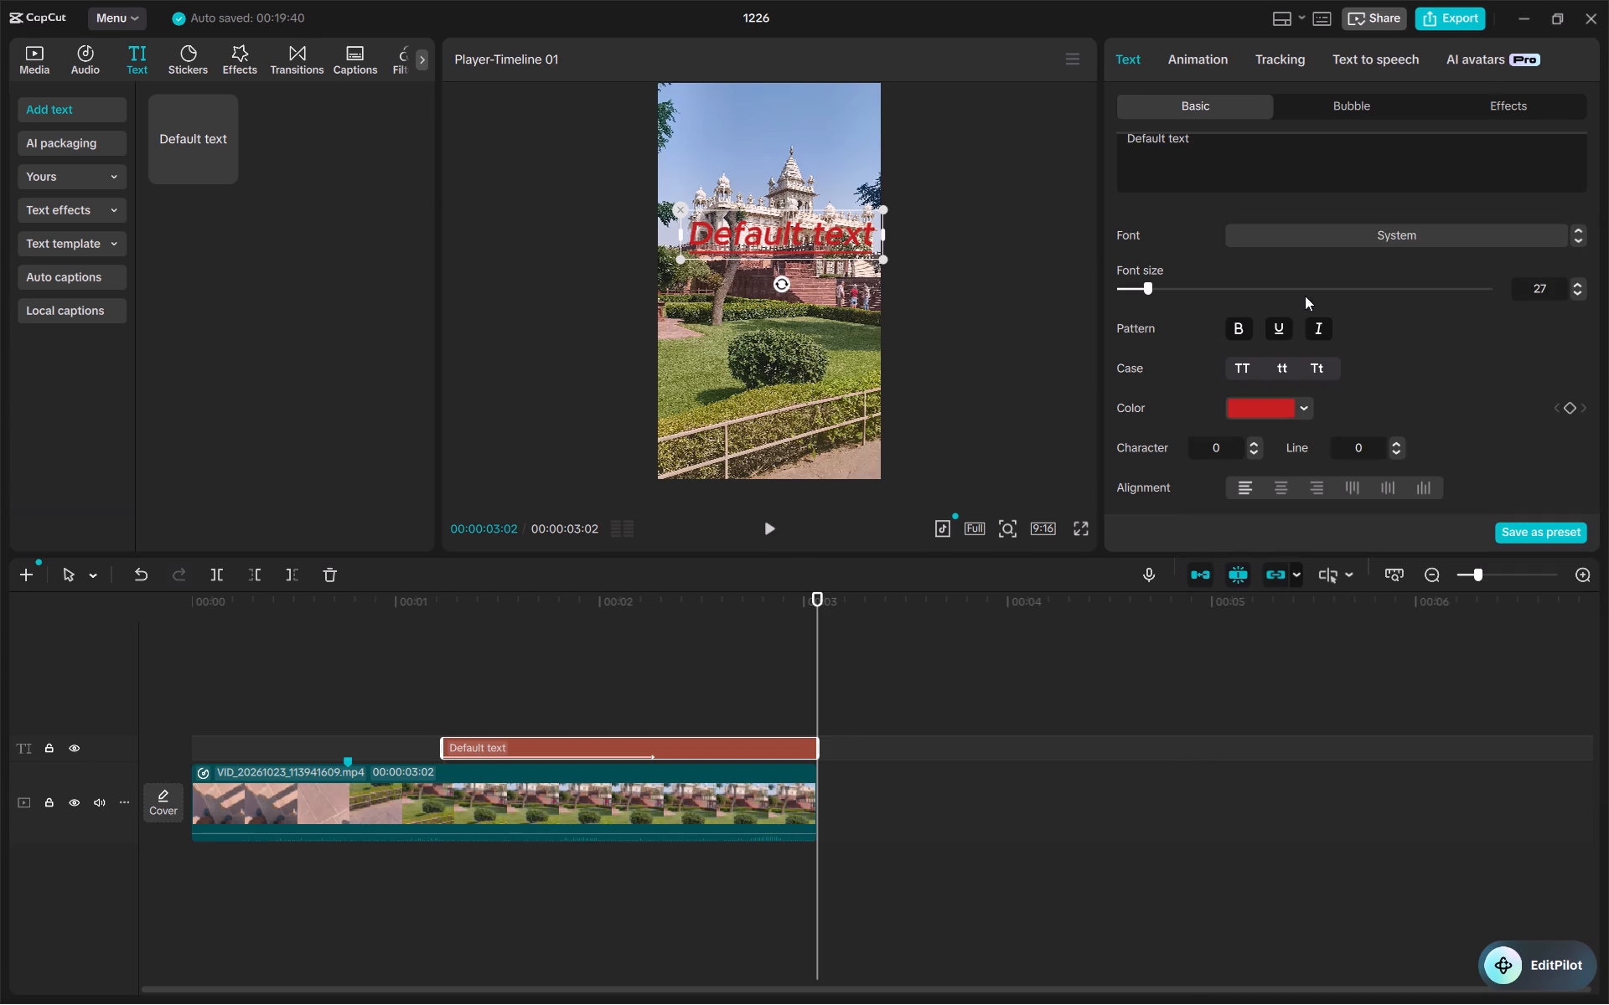
Remove the underline from the Default text, leaving it bold and italic.
click(1234, 329)
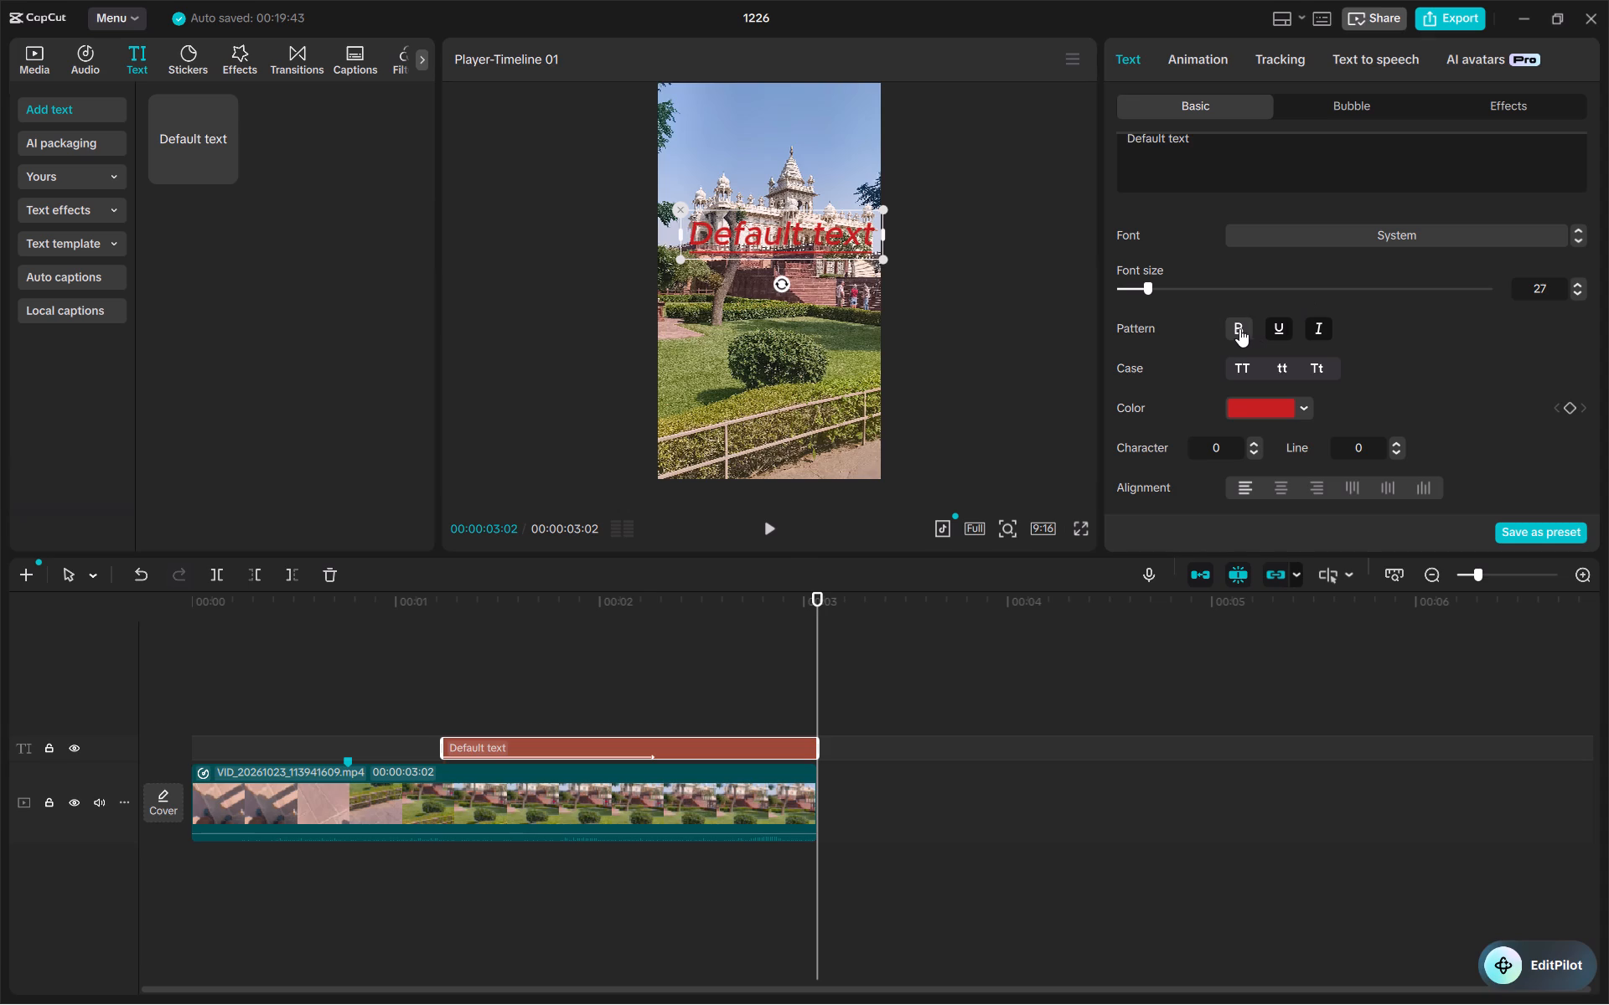
click(1244, 328)
click(1277, 328)
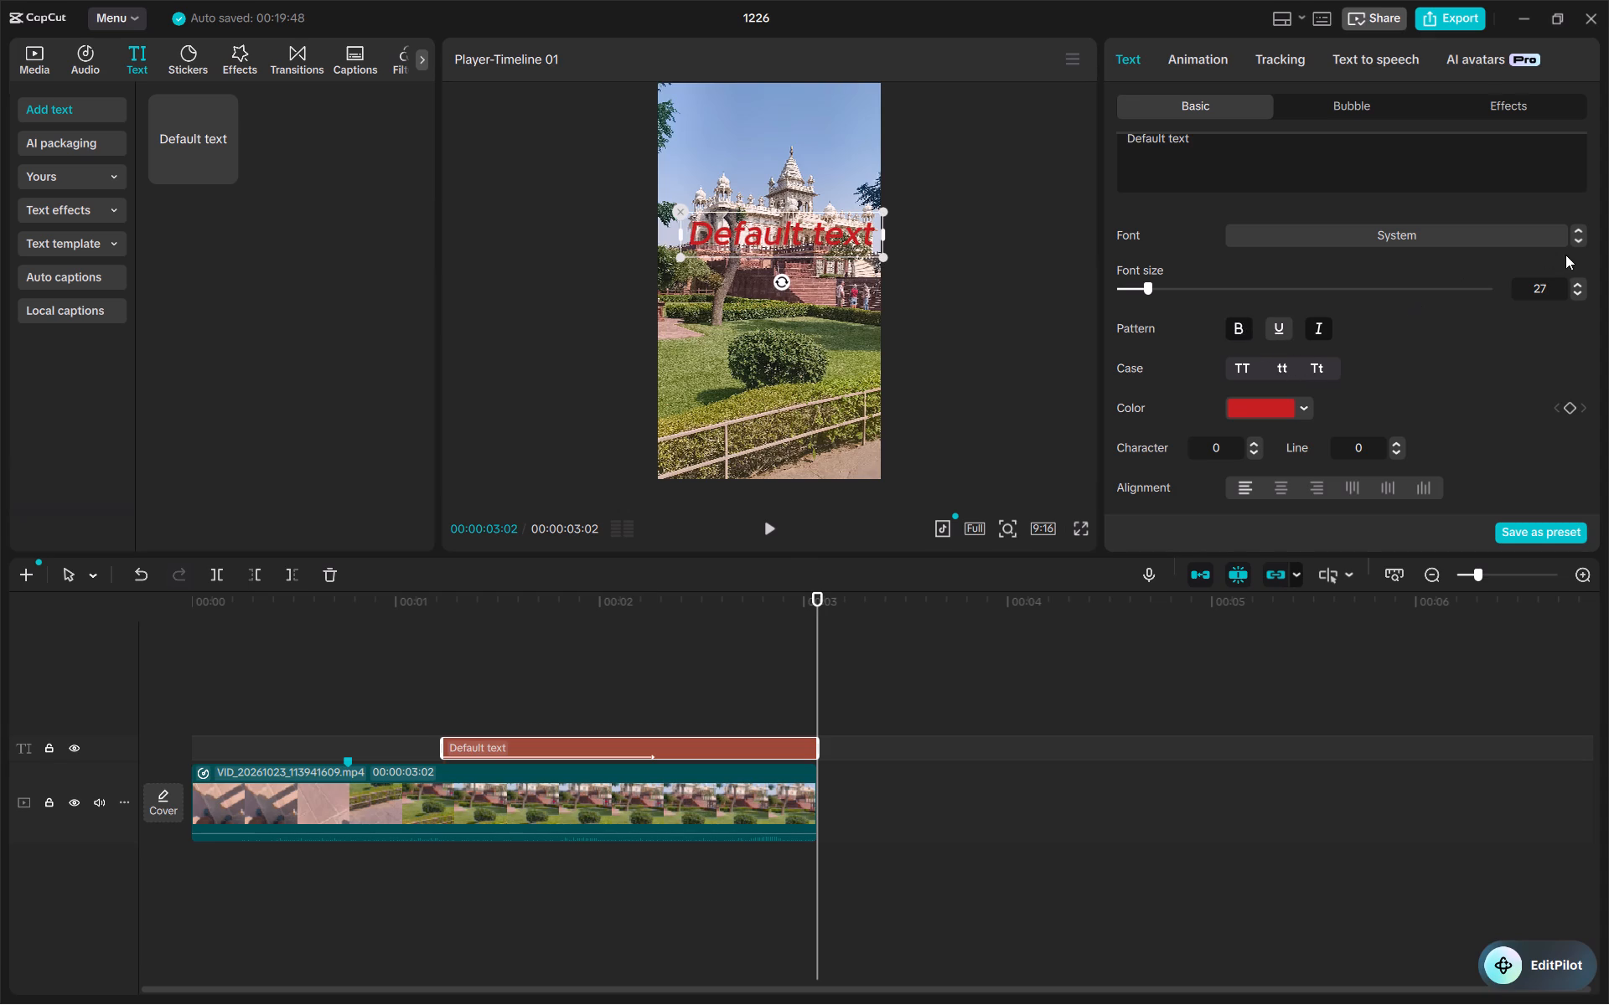
Browse the available fonts and play back the video to check the Default text in Rubik-Bold.
click(1523, 232)
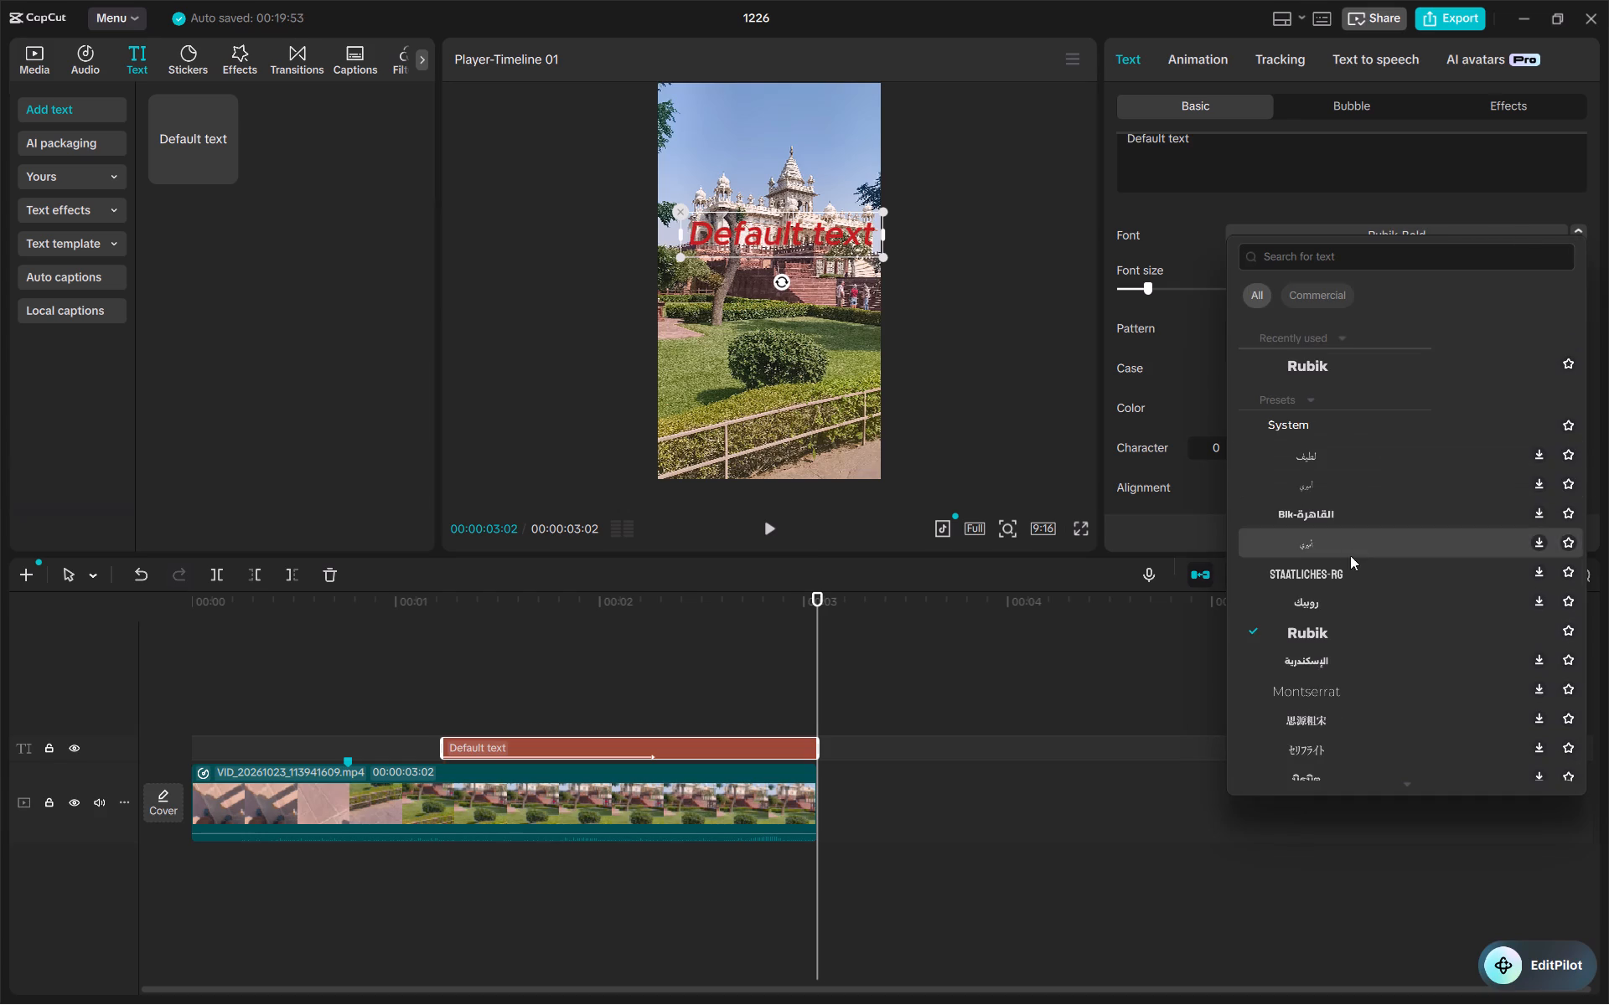
scroll(1343, 574, down, 1)
scroll(1343, 574, up, 1)
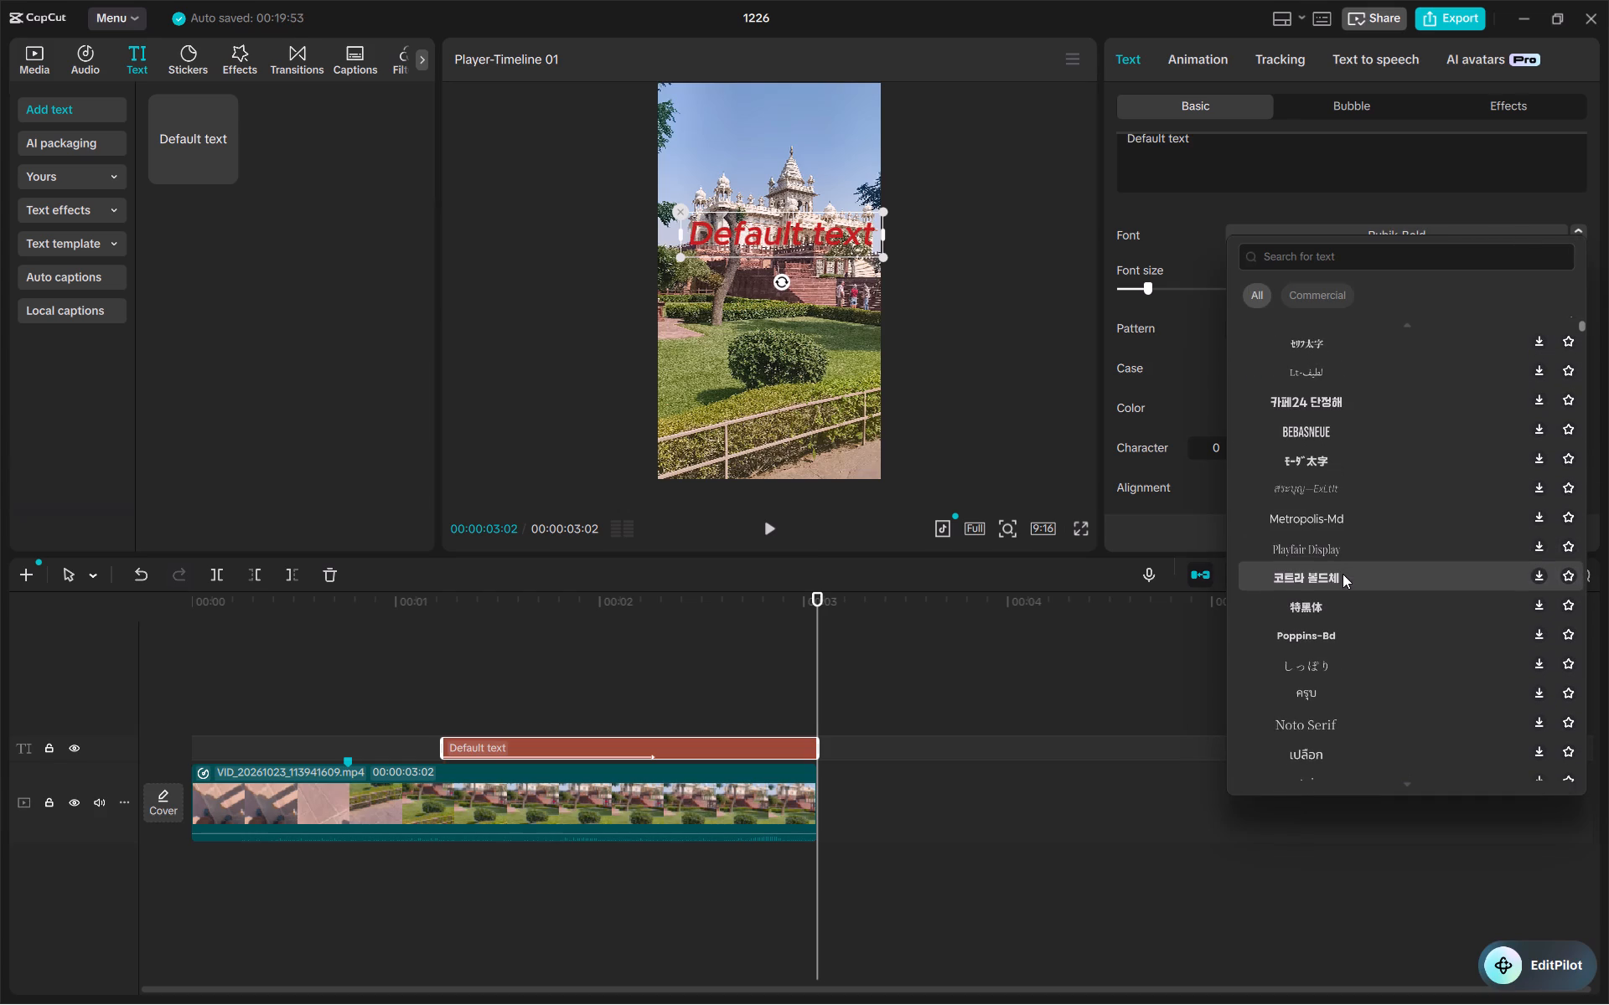
scroll(1343, 574, up, 2)
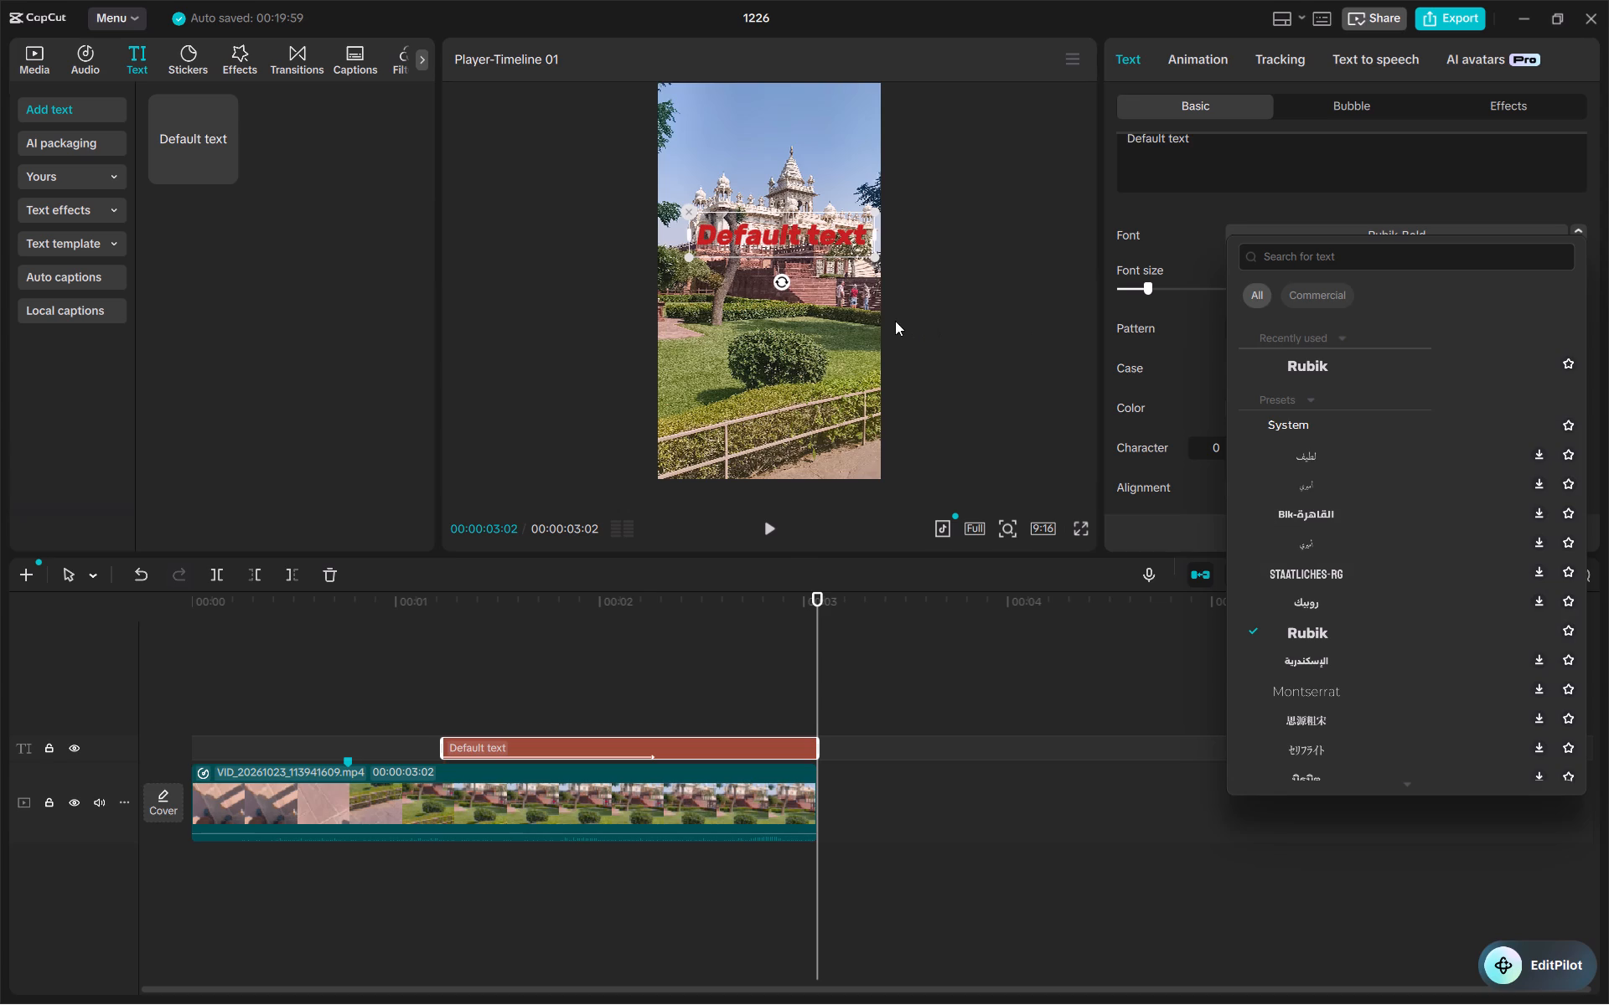
click(820, 606)
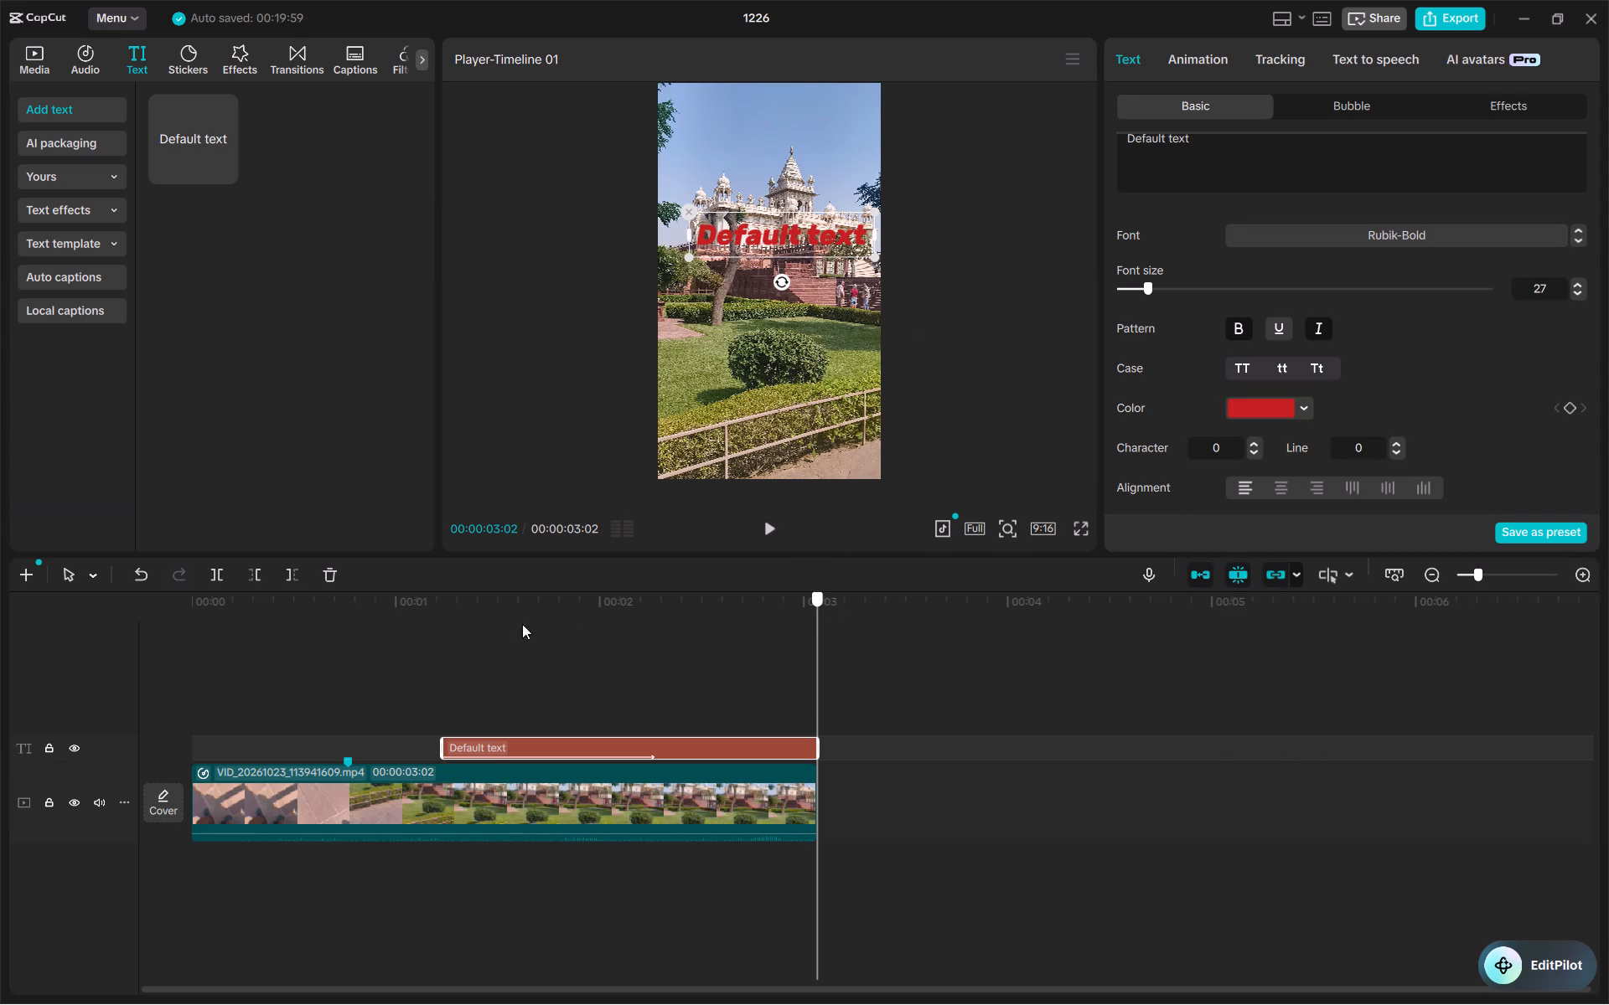
drag(820, 610, 357, 640)
key(space)
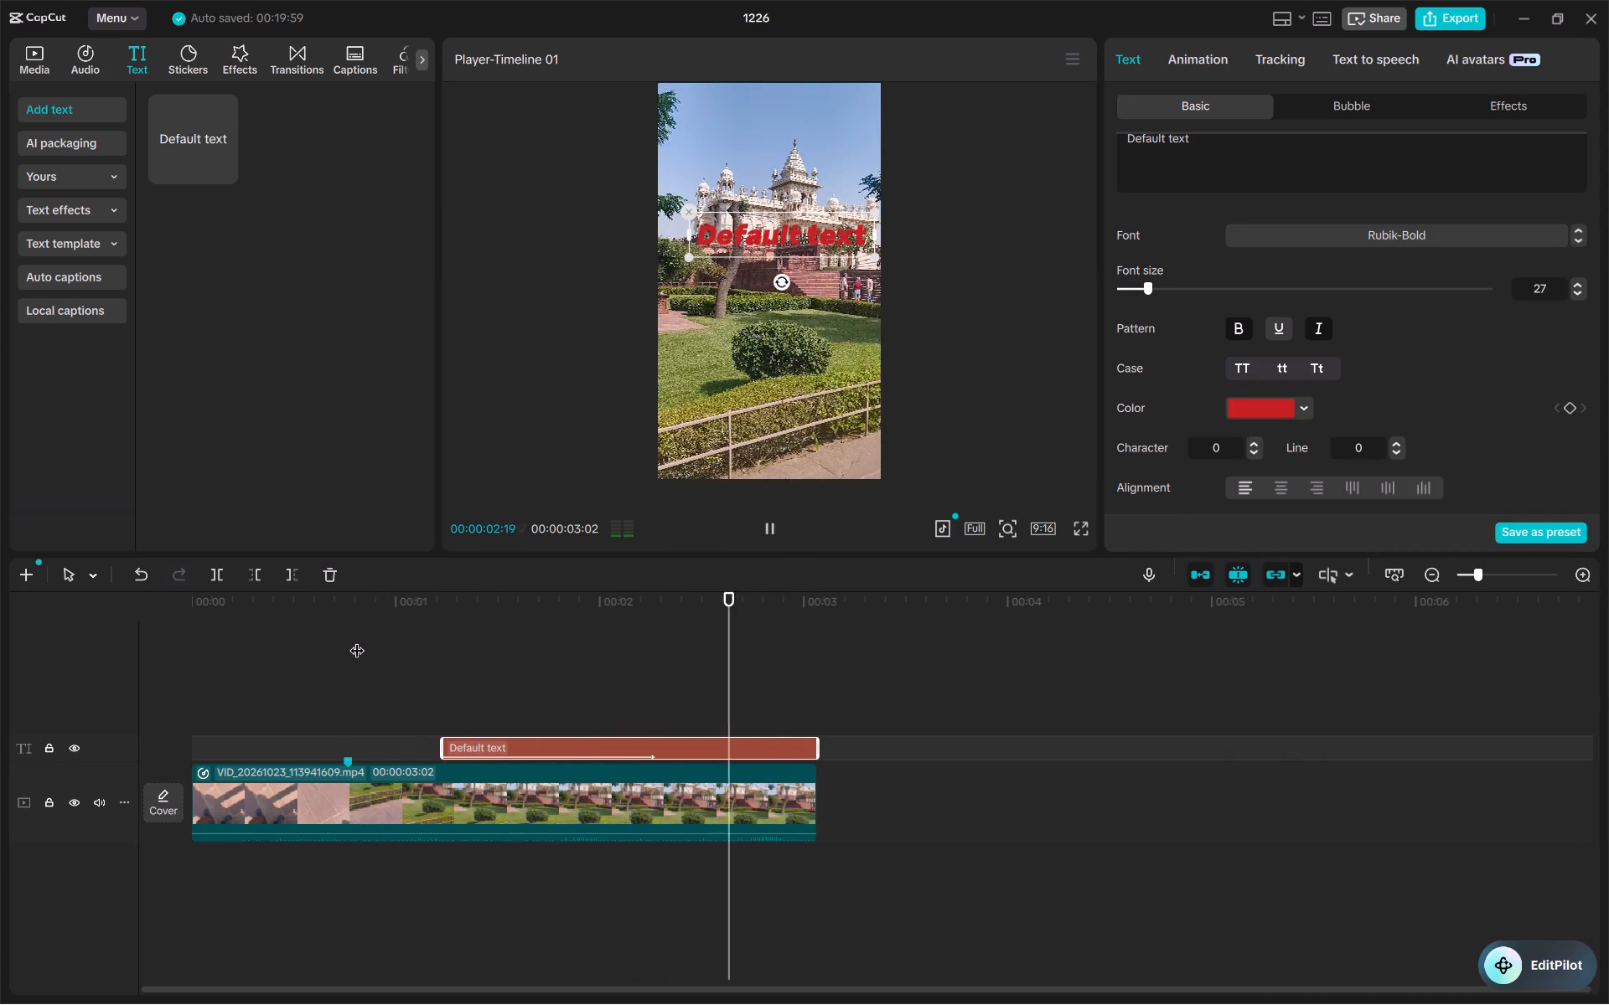
key(space)
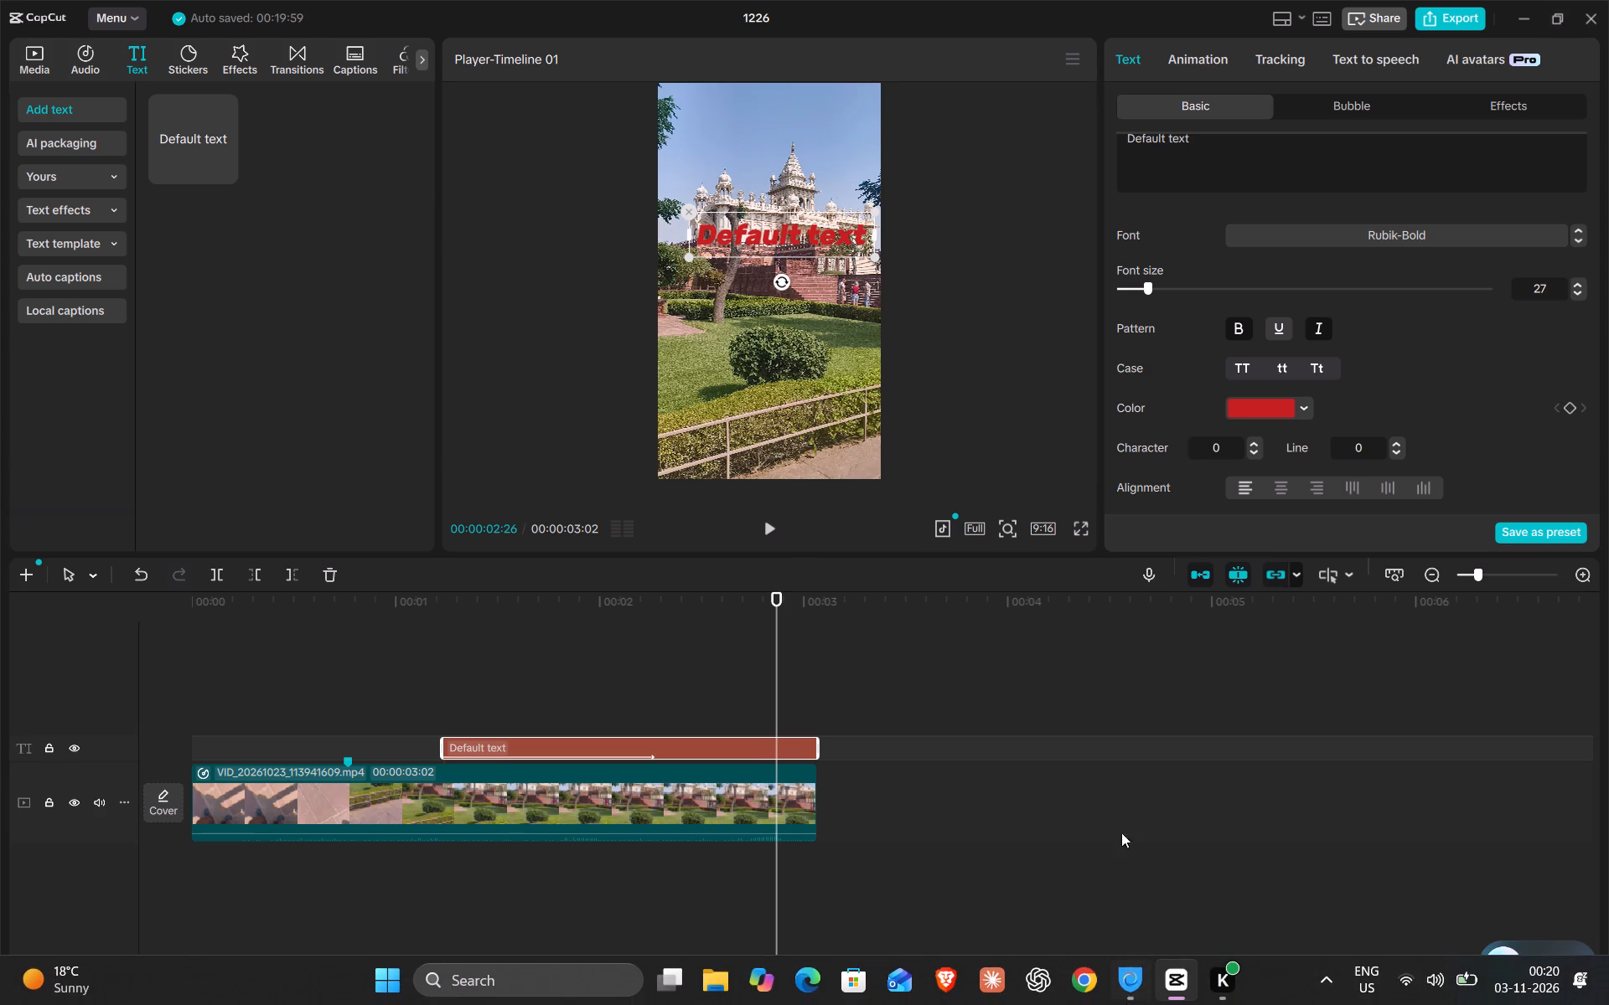
click(773, 615)
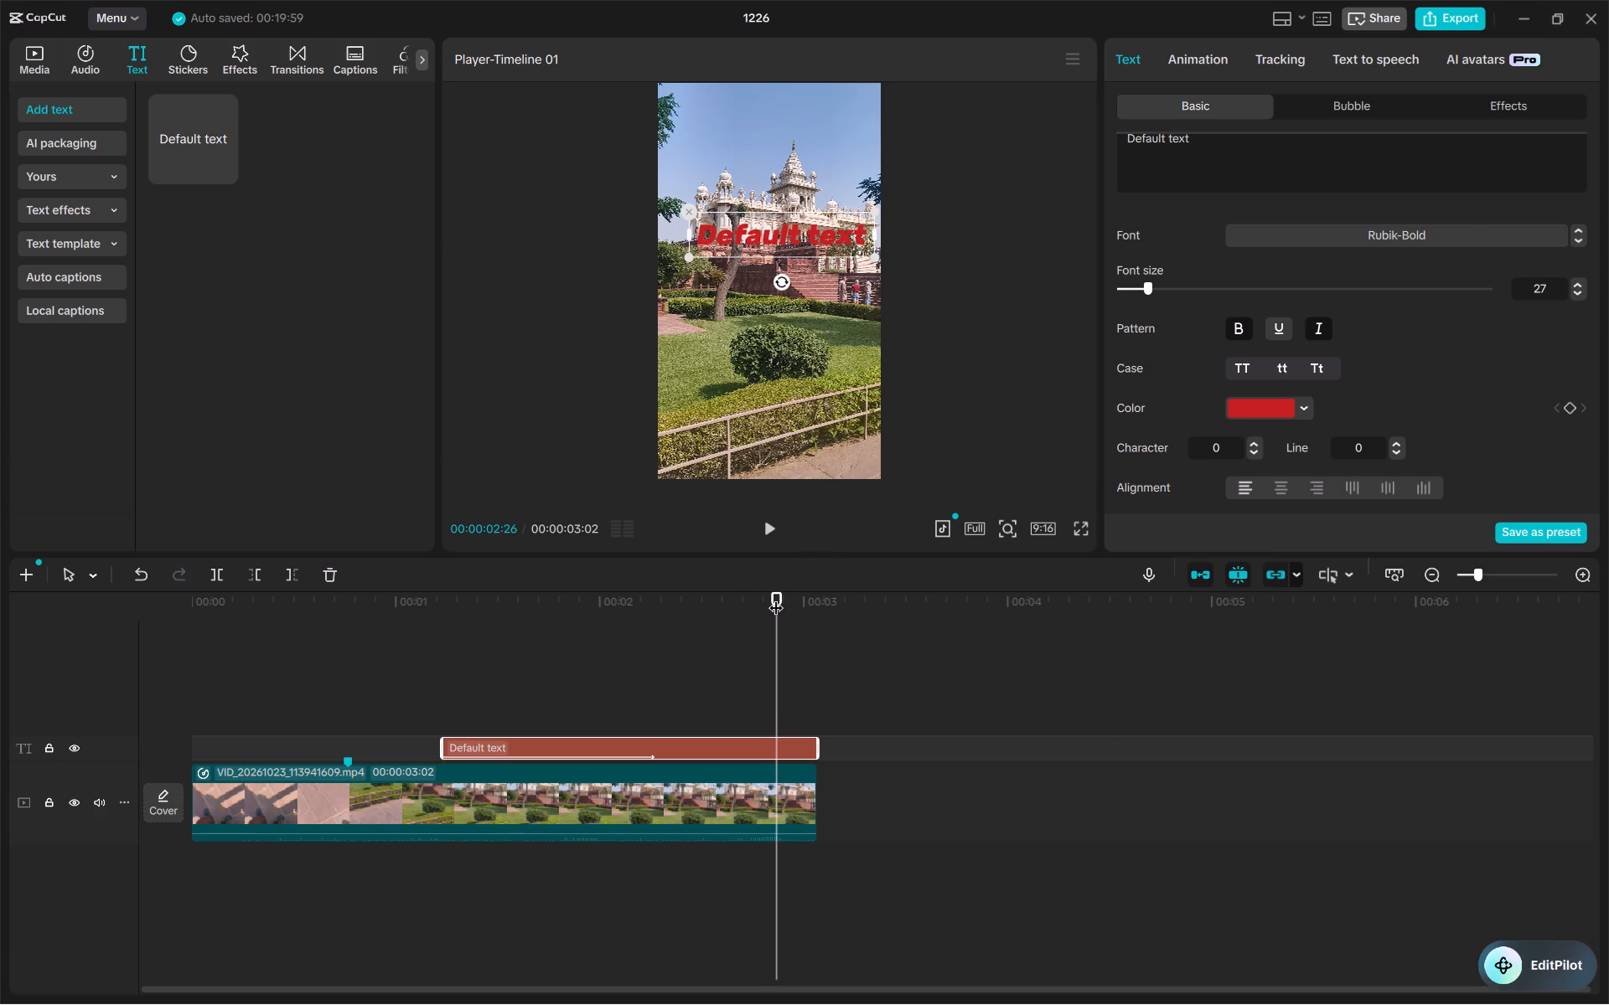
drag(778, 593, 0, 657)
key(space)
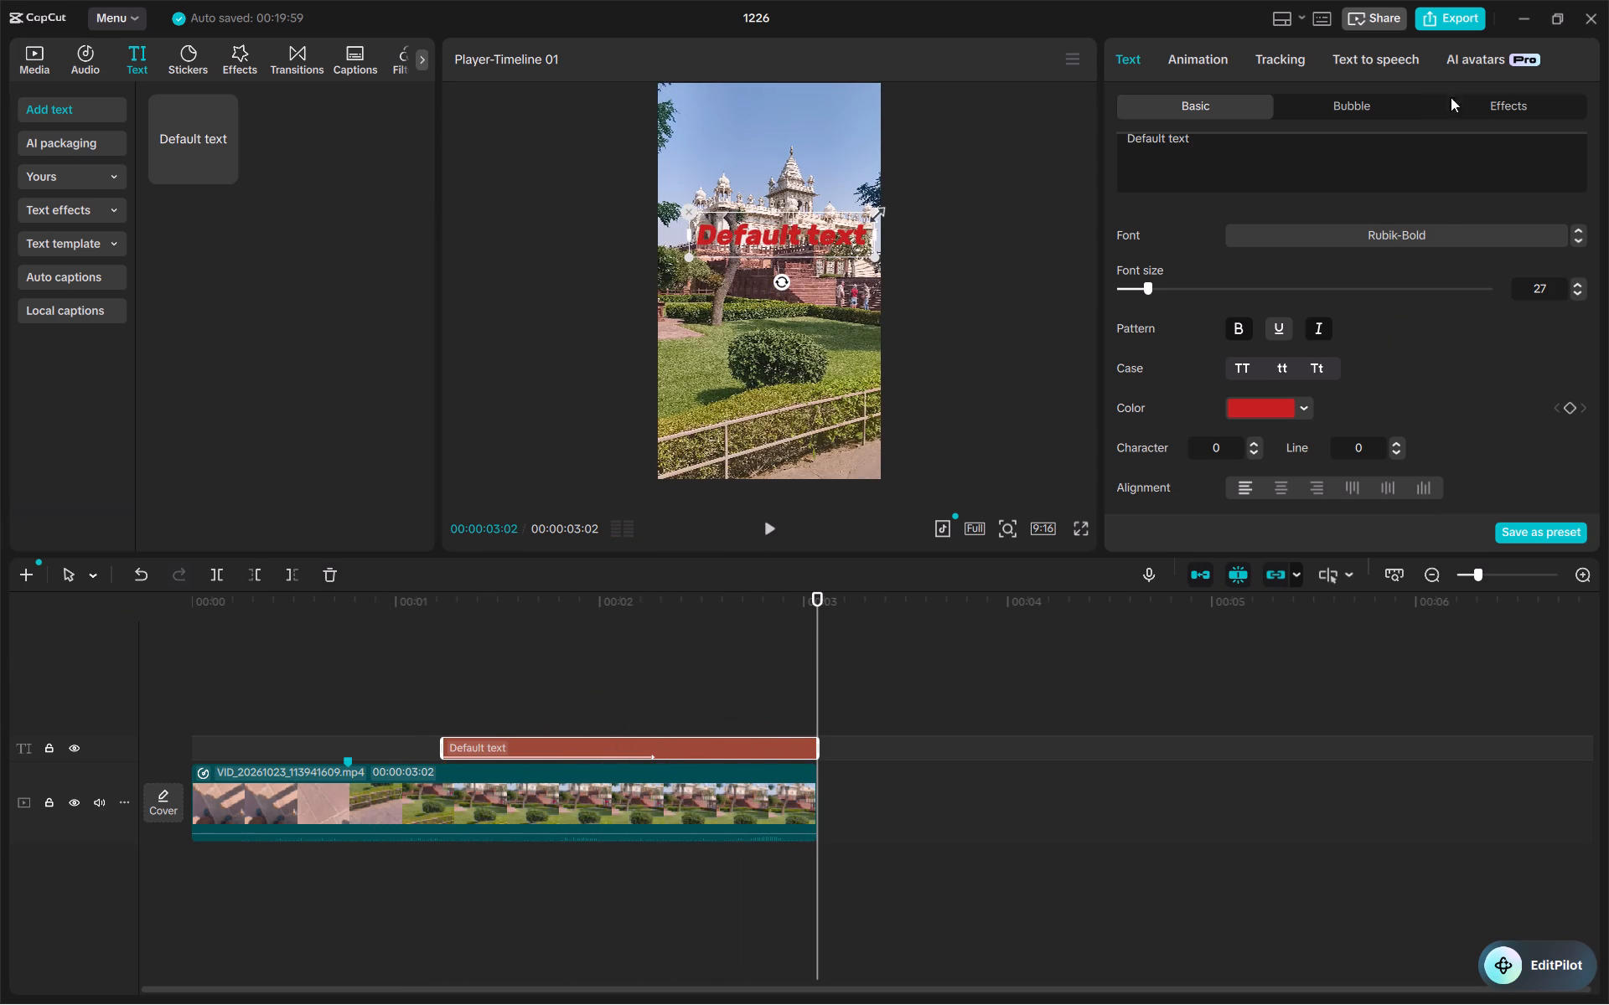
Change the Default text's font to Public Sans, browse further fonts, and deselect the text.
click(1528, 233)
scroll(1404, 547, down, 1)
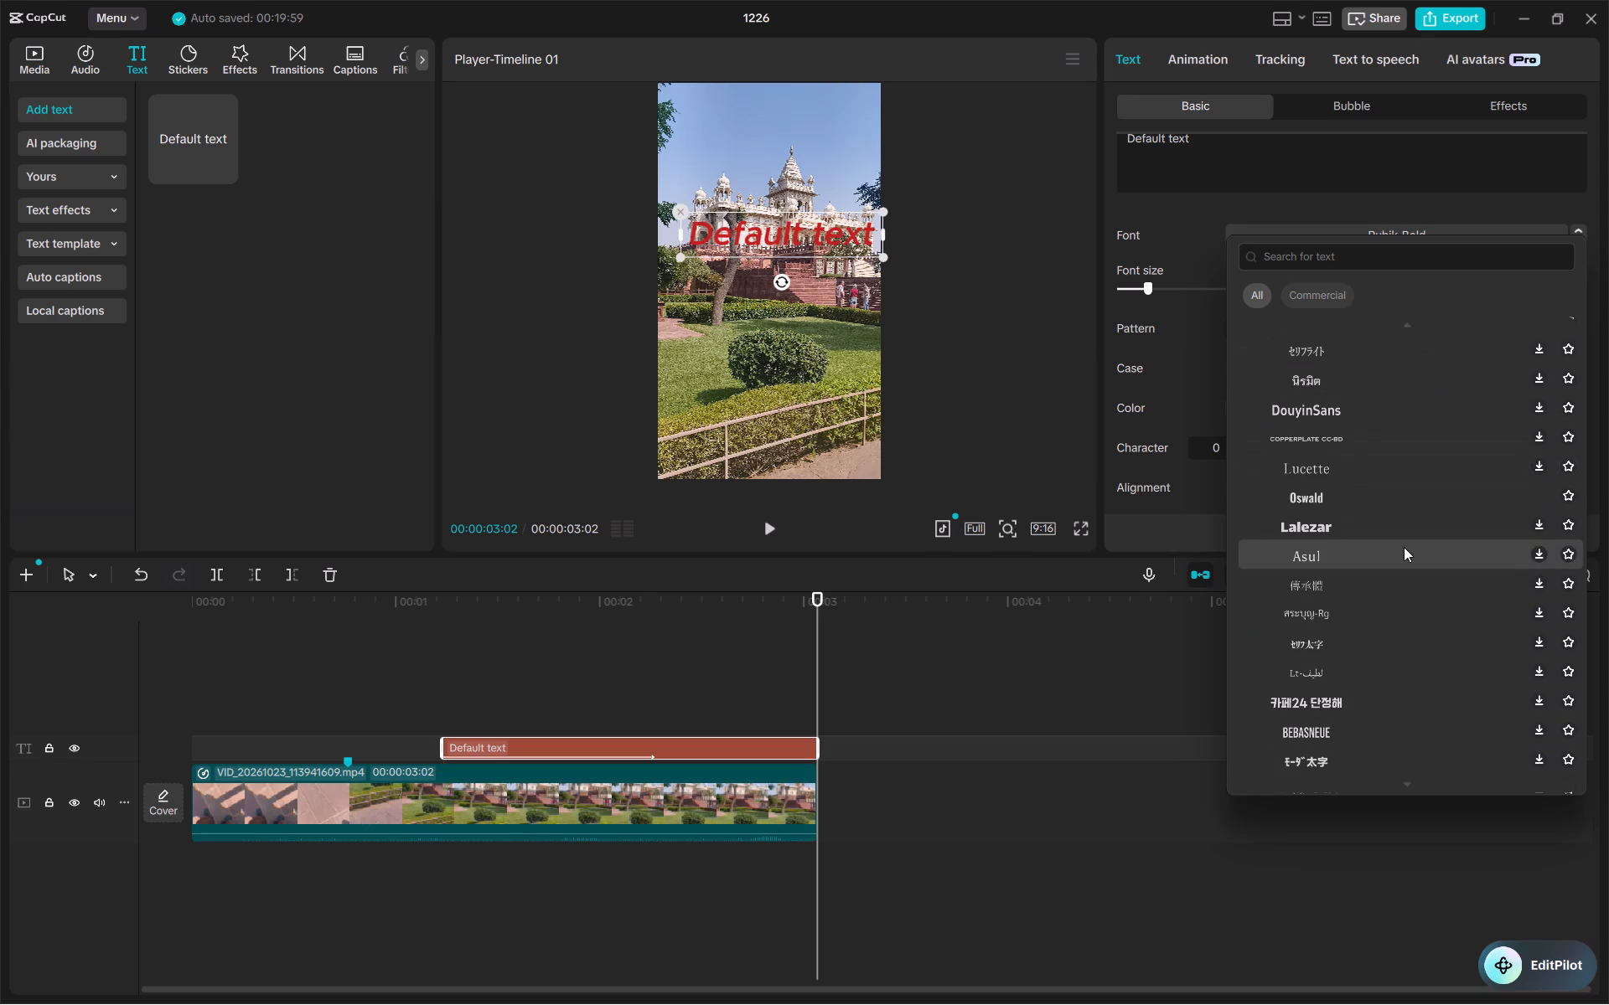
scroll(1404, 547, down, 1)
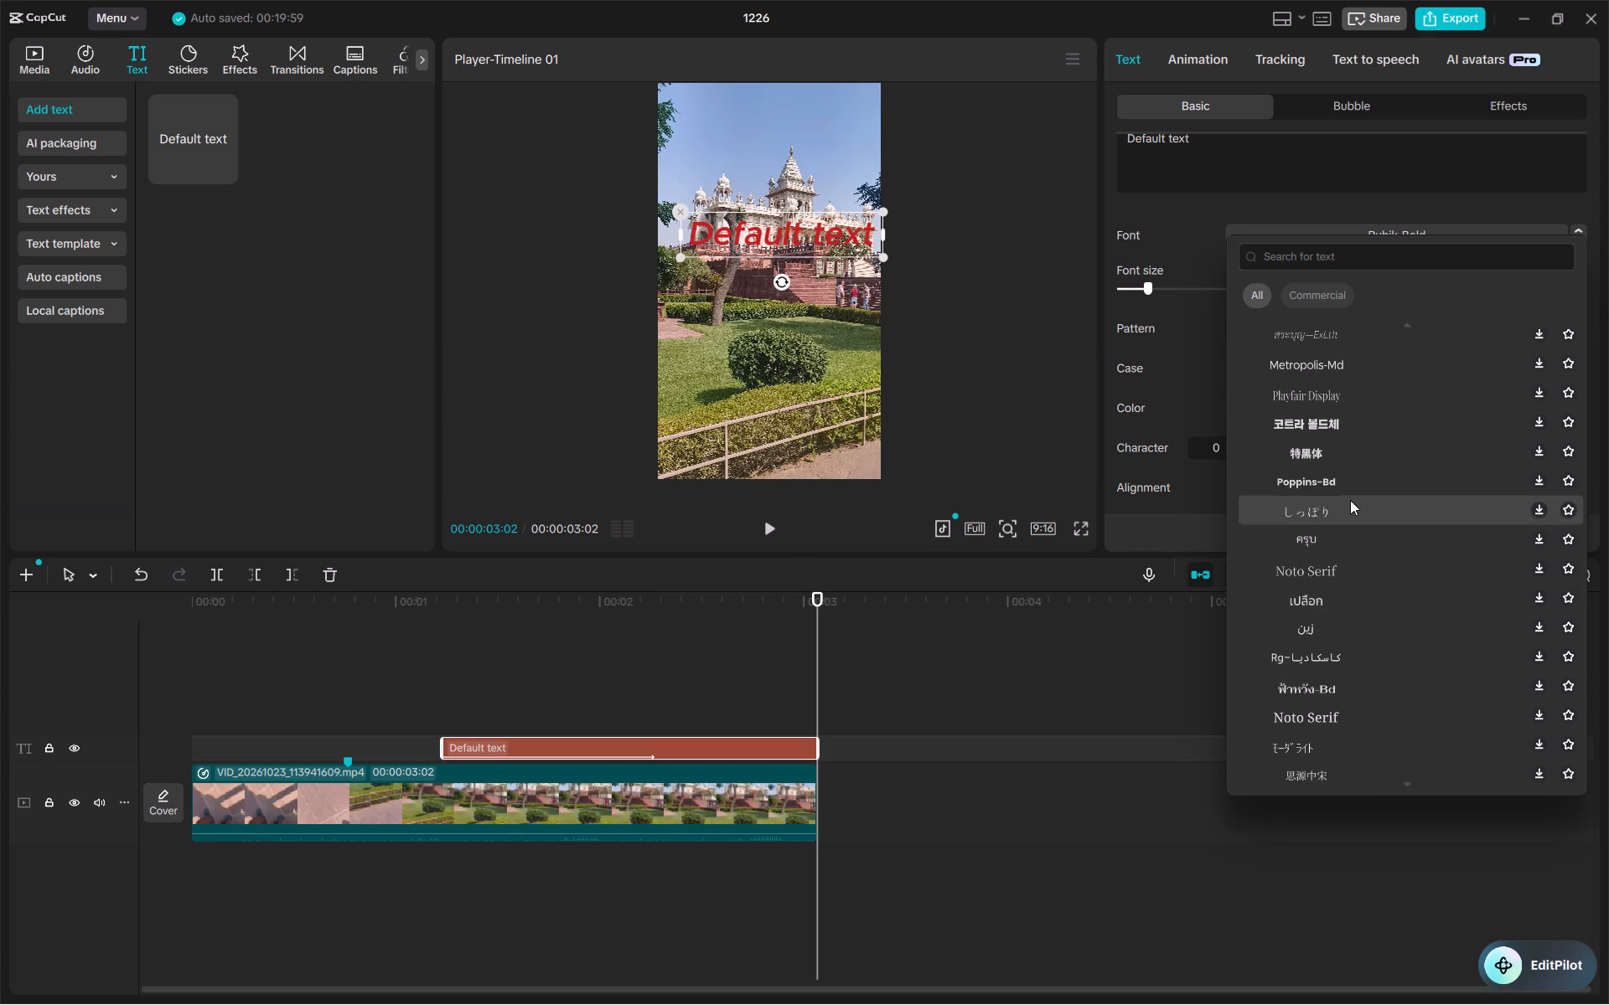
scroll(1350, 500, down, 2)
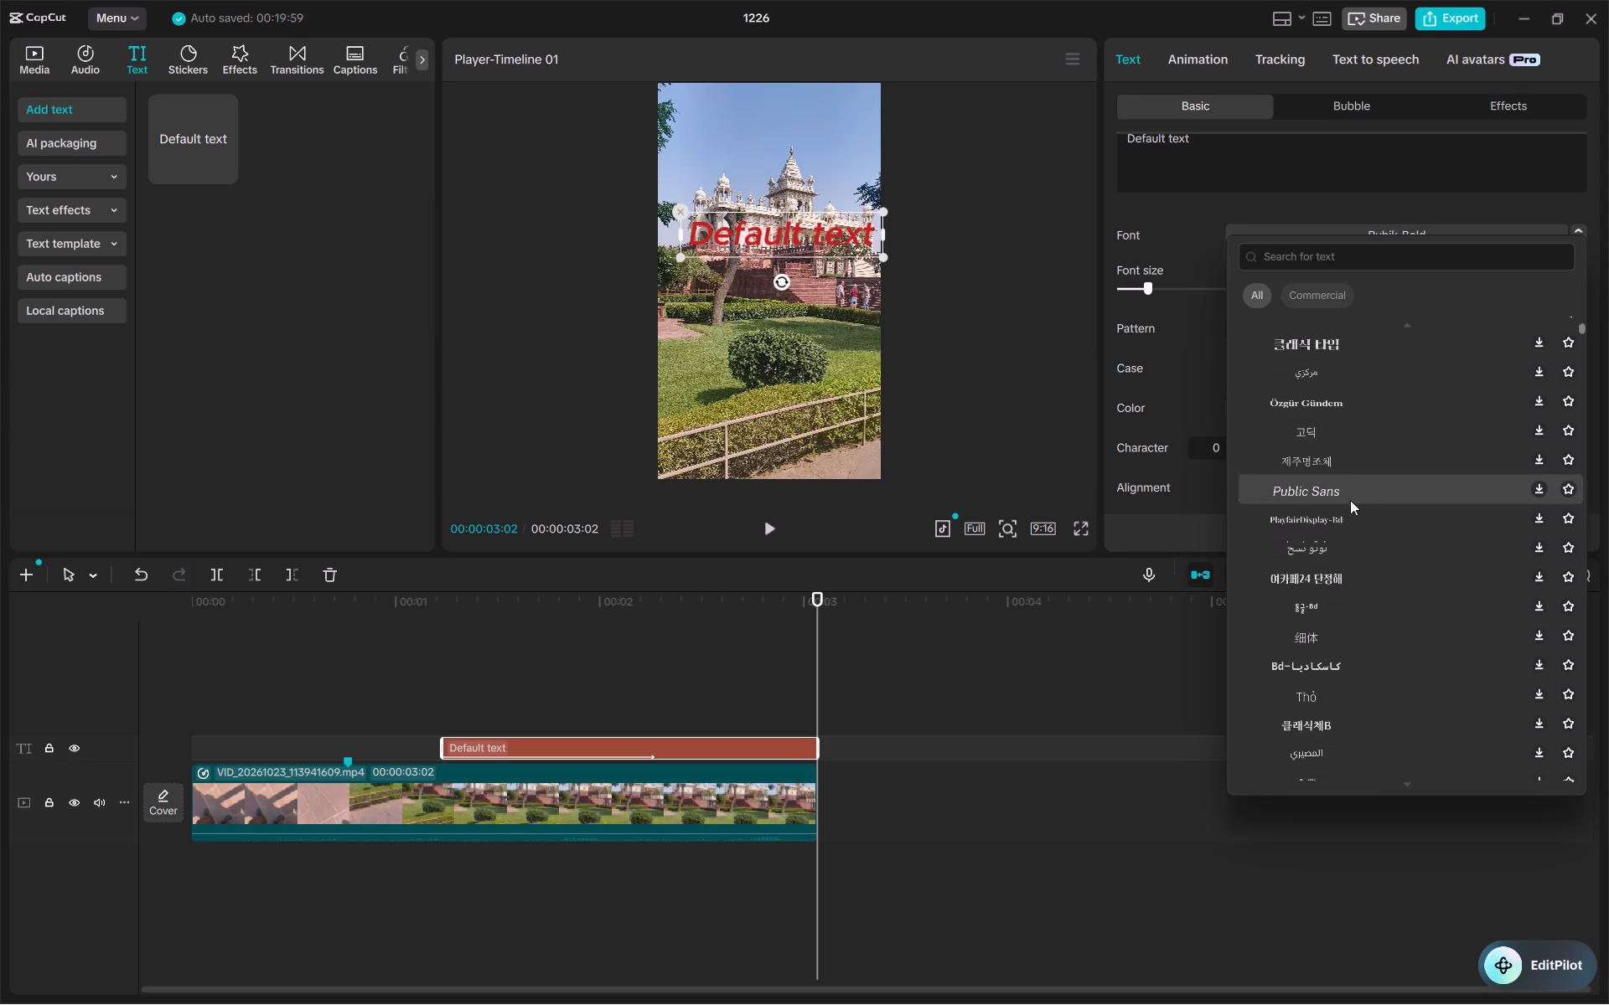
click(1356, 492)
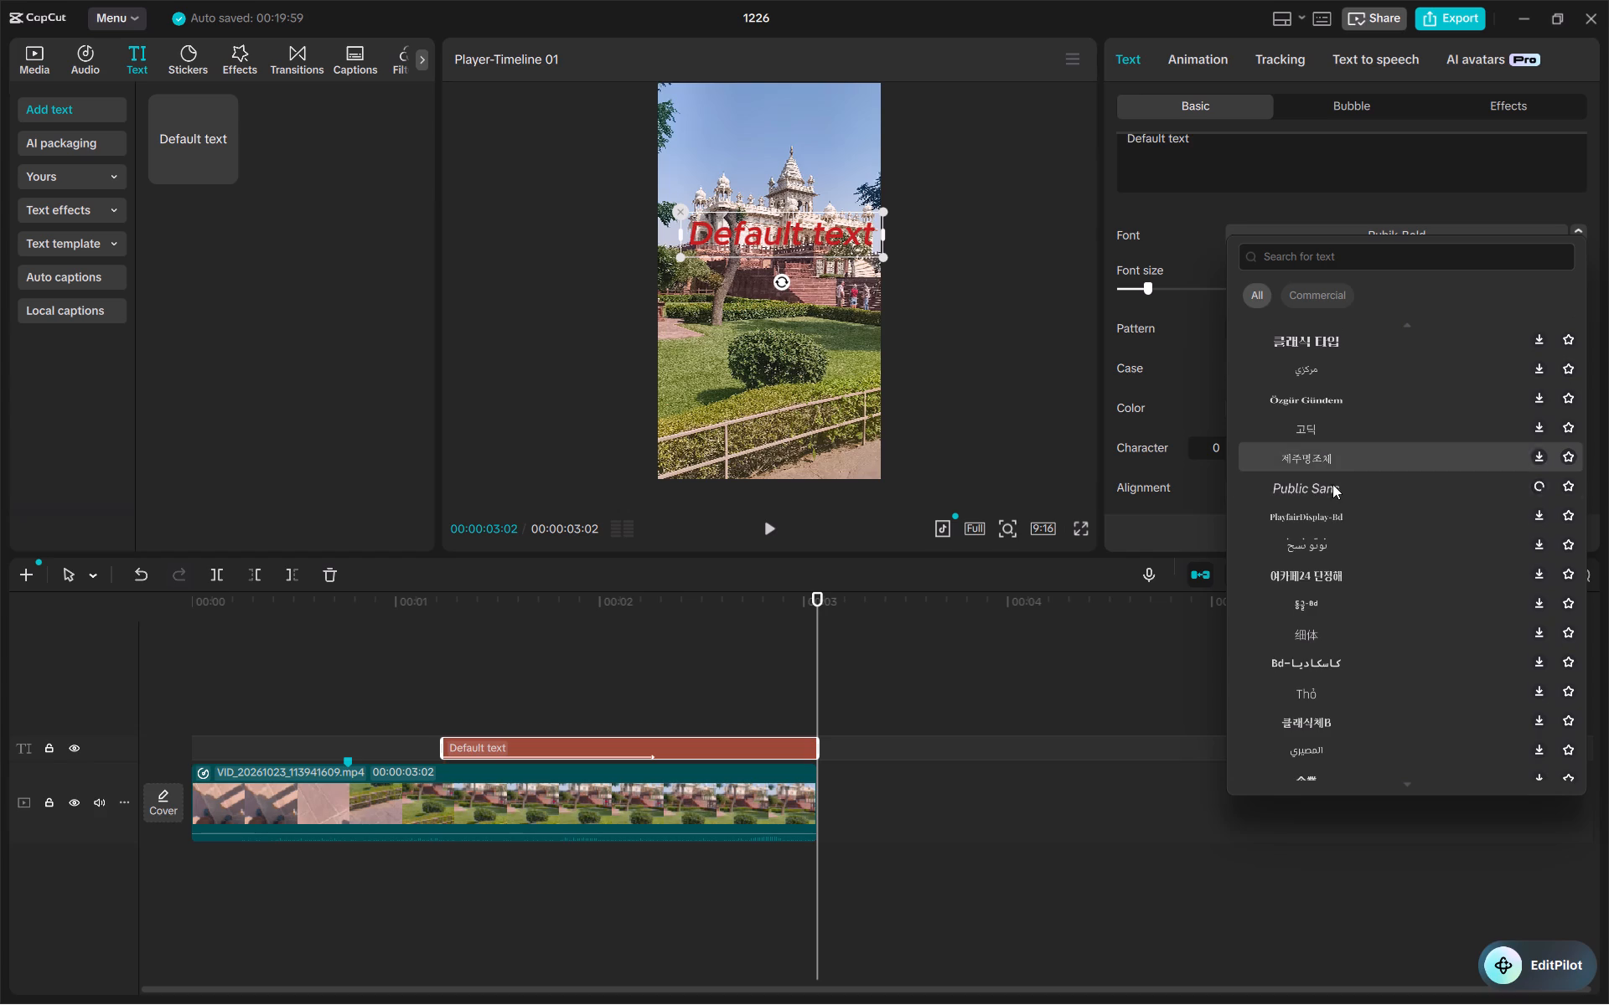
scroll(1283, 614, down, 1)
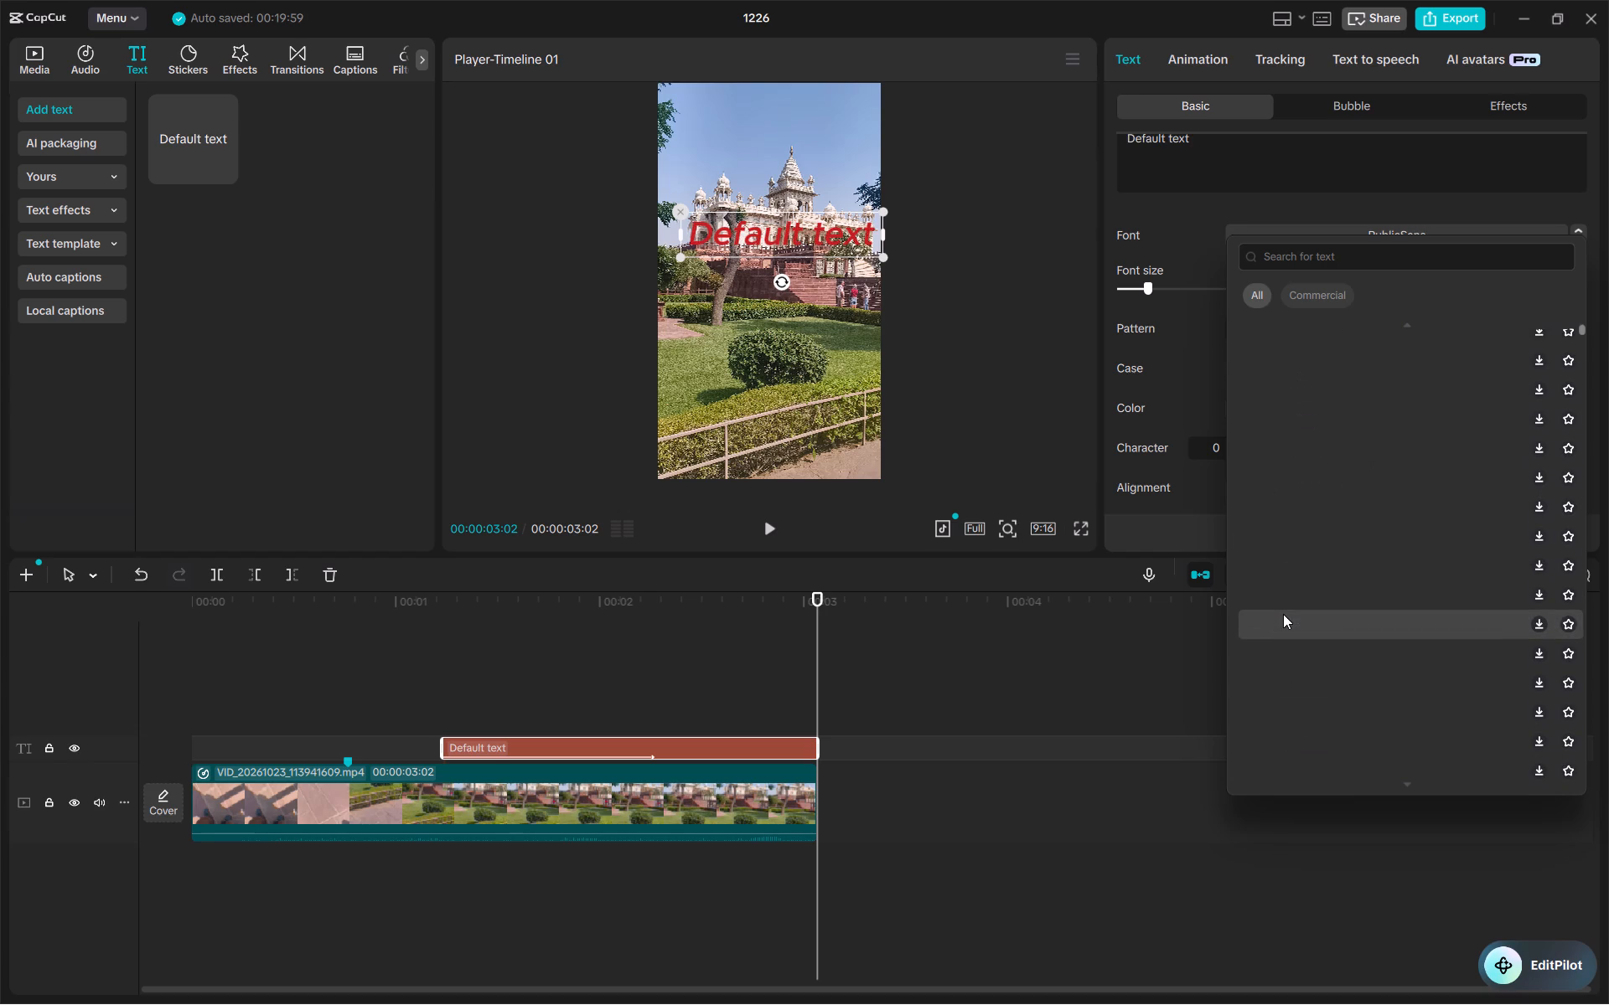
scroll(1283, 614, down, 1)
scroll(1363, 542, down, 1)
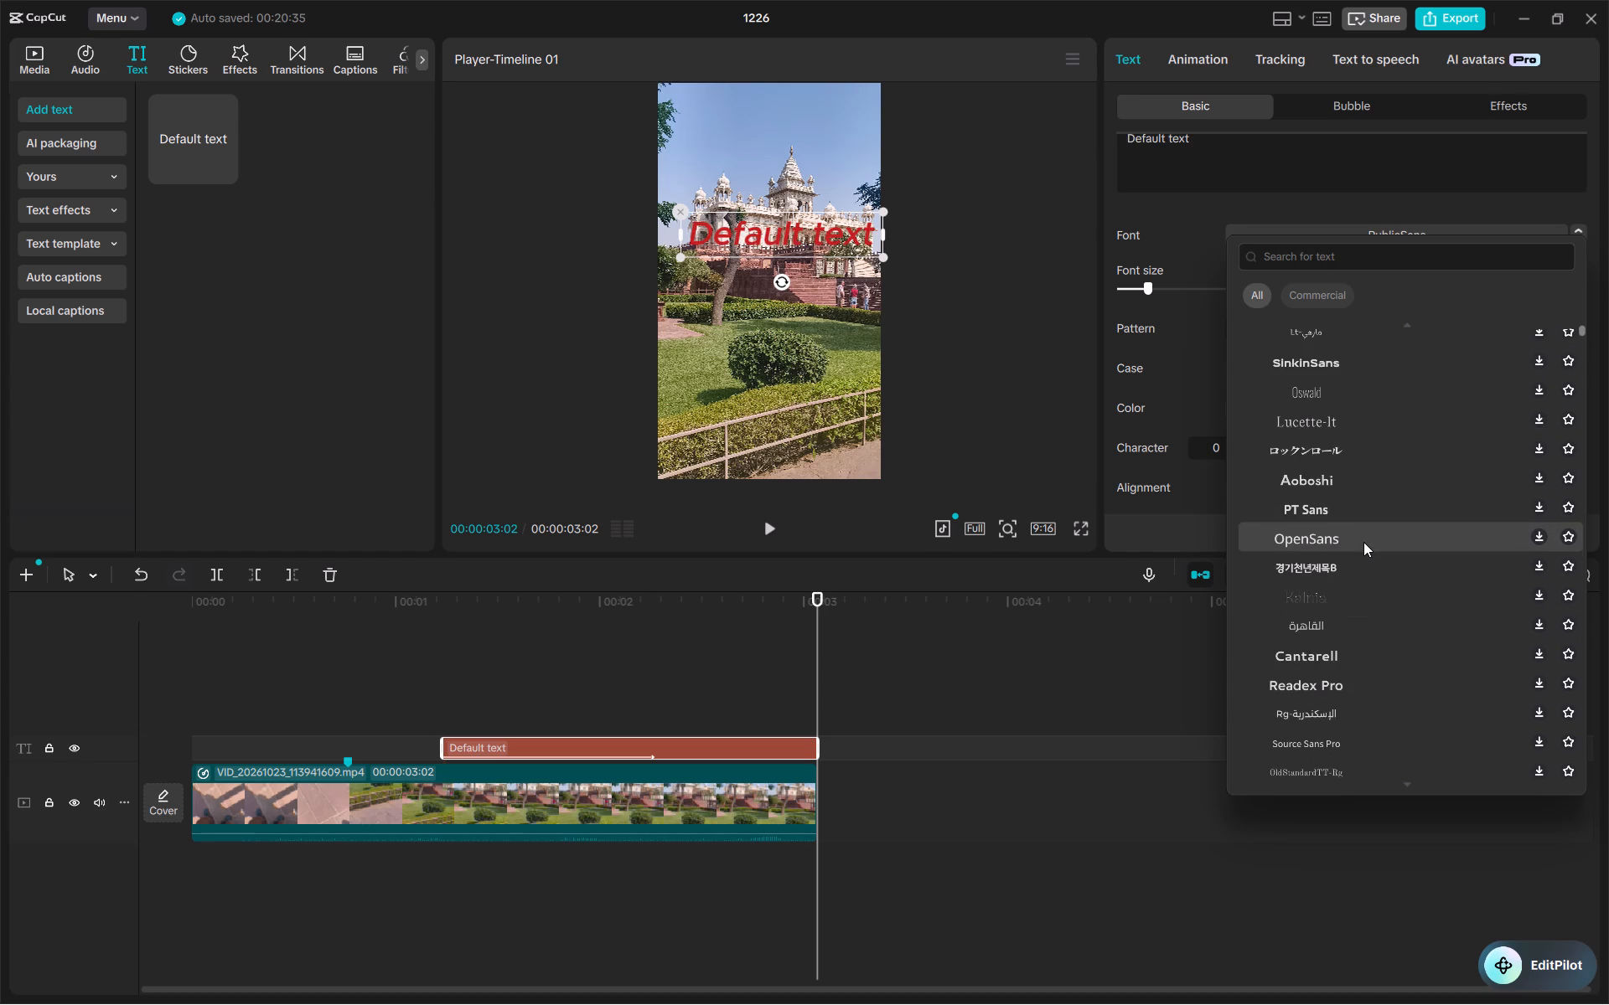
scroll(1363, 542, down, 3)
scroll(1363, 542, up, 4)
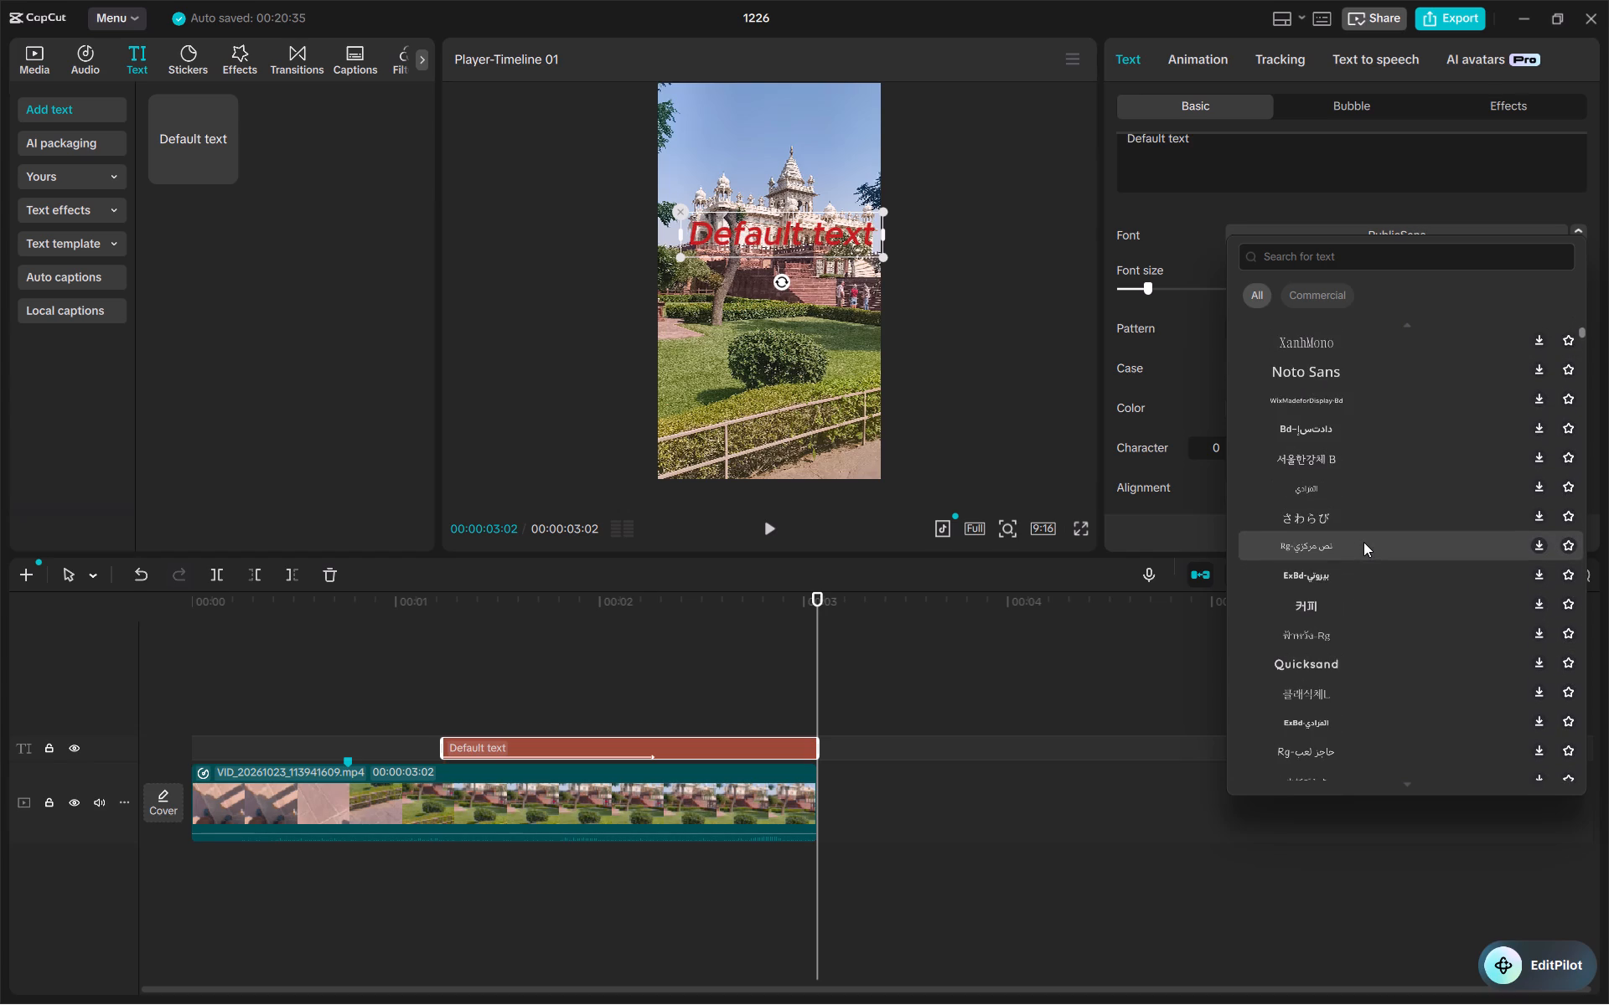
scroll(1363, 542, up, 19)
click(921, 328)
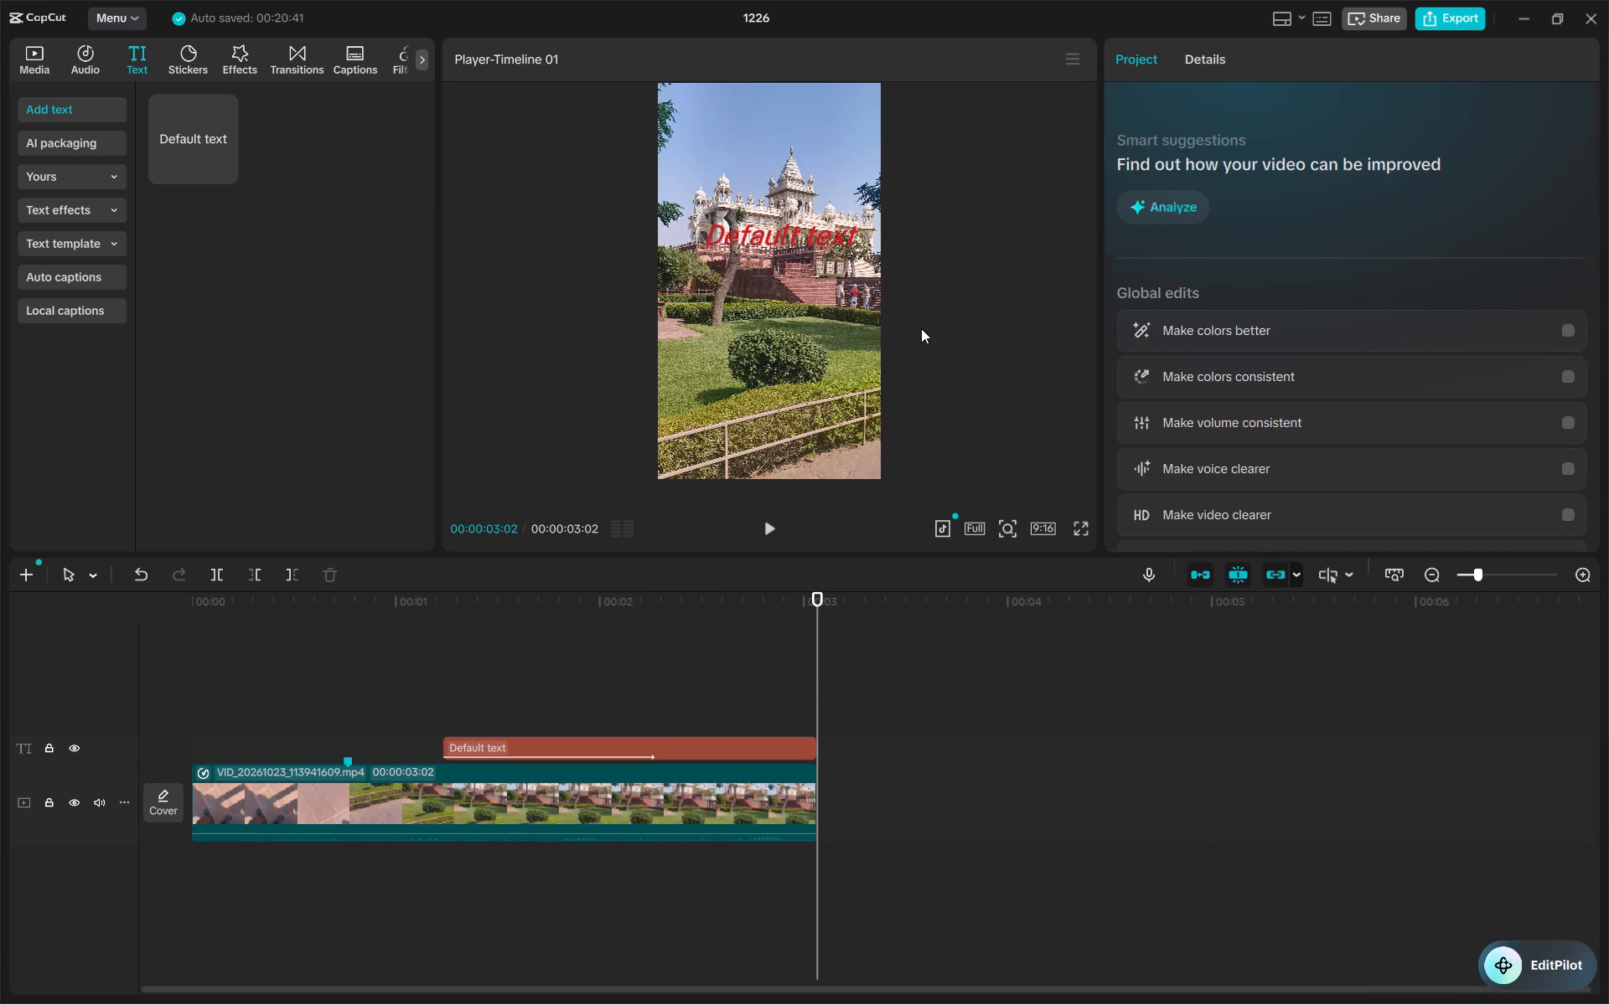
Play back the video from the start to check the Default text's Public Sans styling and typing animation.
drag(808, 611, 0, 640)
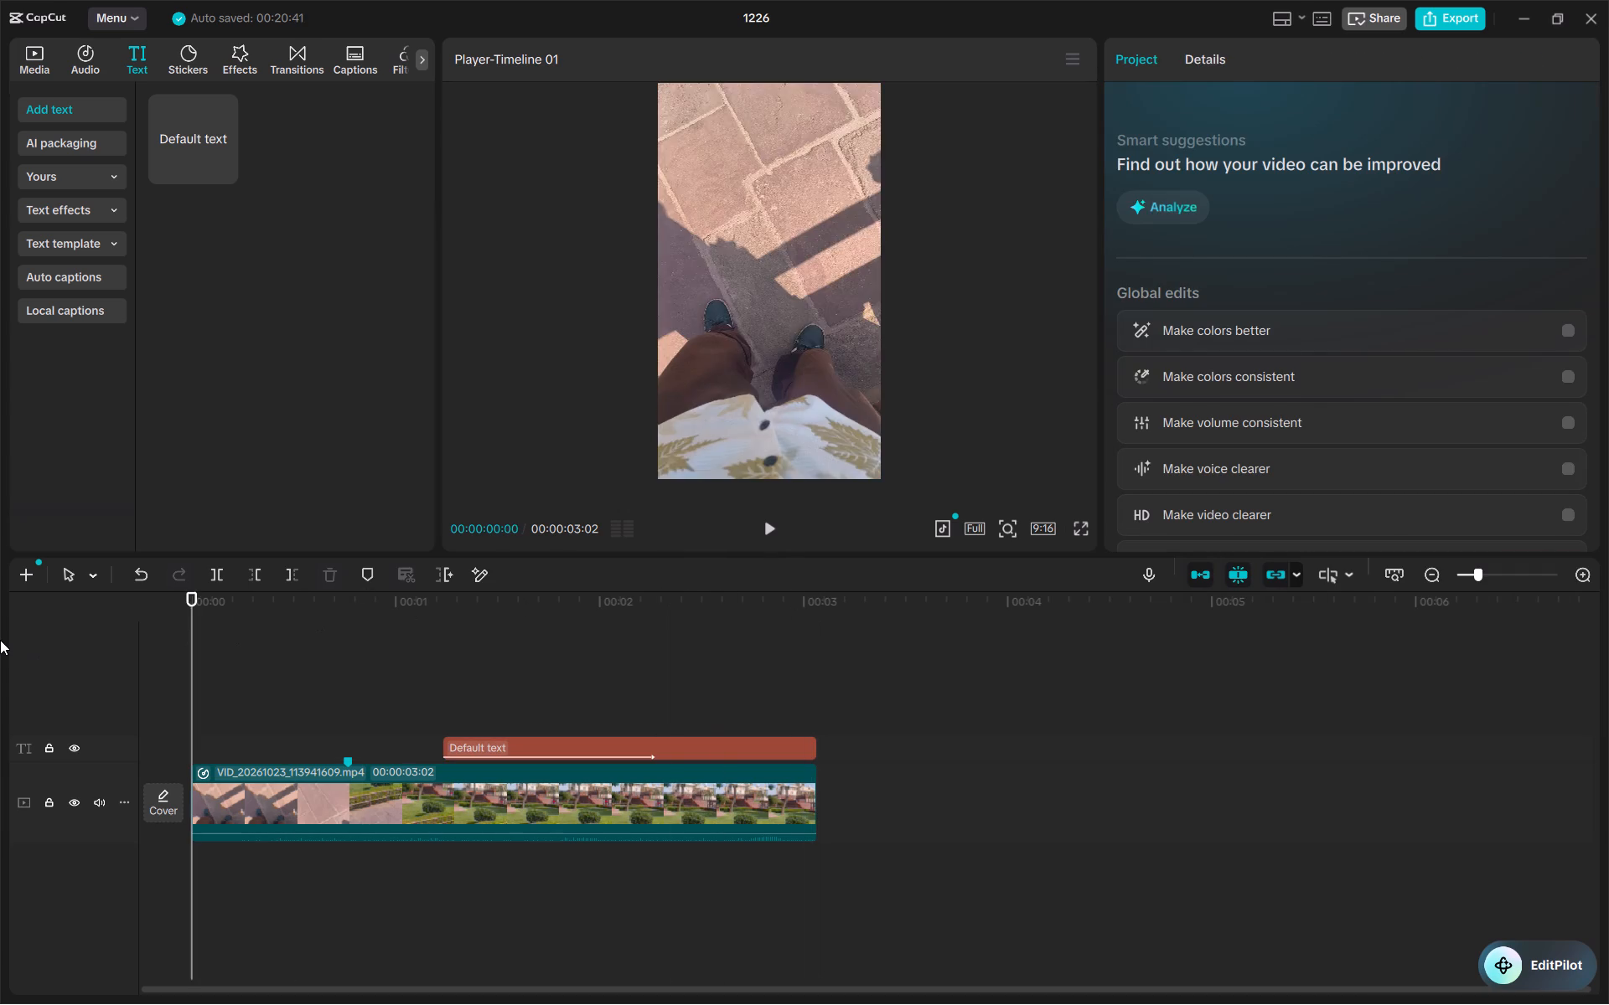
key(space)
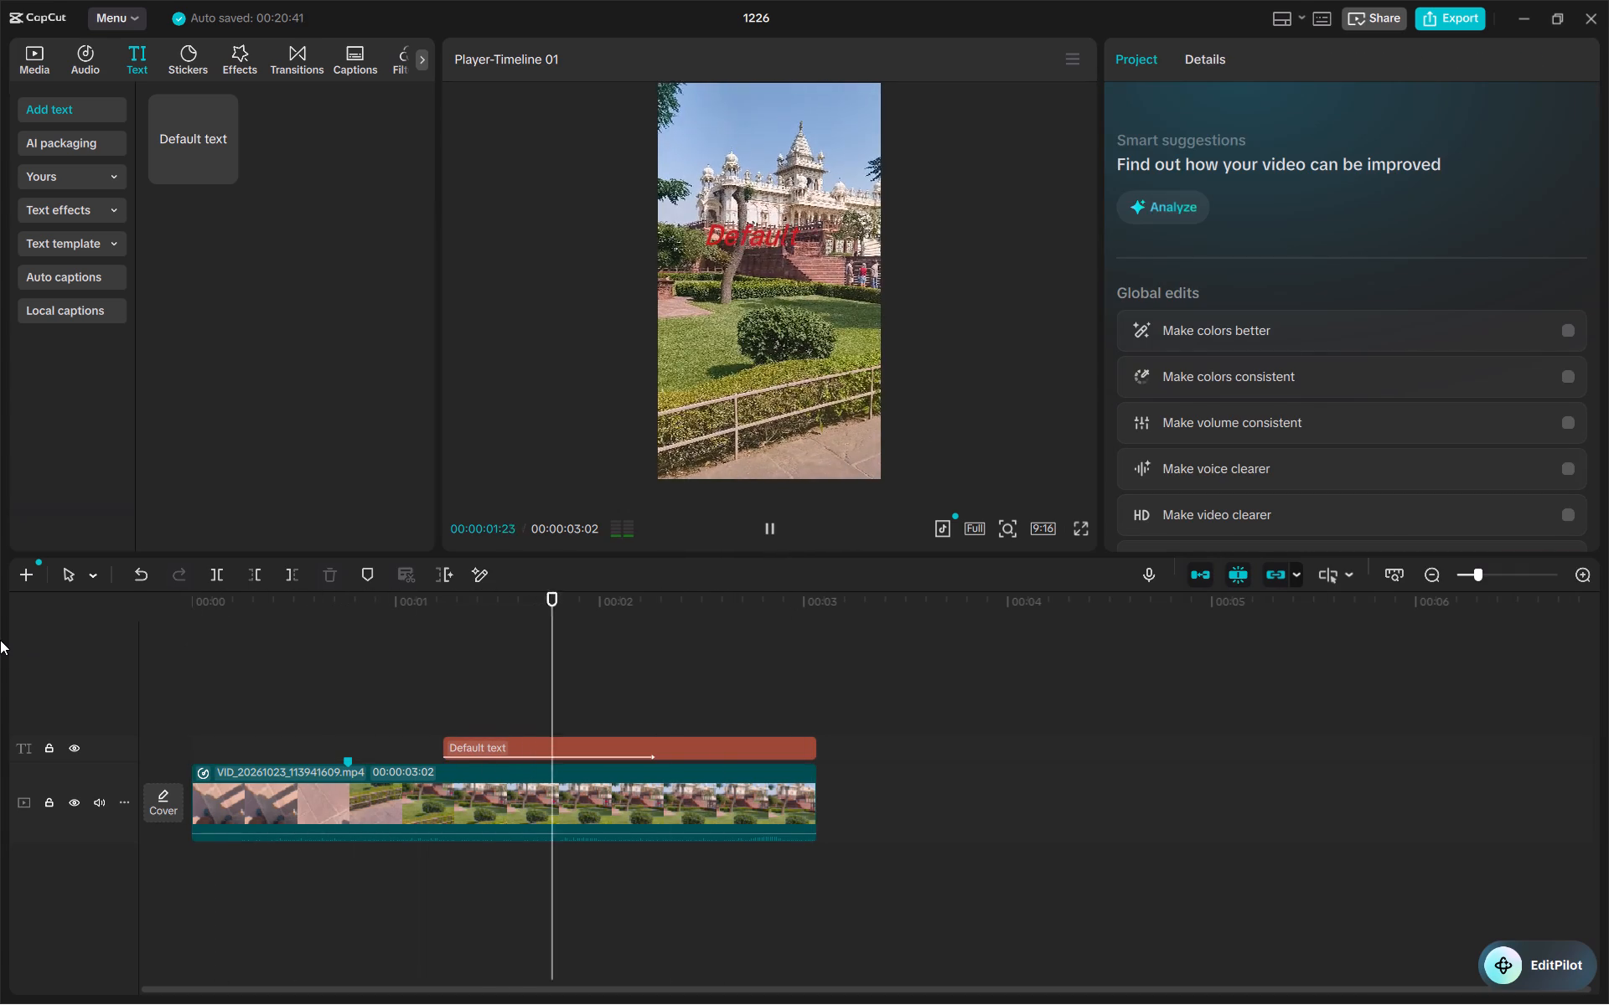
key(space)
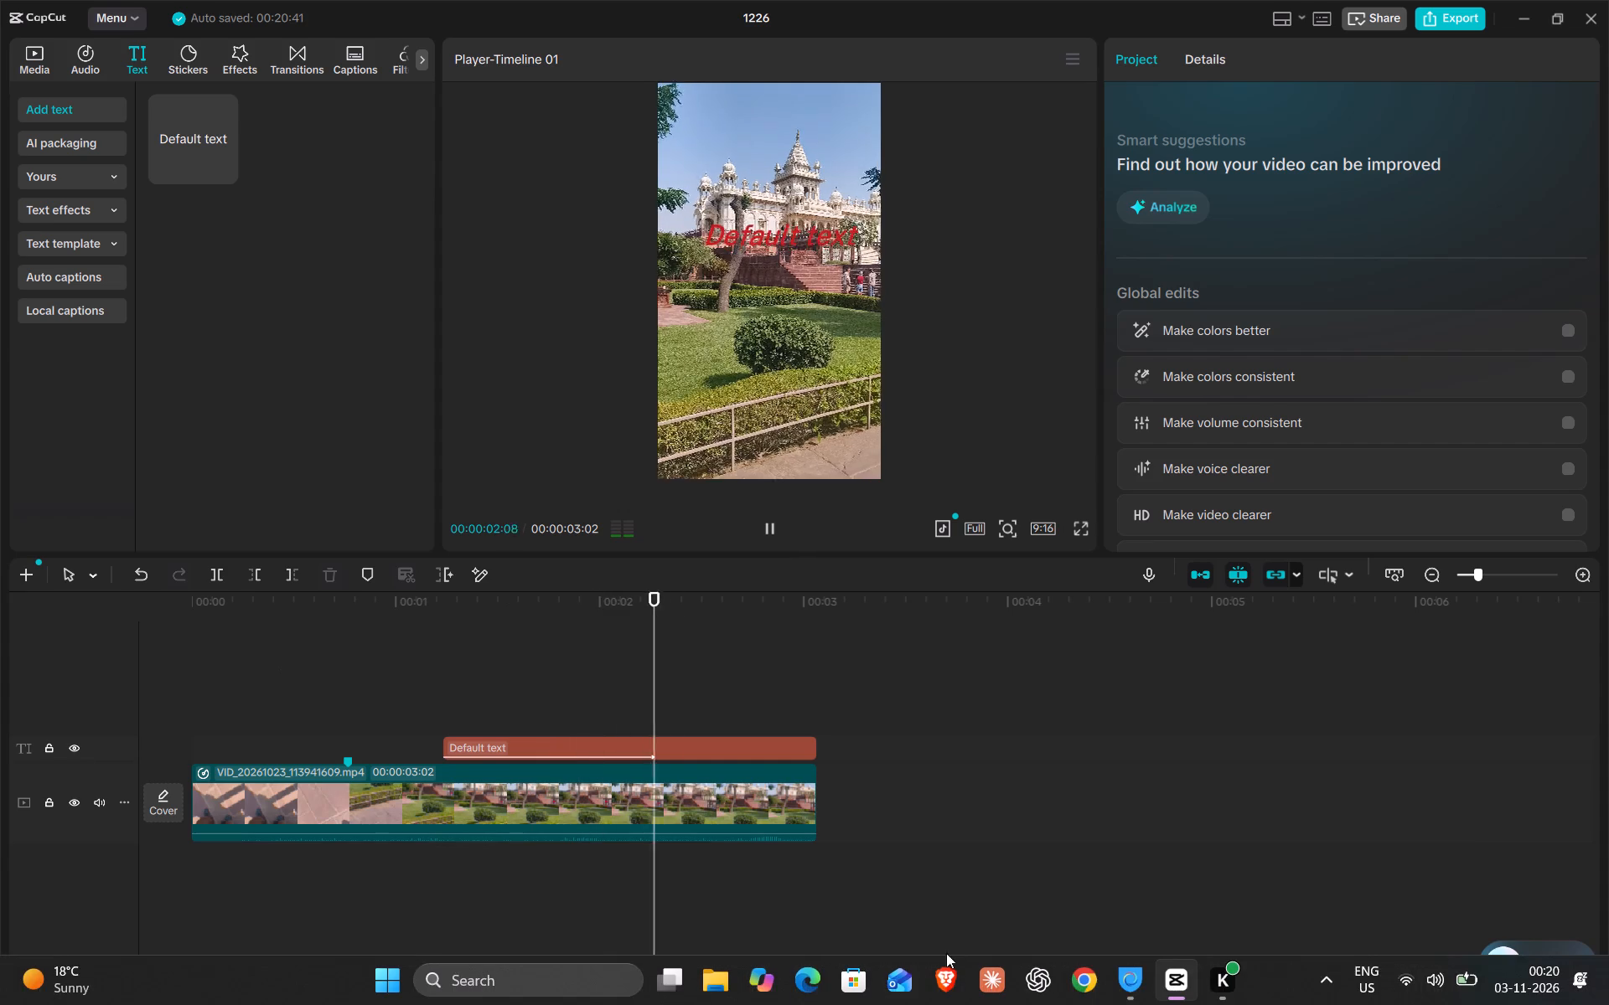
drag(820, 627, 0, 630)
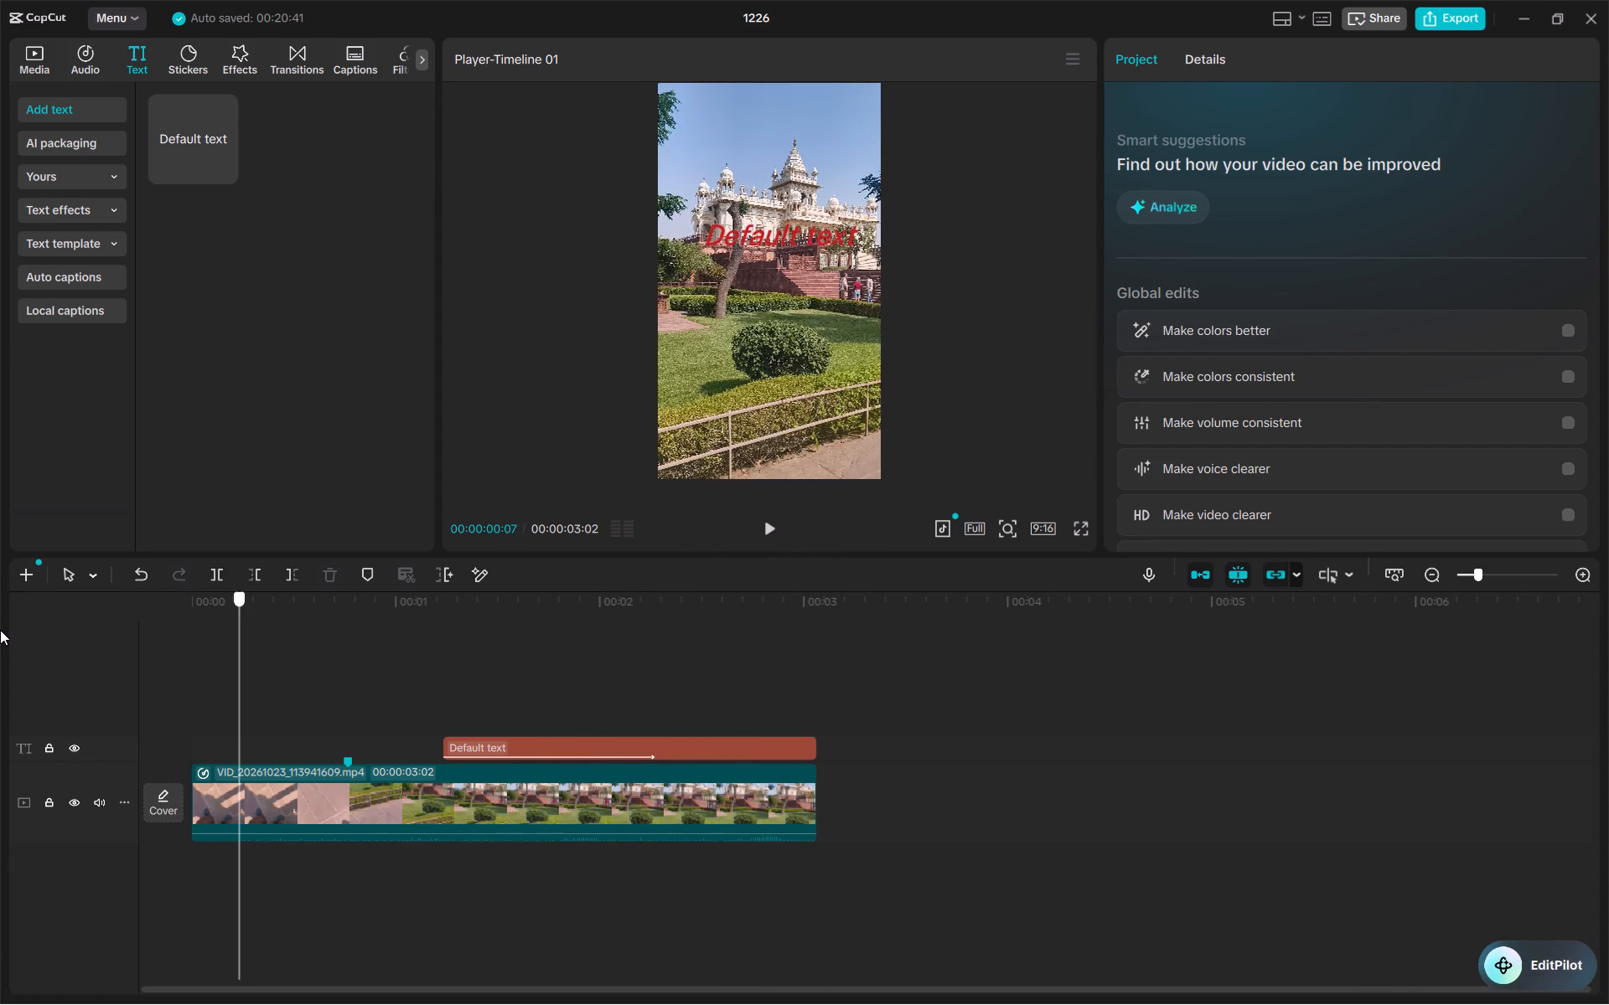
drag(0, 630, 0, 636)
key(space)
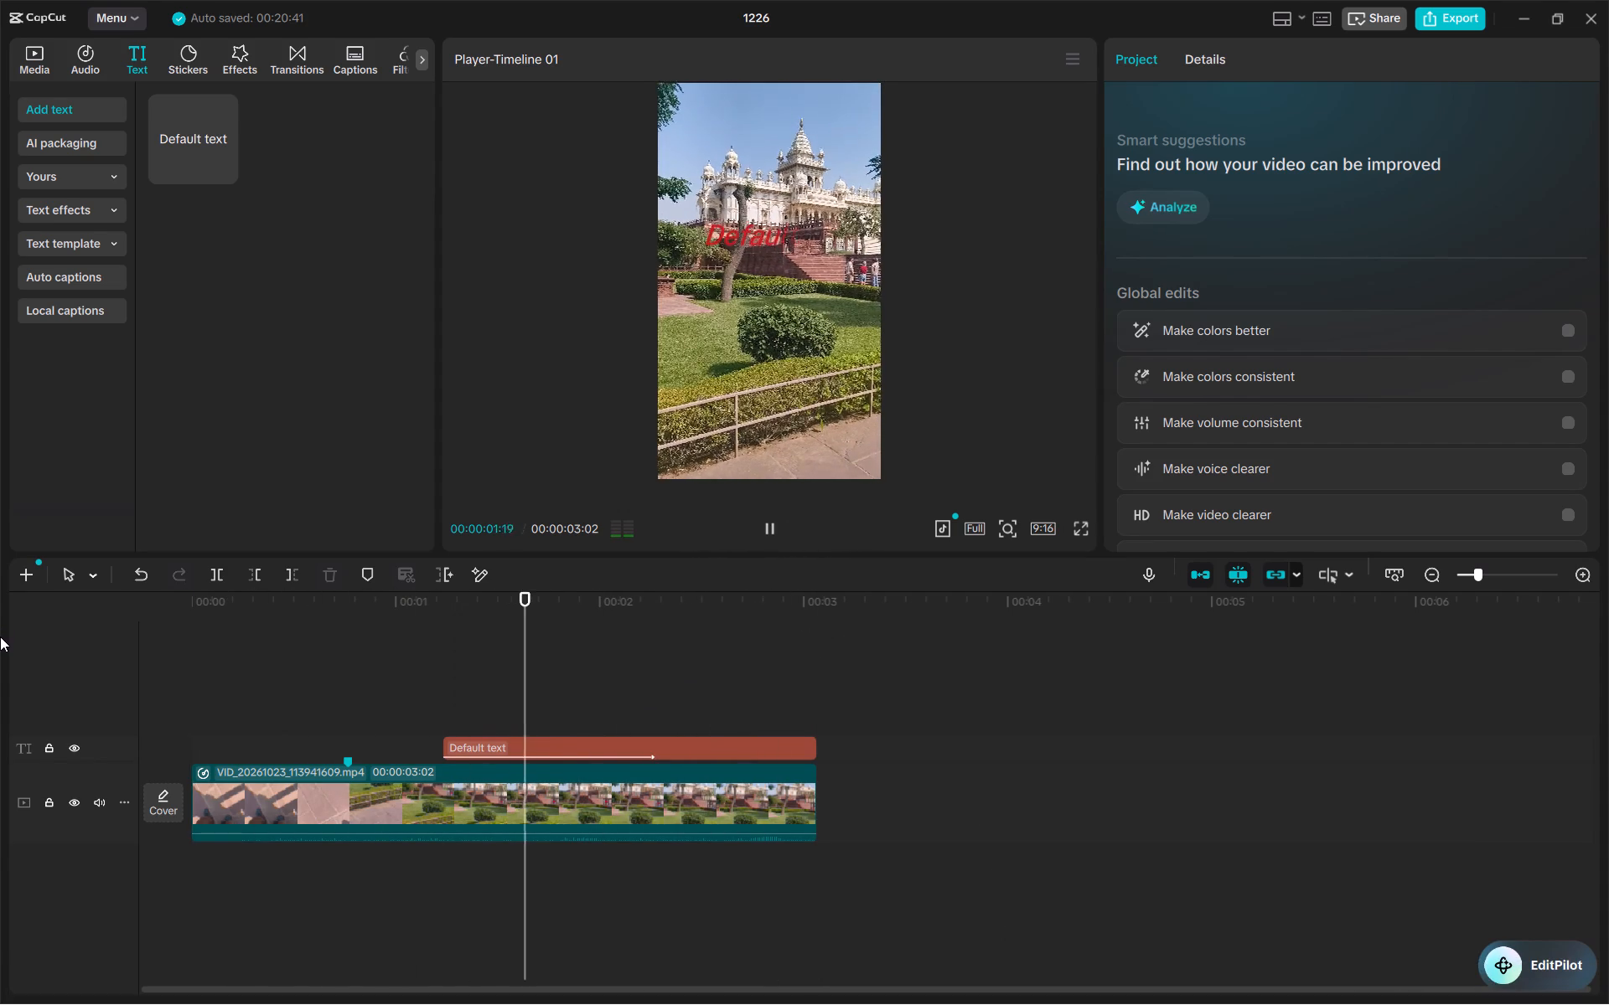
key(space)
key(space)
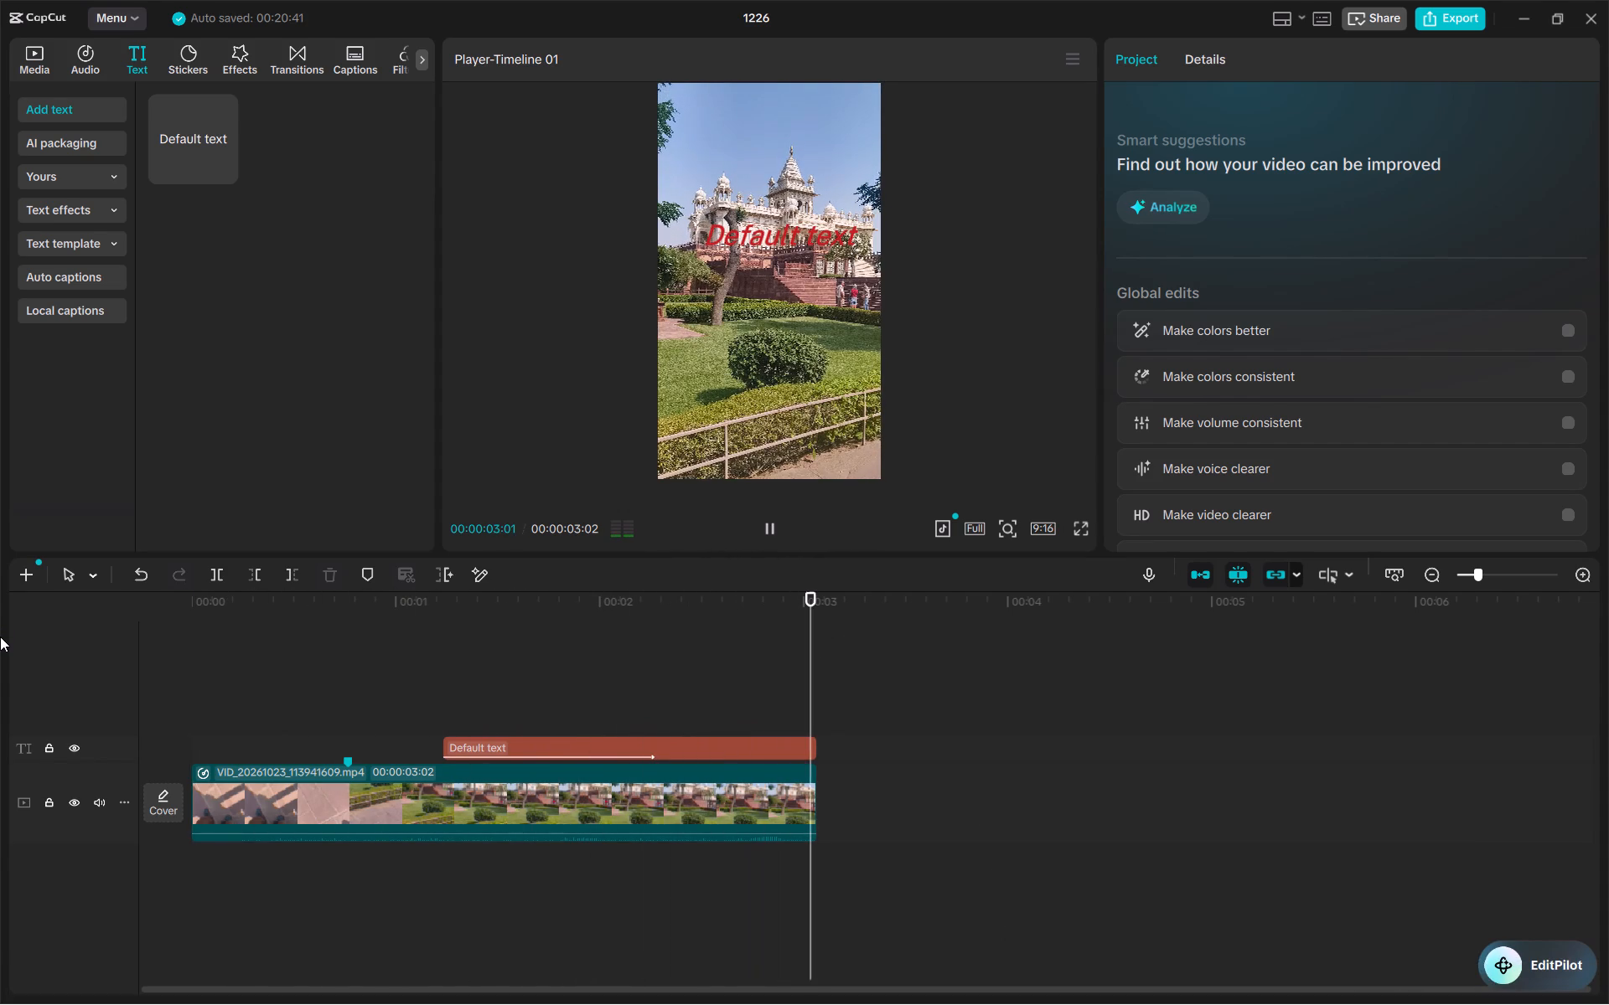